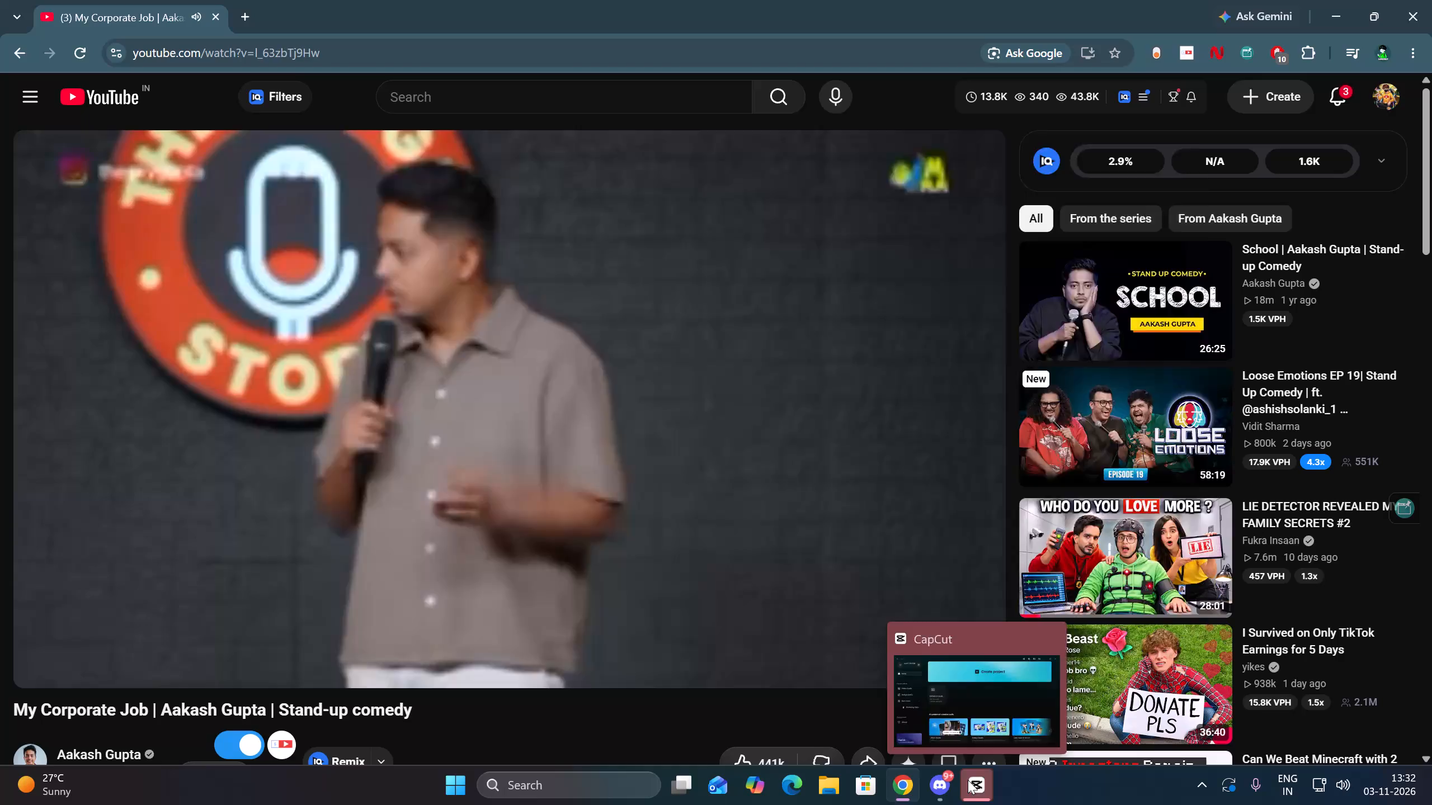
# Open the existing project 1102 (1) from the project list and clear the browser window out of the way.
pyautogui.scroll(-6, 652, 434)
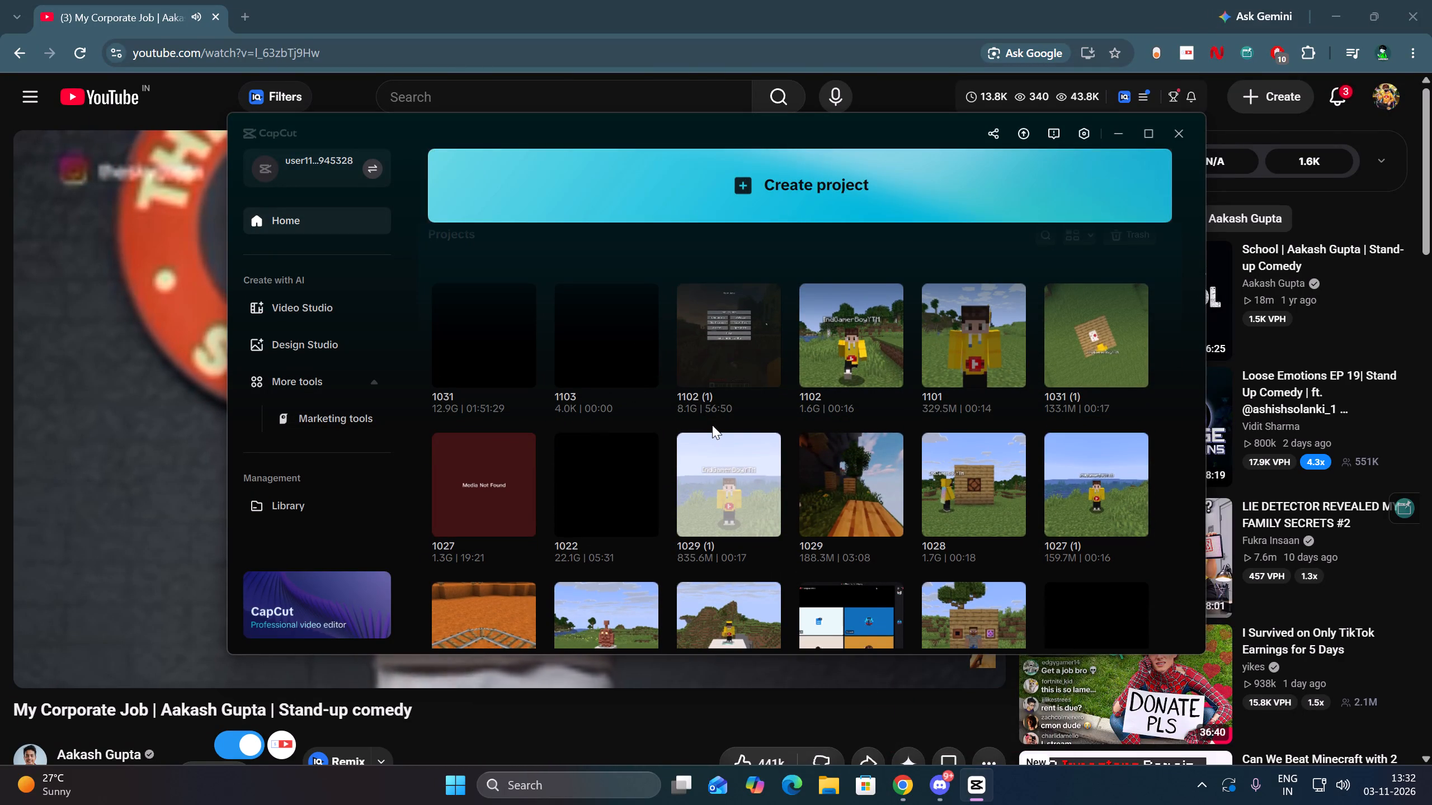
pyautogui.scroll(1, 712, 425)
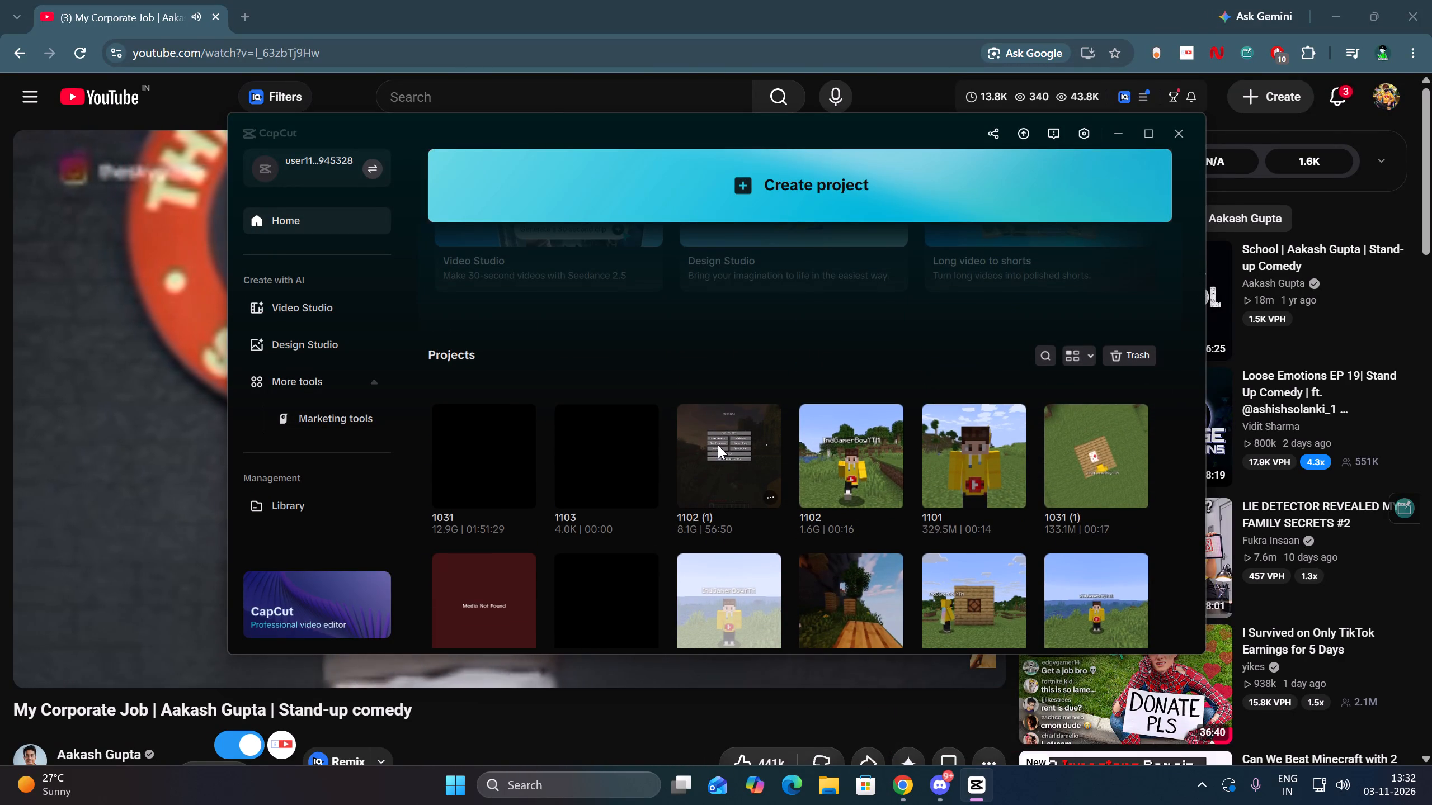
pyautogui.click(718, 445)
pyautogui.click(1331, 6)
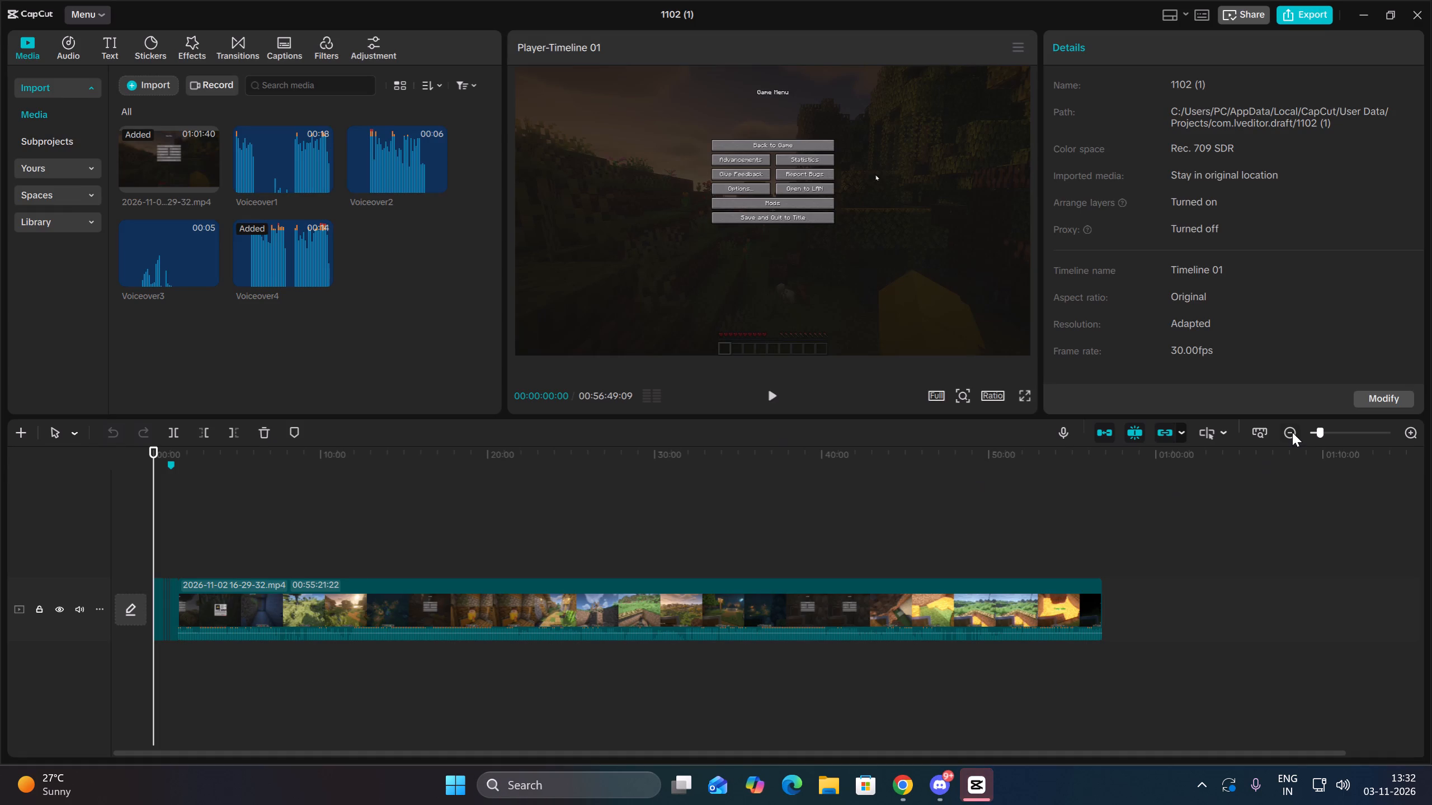
# Play Timeline 01 from its start to review the opening clips.
pyautogui.doubleClick(1417, 439)
pyautogui.tripleClick(1421, 444)
pyautogui.tripleClick(1421, 444)
pyautogui.tripleClick(1421, 444)
pyautogui.tripleClick(1421, 444)
pyautogui.tripleClick(1421, 444)
pyautogui.tripleClick(1421, 444)
pyautogui.tripleClick(1421, 444)
pyautogui.tripleClick(1421, 444)
pyautogui.tripleClick(1421, 444)
pyautogui.tripleClick(1421, 444)
pyautogui.tripleClick(1421, 444)
pyautogui.tripleClick(1421, 444)
pyautogui.tripleClick(1421, 444)
pyautogui.tripleClick(1421, 444)
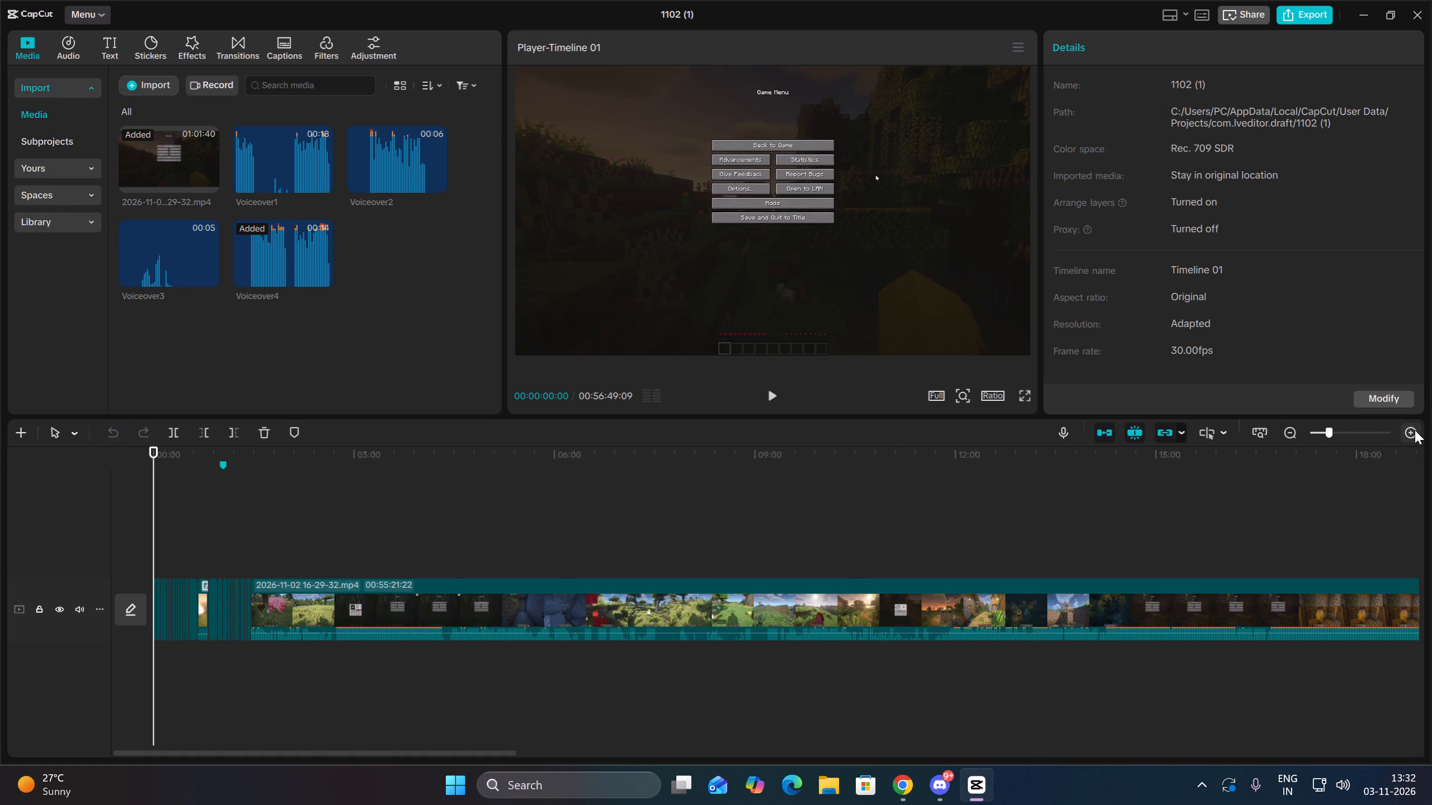
pyautogui.tripleClick(1415, 430)
pyautogui.tripleClick(1415, 430)
pyautogui.tripleClick(1415, 430)
pyautogui.tripleClick(1415, 430)
pyautogui.tripleClick(1415, 430)
pyautogui.tripleClick(1415, 430)
pyautogui.tripleClick(1415, 430)
pyautogui.tripleClick(1415, 430)
pyautogui.tripleClick(1415, 430)
pyautogui.tripleClick(1415, 430)
pyautogui.tripleClick(1415, 430)
pyautogui.tripleClick(1415, 430)
pyautogui.tripleClick(1415, 430)
pyautogui.tripleClick(1415, 430)
pyautogui.tripleClick(1415, 430)
pyautogui.tripleClick(1415, 430)
pyautogui.click(1415, 430)
pyautogui.tripleClick(1299, 433)
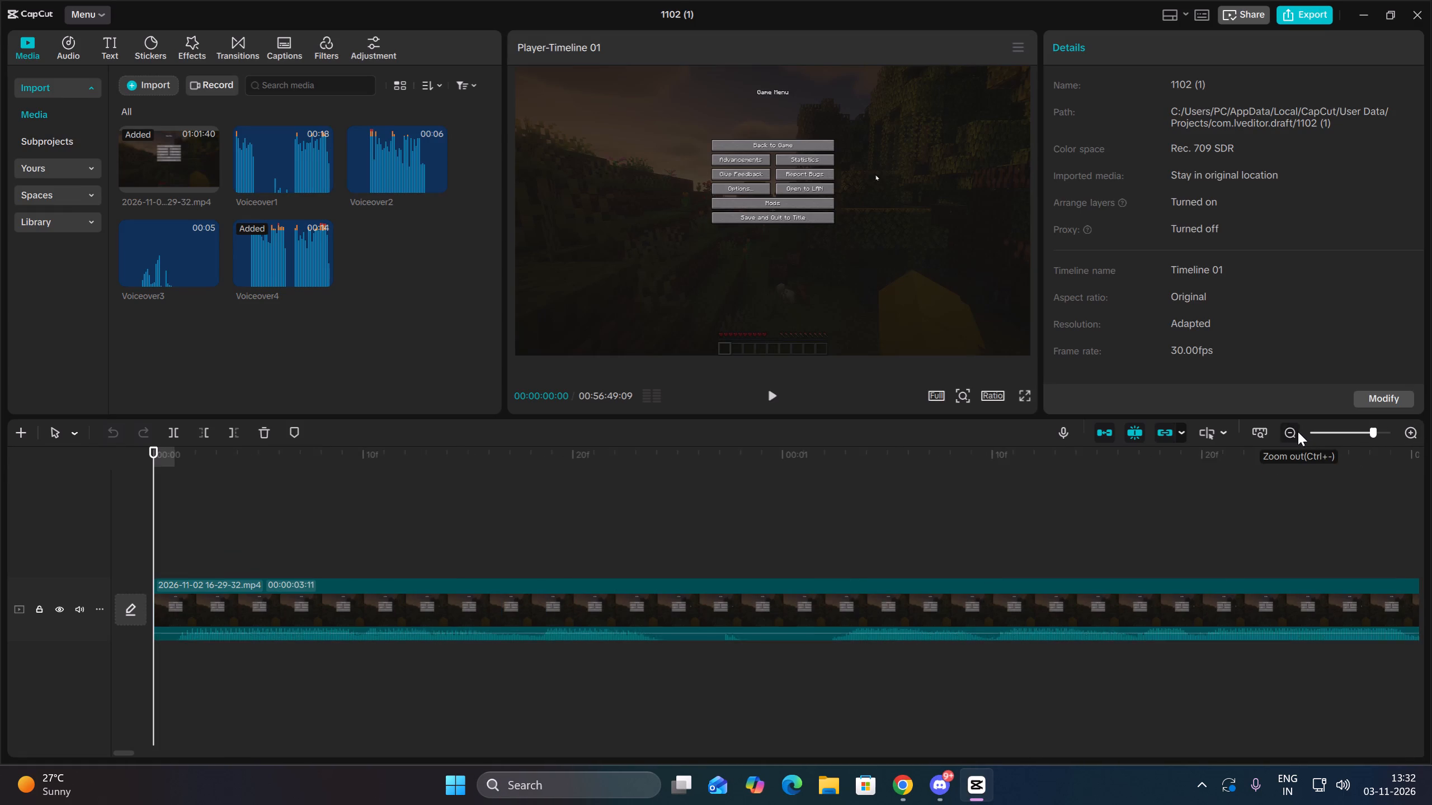
pyautogui.click(1298, 432)
pyautogui.press('space')
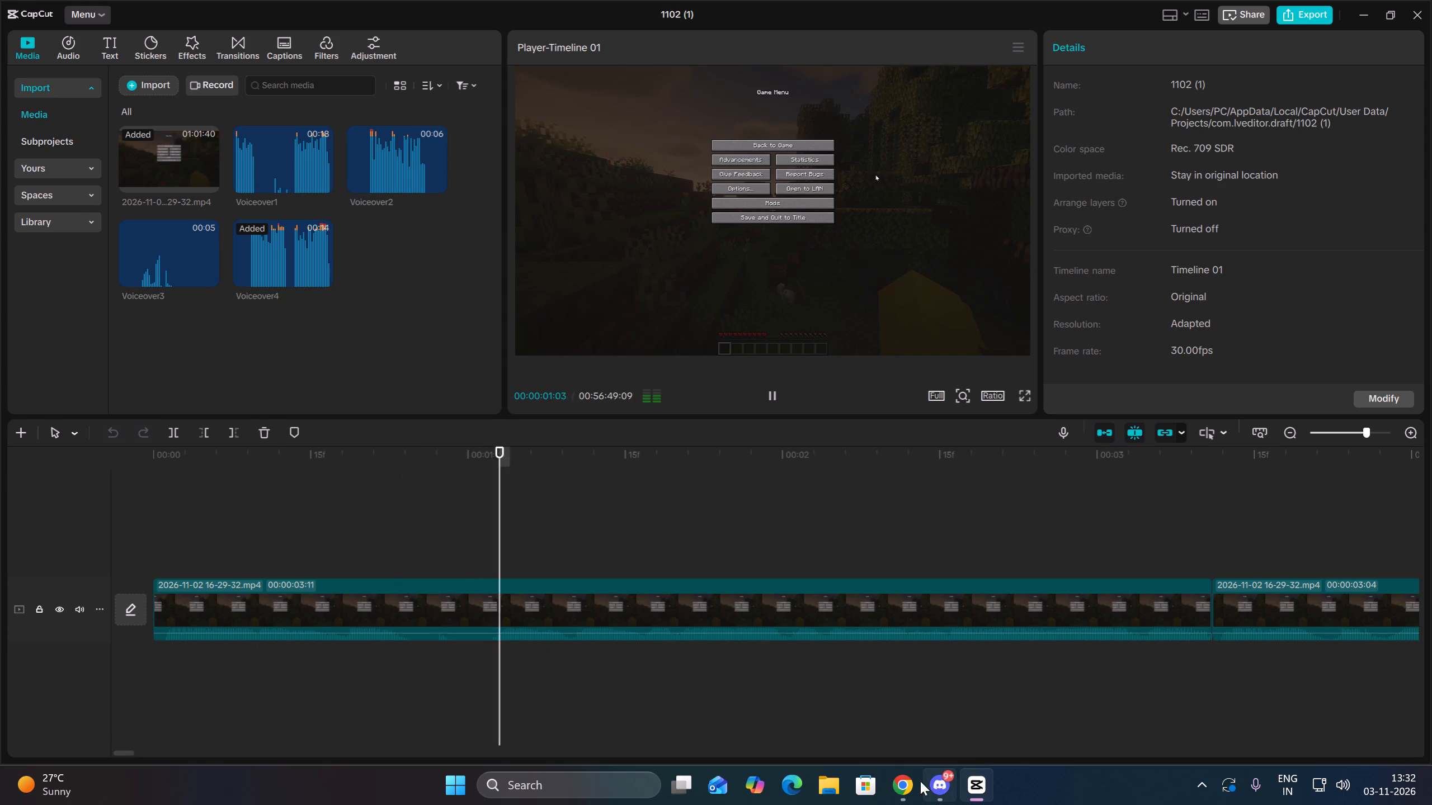
# Switch to Chrome, pause the YouTube stand-up video, and return to the CapCut project.
pyautogui.click(906, 782)
pyautogui.click(667, 383)
pyautogui.click(1341, 0)
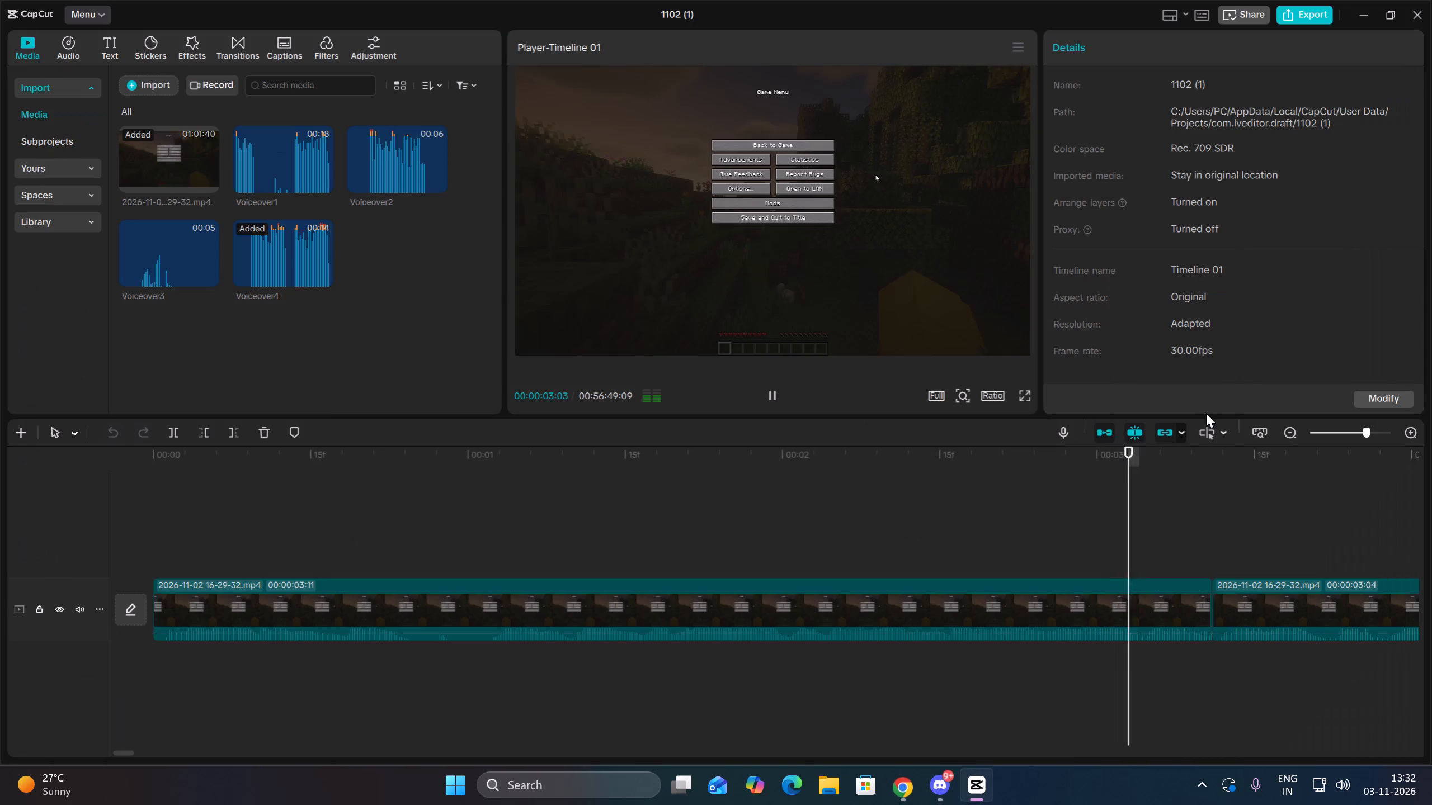
# Continue reviewing the timeline playback through Compound clip1 and into Compound clip2.
pyautogui.doubleClick(1281, 436)
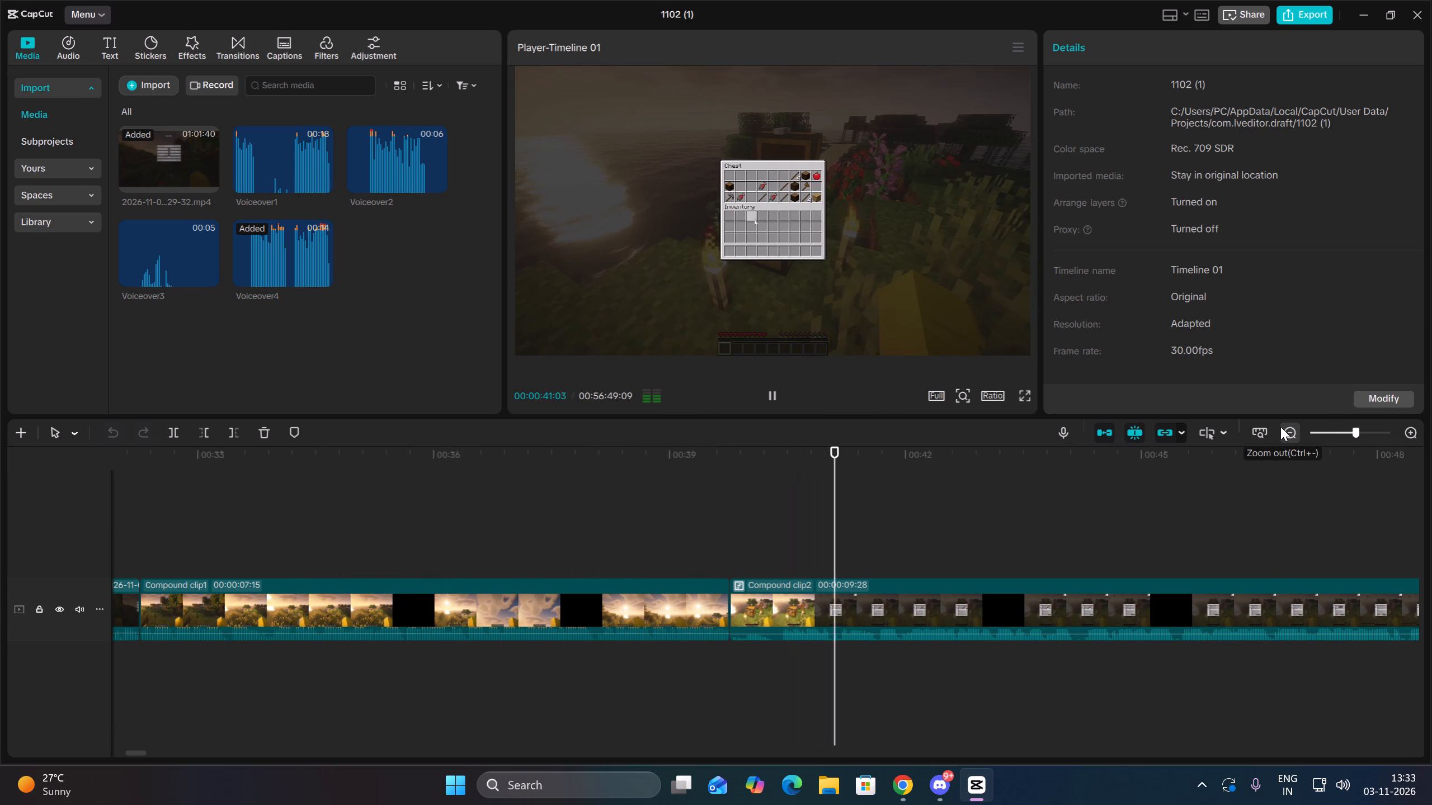
pyautogui.click(1280, 427)
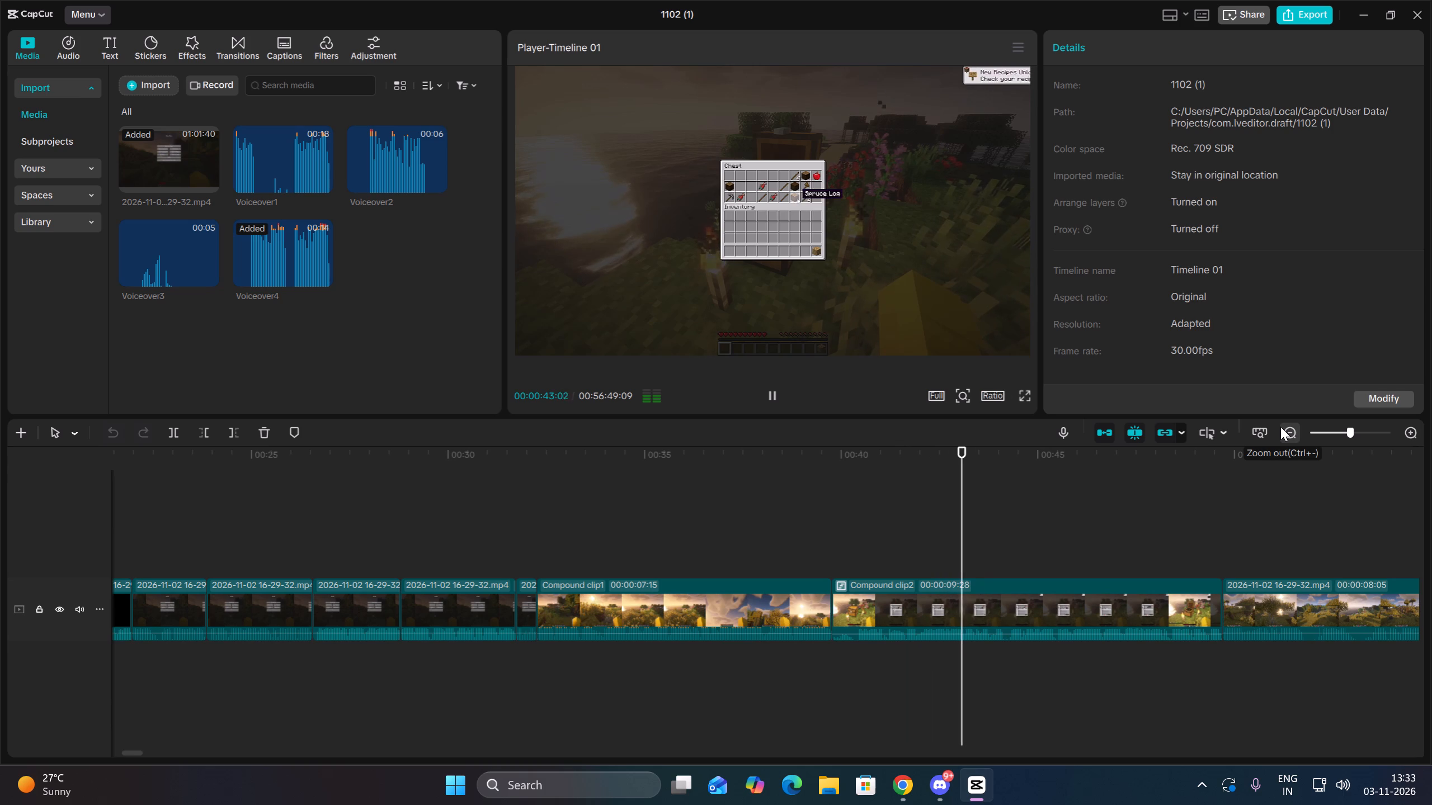
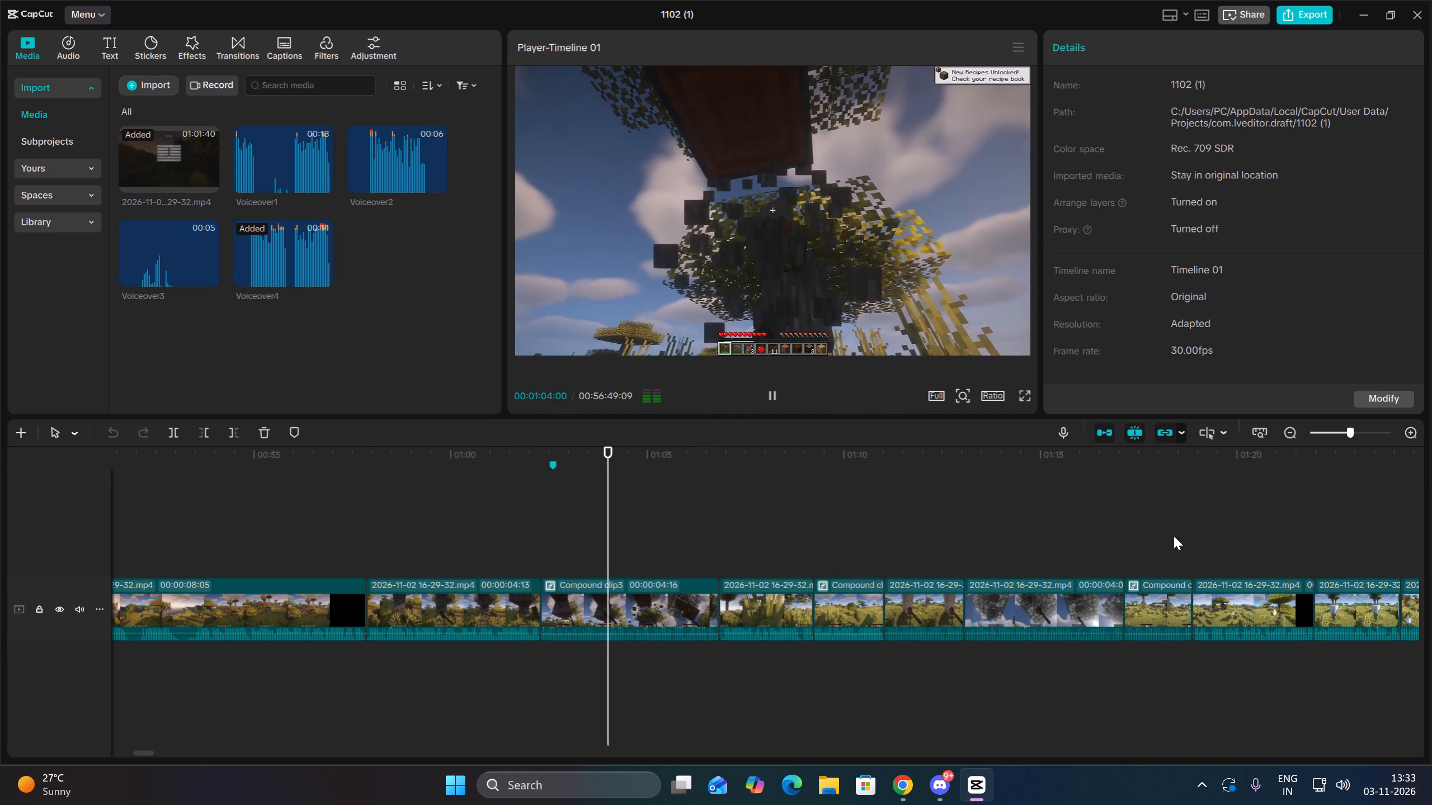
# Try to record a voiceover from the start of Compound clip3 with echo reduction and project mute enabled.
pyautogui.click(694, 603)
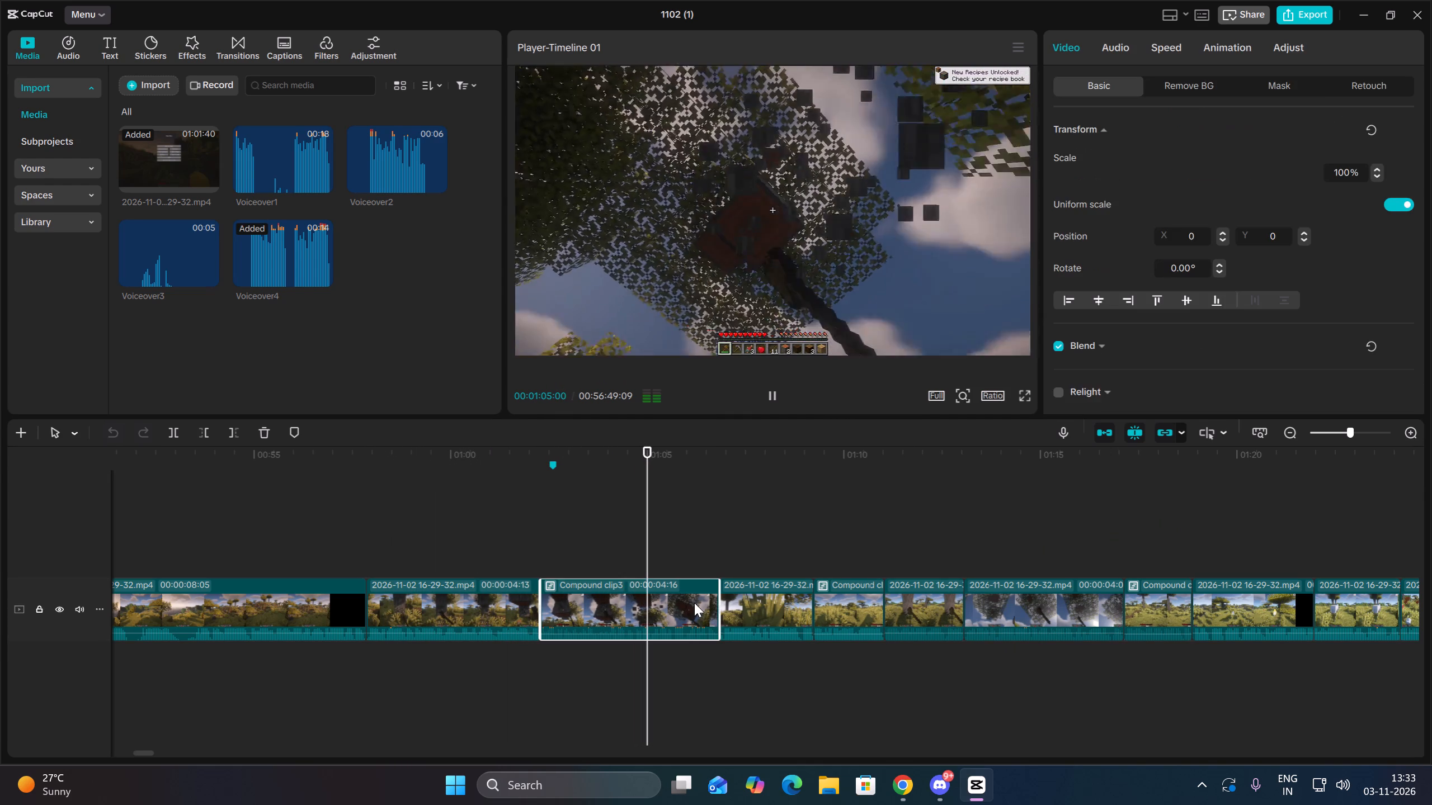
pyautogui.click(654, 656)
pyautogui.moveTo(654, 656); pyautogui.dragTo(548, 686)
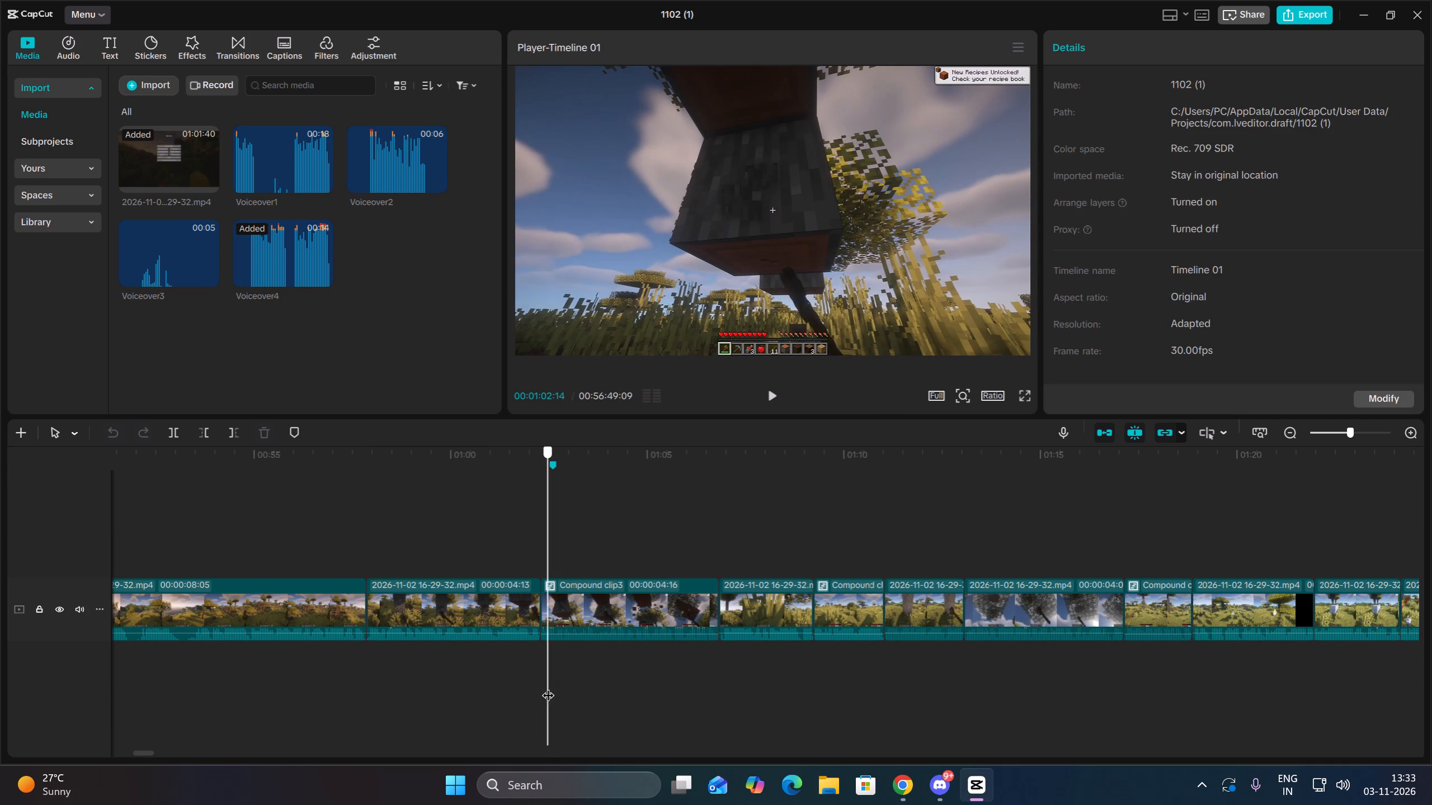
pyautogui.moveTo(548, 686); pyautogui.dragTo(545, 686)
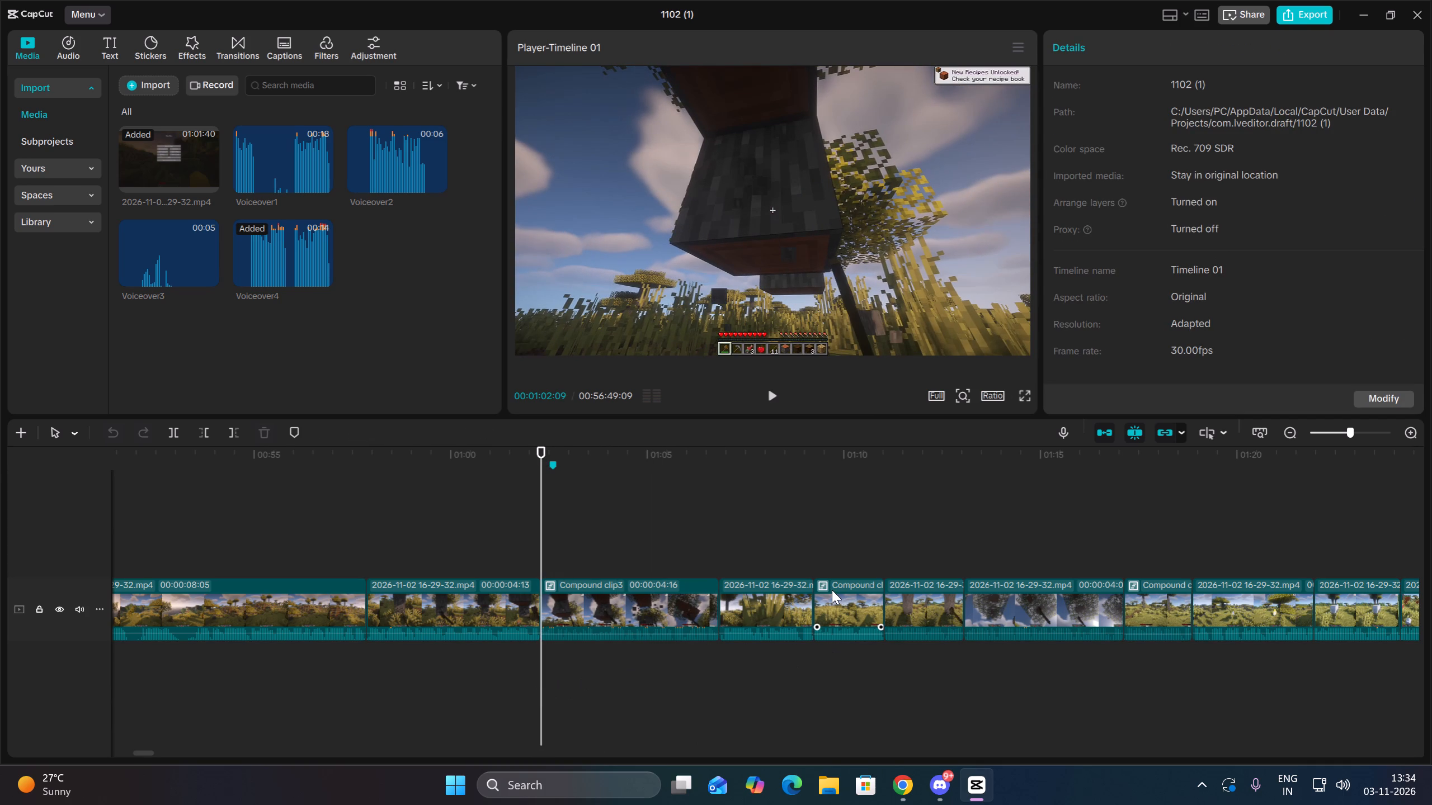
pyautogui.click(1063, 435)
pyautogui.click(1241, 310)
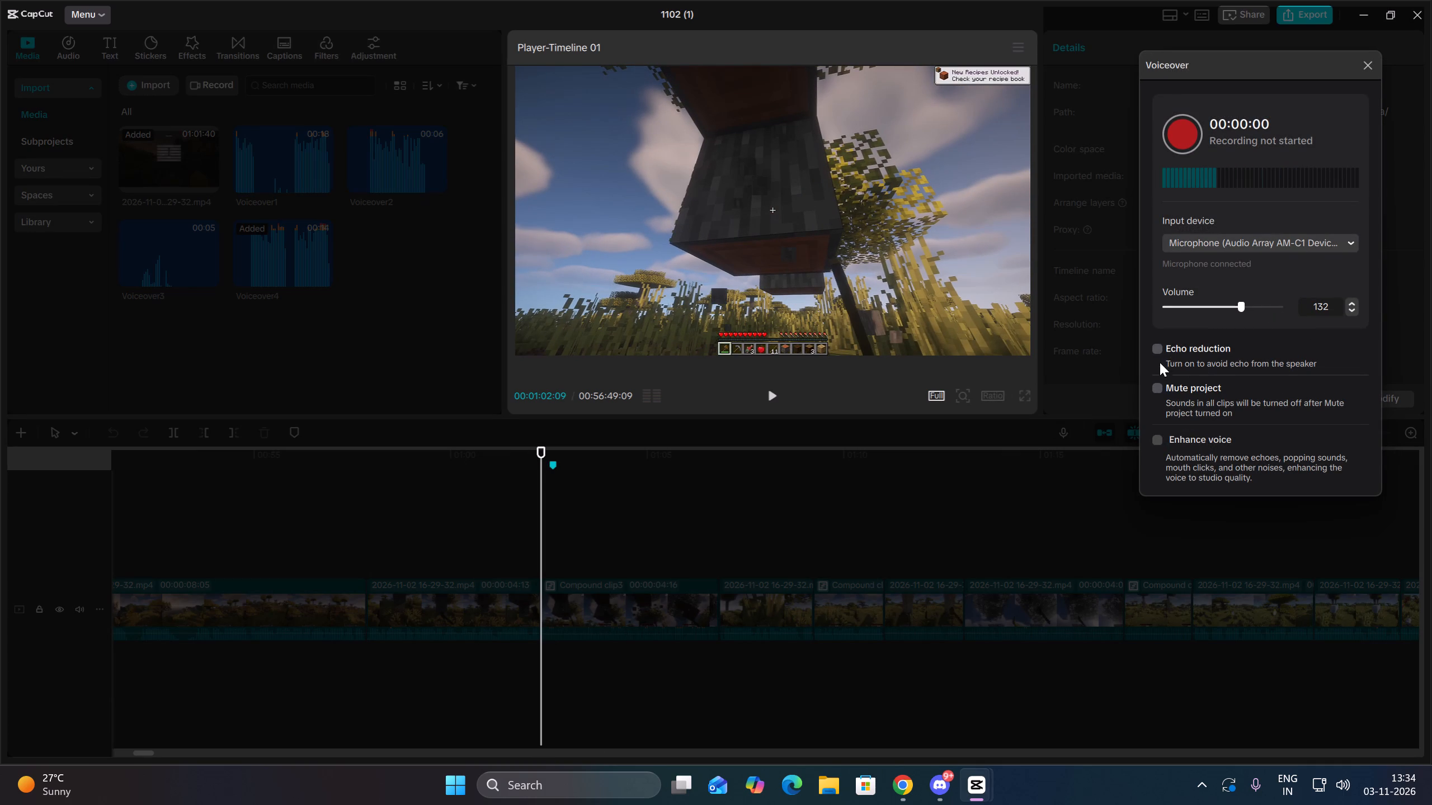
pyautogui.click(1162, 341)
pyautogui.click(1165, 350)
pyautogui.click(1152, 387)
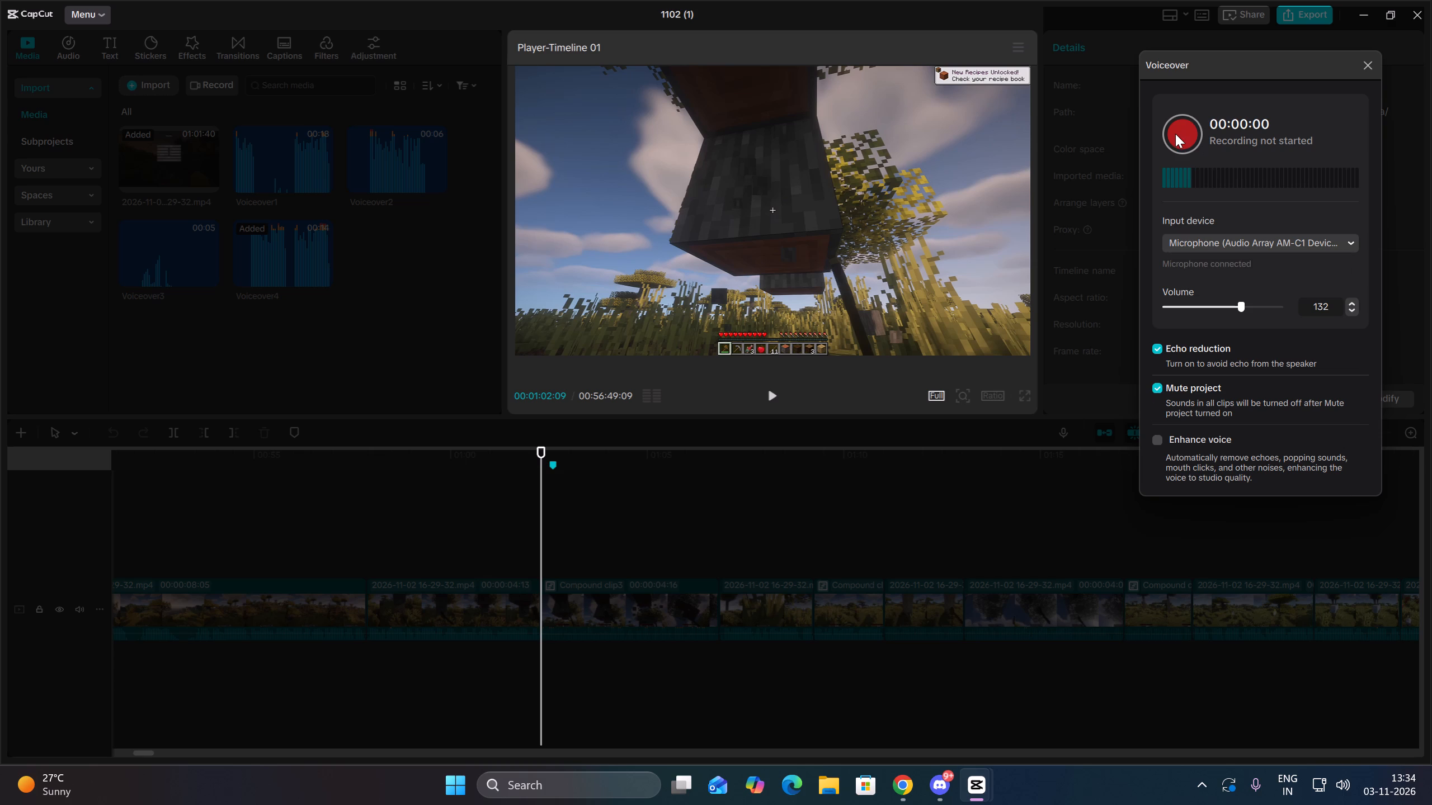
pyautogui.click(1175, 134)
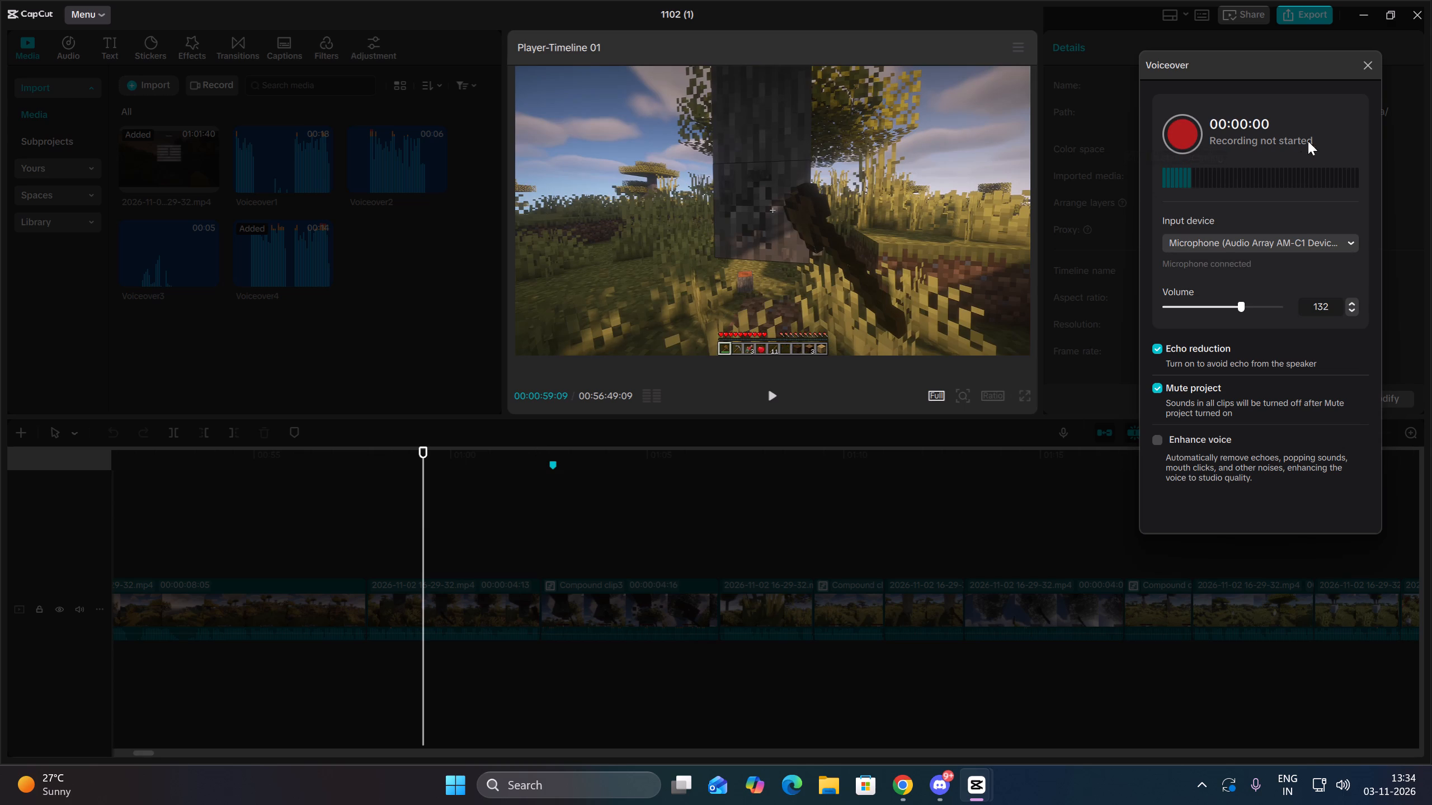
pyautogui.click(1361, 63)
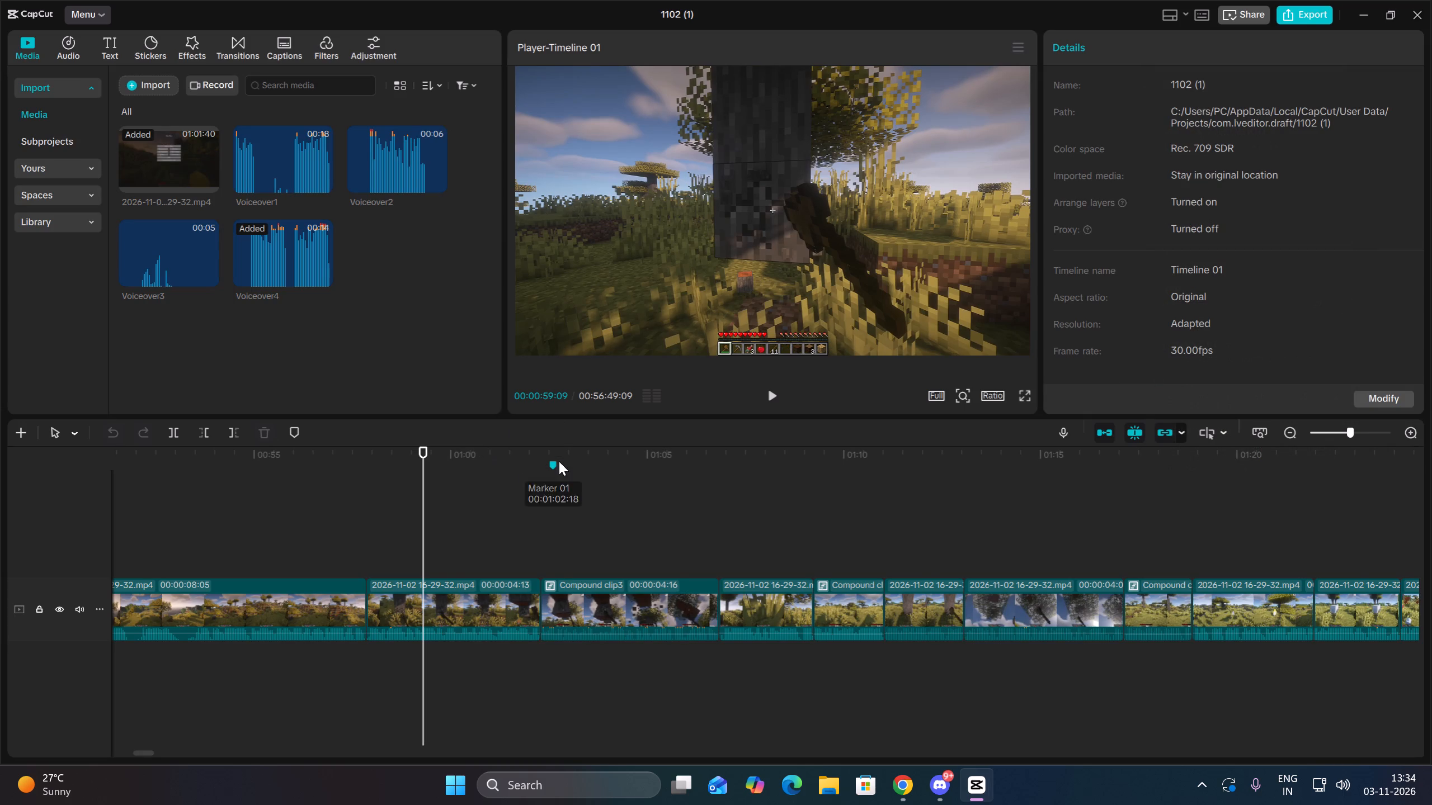
# Move Marker 01 back to the start of Compound clip3.
pyautogui.moveTo(559, 461); pyautogui.dragTo(553, 461)
pyautogui.moveTo(552, 461); pyautogui.dragTo(541, 460)
# Play the start of the long final gameplay clip and split it at 00:01:29:22, where the pink sheep is close.
pyautogui.tripleClick(1288, 429)
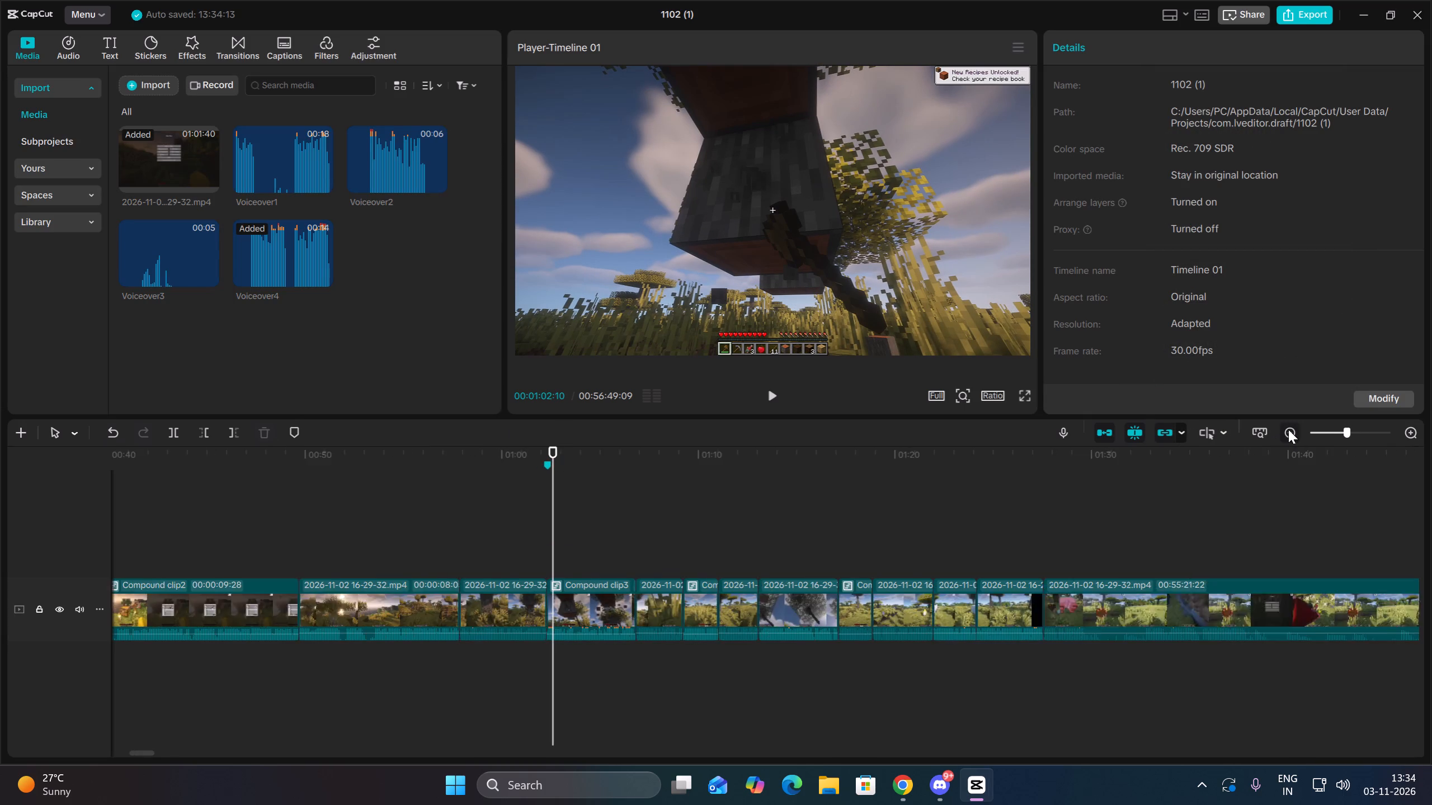
pyautogui.click(654, 664)
pyautogui.press('Up')
pyautogui.click(661, 603)
pyautogui.press('space')
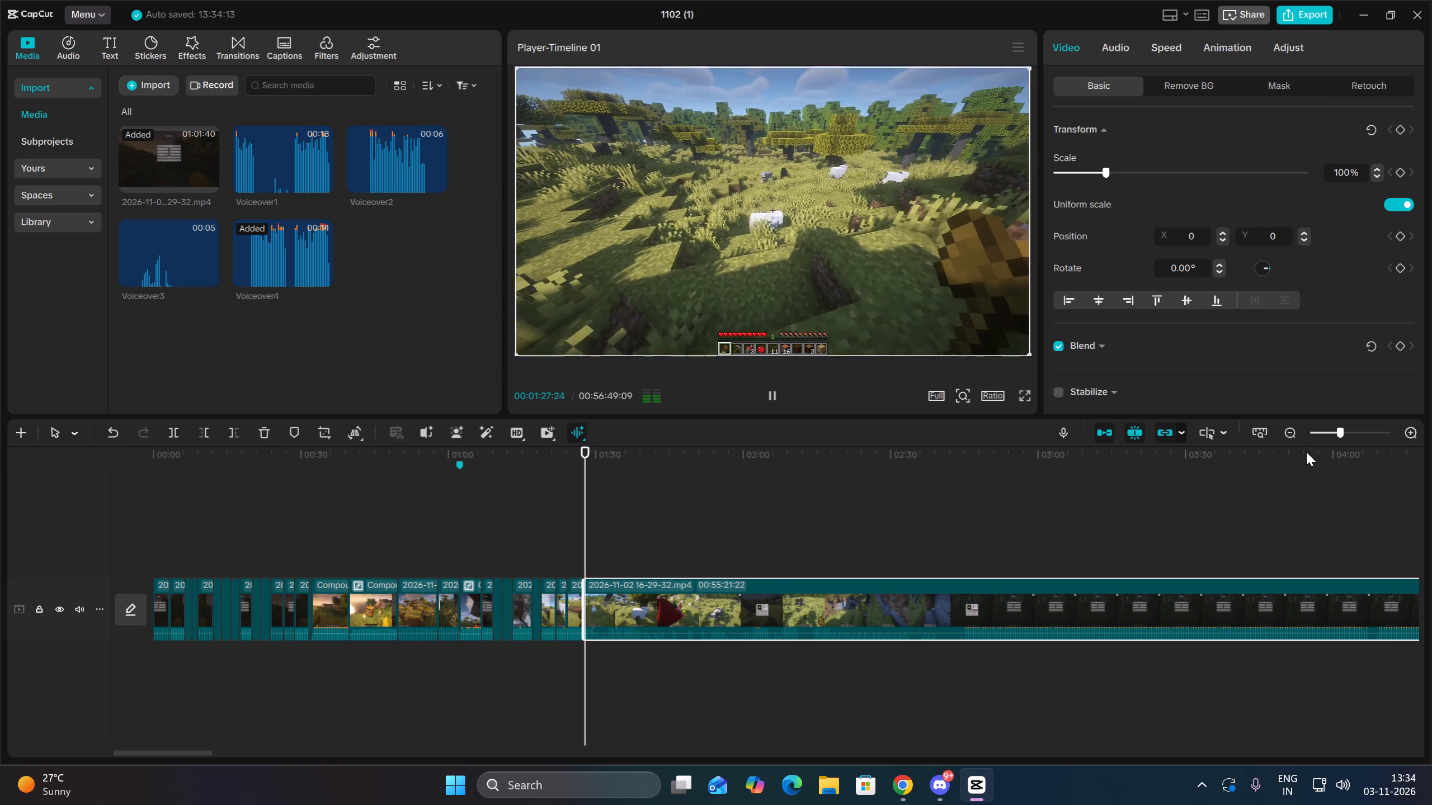
pyautogui.tripleClick(1411, 429)
pyautogui.press('space')
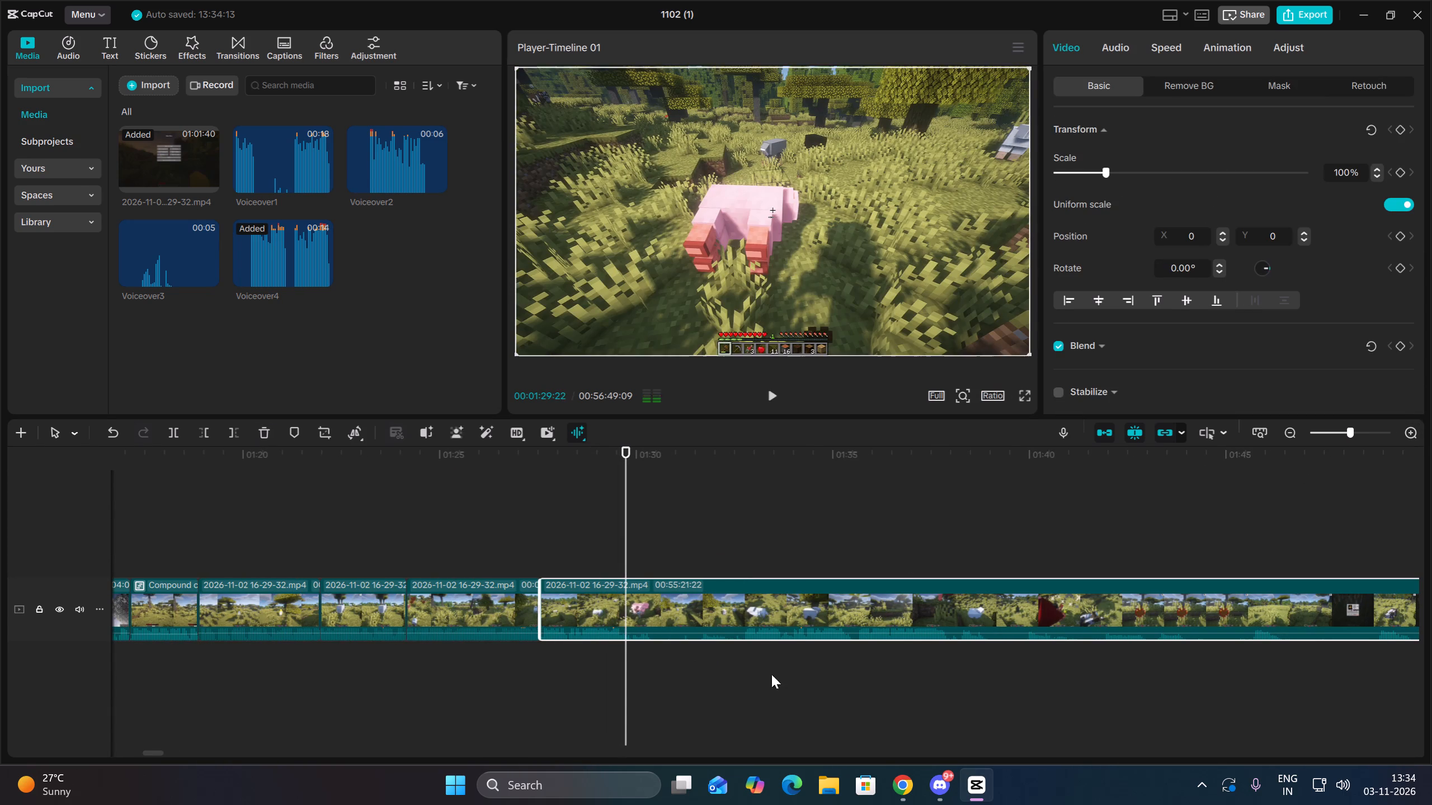
pyautogui.moveTo(751, 703); pyautogui.dragTo(727, 557)
pyautogui.click(177, 432)
# Play on past the new cut and delete about 6 seconds of footage from the start of the remaining clip.
pyautogui.press('space')
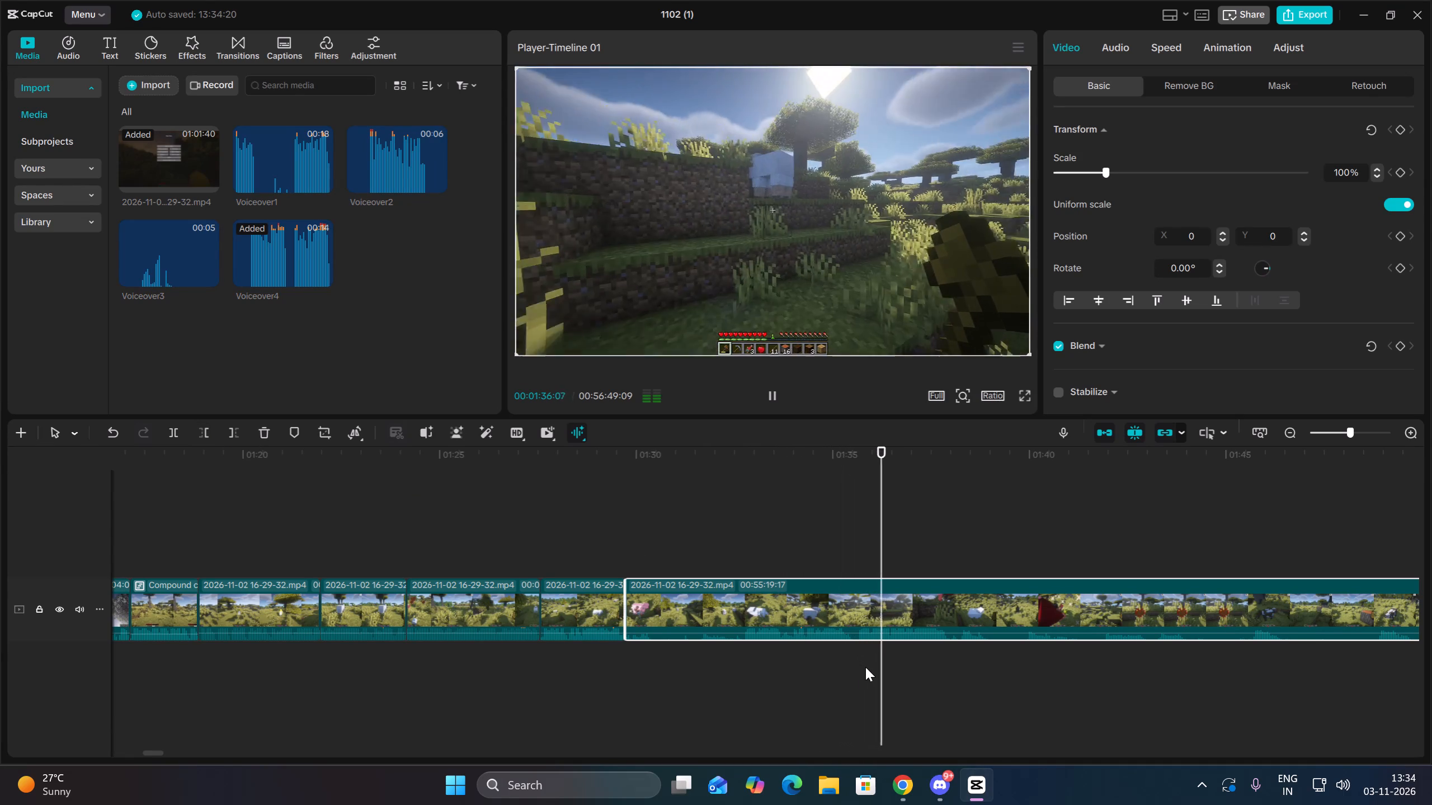
pyautogui.doubleClick(855, 662)
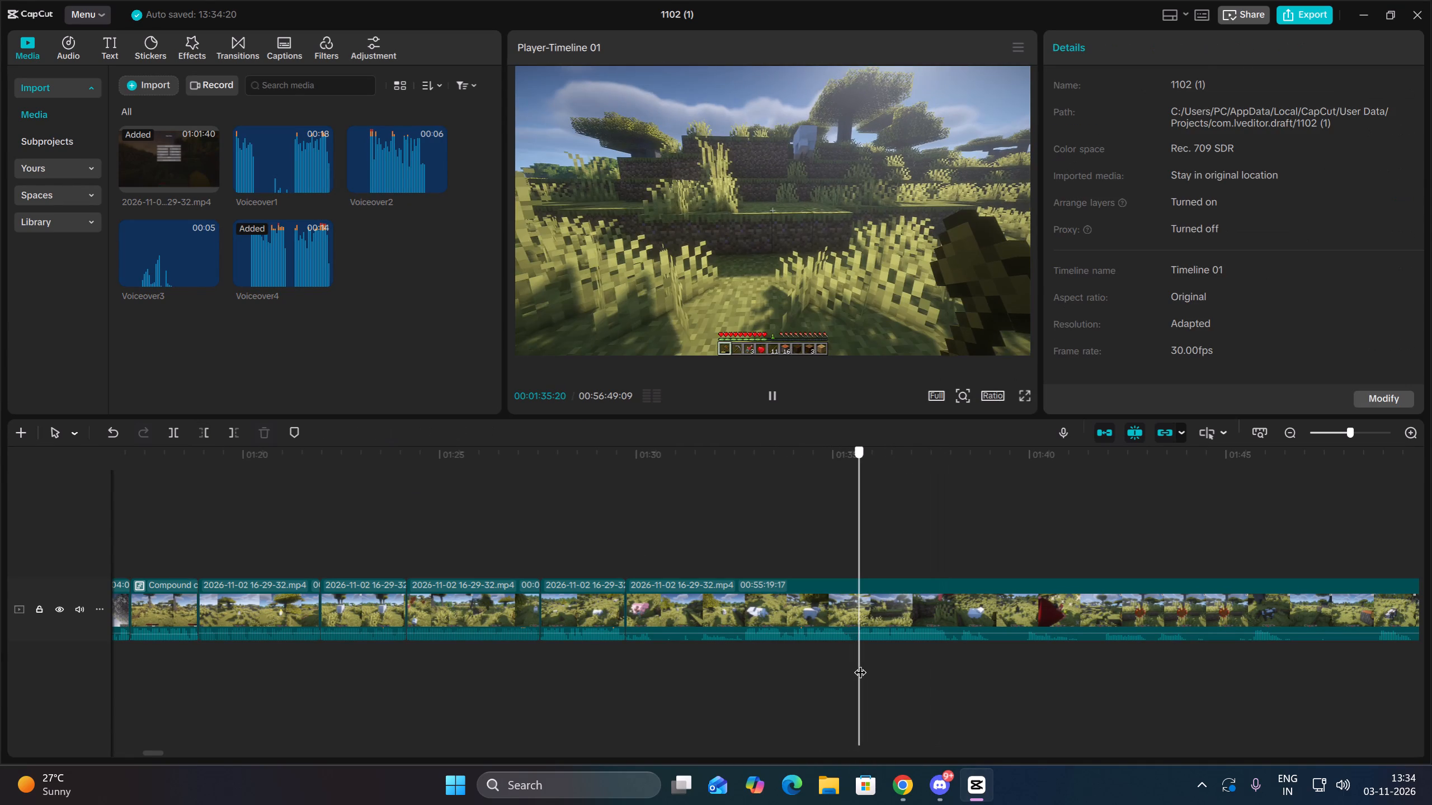
pyautogui.moveTo(890, 675); pyautogui.dragTo(896, 610)
pyautogui.click(213, 439)
# Play the trimmed clip and split it at 00:01:32:02, around the white sheep being hit.
pyautogui.press('space')
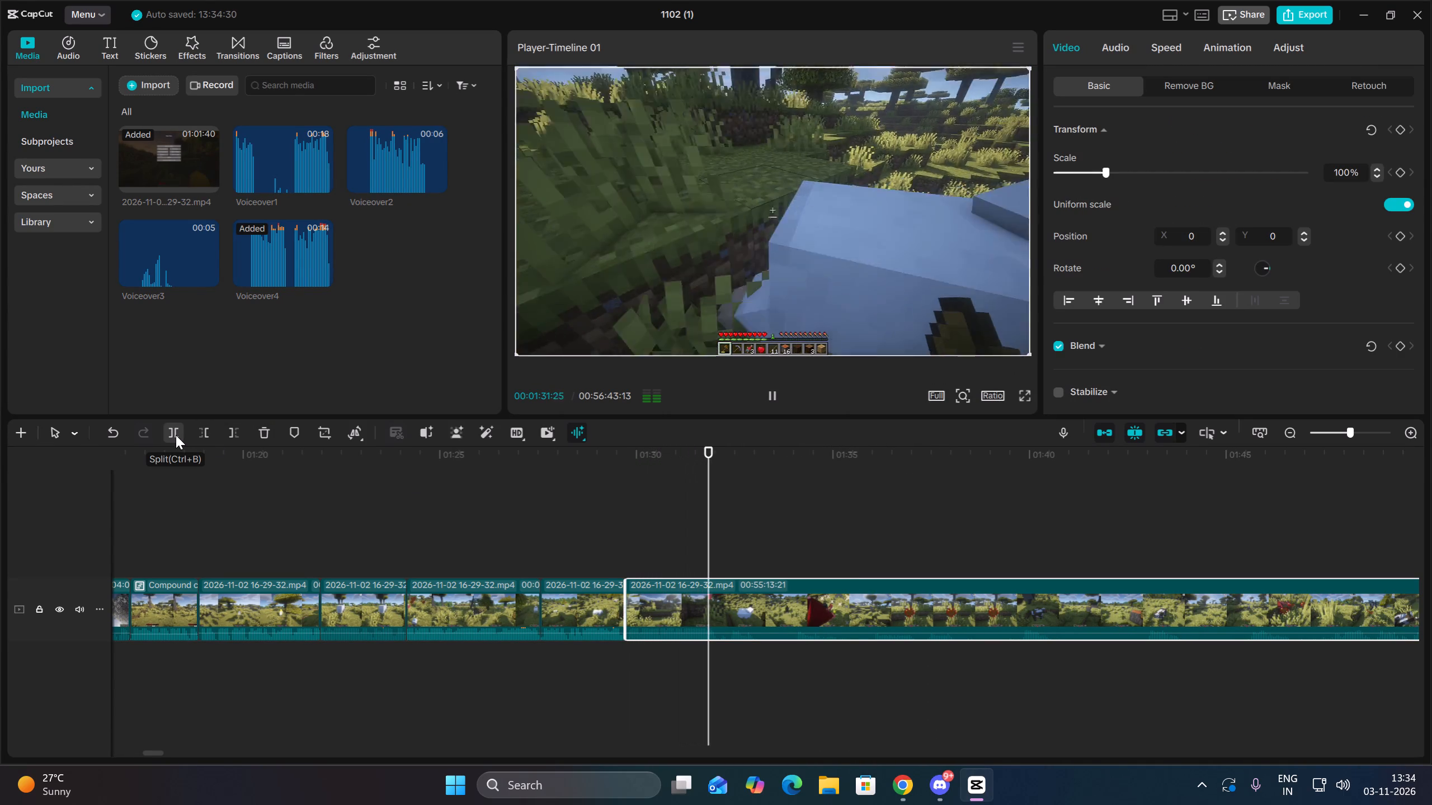
pyautogui.press('space')
pyautogui.click(176, 435)
# Replay from the 00:01:32:02 cut and split the remaining clip again at 00:01:32:18.
pyautogui.press('space')
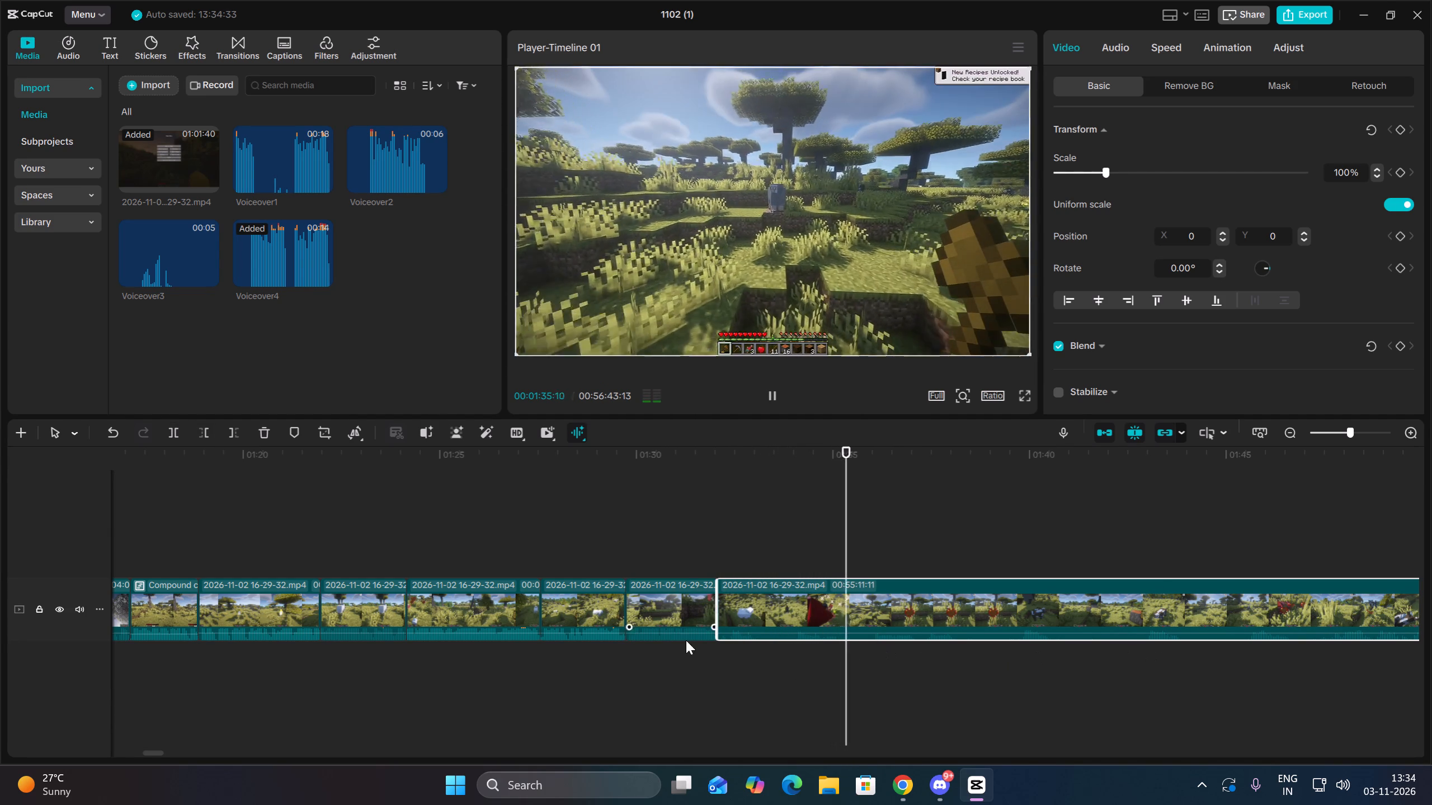
pyautogui.click(752, 648)
pyautogui.press('Up')
pyautogui.click(762, 613)
pyautogui.press('space')
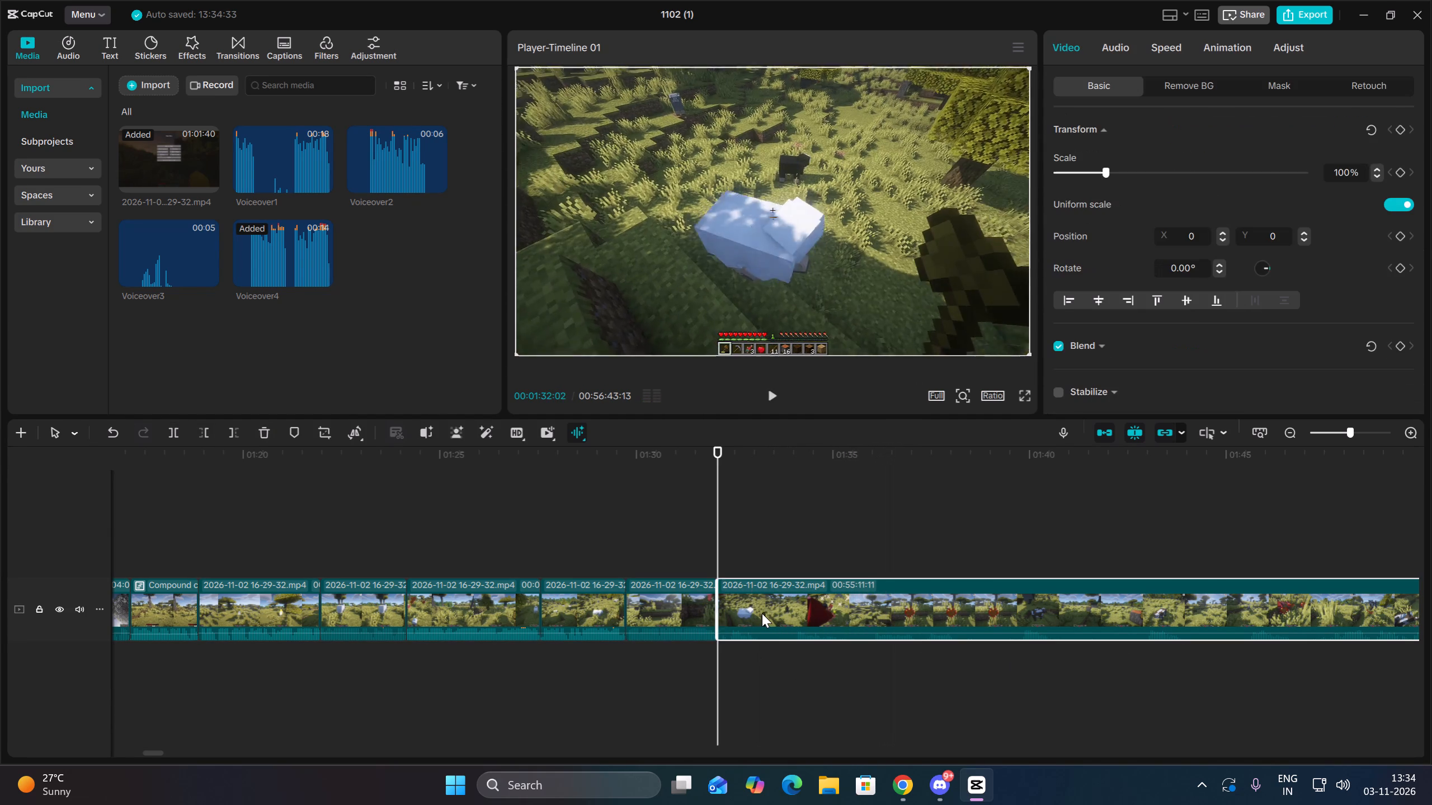
pyautogui.press('space')
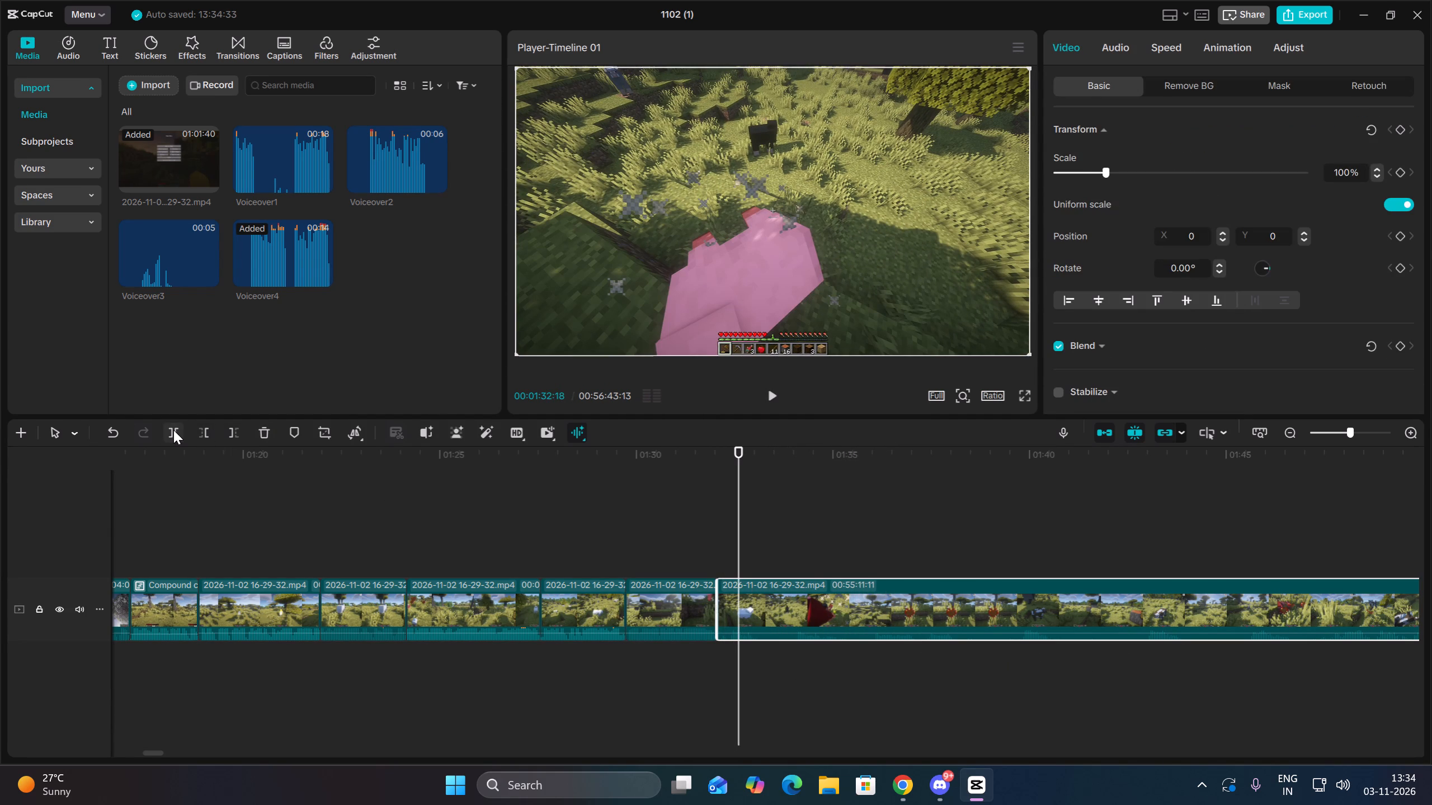
pyautogui.click(173, 430)
# Delete the footage between the 00:01:32:18 cut and about 00:01:34:00 from the start of the remaining clip.
pyautogui.press('space')
pyautogui.doubleClick(794, 651)
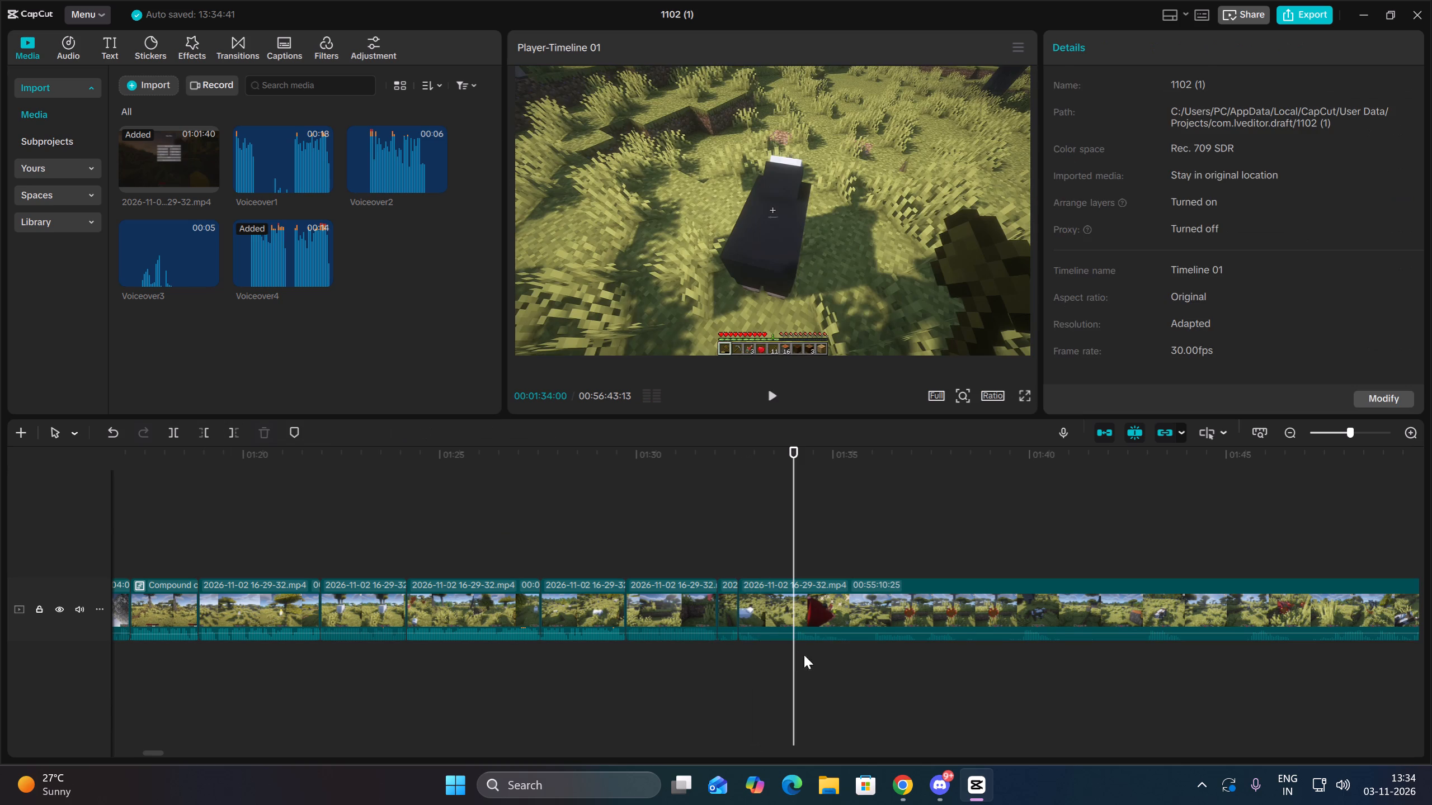
pyautogui.moveTo(810, 655); pyautogui.dragTo(828, 610)
pyautogui.click(208, 437)
# Play the remaining clip and split it at 00:01:32:28.
pyautogui.press('space')
pyautogui.press('space')
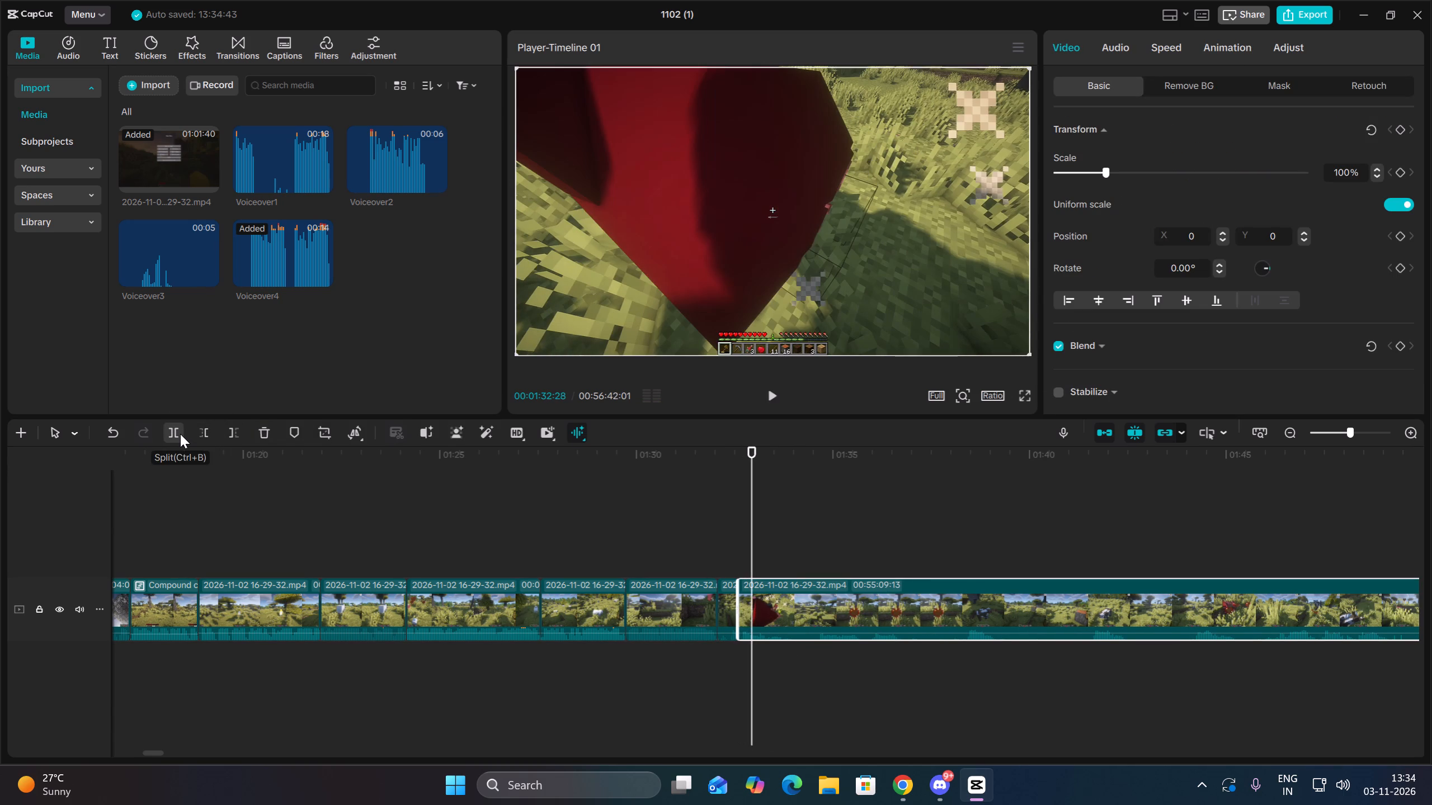
pyautogui.click(180, 434)
# Preview past the 00:01:32:28 cut and trim the start of the remaining clip in passes, removing about 3 seconds of footage.
pyautogui.press('space')
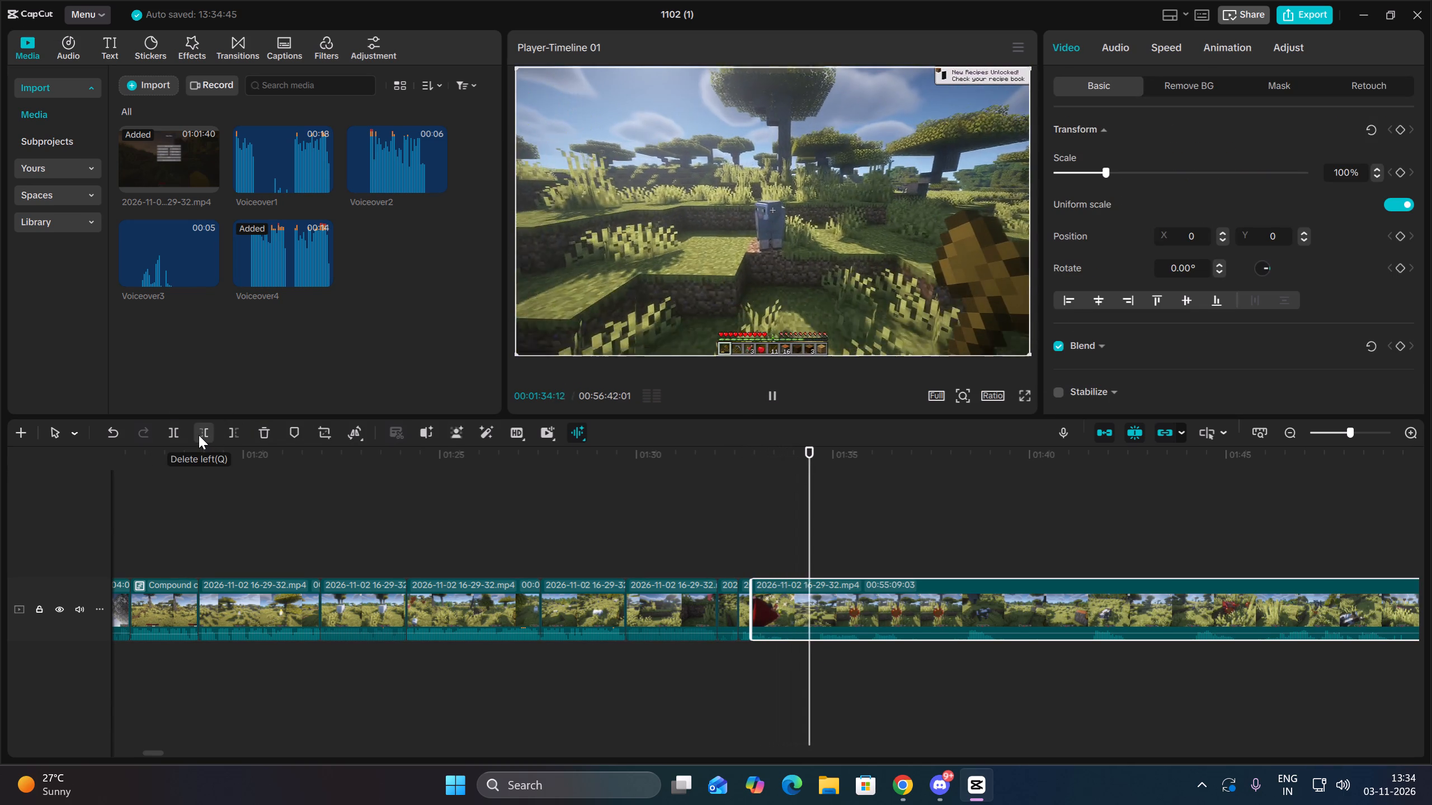
pyautogui.click(199, 435)
pyautogui.press('space')
pyautogui.press('space')
pyautogui.press('space')
pyautogui.click(199, 435)
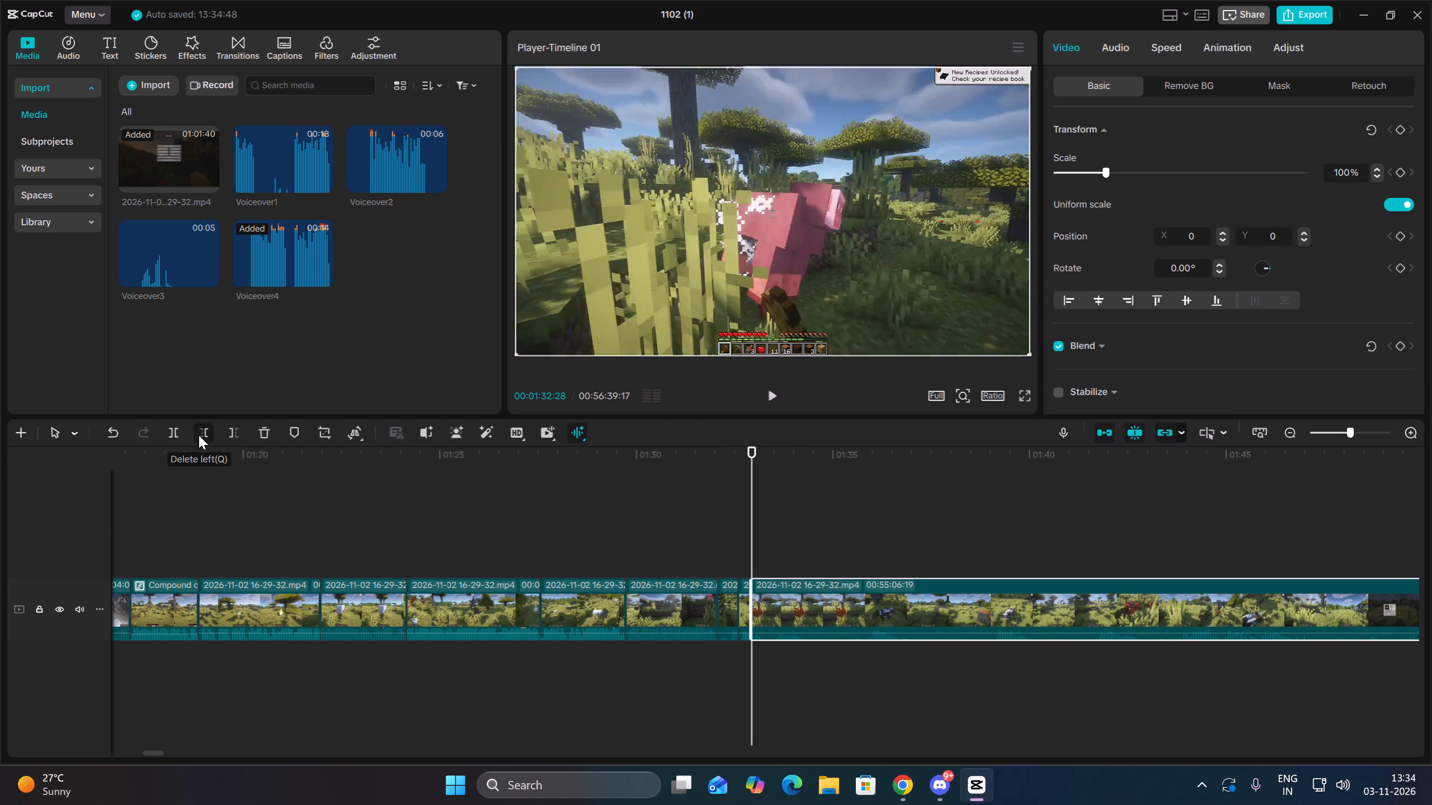
pyautogui.press('space')
pyautogui.press('space')
pyautogui.press('Up')
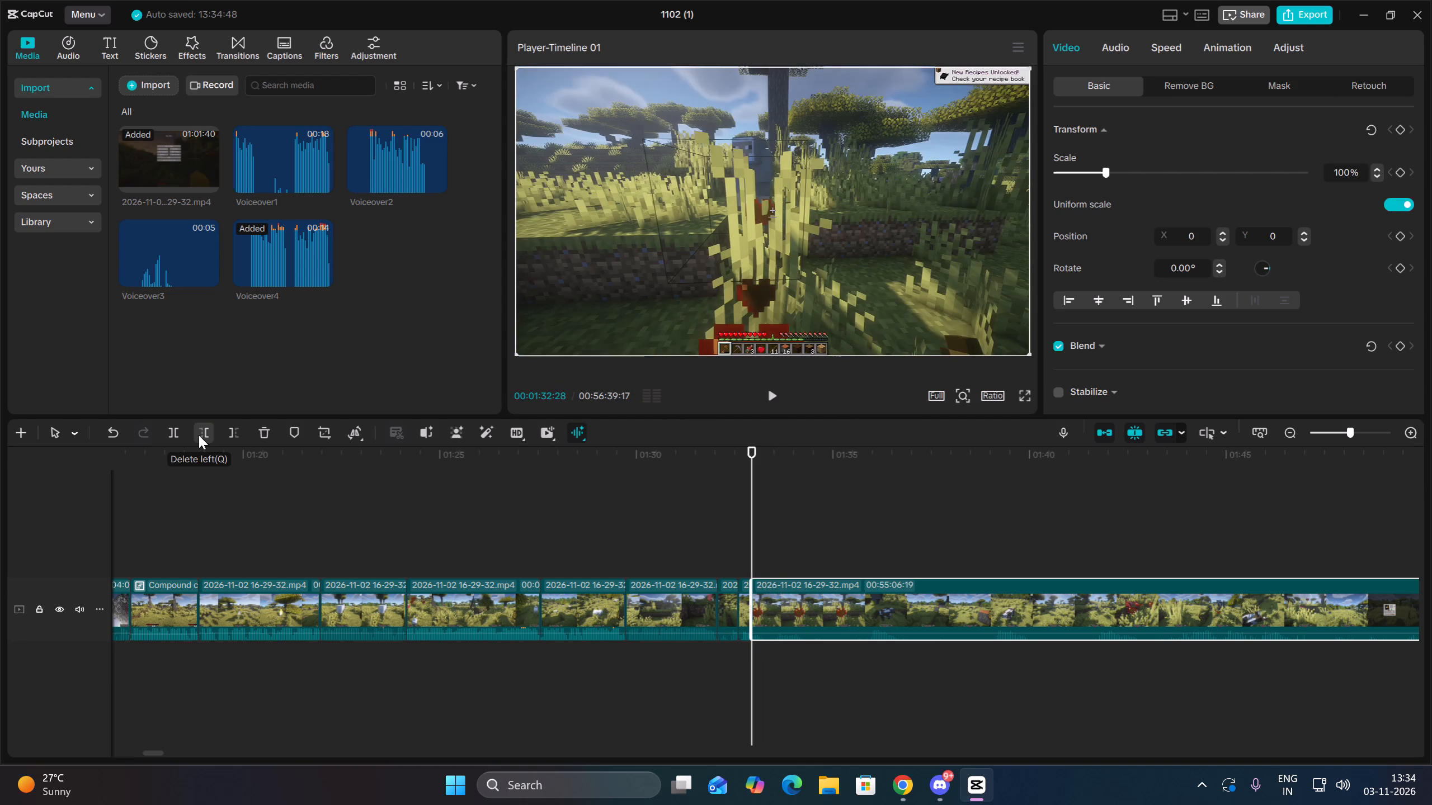
pyautogui.press('space')
pyautogui.press('space')
pyautogui.click(199, 435)
# Play the remaining clip and split it at about 00:01:33:16, during the attack on the animal.
pyautogui.press('space')
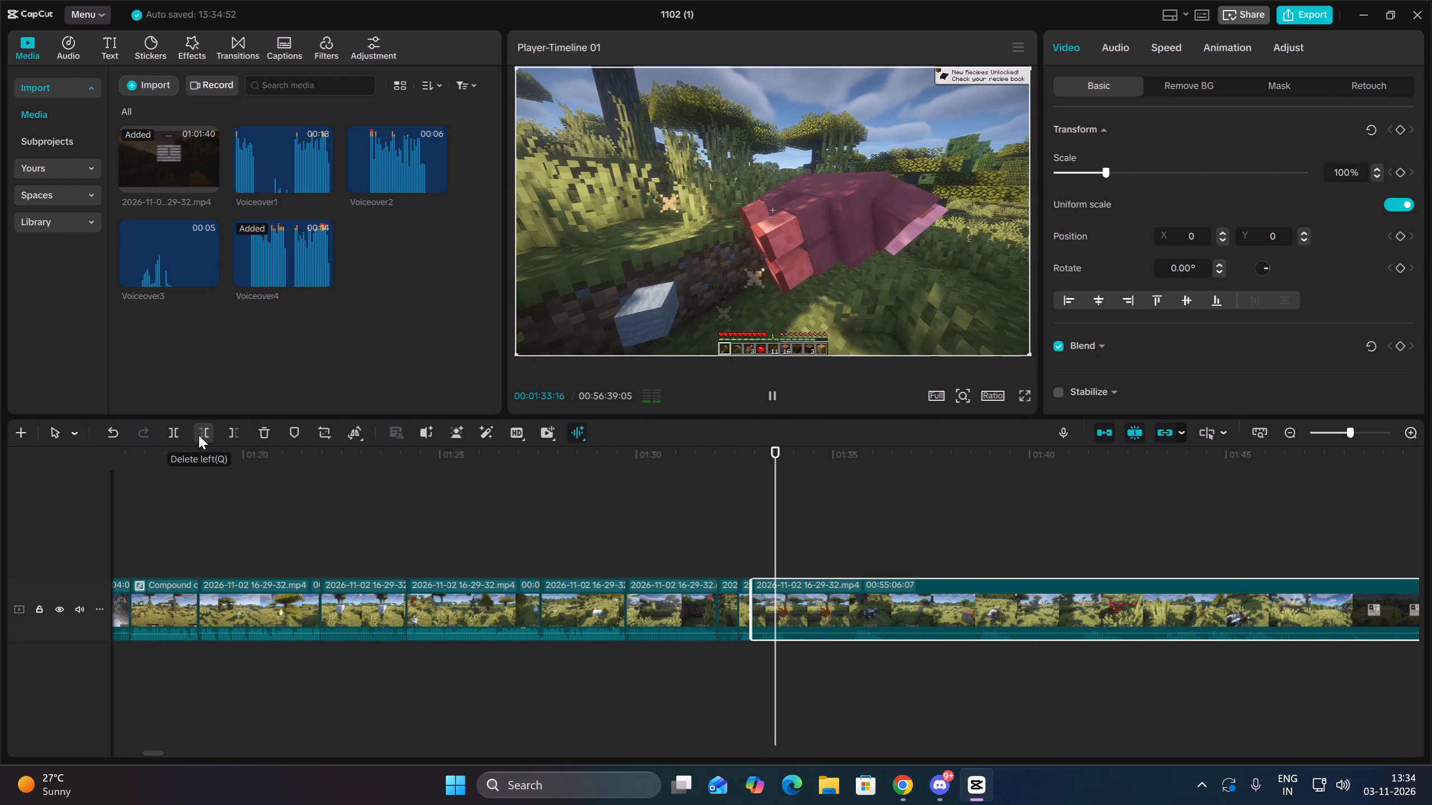
pyautogui.press('space')
pyautogui.click(173, 432)
# Replay the three short clips between 00:01:32:02 and about 00:01:33:16 and delete all three of them.
pyautogui.press('Up')
pyautogui.press('Up')
pyautogui.press('Up')
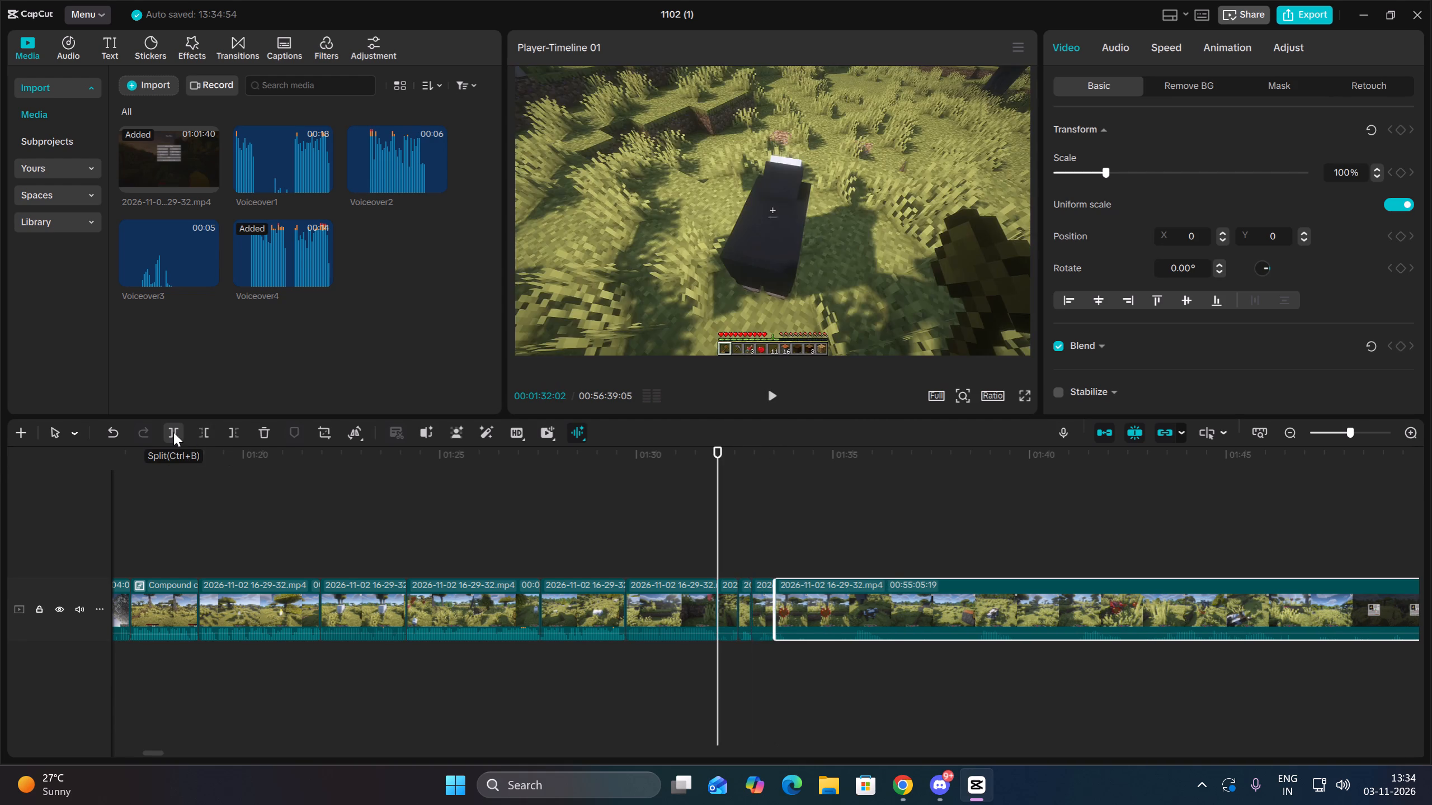
pyautogui.press('space')
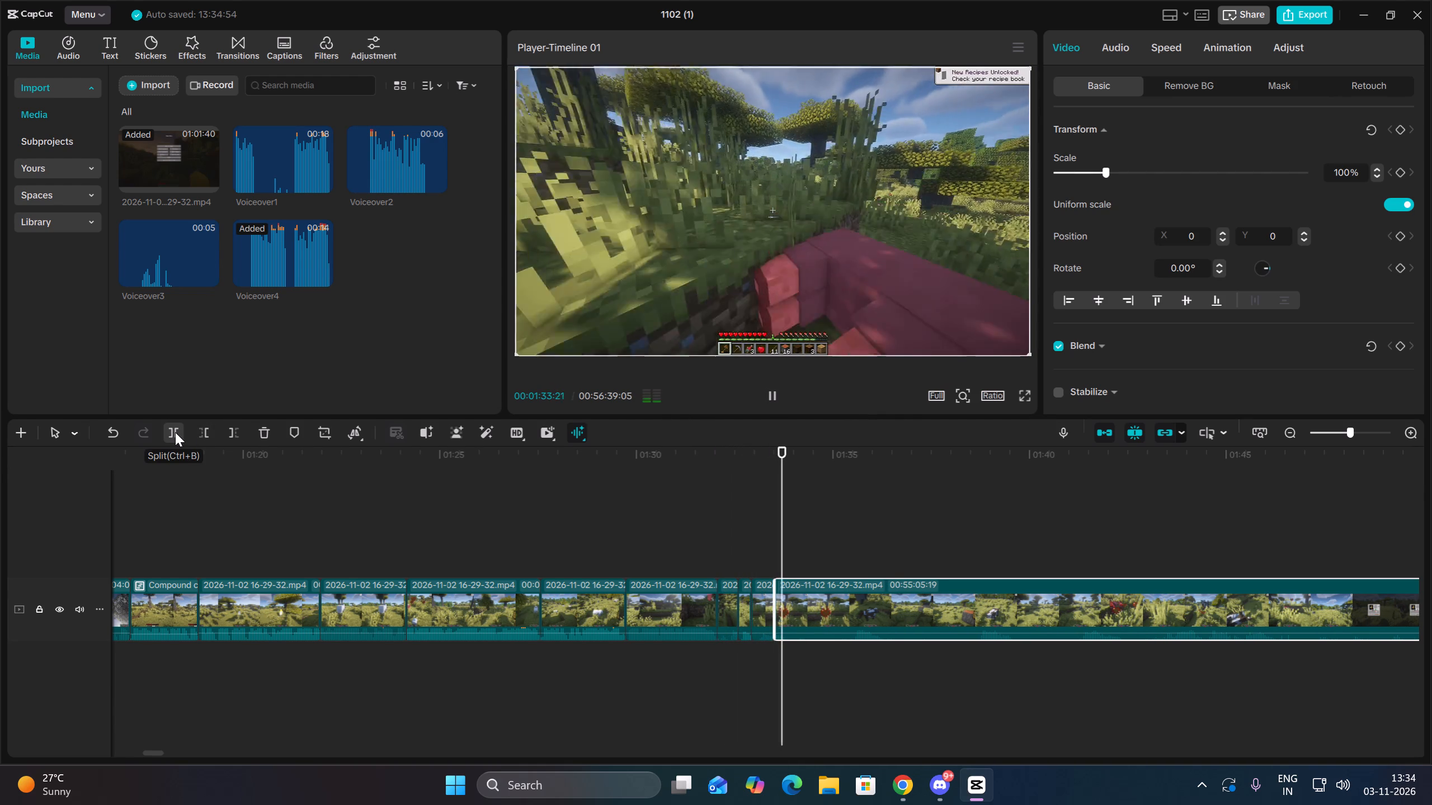
pyautogui.press('space')
pyautogui.press('Up')
pyautogui.press('Up')
pyautogui.press('Up')
pyautogui.press('Up')
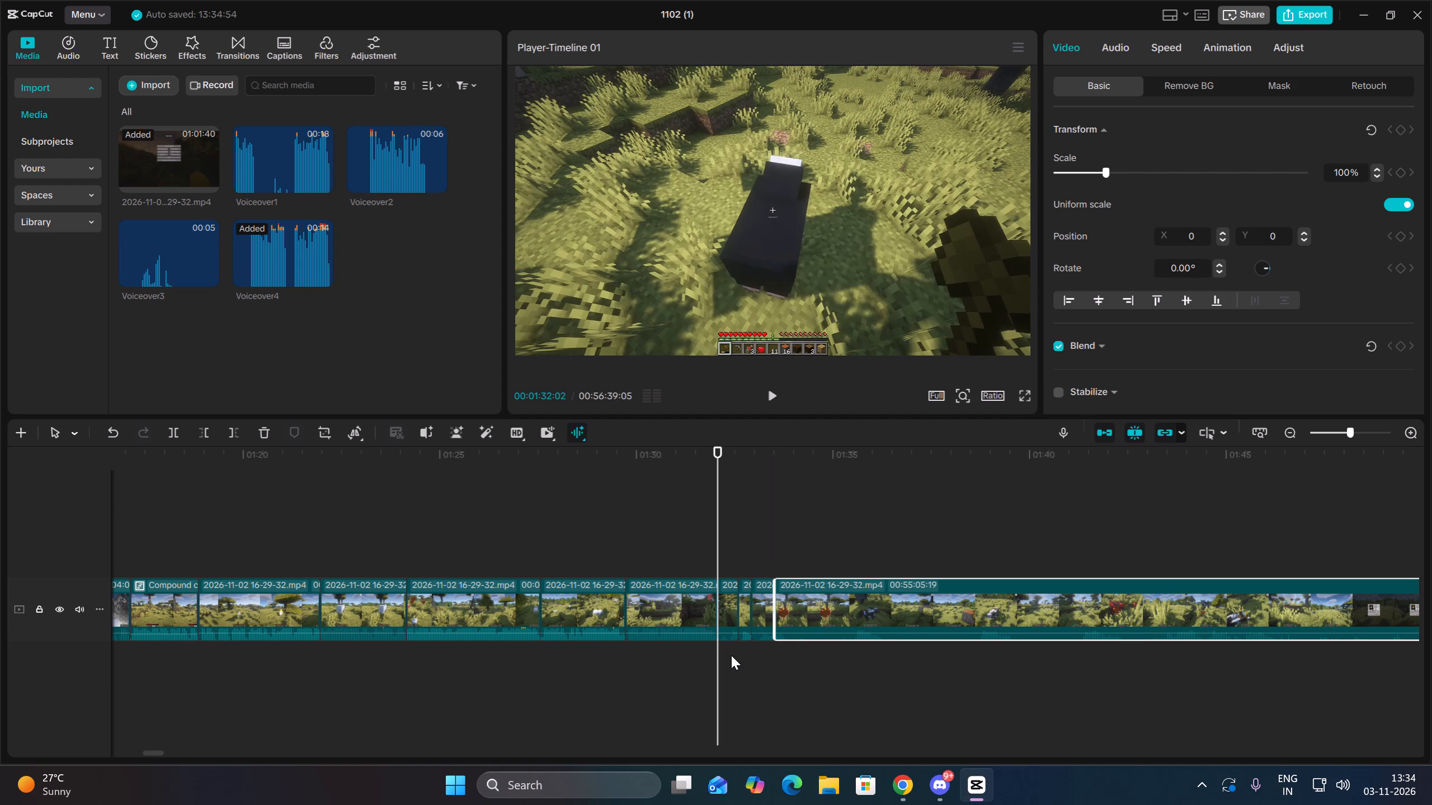
pyautogui.moveTo(731, 655); pyautogui.dragTo(757, 600)
pyautogui.press('Delete')
# Skim the footage after the 00:01:32:02 cut and delete about 18 seconds from the start of the remaining clip.
pyautogui.click(775, 603)
pyautogui.press('space')
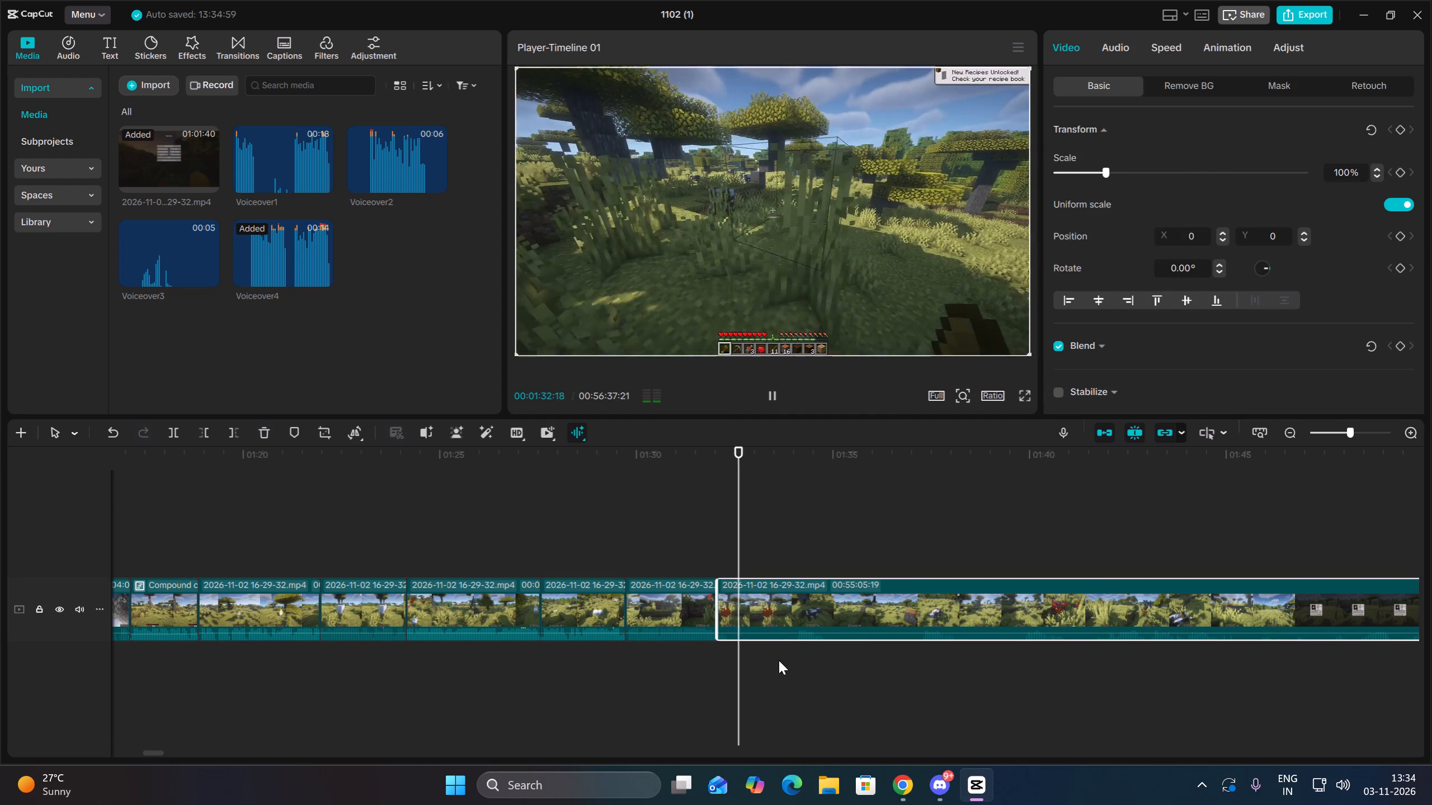
pyautogui.moveTo(783, 660); pyautogui.dragTo(800, 657)
pyautogui.press('space')
pyautogui.click(799, 655)
pyautogui.press('space')
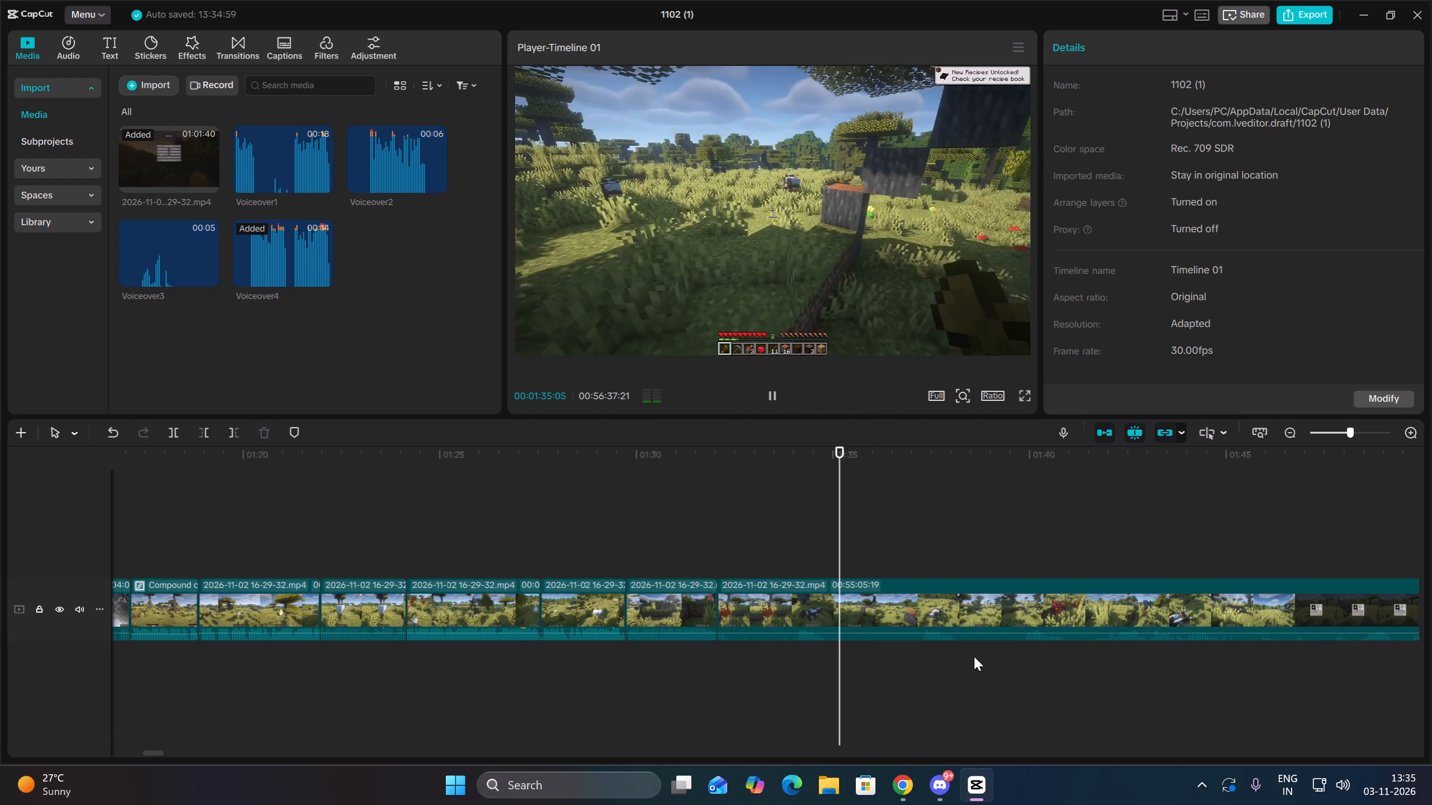
pyautogui.click(917, 654)
pyautogui.press('space')
pyautogui.press('space')
pyautogui.click(1031, 659)
pyautogui.press('space')
pyautogui.click(1120, 650)
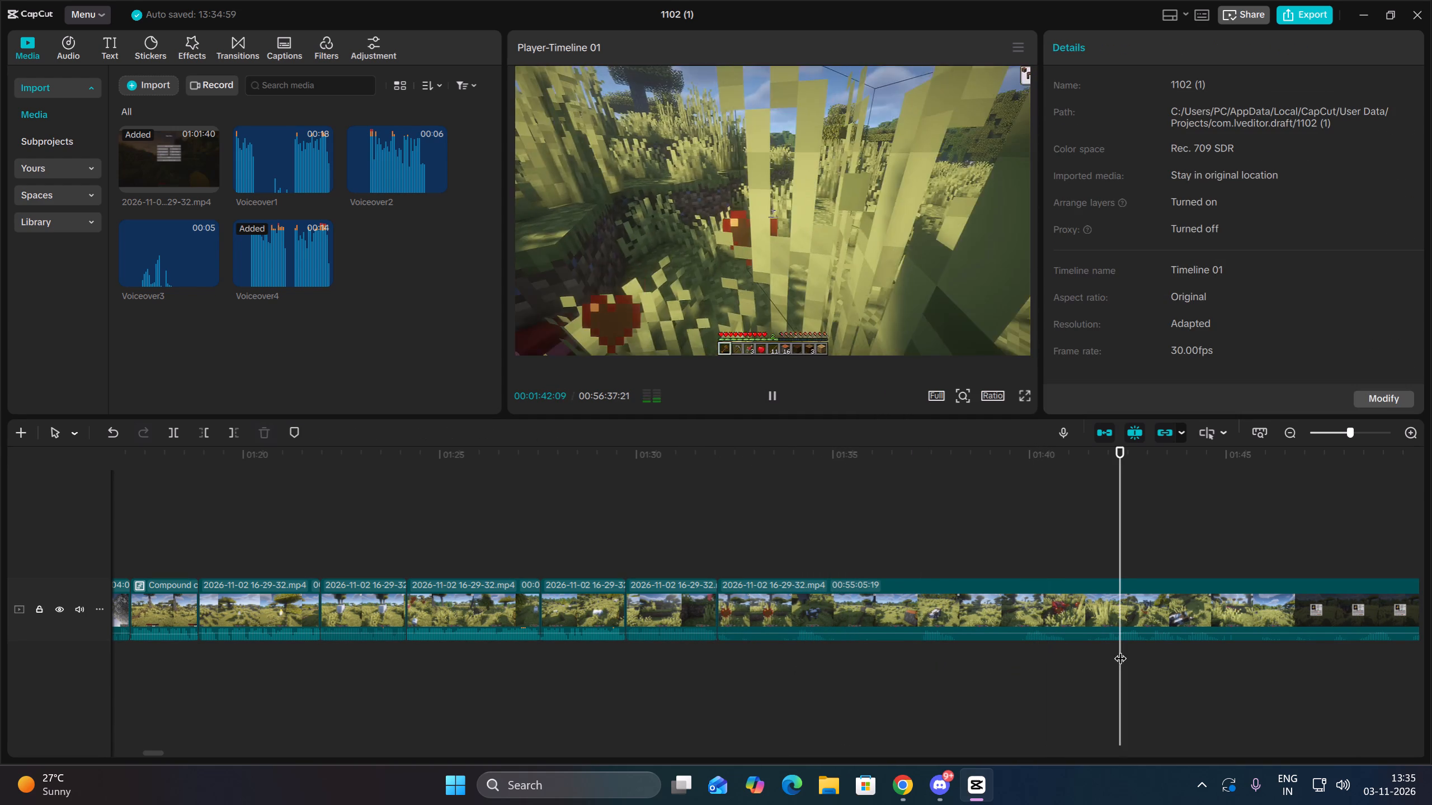
pyautogui.press('space')
pyautogui.press('space')
pyautogui.moveTo(1266, 667); pyautogui.dragTo(1430, 700)
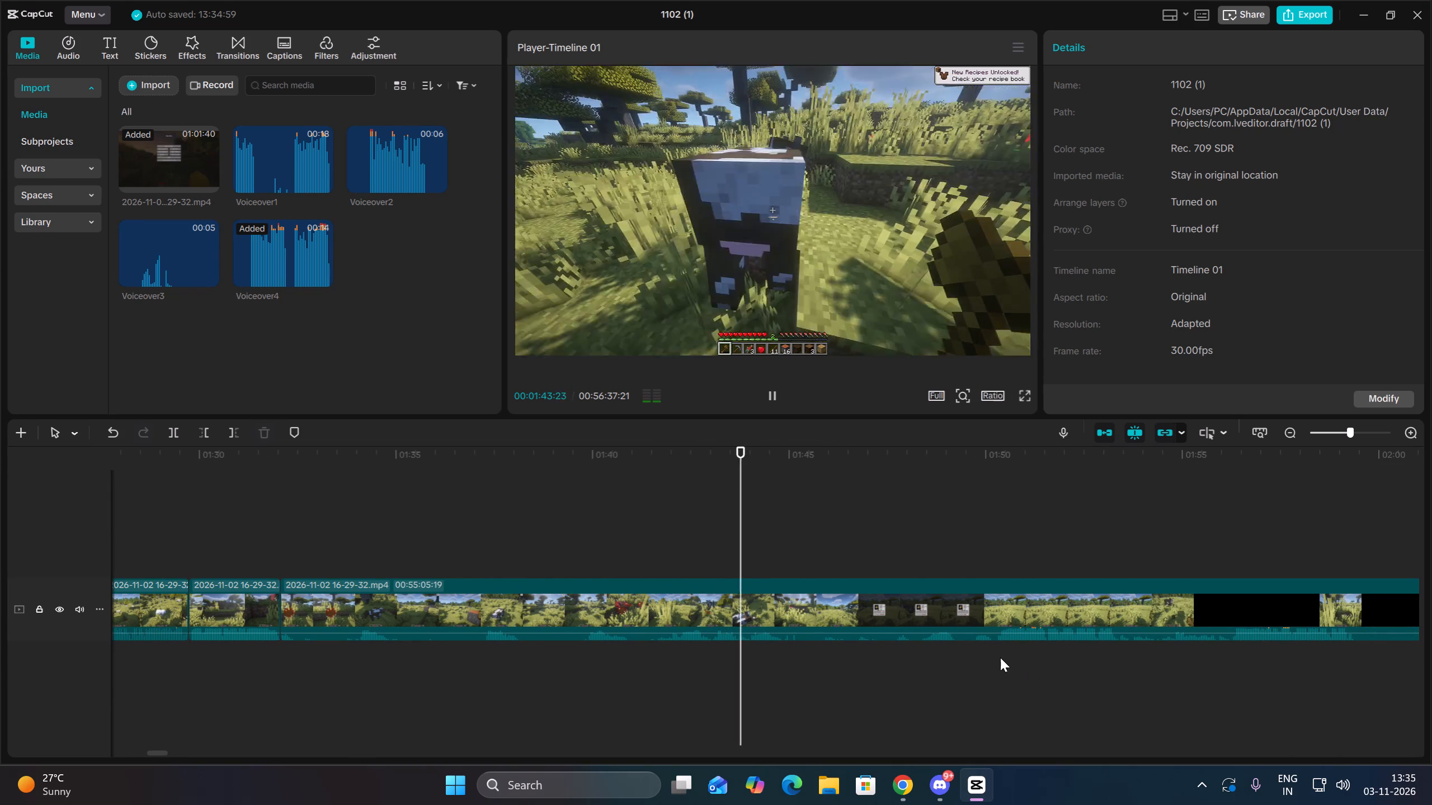
pyautogui.doubleClick(999, 654)
pyautogui.moveTo(936, 670); pyautogui.dragTo(922, 641)
pyautogui.moveTo(746, 533); pyautogui.dragTo(796, 634)
pyautogui.click(194, 429)
pyautogui.click(209, 432)
# Play from the 00:01:32:02 cut and split the remaining clip at about 00:01:35.
pyautogui.press('space')
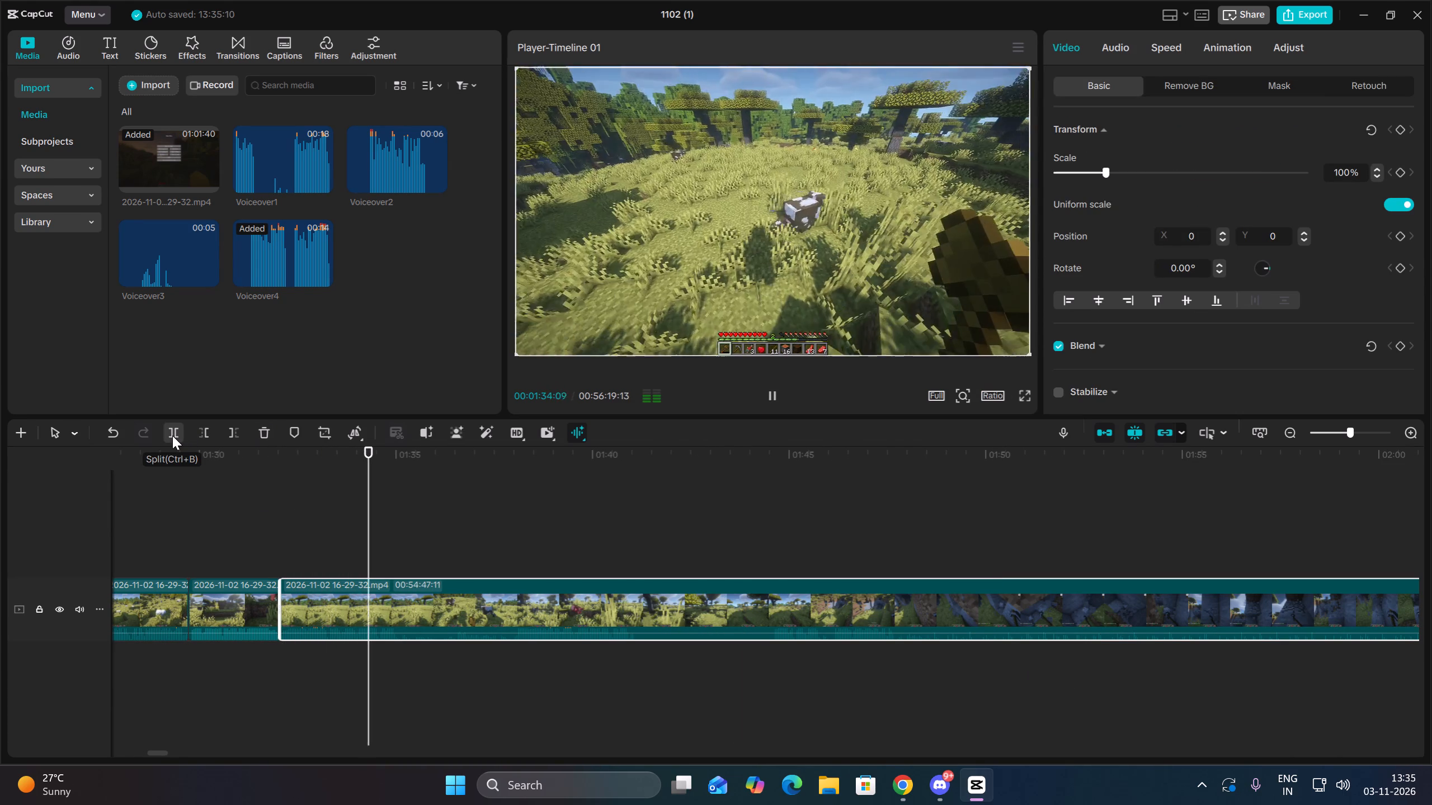
pyautogui.press('space')
pyautogui.click(172, 435)
# Skim past the cut at about 00:01:35 and delete about 3 seconds from the start of the remaining clip.
pyautogui.press('space')
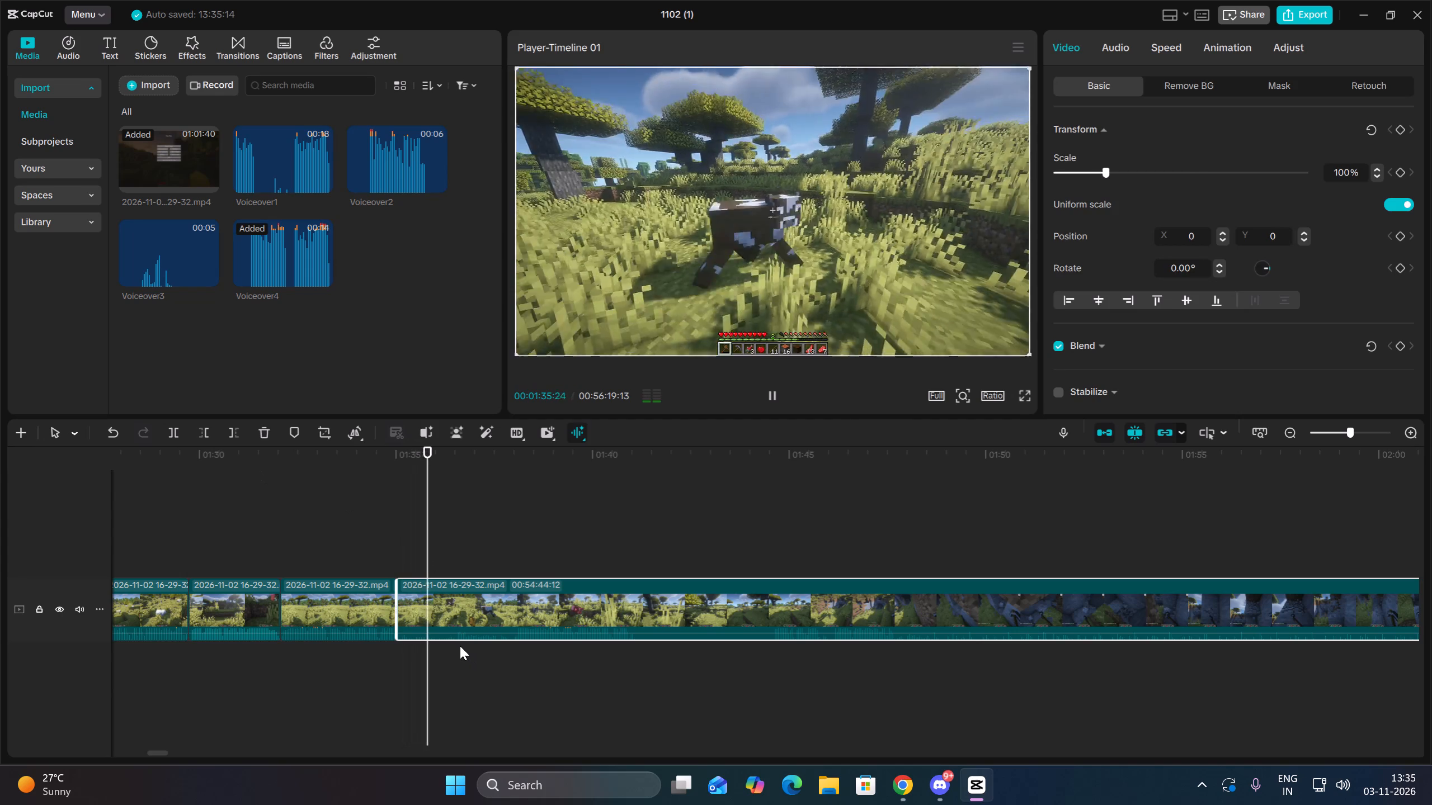
pyautogui.click(456, 645)
pyautogui.press('space')
pyautogui.doubleClick(519, 647)
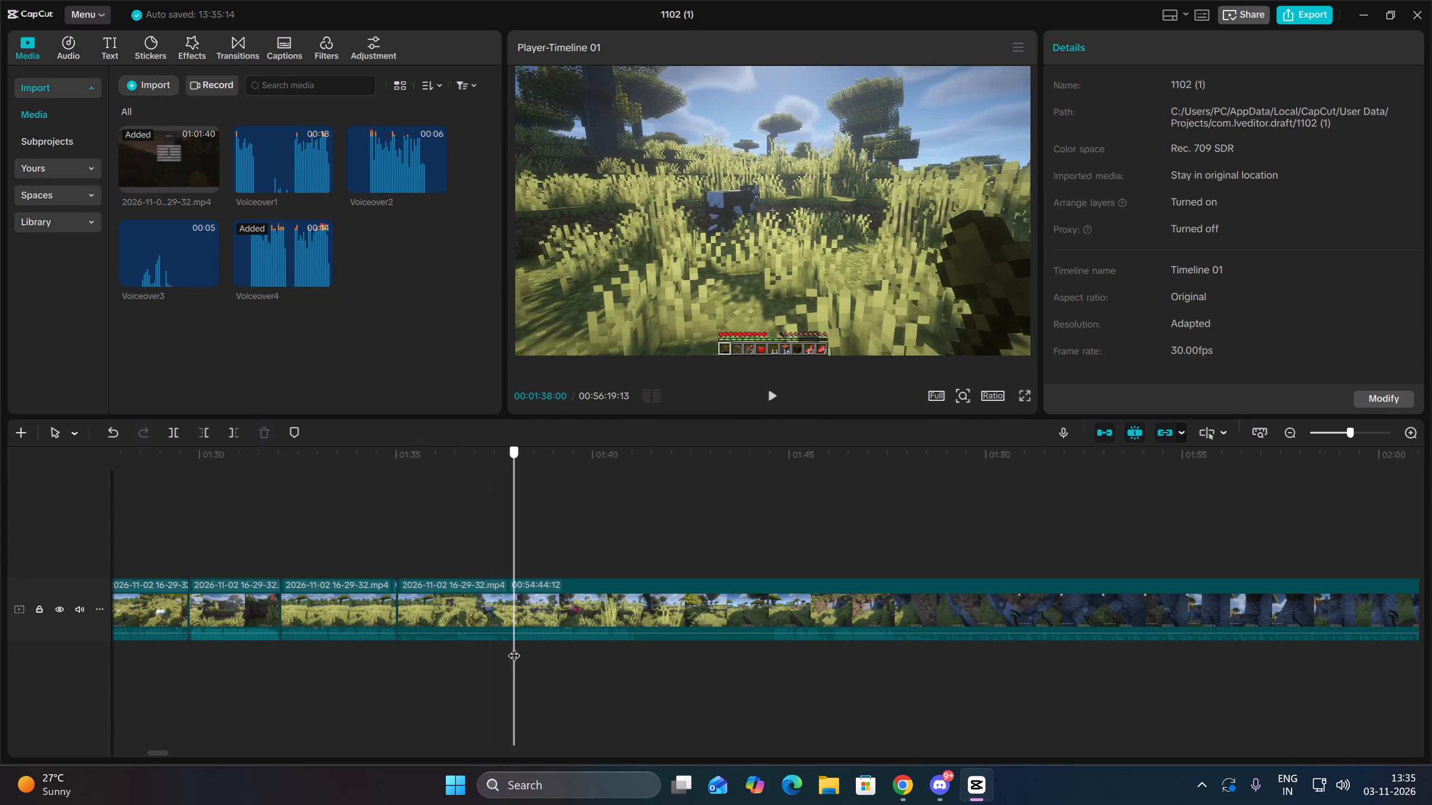
pyautogui.moveTo(488, 651); pyautogui.dragTo(439, 553)
pyautogui.click(201, 429)
# Play the trimmed clip briefly and delete the short clip between 00:01:32:02 and about 00:01:35.
pyautogui.press('space')
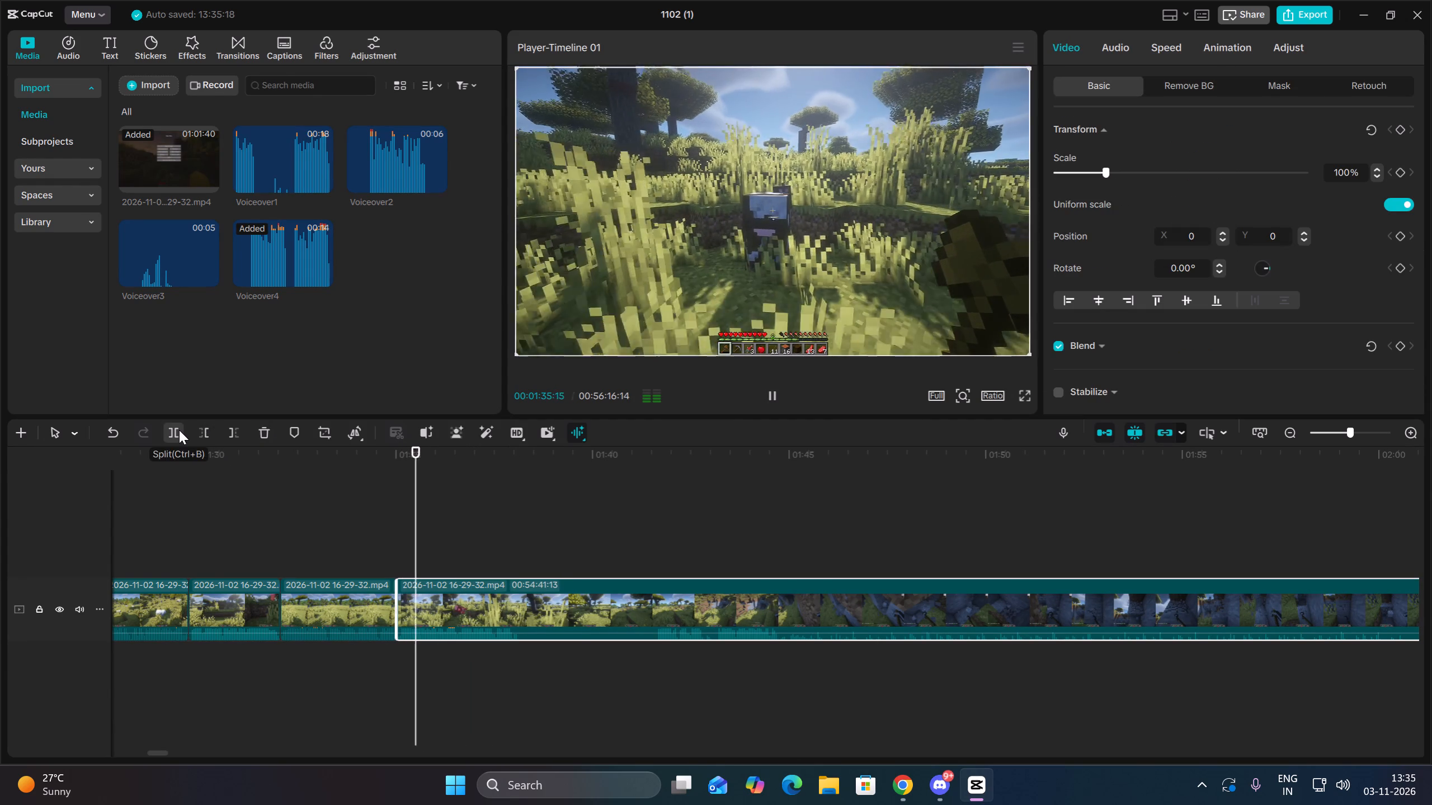
pyautogui.moveTo(357, 551); pyautogui.dragTo(360, 629)
pyautogui.press('Delete')
# Play the remaining clip from the 00:01:32:02 cut, split it at about 00:01:35, and continue playback.
pyautogui.press('Up')
pyautogui.click(389, 613)
pyautogui.press('space')
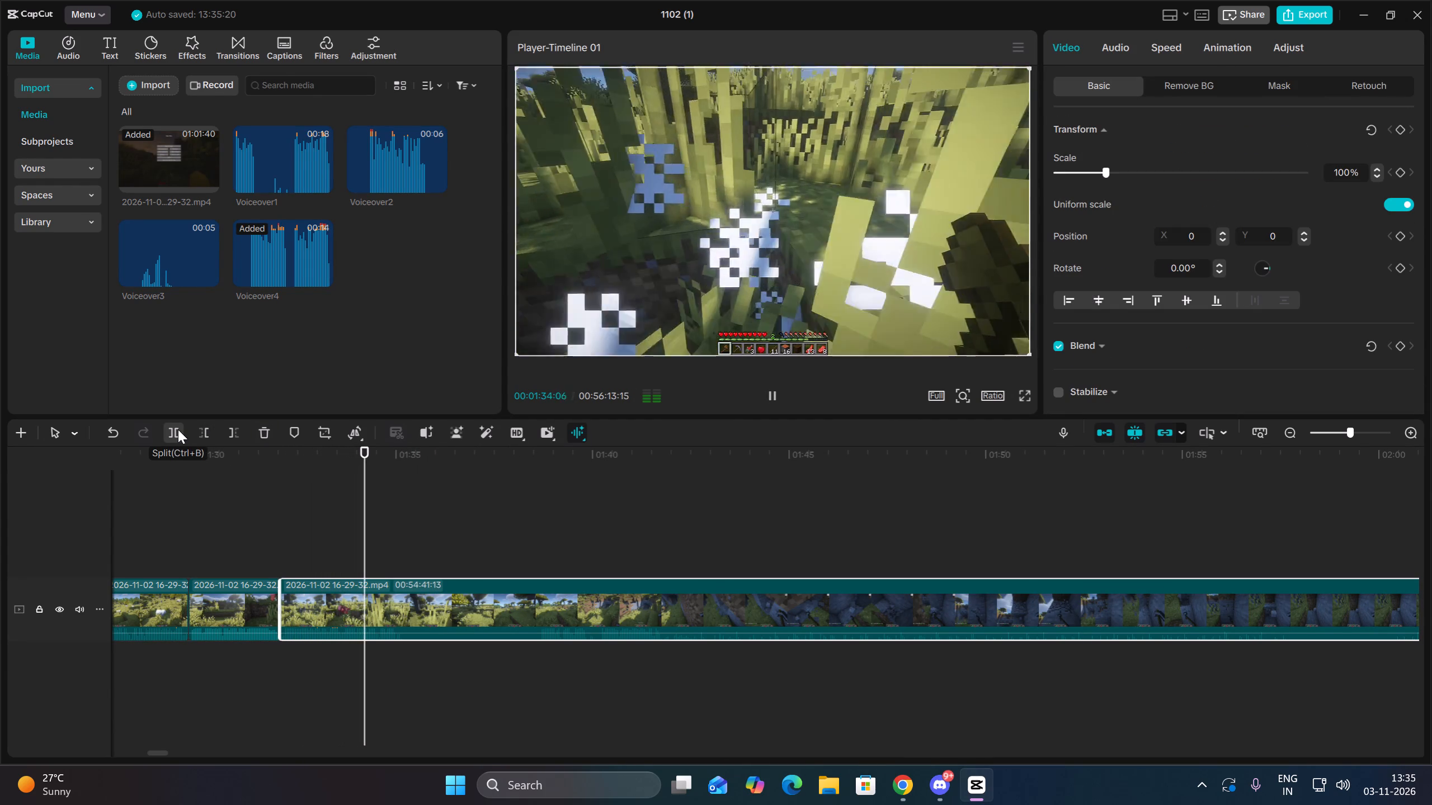
pyautogui.press('space')
pyautogui.click(178, 429)
pyautogui.press('space')
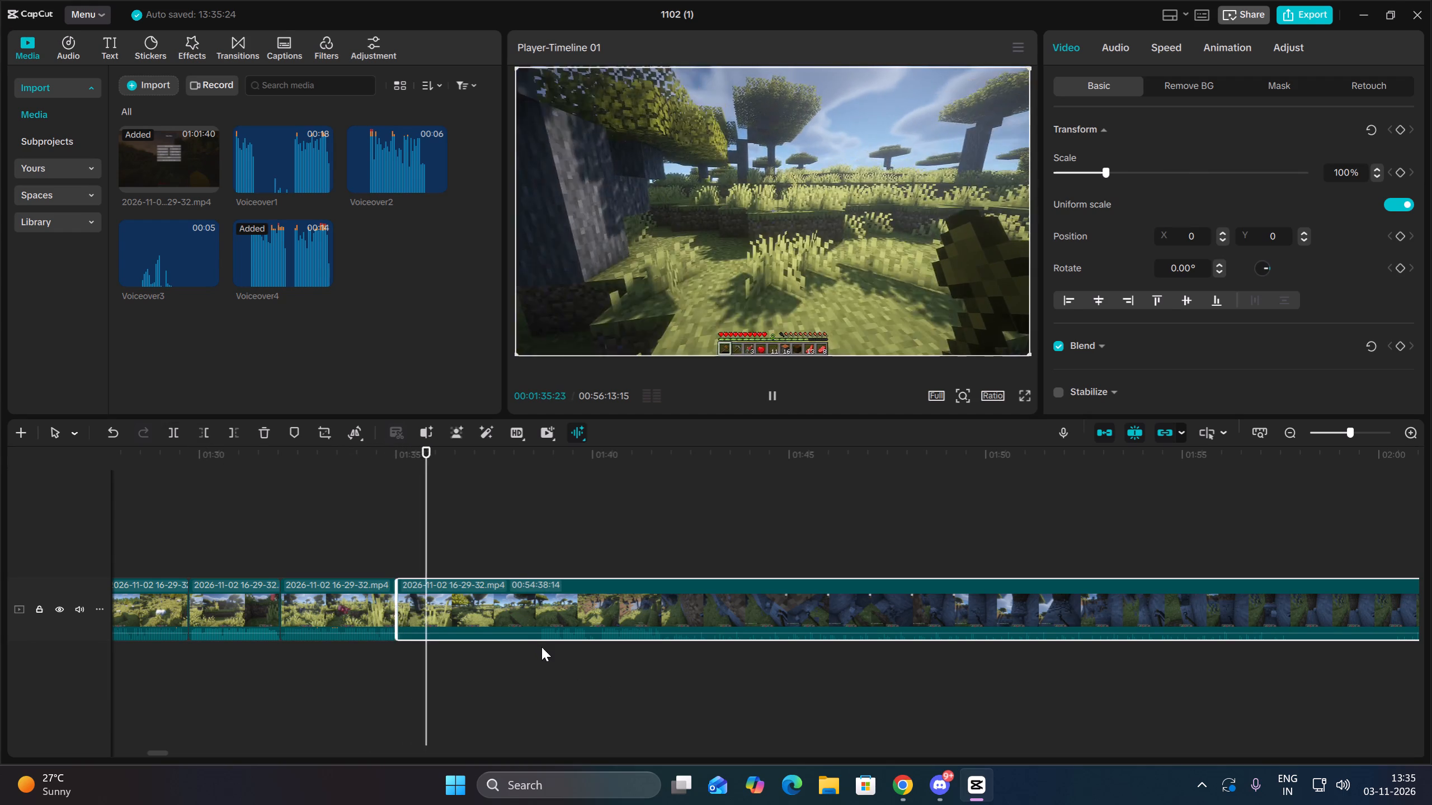
# Delete about 4 seconds from the start of the remaining clip after the 00:01:35 cut and play it back.
pyautogui.doubleClick(541, 647)
pyautogui.moveTo(513, 670); pyautogui.dragTo(475, 587)
pyautogui.click(199, 439)
pyautogui.press('space')
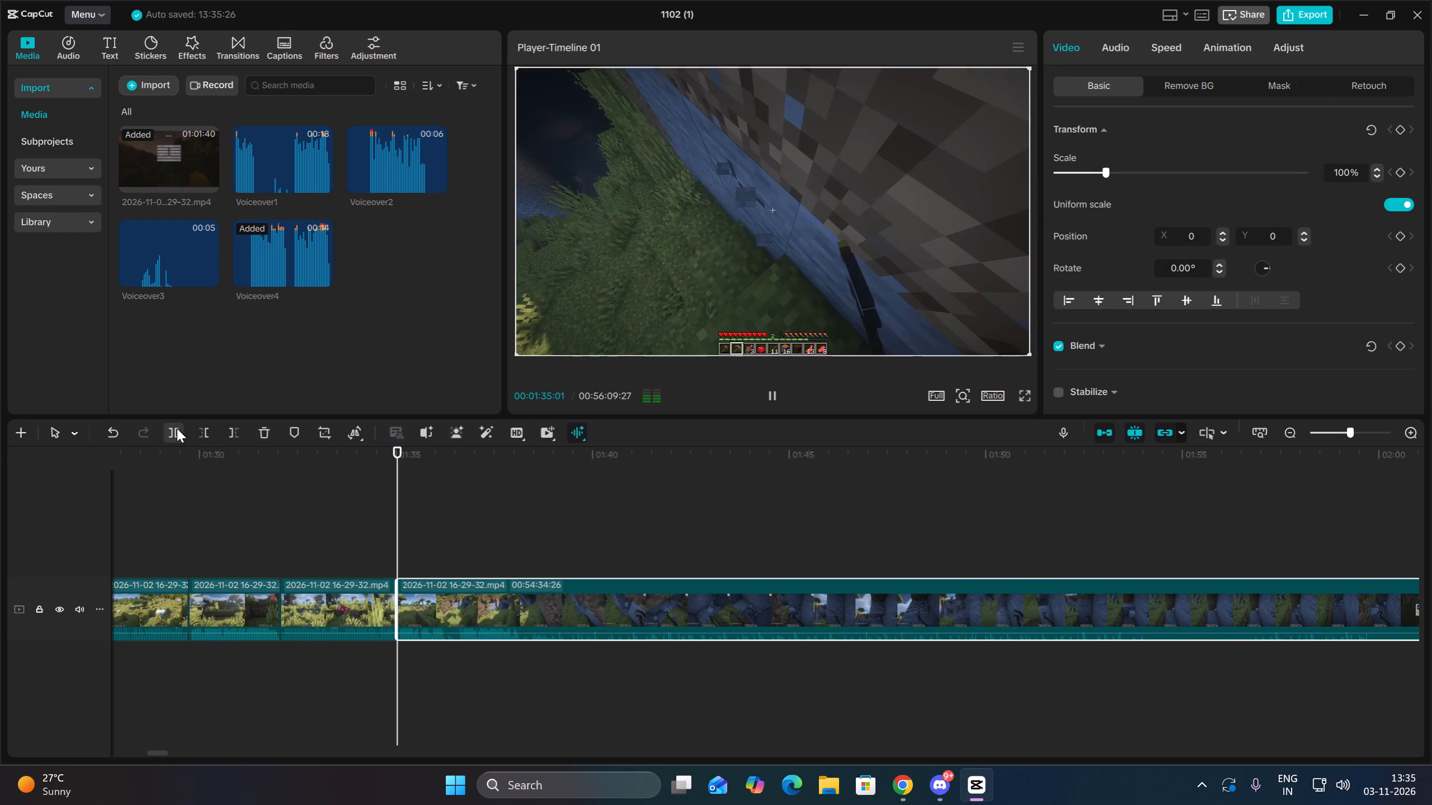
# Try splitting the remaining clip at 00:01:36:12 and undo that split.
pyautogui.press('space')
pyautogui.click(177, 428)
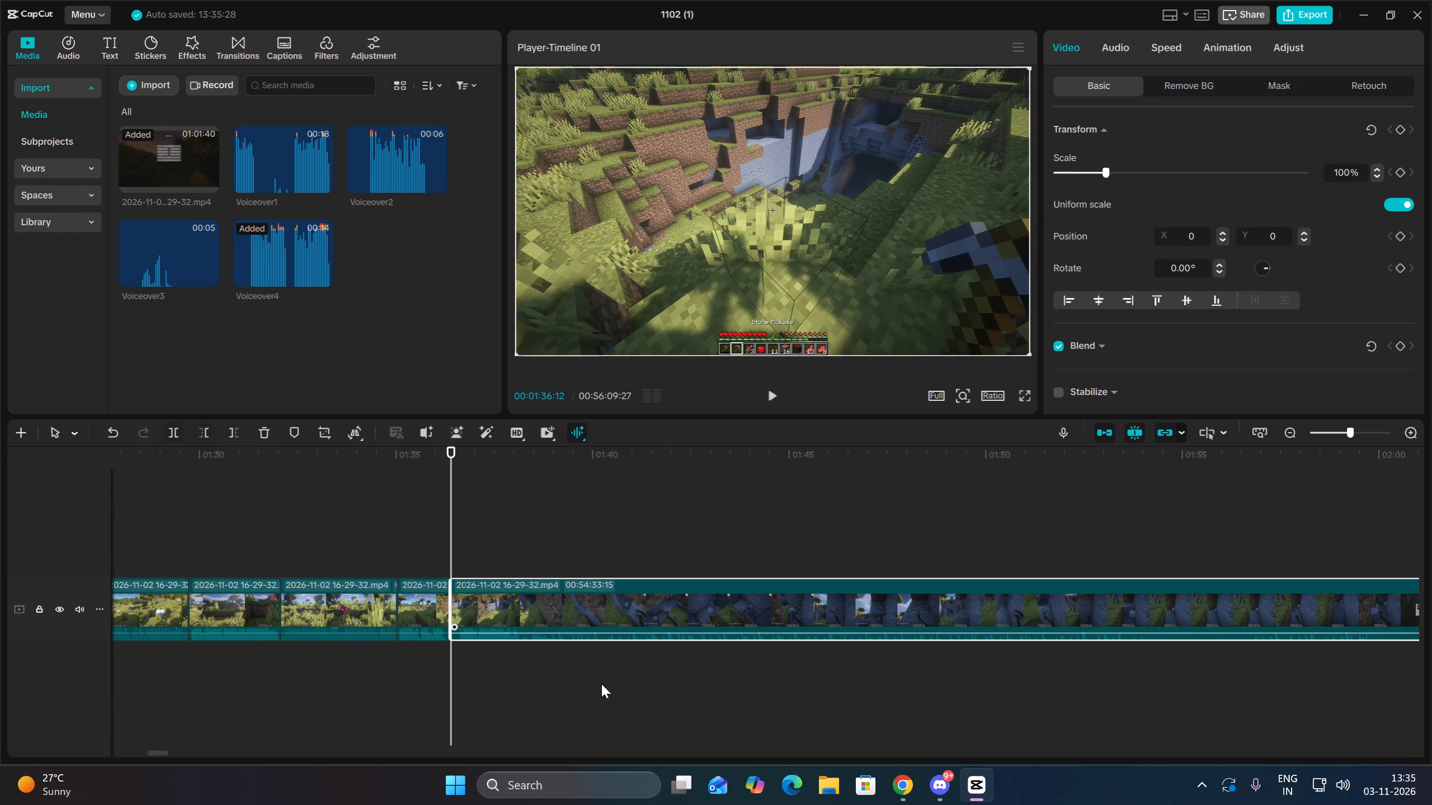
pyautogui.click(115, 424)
# Split the remaining clip at about 00:01:36:07 and trim about 11 frames off the start of the later part.
pyautogui.moveTo(452, 657); pyautogui.dragTo(442, 655)
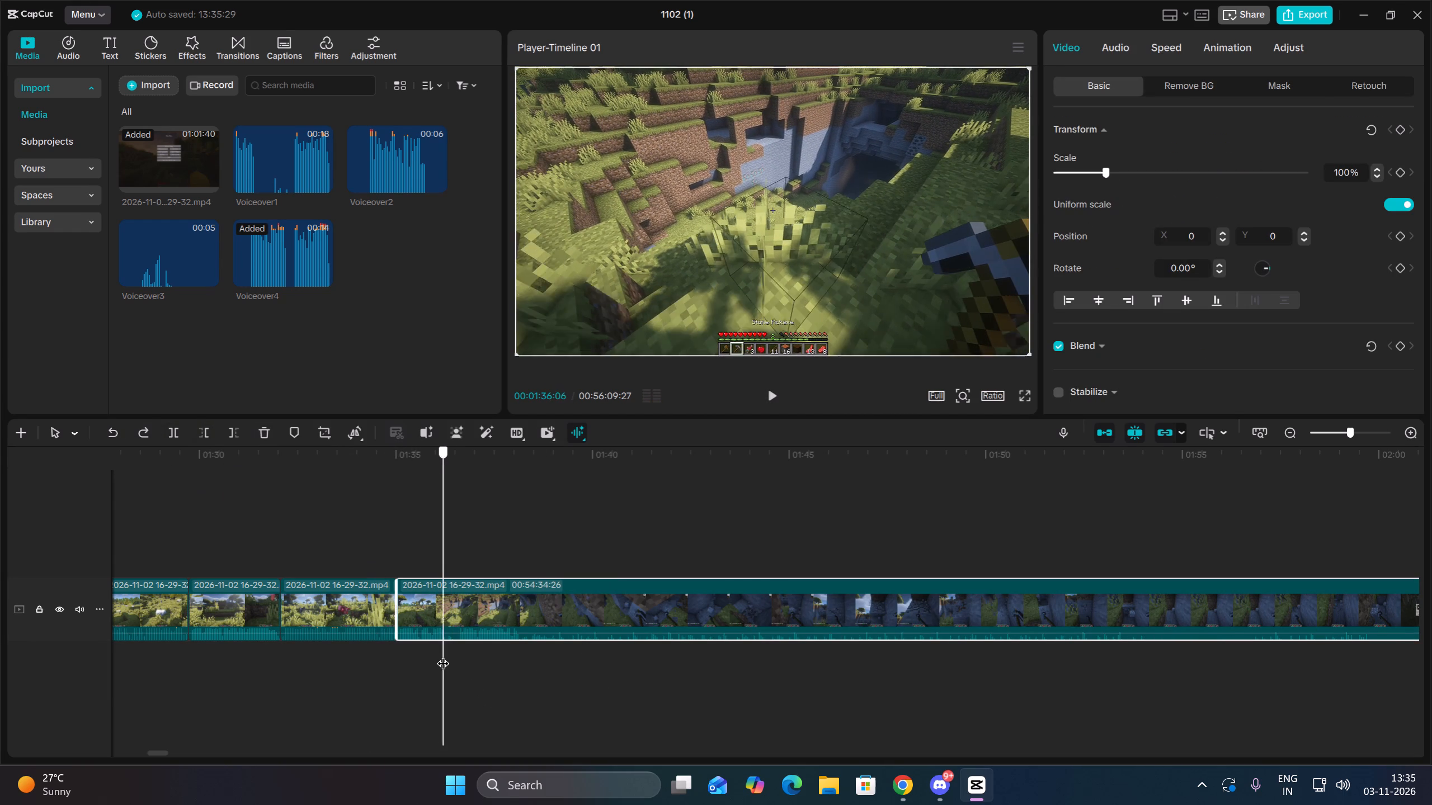
pyautogui.moveTo(442, 655); pyautogui.dragTo(445, 656)
pyautogui.moveTo(474, 662); pyautogui.dragTo(488, 613)
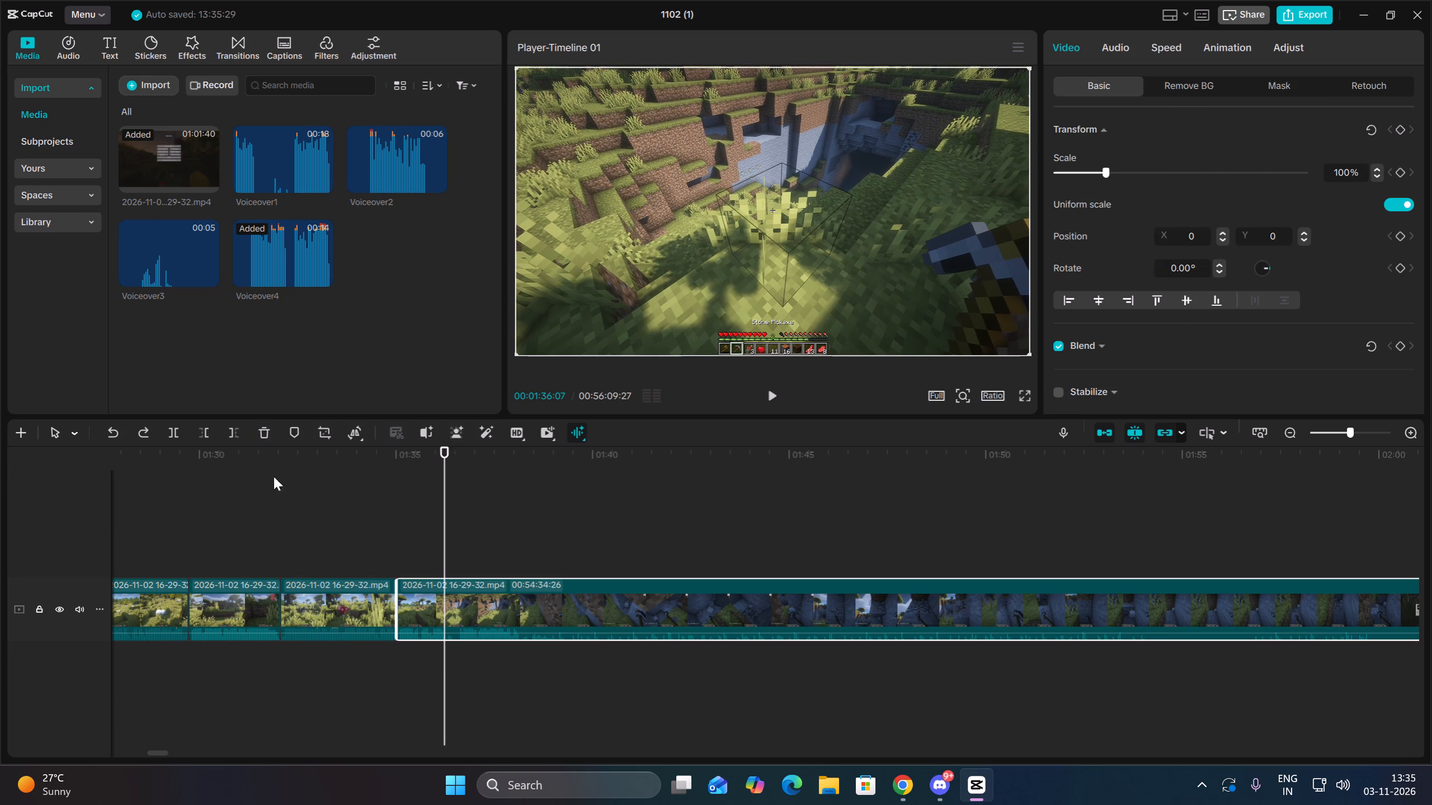
pyautogui.click(177, 435)
pyautogui.press('space')
pyautogui.press('space')
pyautogui.click(208, 432)
# Play the remaining clip from the latest cut and split it at 00:01:37:25.
pyautogui.press('space')
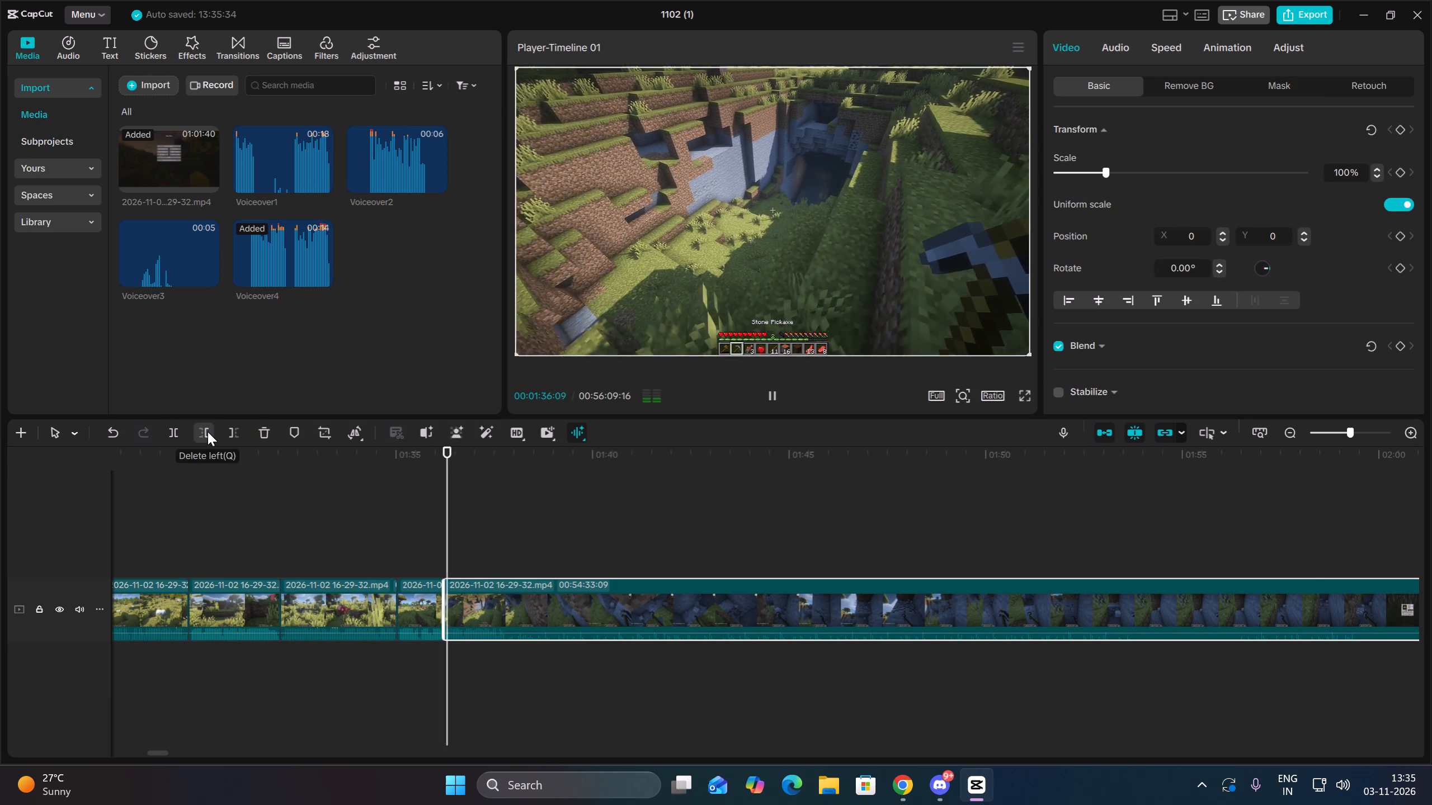
pyautogui.press('space')
pyautogui.click(171, 435)
# Skim past the paused game-menu footage and delete everything from the 00:01:37:25 cut up to 00:03:46:10.
pyautogui.press('space')
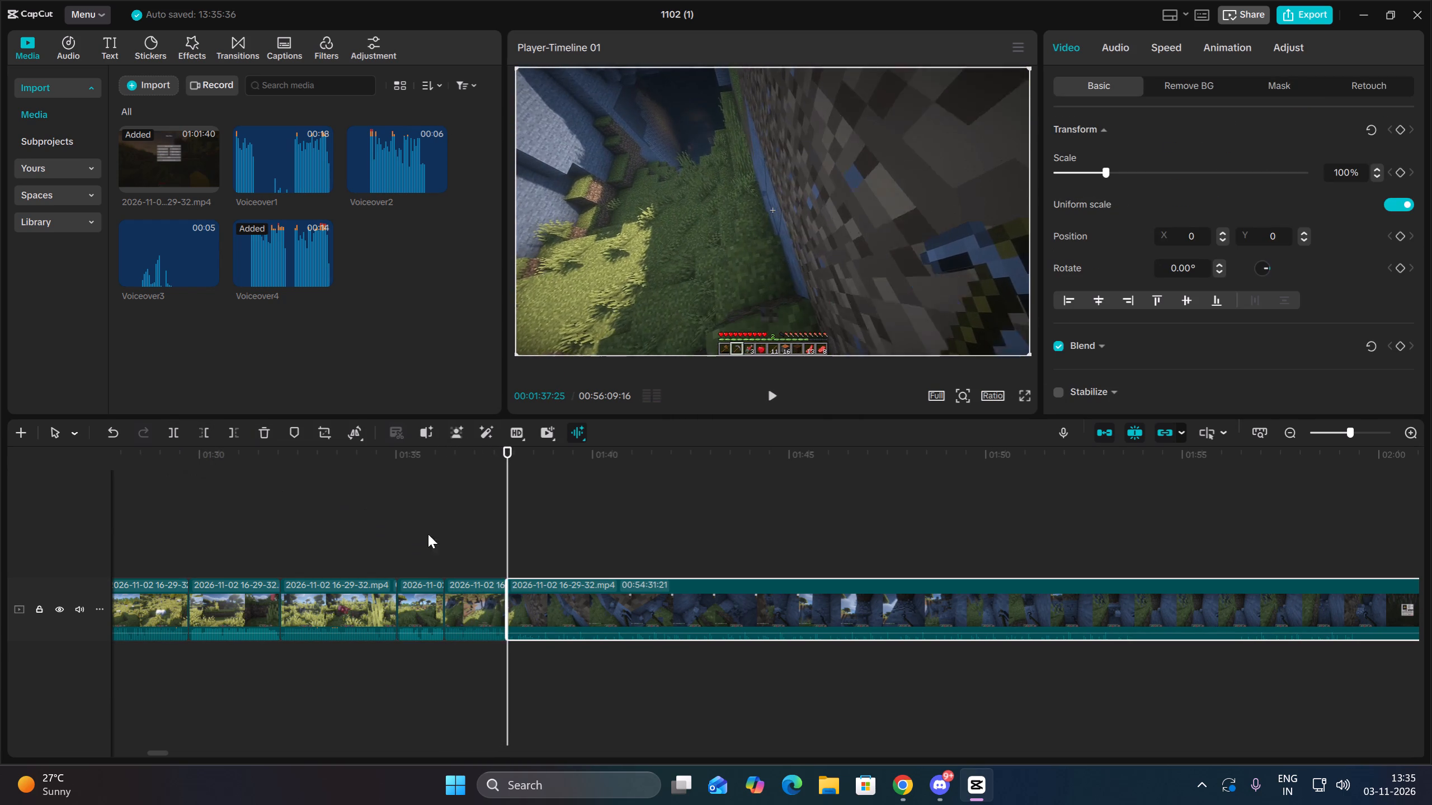
pyautogui.click(1280, 654)
pyautogui.press('space')
pyautogui.moveTo(1336, 661); pyautogui.dragTo(1431, 673)
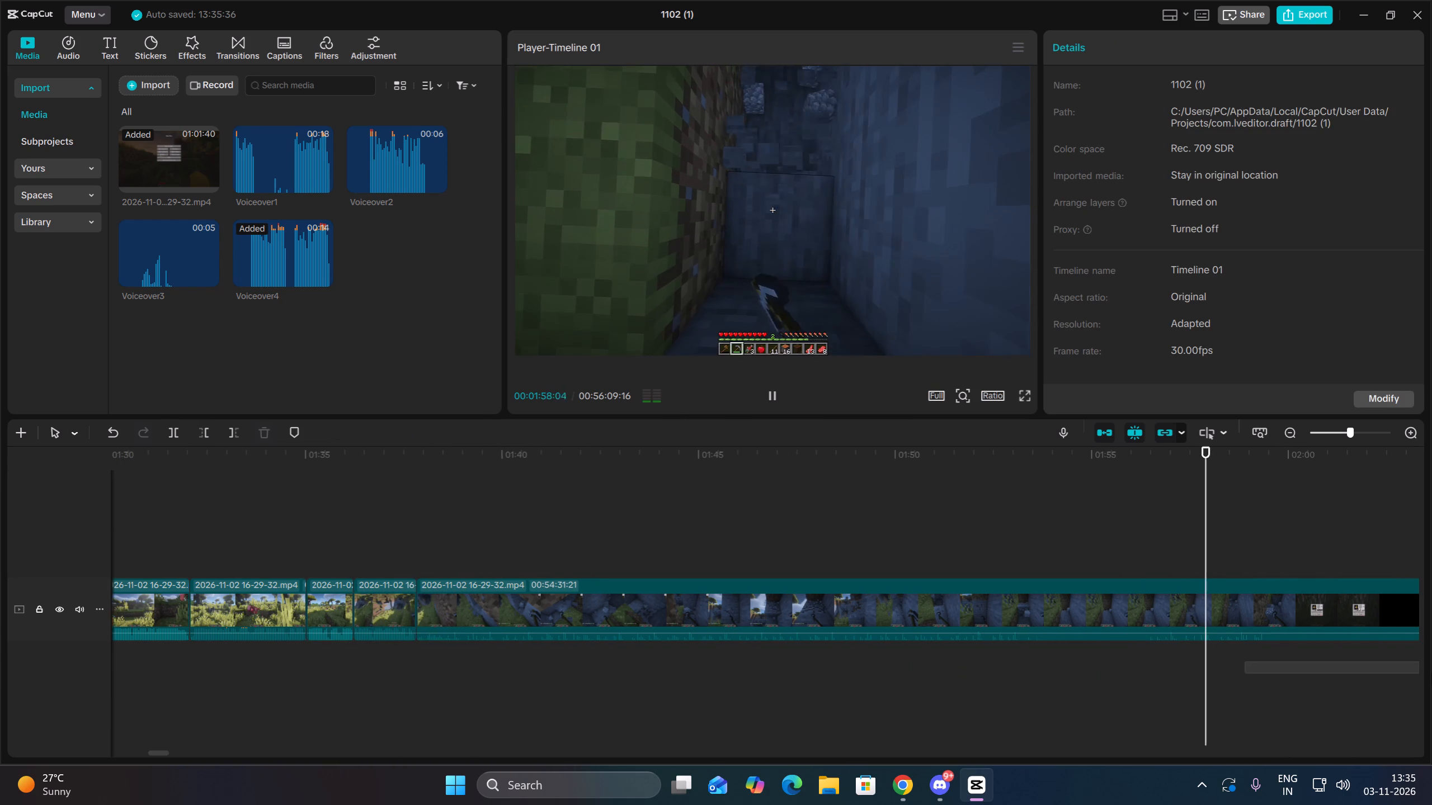
pyautogui.moveTo(1431, 673); pyautogui.dragTo(1422, 666)
pyautogui.click(1009, 650)
pyautogui.press('space')
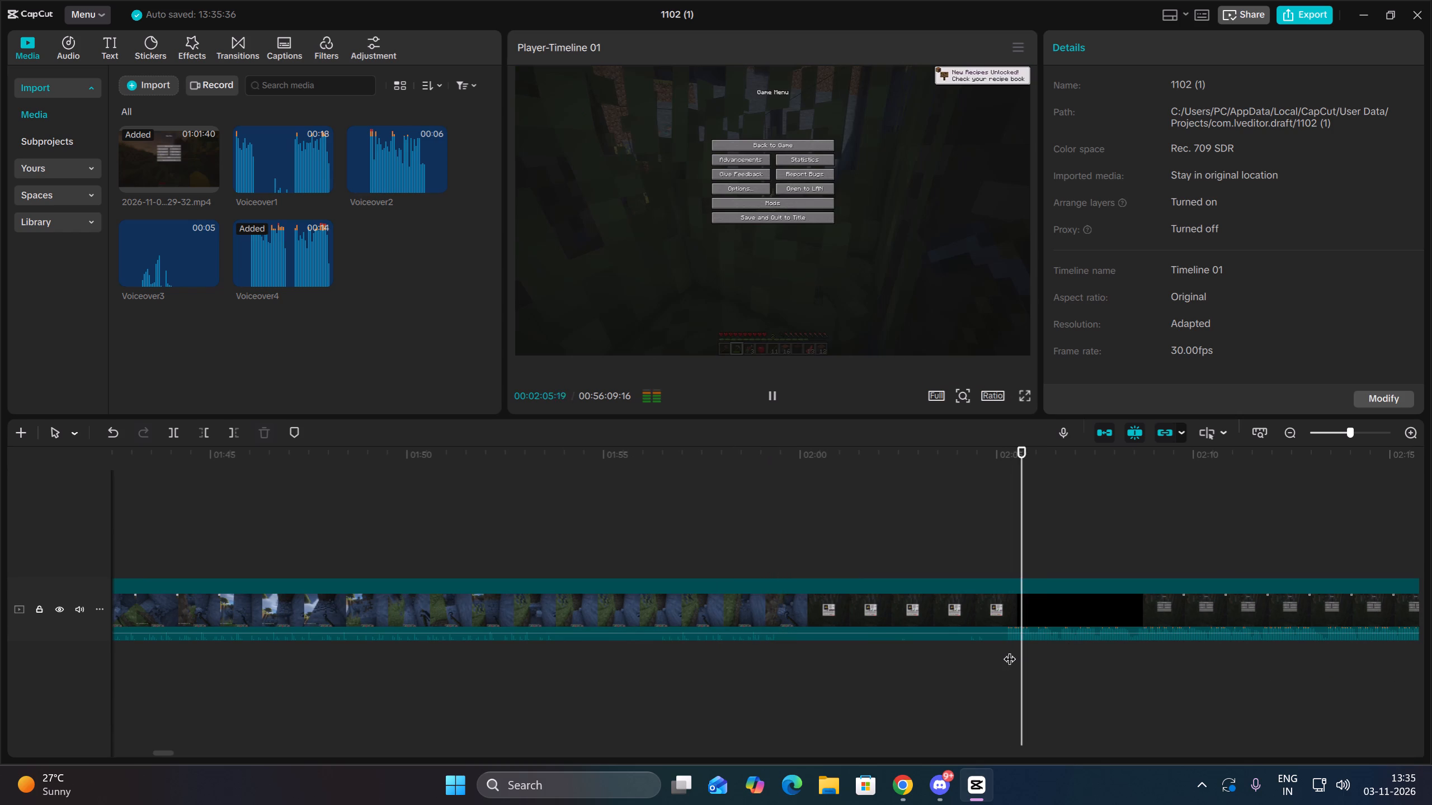
pyautogui.moveTo(1249, 664); pyautogui.dragTo(1431, 679)
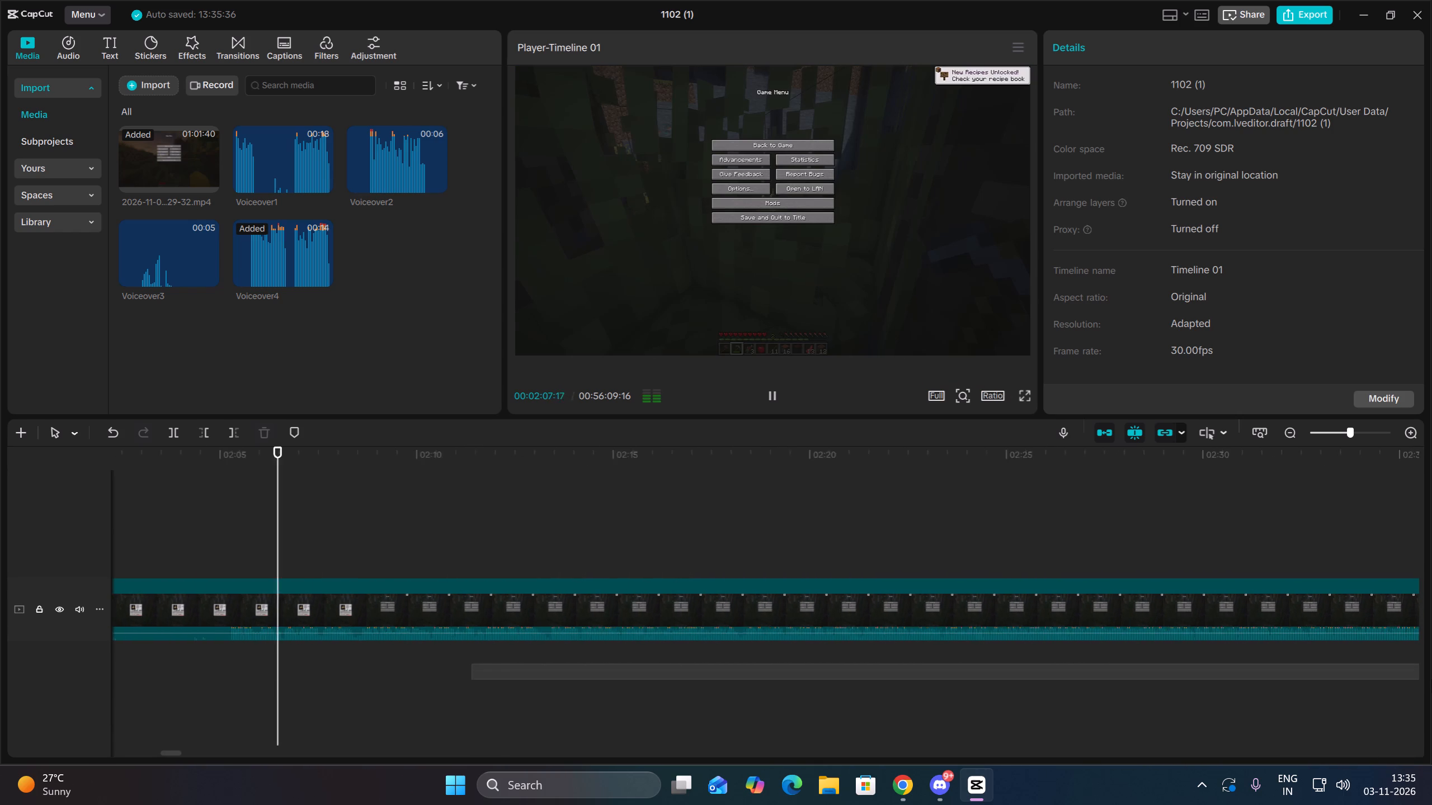
pyautogui.moveTo(1431, 679); pyautogui.dragTo(1350, 668)
pyautogui.tripleClick(1300, 434)
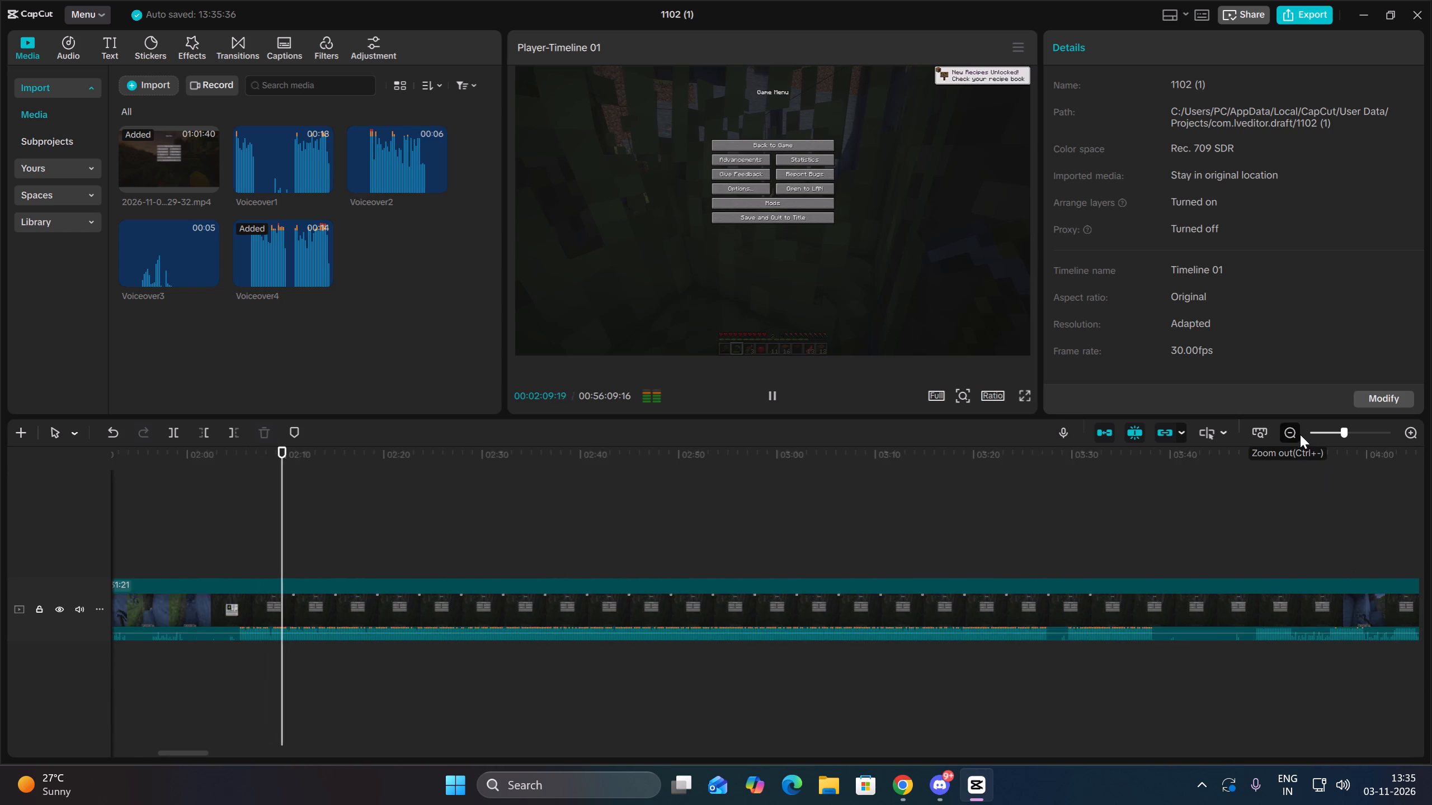
pyautogui.click(1300, 434)
pyautogui.click(521, 650)
pyautogui.press('space')
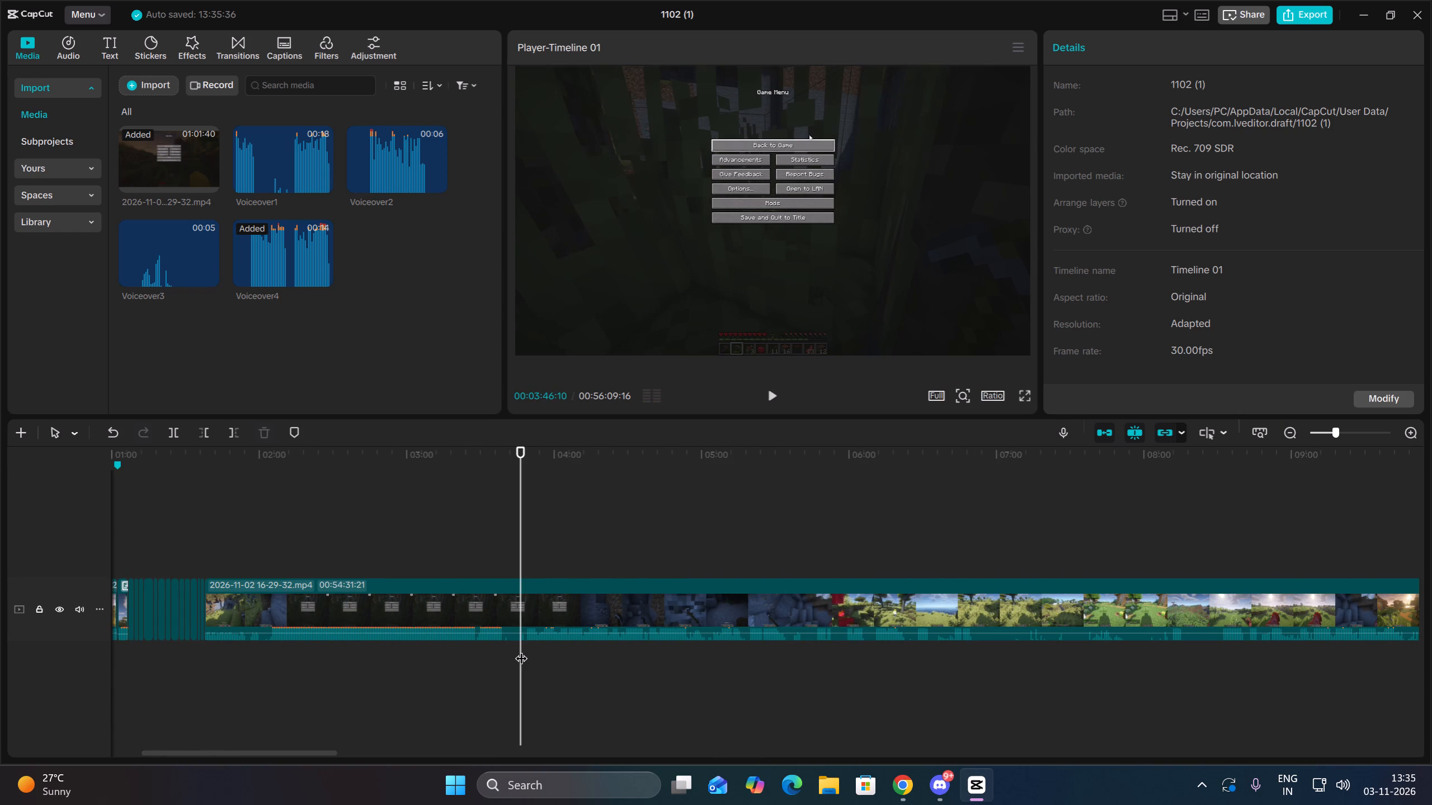
pyautogui.press('space')
pyautogui.click(521, 650)
pyautogui.moveTo(571, 666); pyautogui.dragTo(581, 594)
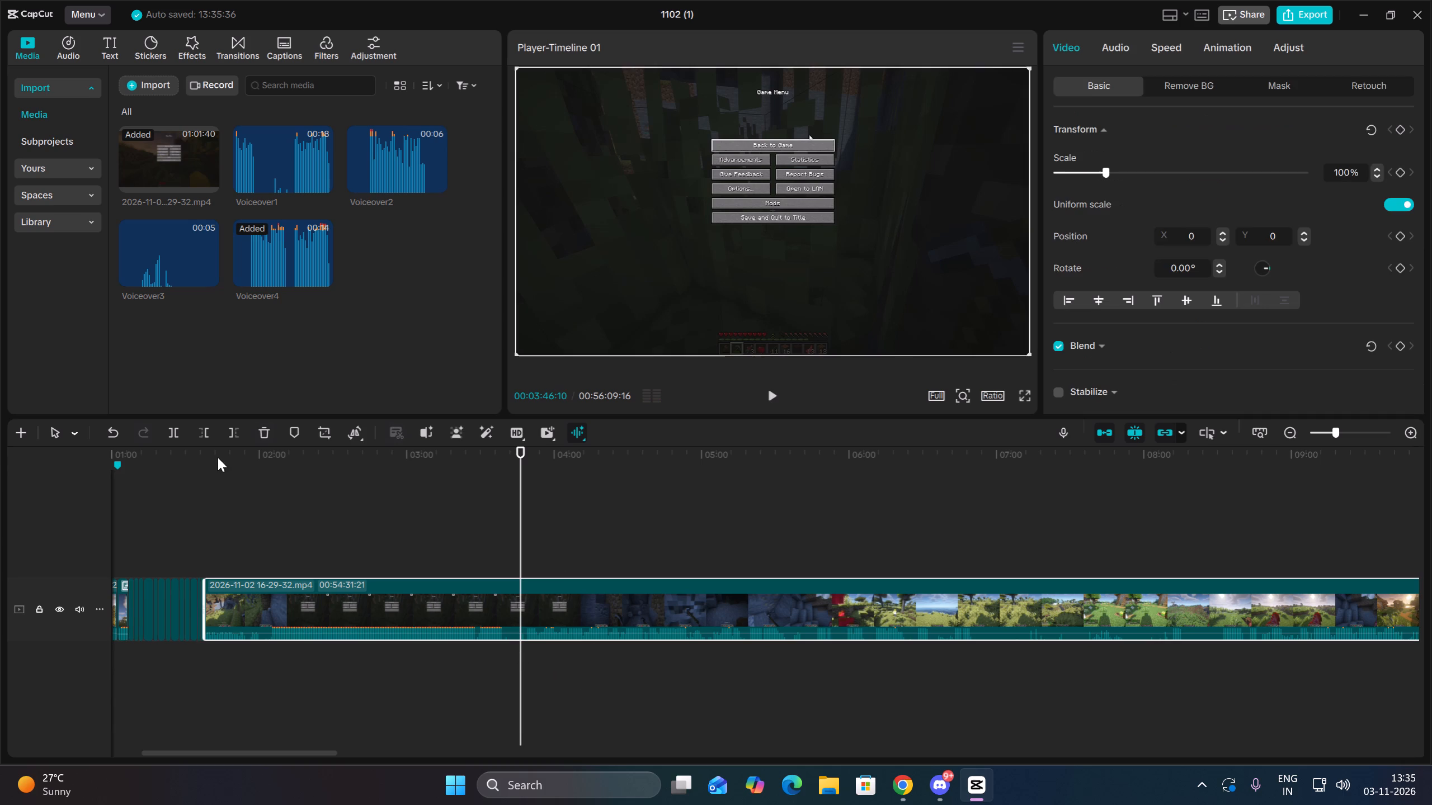
pyautogui.click(199, 434)
# Delete the start of the remaining clip from the 00:01:37:25 cut up to 00:01:40:07.
pyautogui.press('space')
pyautogui.tripleClick(1403, 426)
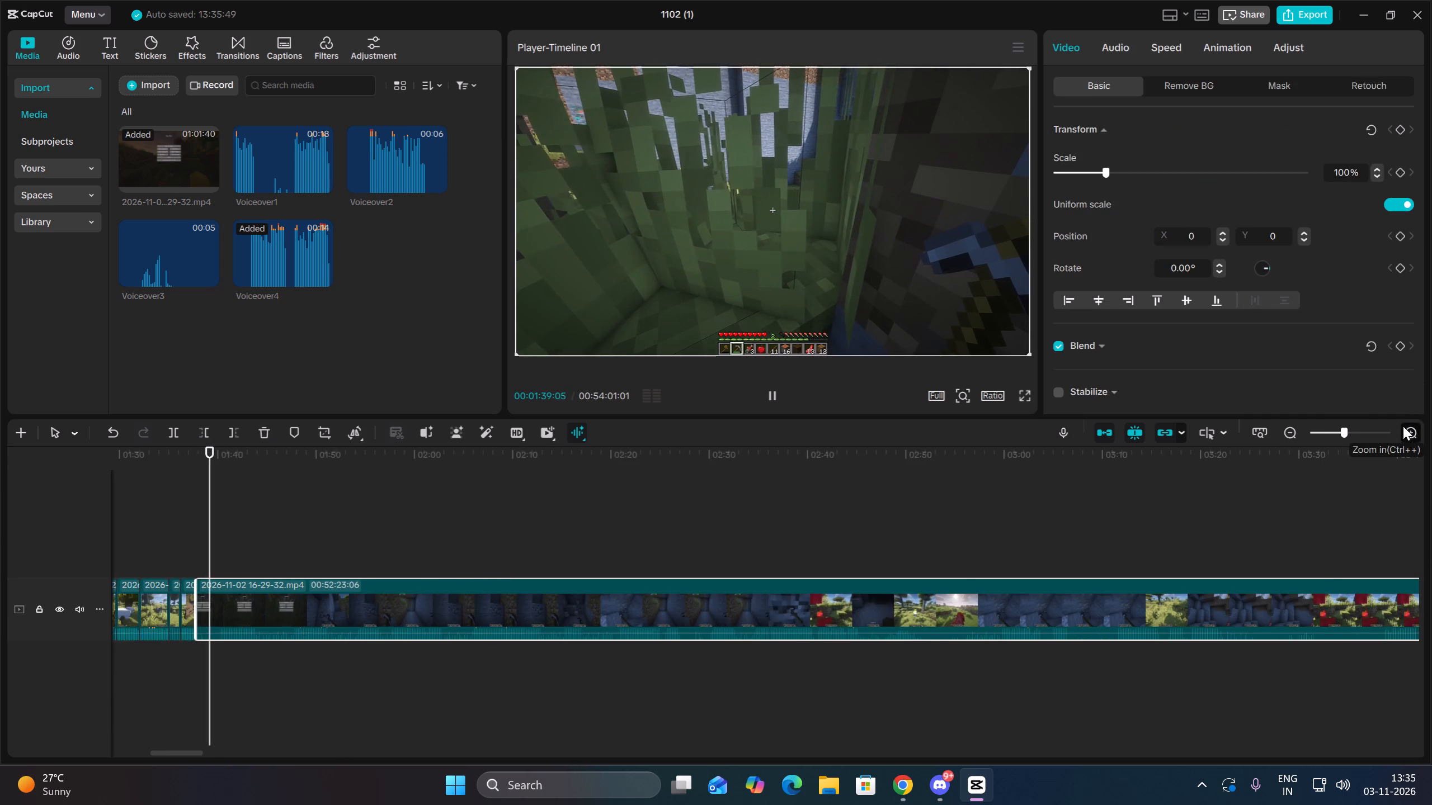
pyautogui.doubleClick(1403, 426)
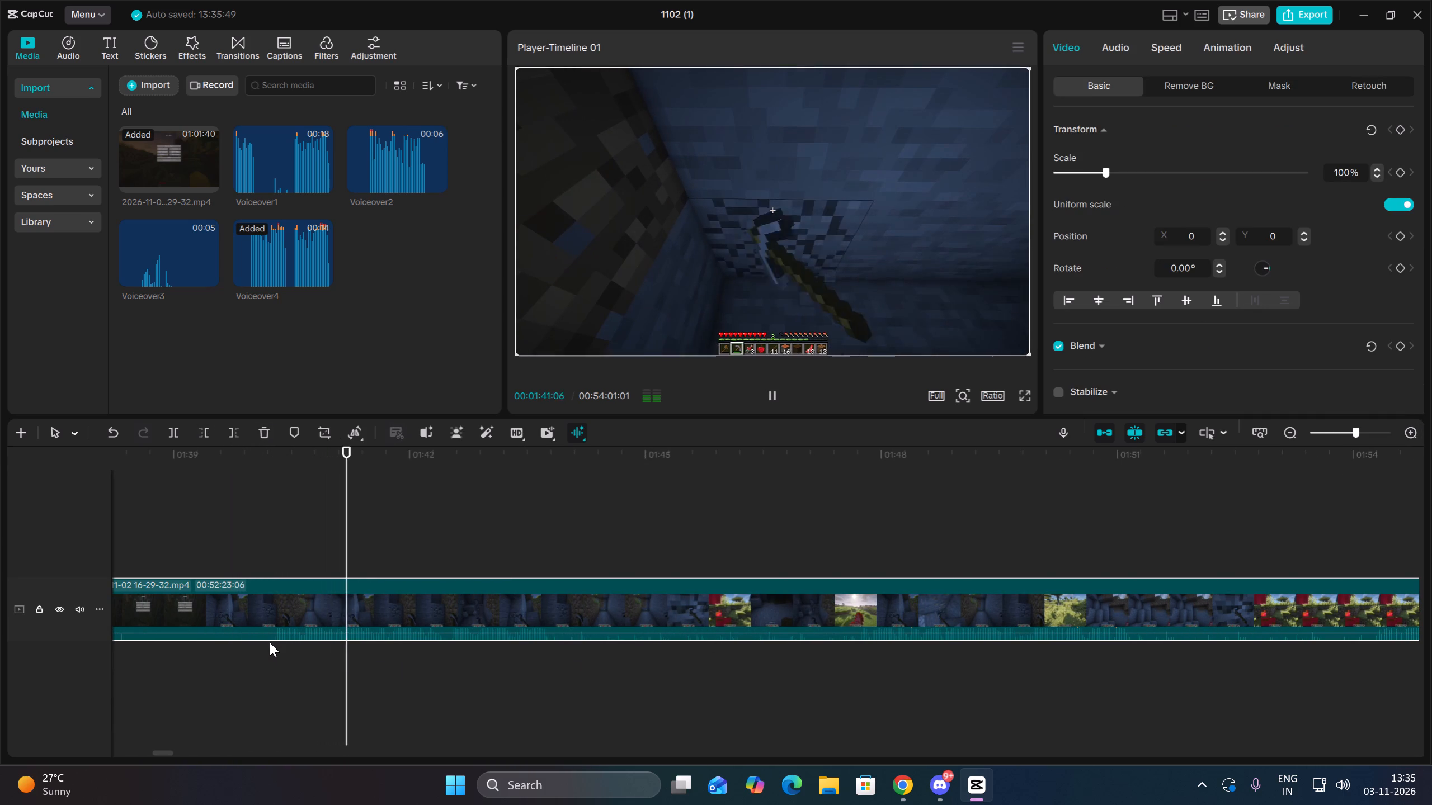
pyautogui.click(270, 643)
pyautogui.moveTo(326, 682); pyautogui.dragTo(334, 637)
pyautogui.click(204, 429)
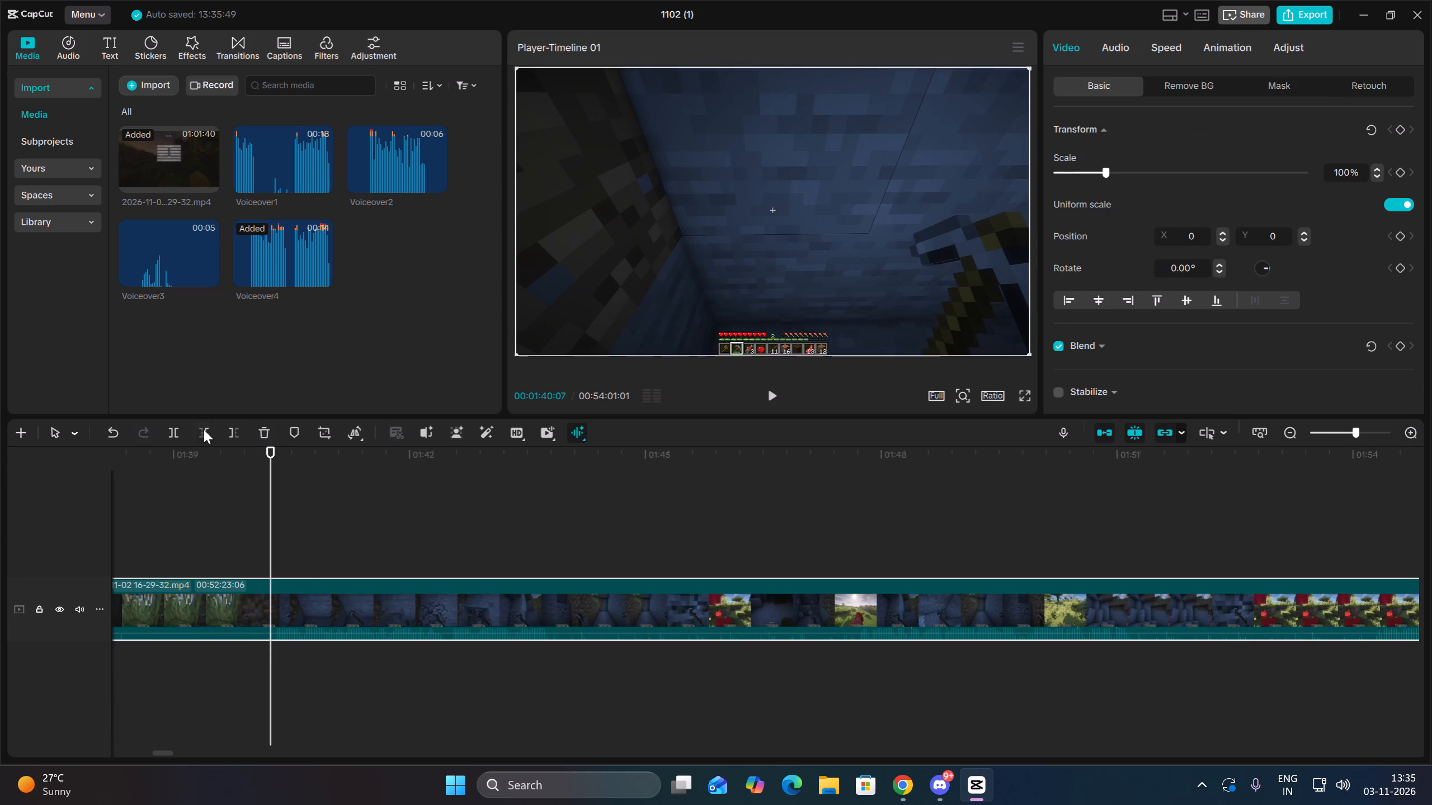
# Play the trimmed clip and split it at 00:01:41:13.
pyautogui.press('space')
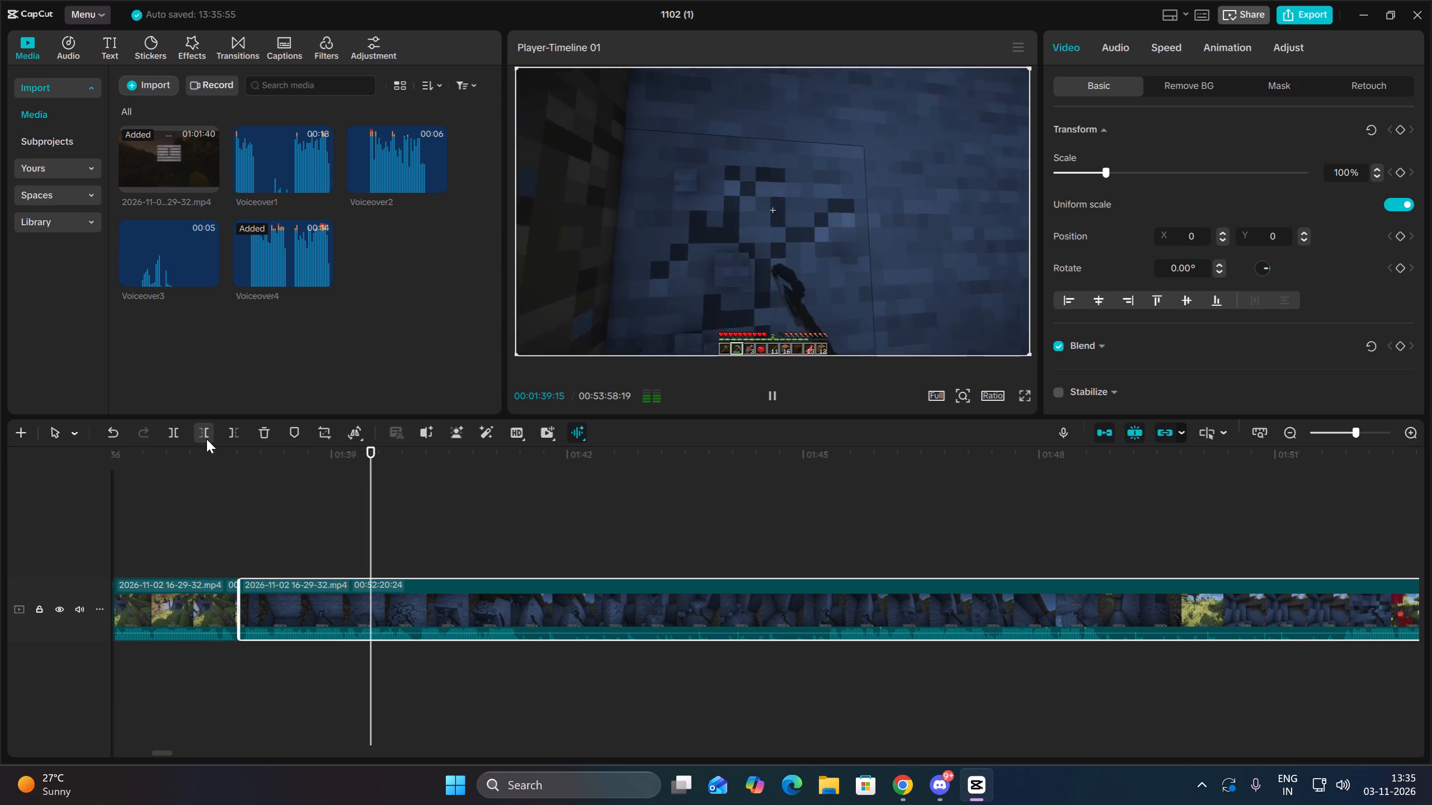
pyautogui.press('space')
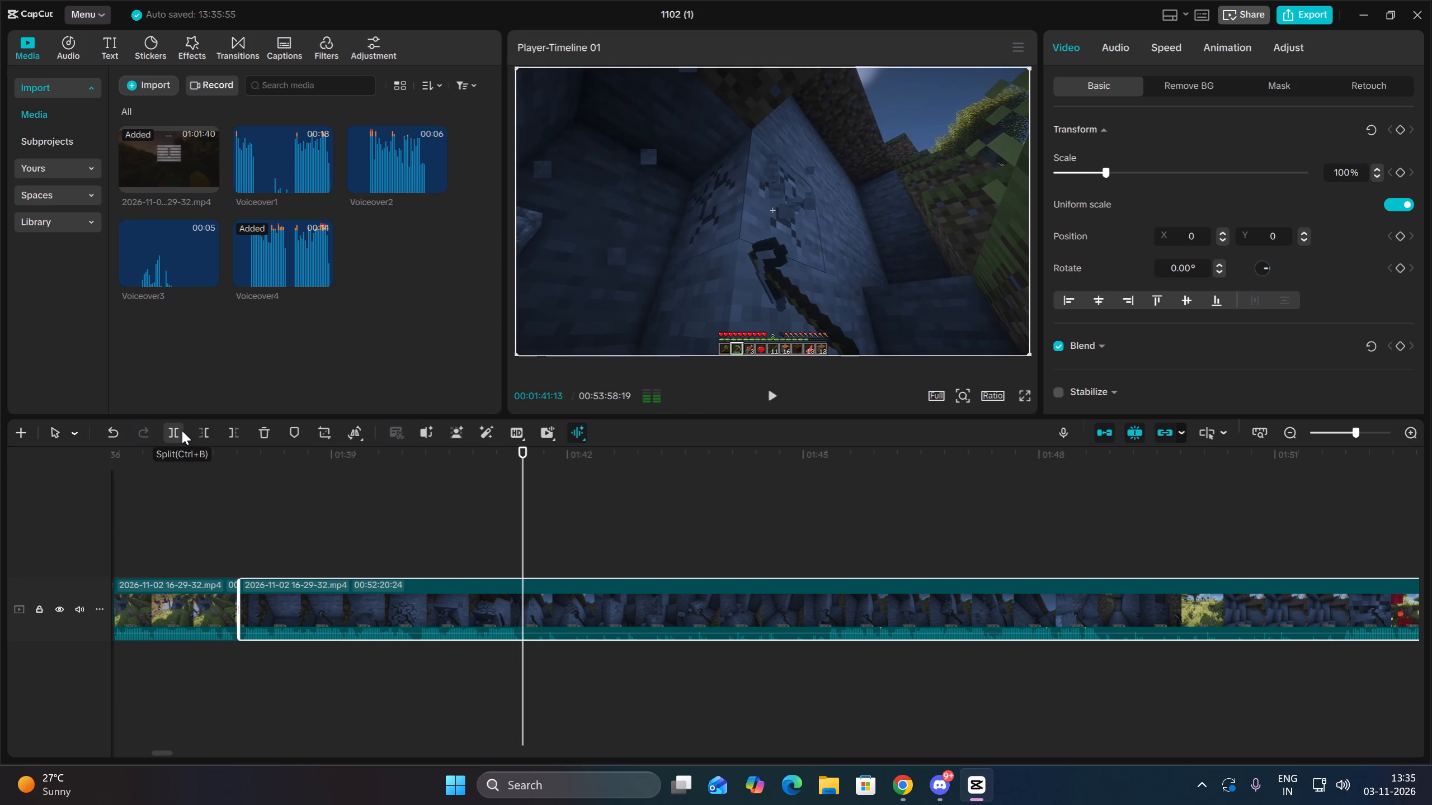
pyautogui.click(182, 430)
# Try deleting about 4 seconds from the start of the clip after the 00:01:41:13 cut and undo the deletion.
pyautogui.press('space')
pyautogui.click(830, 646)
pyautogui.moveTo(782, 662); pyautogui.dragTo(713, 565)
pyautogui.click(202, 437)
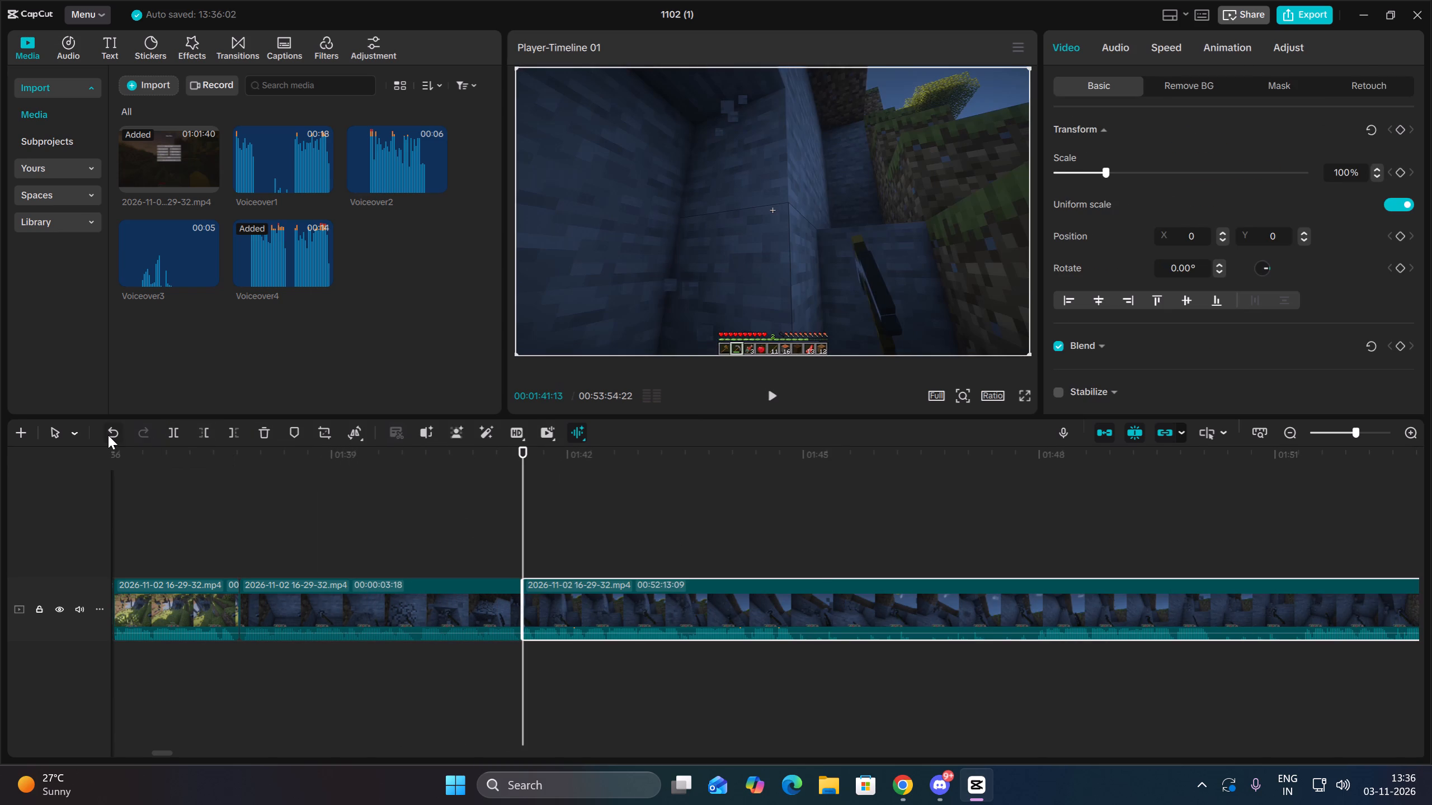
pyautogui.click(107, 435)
# Review the mining footage from the 00:01:41:13 cut to about 00:02:09, looking for where the section should end.
pyautogui.press('Up')
pyautogui.press('space')
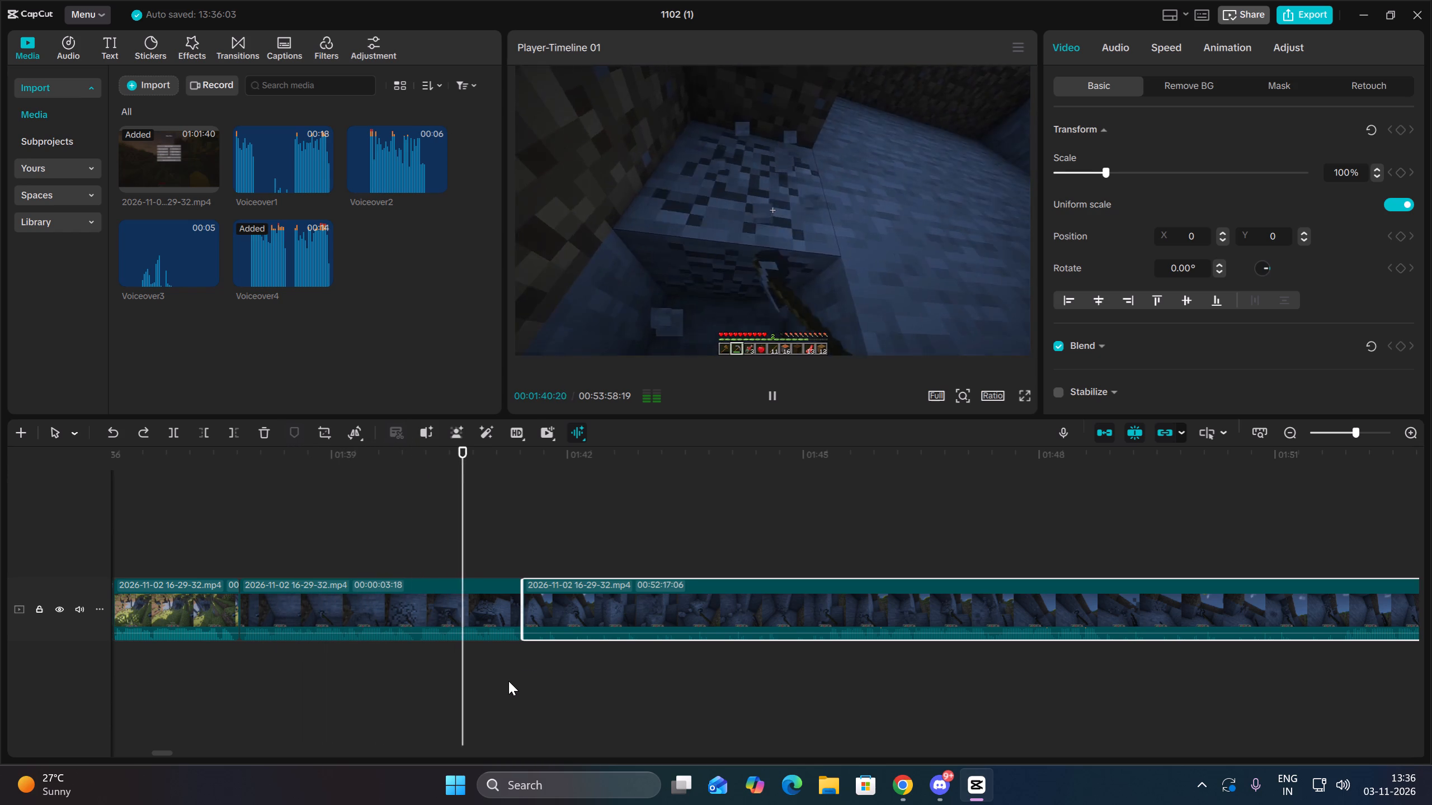
pyautogui.click(827, 651)
pyautogui.press('space')
pyautogui.click(1148, 590)
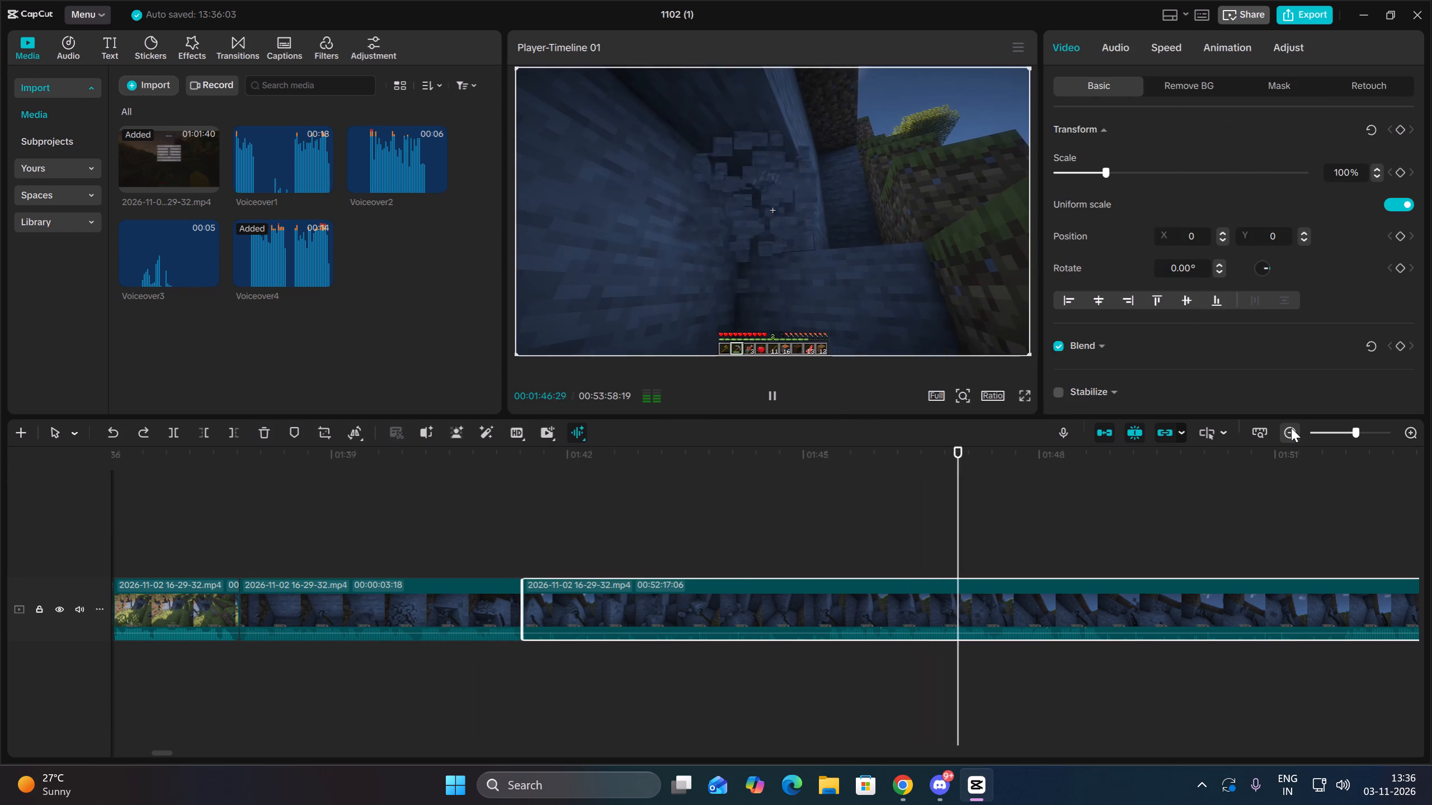
pyautogui.click(1291, 428)
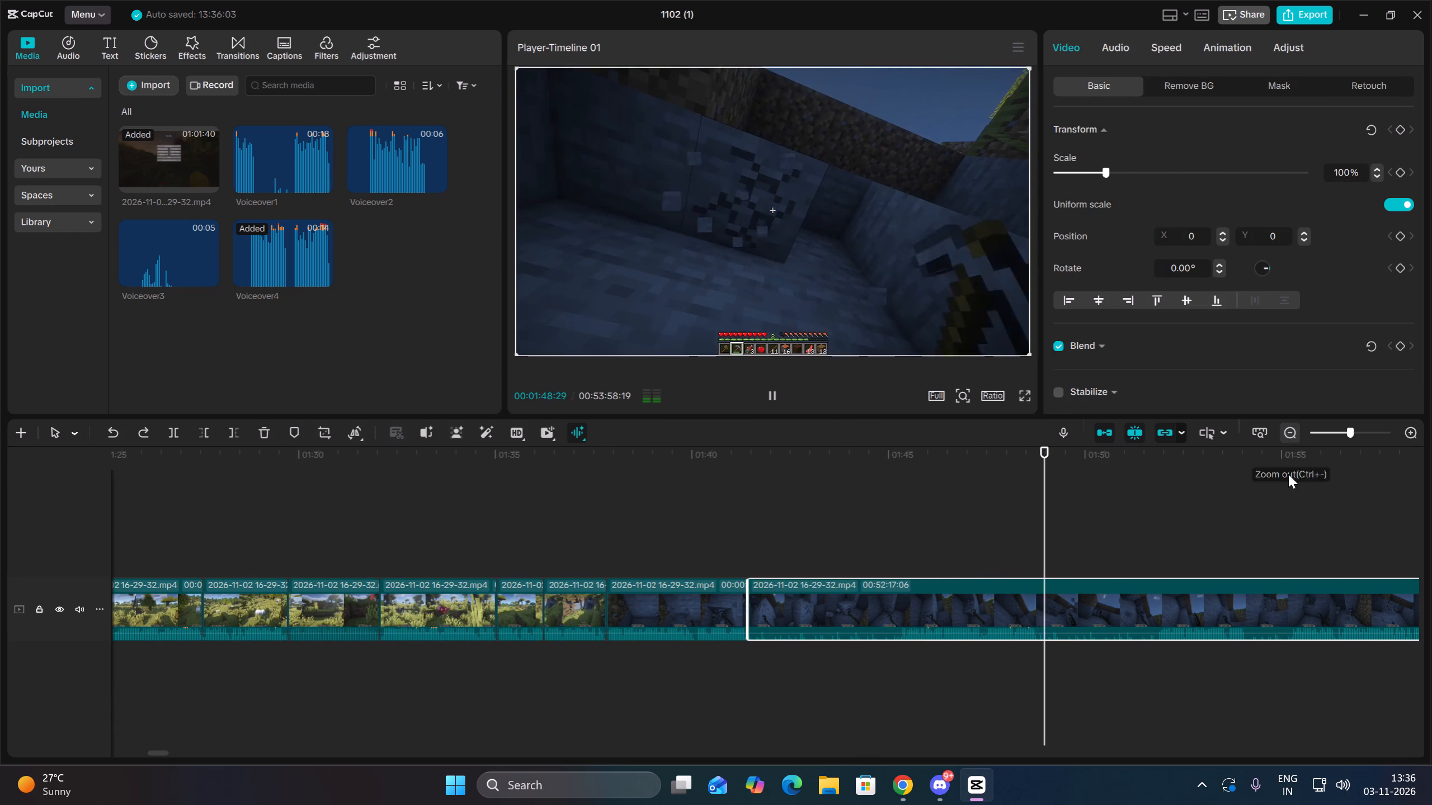
pyautogui.click(1155, 648)
pyautogui.press('space')
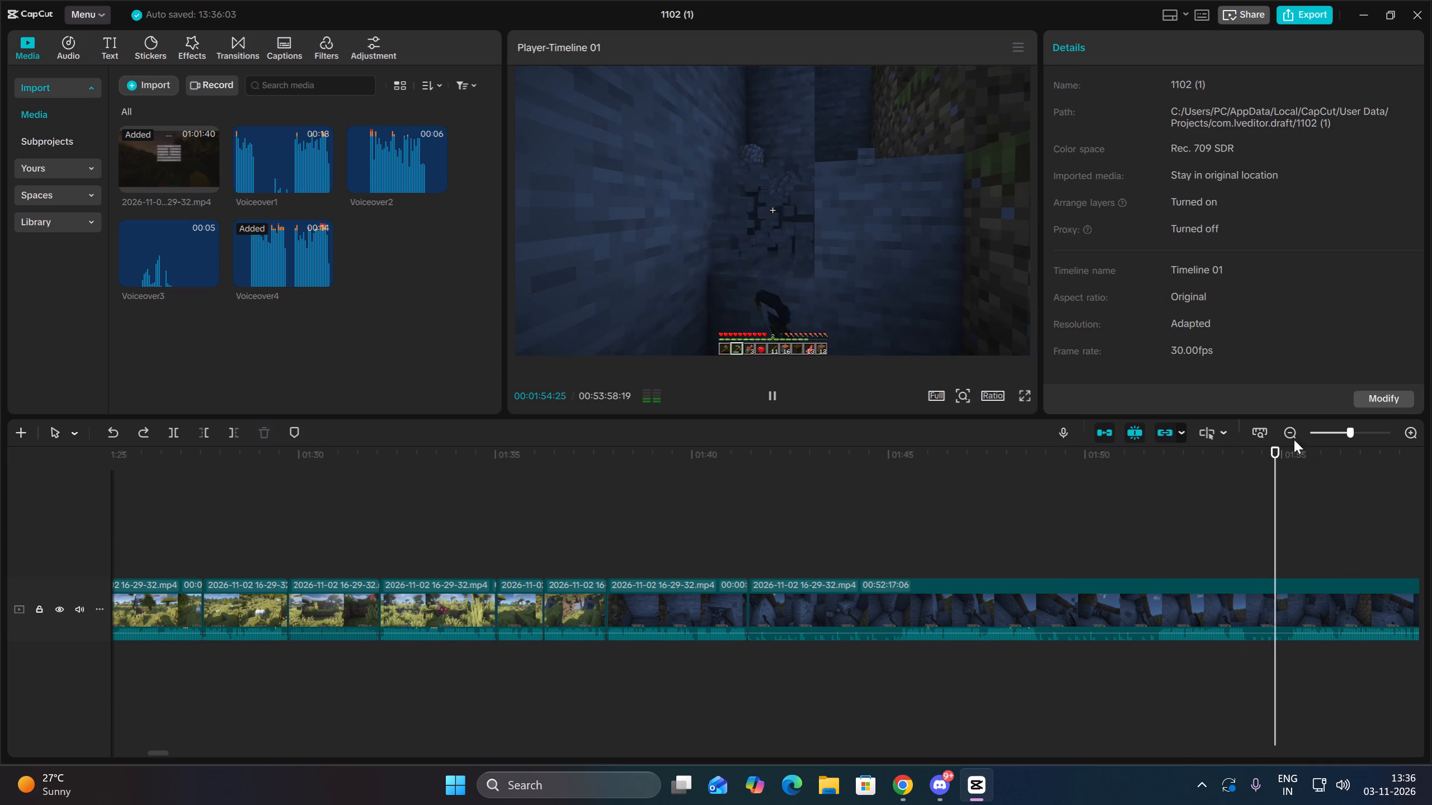
pyautogui.click(1291, 425)
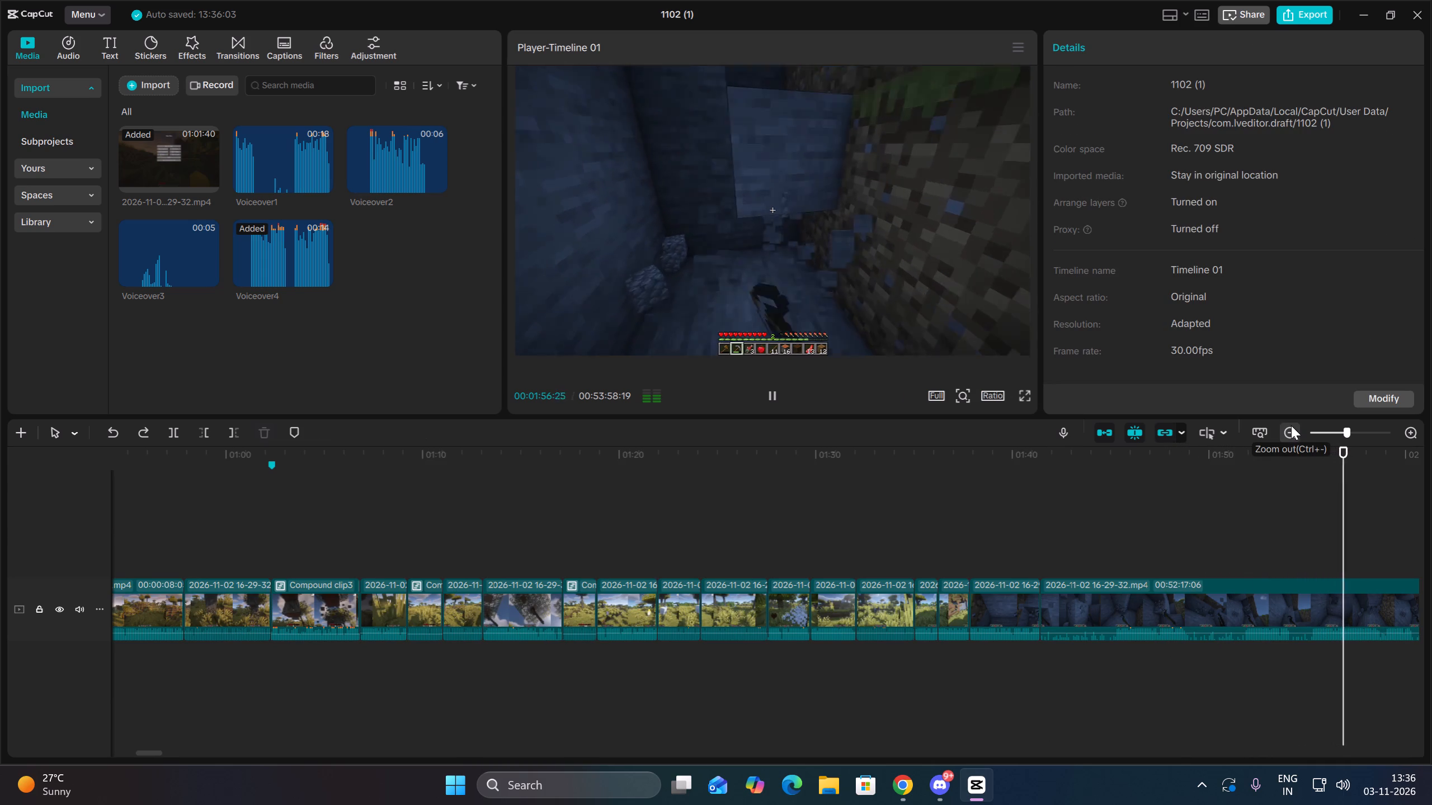
pyautogui.moveTo(1365, 544); pyautogui.dragTo(1260, 553)
pyautogui.press('space')
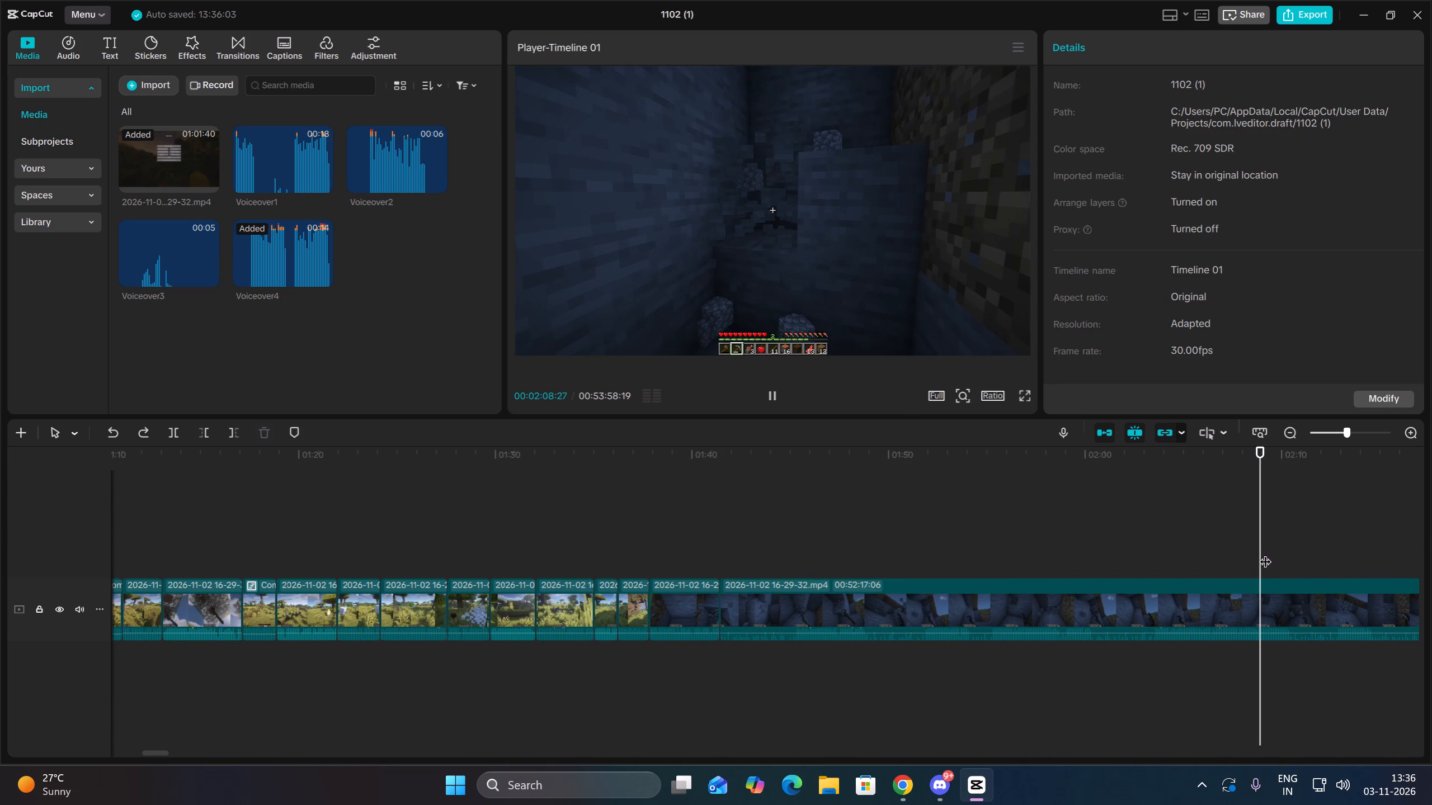
pyautogui.press('space')
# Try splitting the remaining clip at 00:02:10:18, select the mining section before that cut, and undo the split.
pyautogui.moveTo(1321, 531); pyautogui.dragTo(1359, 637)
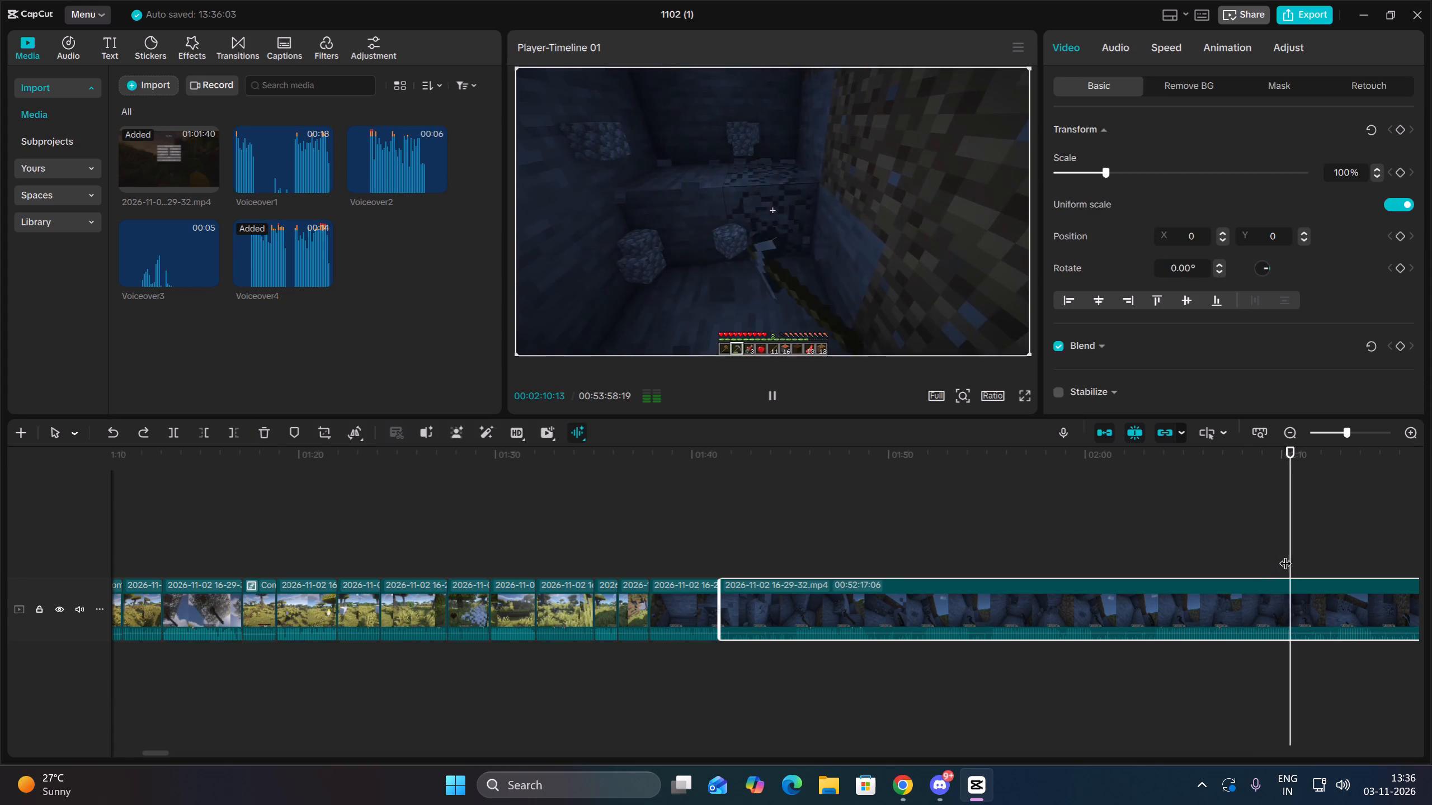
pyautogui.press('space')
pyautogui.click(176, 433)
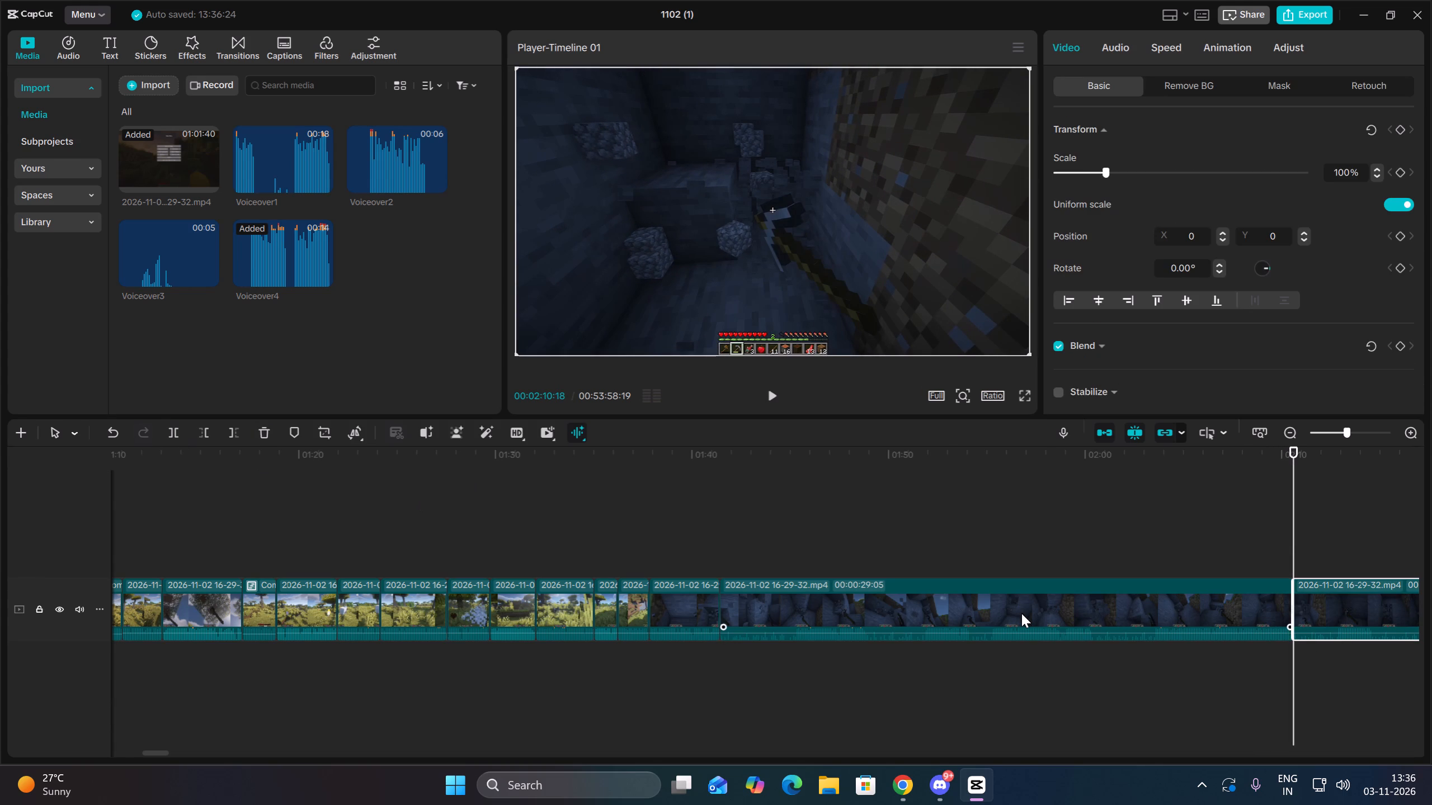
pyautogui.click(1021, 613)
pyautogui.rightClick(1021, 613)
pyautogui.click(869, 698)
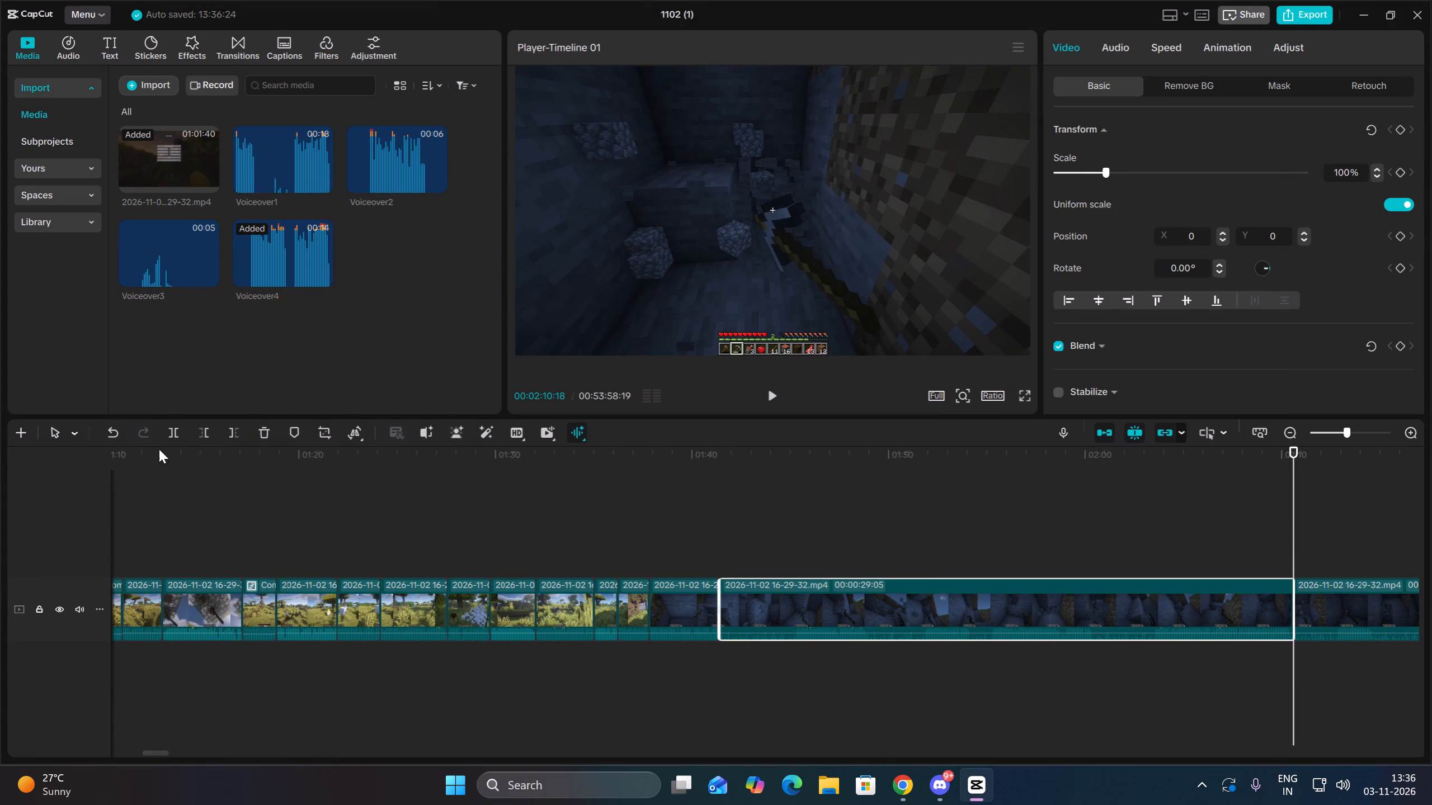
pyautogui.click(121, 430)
# Review the footage beyond 00:02:10 and split the remaining clip at 00:02:17:27, where the inventory screen is open.
pyautogui.press('space')
pyautogui.click(1340, 650)
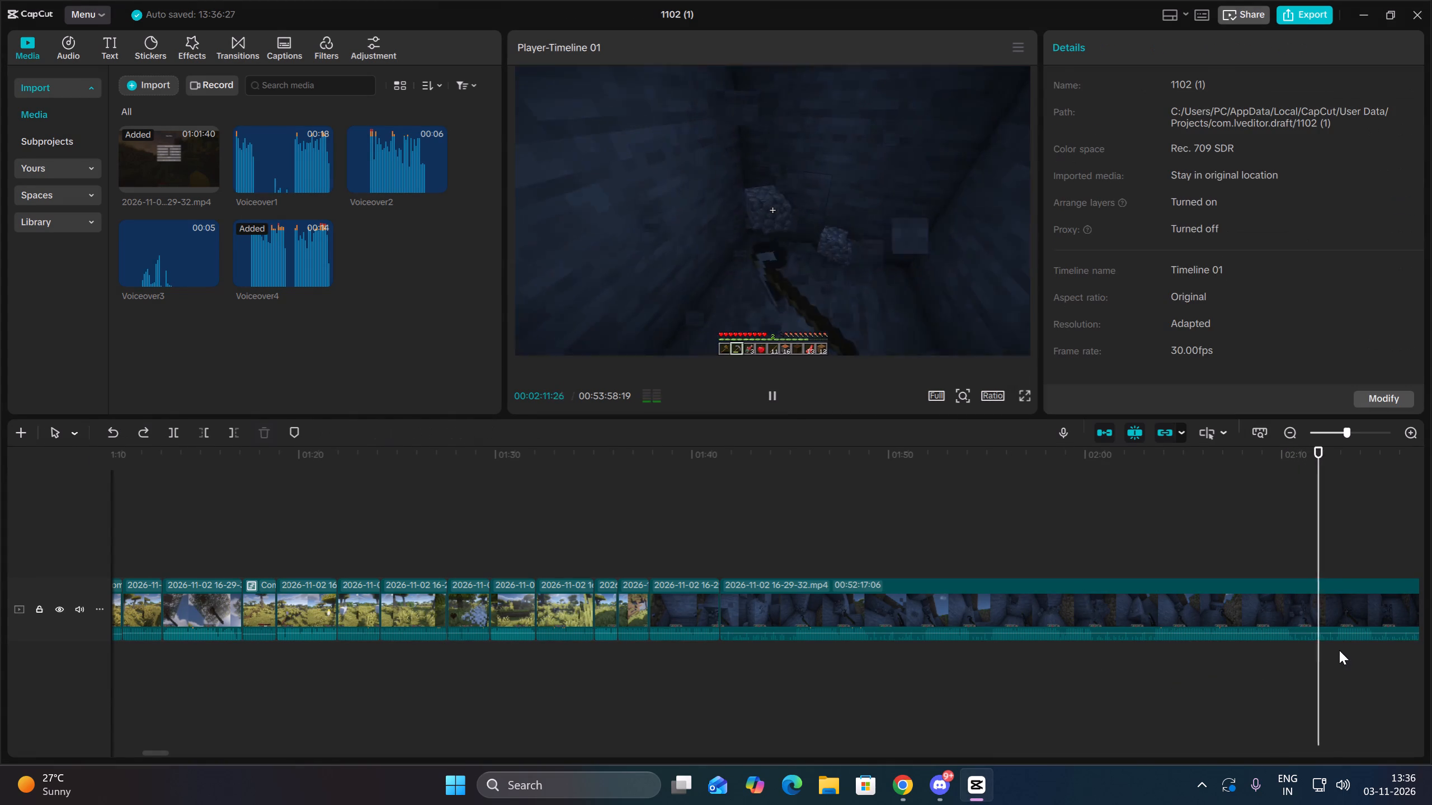
pyautogui.press('space')
pyautogui.moveTo(1228, 674); pyautogui.dragTo(1431, 719)
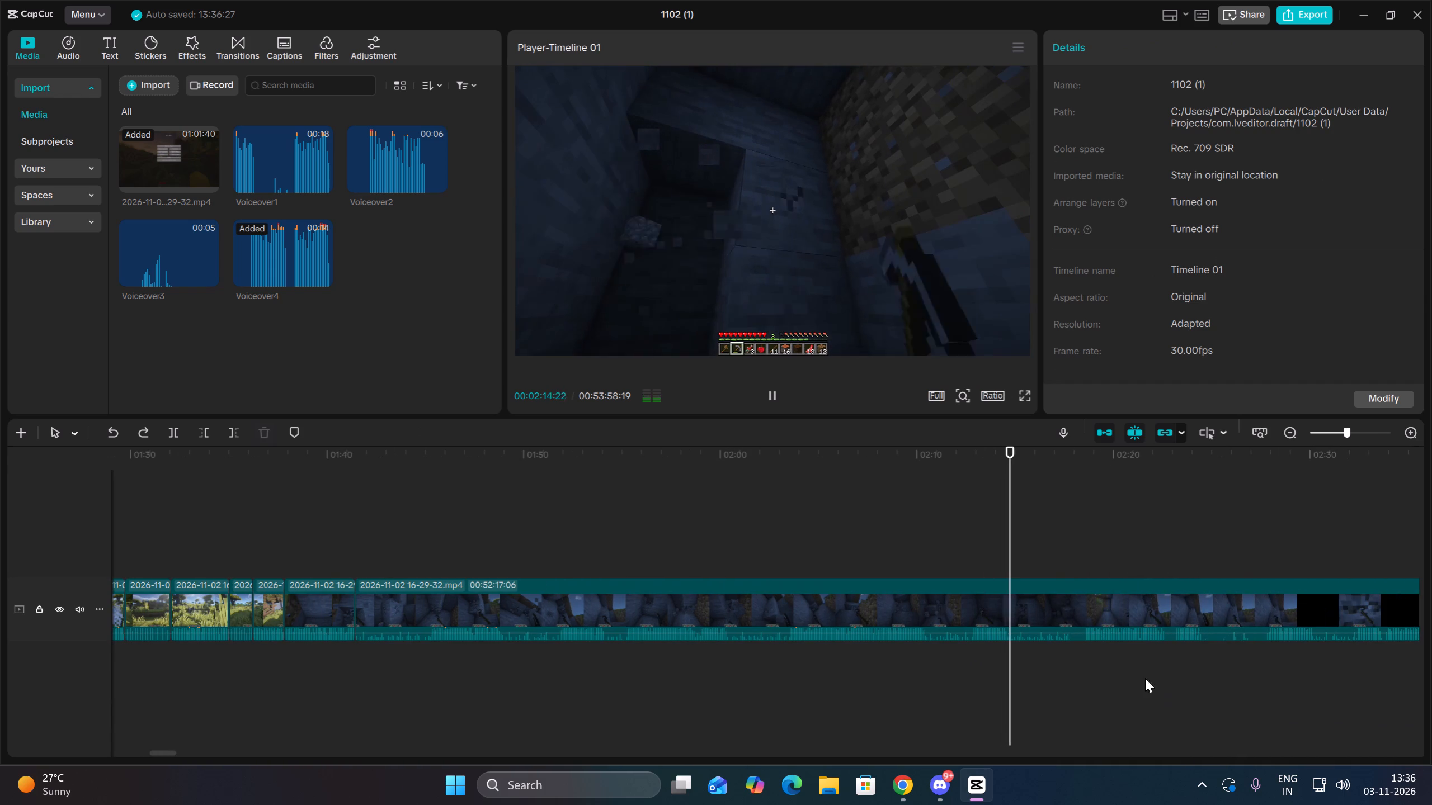
pyautogui.click(1080, 652)
pyautogui.press('space')
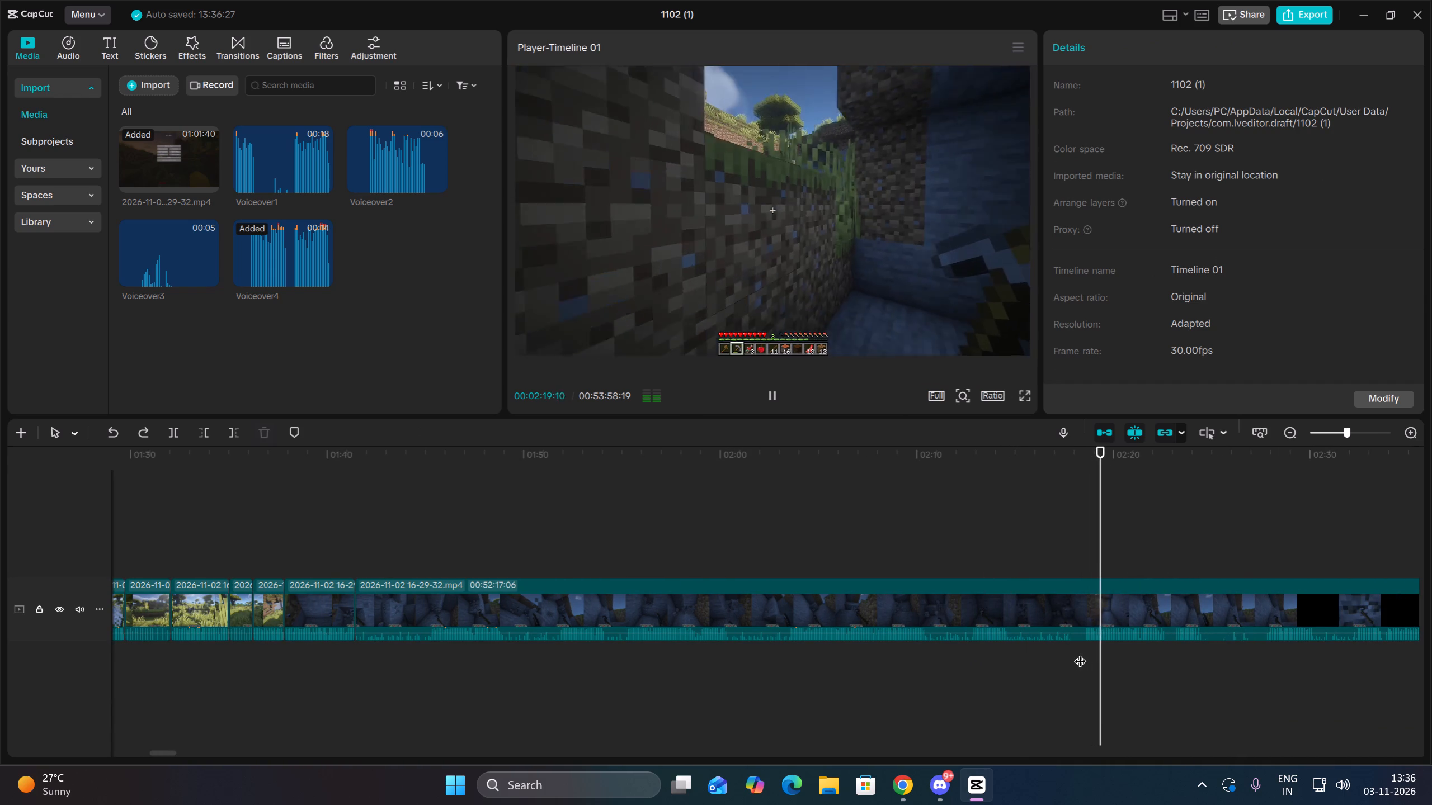
pyautogui.click(1053, 657)
pyautogui.moveTo(1053, 657); pyautogui.dragTo(1073, 662)
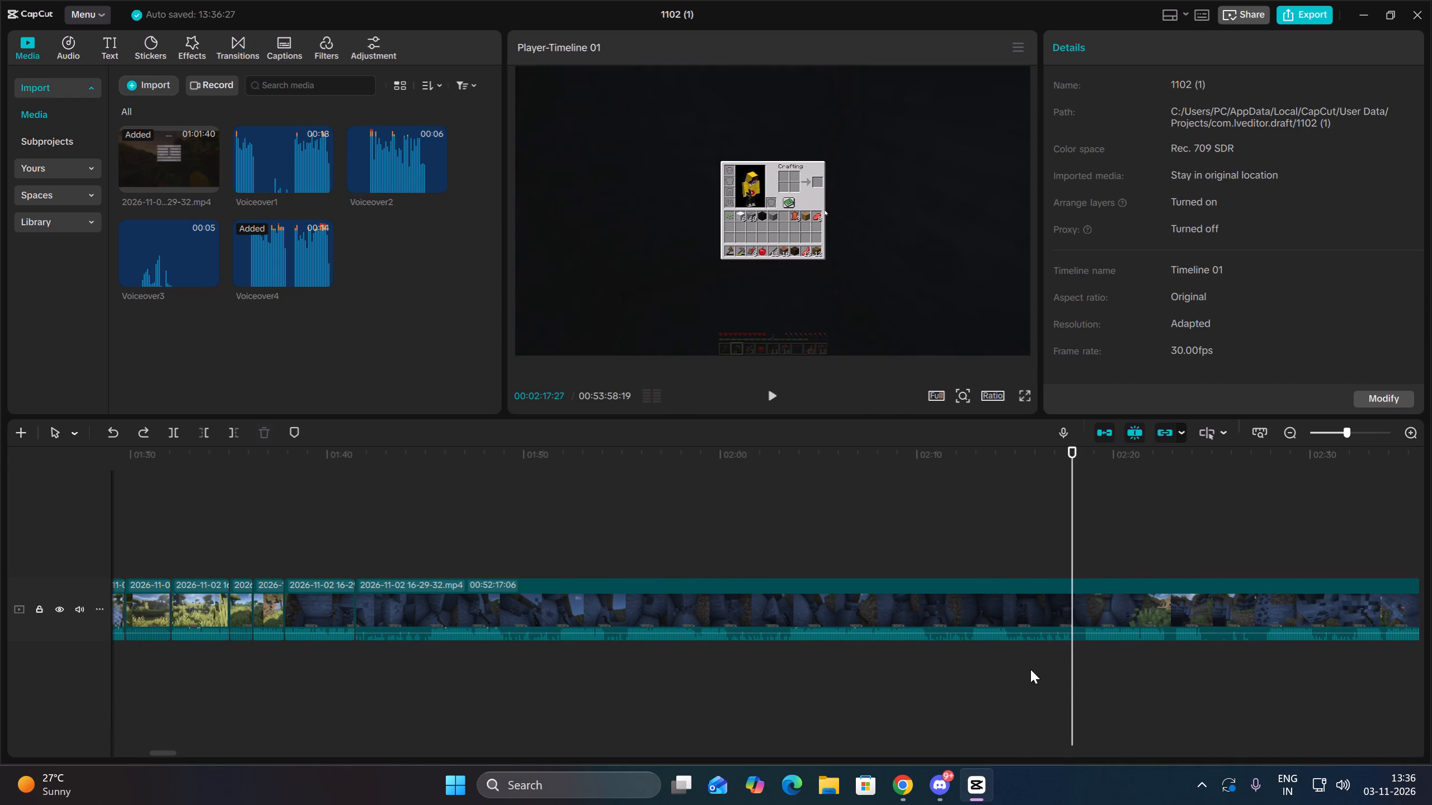
pyautogui.moveTo(1028, 669); pyautogui.dragTo(1035, 591)
pyautogui.click(162, 428)
pyautogui.click(167, 428)
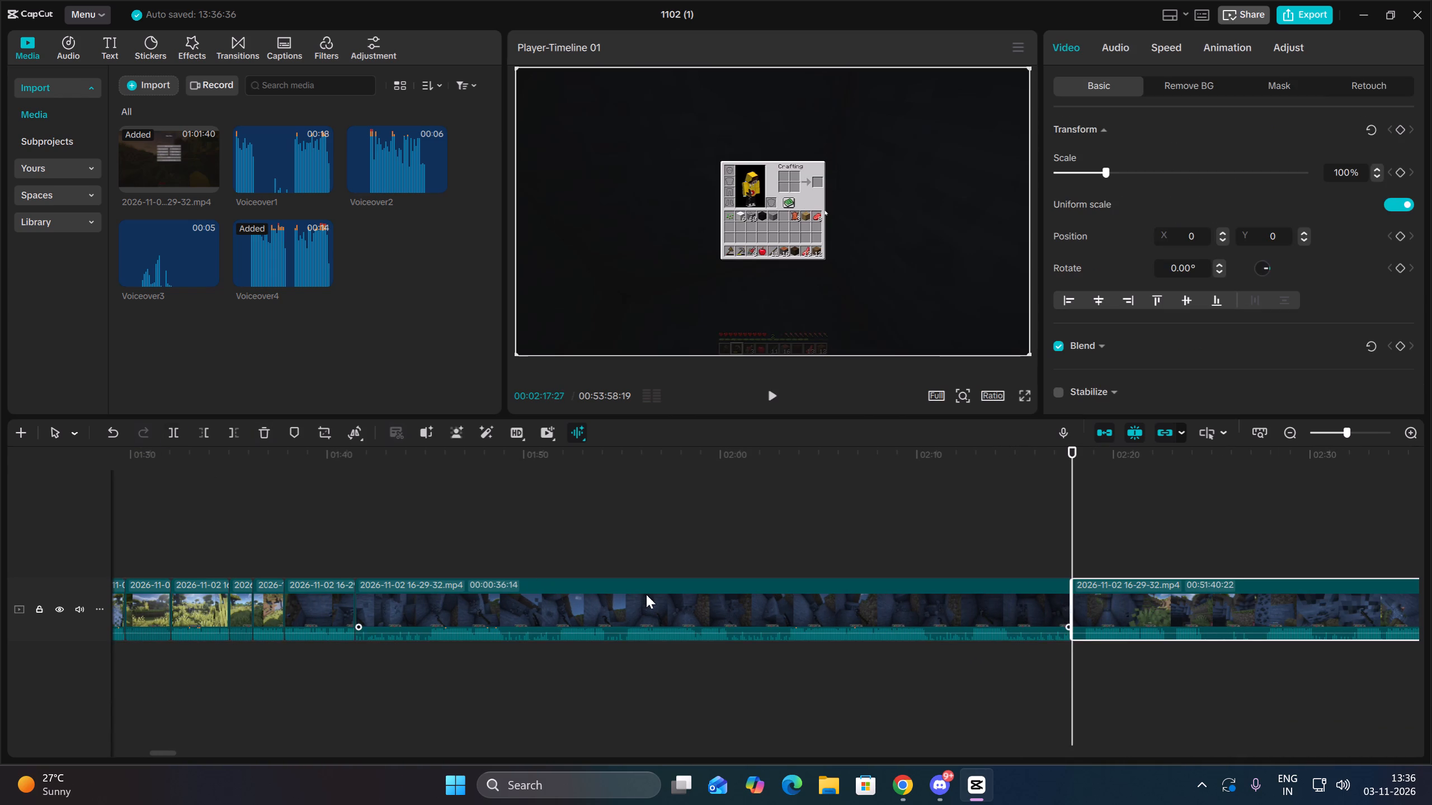
# Extract the audio from the mining clip between 00:01:41:13 and 00:02:17:27 and play it from its start.
pyautogui.click(642, 594)
pyautogui.press('Up')
pyautogui.rightClick(642, 594)
pyautogui.click(689, 146)
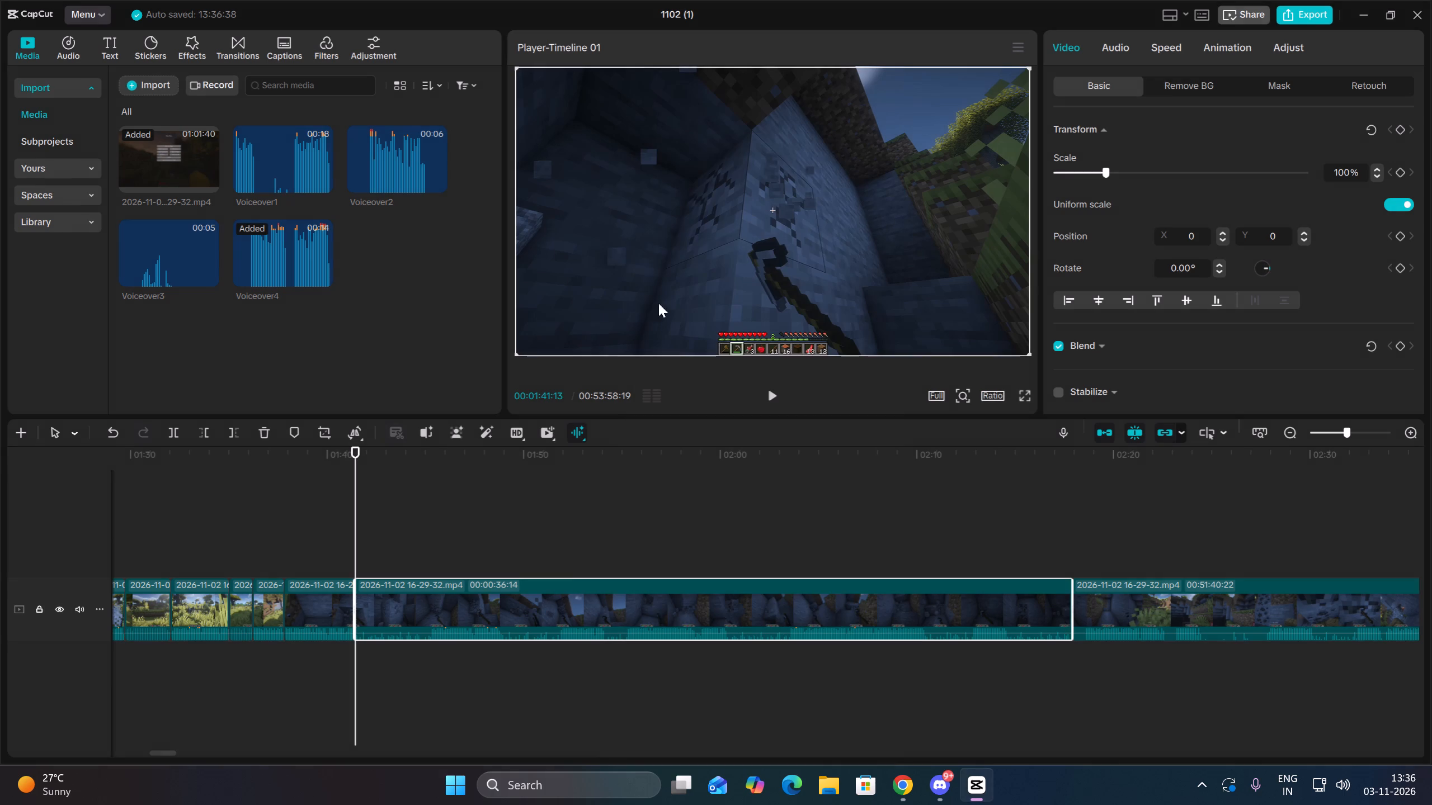
pyautogui.rightClick(530, 594)
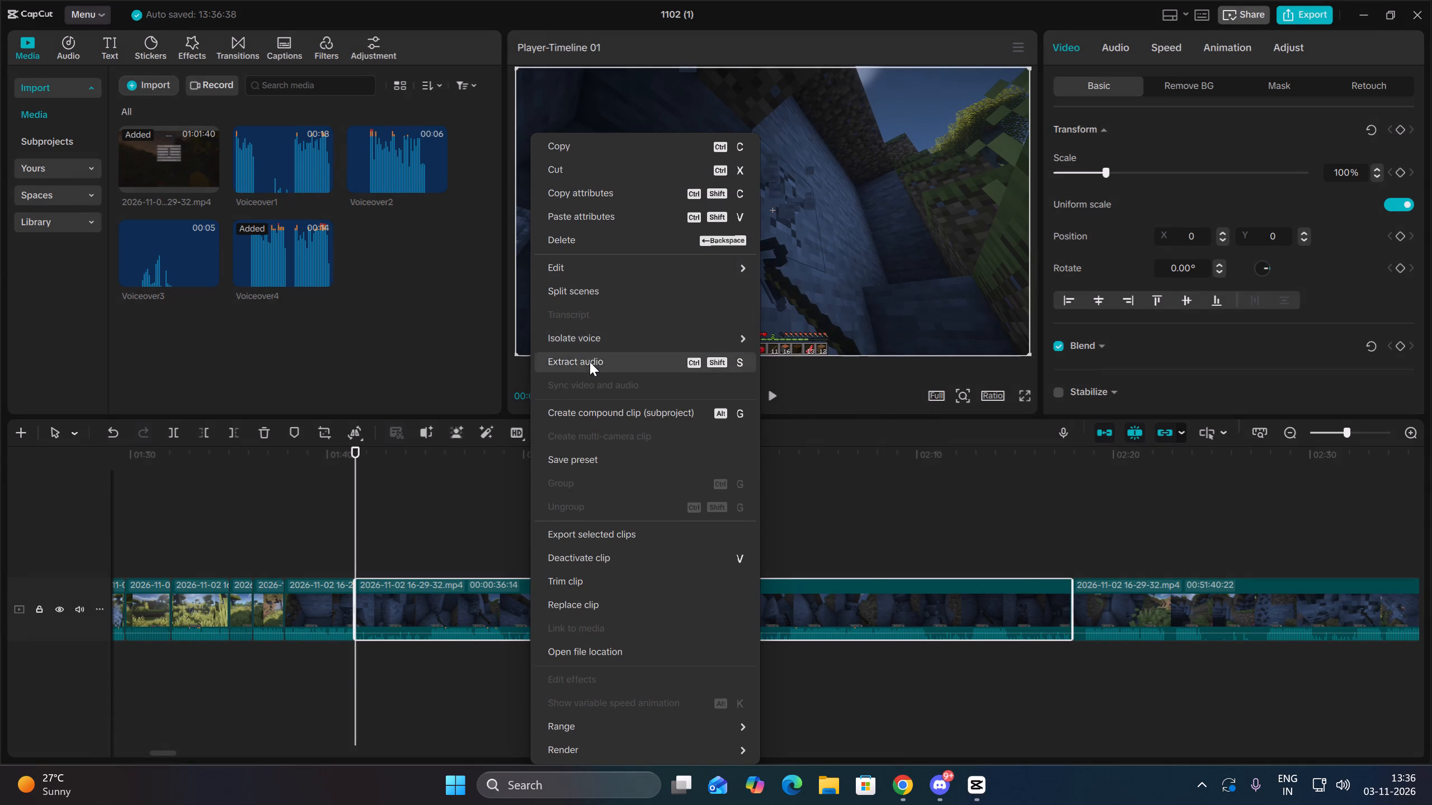
pyautogui.click(590, 362)
pyautogui.click(503, 653)
pyautogui.press('space')
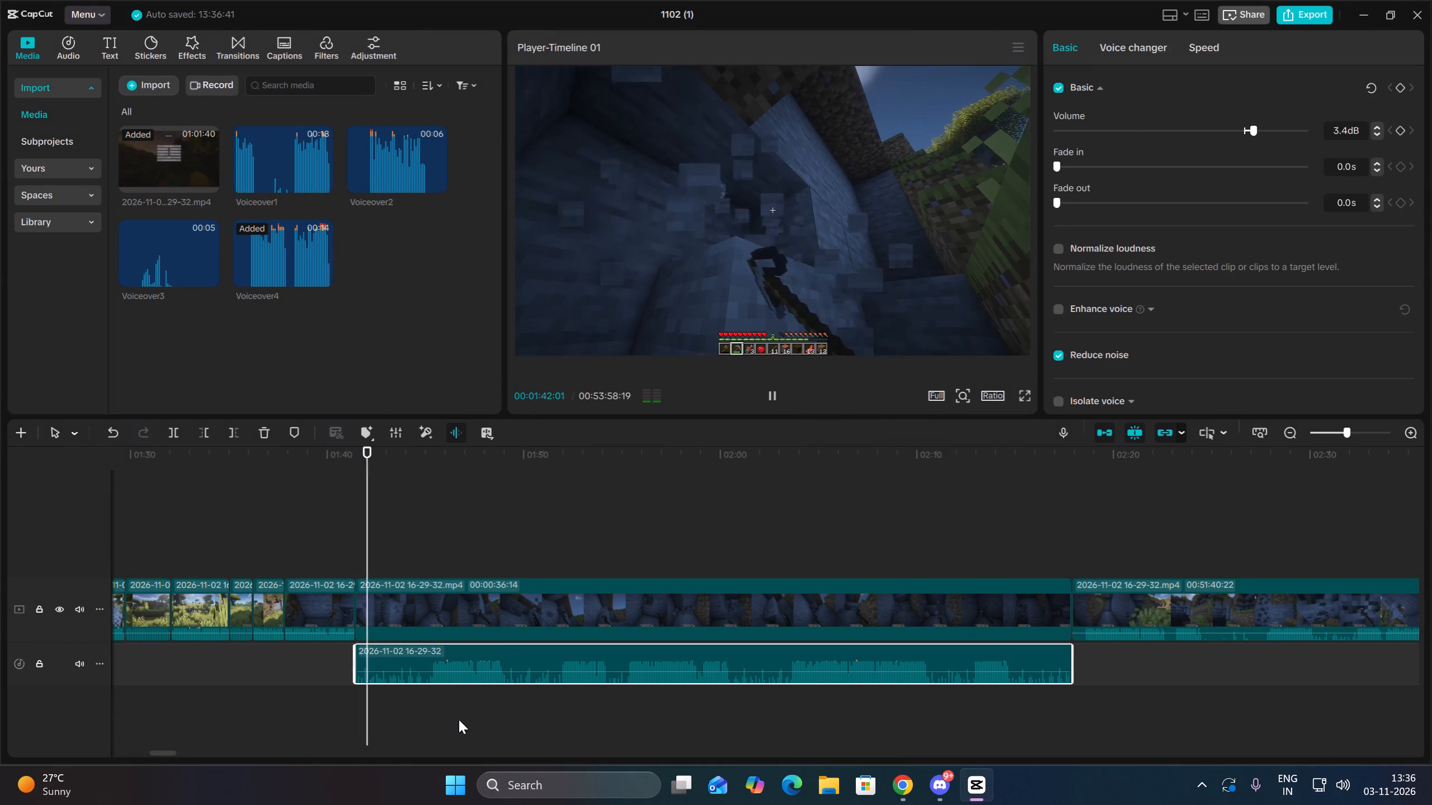
# Trim the extracted audio's beginning up to about 00:01:45:03 and move the remainder back to the 00:01:41:13 video cut.
pyautogui.doubleClick(429, 701)
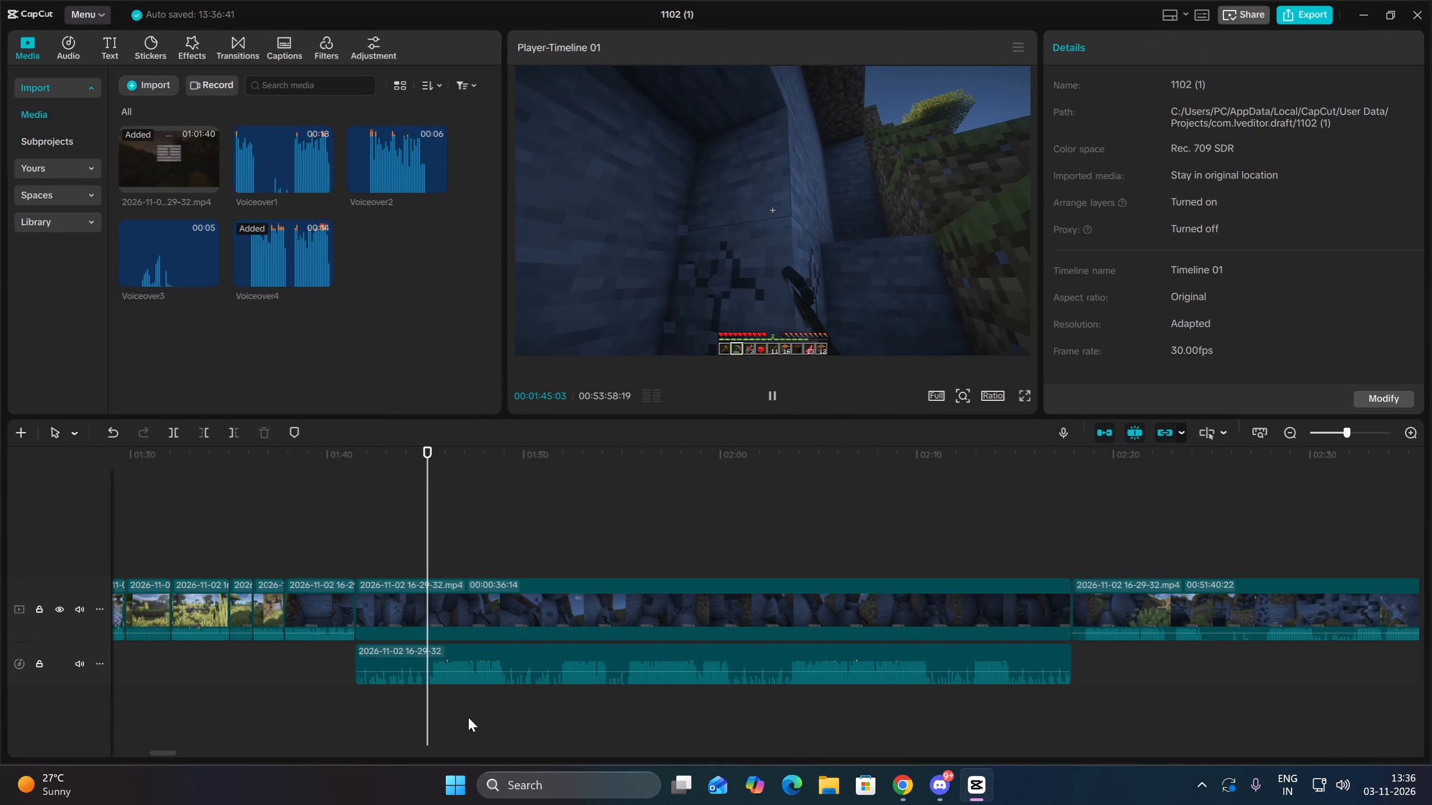
pyautogui.moveTo(478, 703); pyautogui.dragTo(480, 659)
pyautogui.click(200, 434)
pyautogui.press('Up')
pyautogui.moveTo(499, 654); pyautogui.dragTo(422, 655)
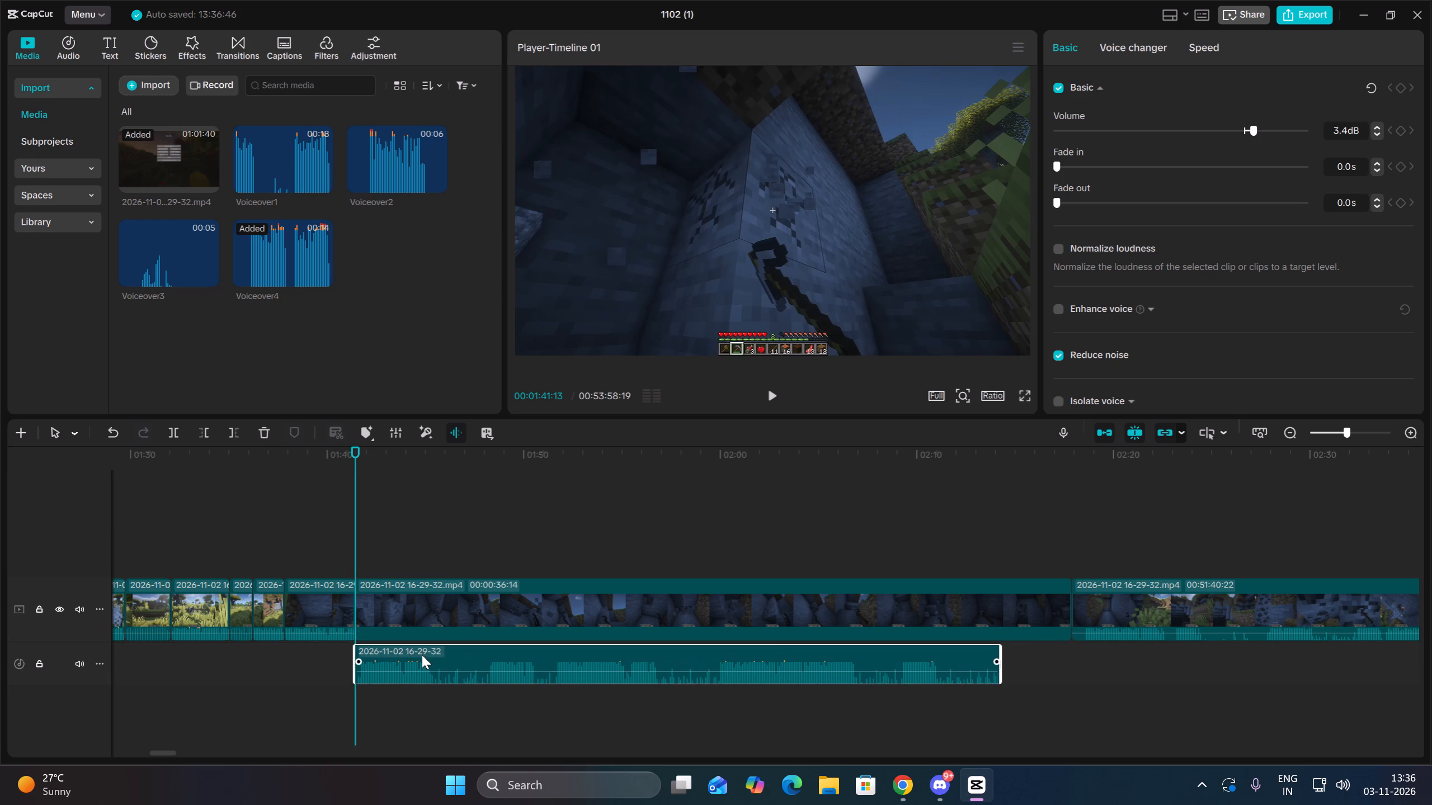
pyautogui.moveTo(422, 655); pyautogui.dragTo(430, 658)
pyautogui.press('space')
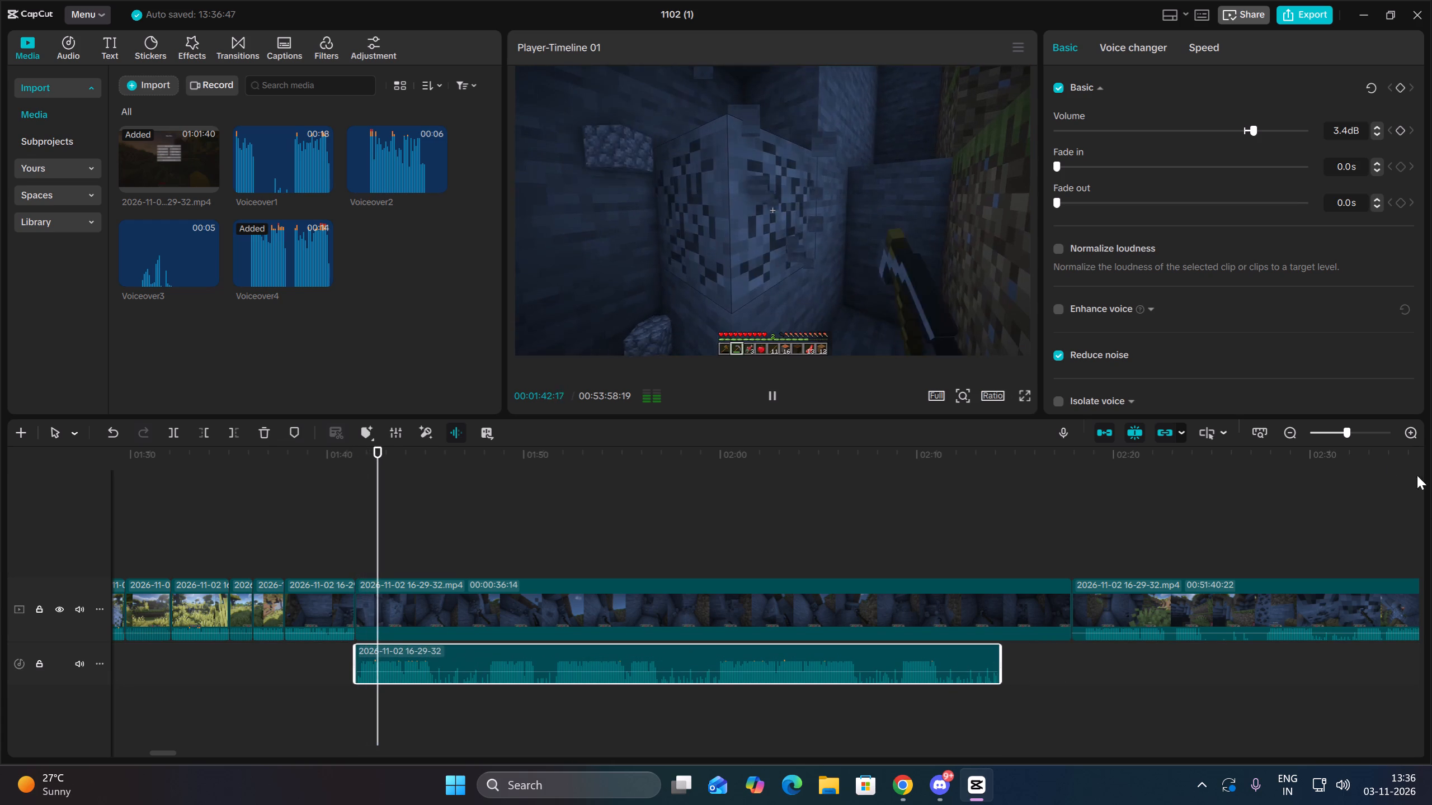
# Trim the extracted audio's start to about 00:01:41:21 and move it back to line up with the 00:01:41:13 video cut.
pyautogui.doubleClick(1409, 427)
pyautogui.press('Up')
pyautogui.press('Up')
pyautogui.press('space')
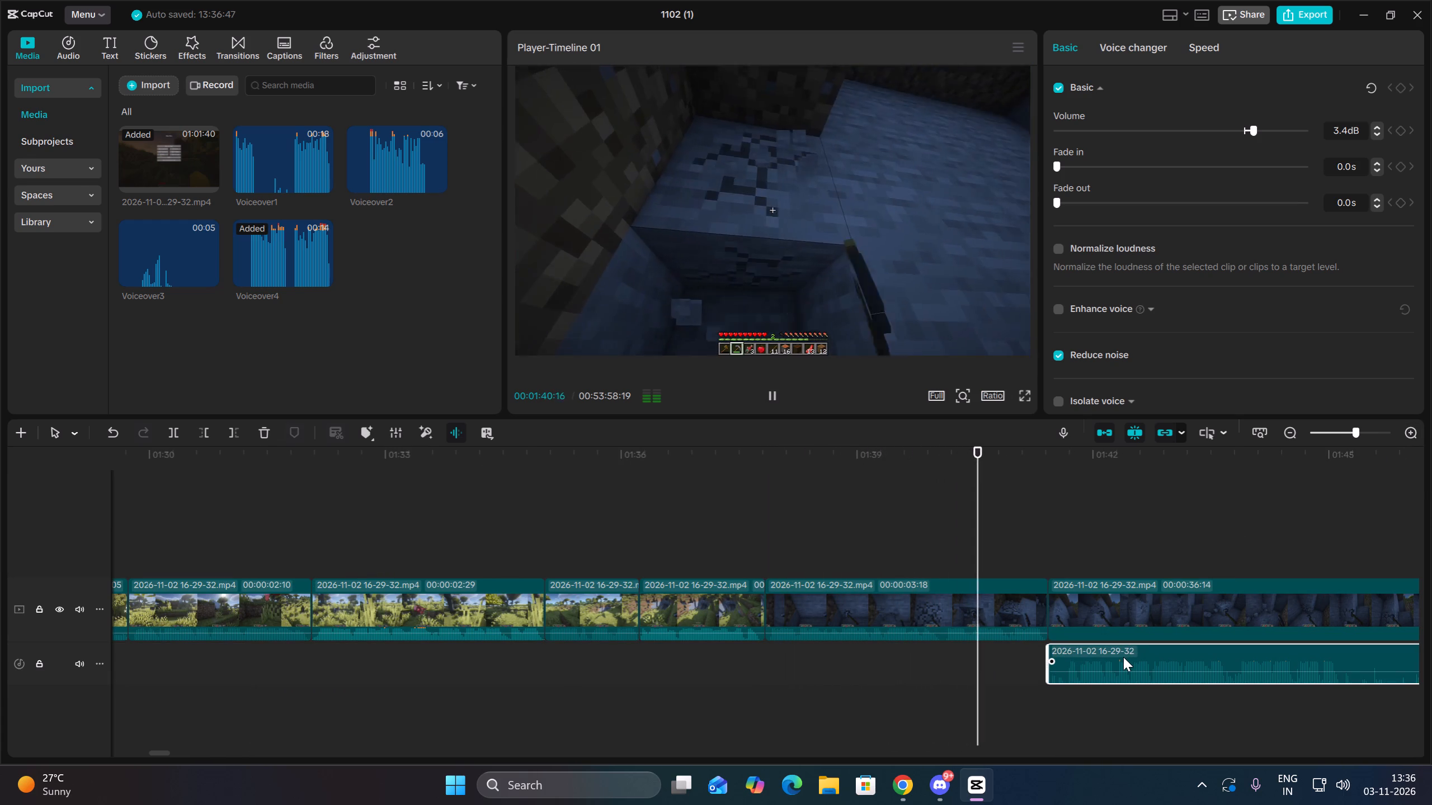
pyautogui.click(1064, 704)
pyautogui.click(1071, 699)
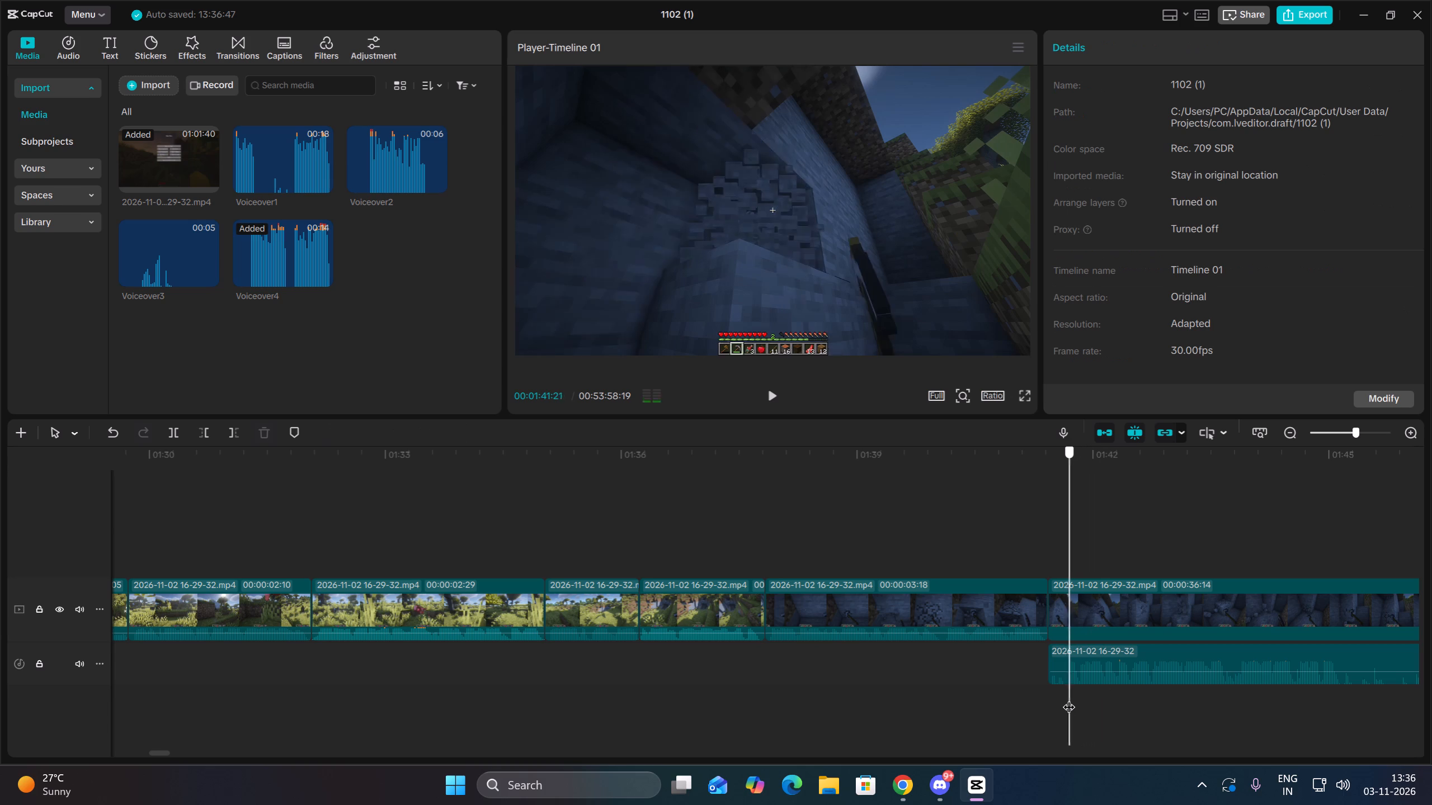
pyautogui.moveTo(1110, 703); pyautogui.dragTo(1118, 665)
pyautogui.click(206, 439)
pyautogui.press('Up')
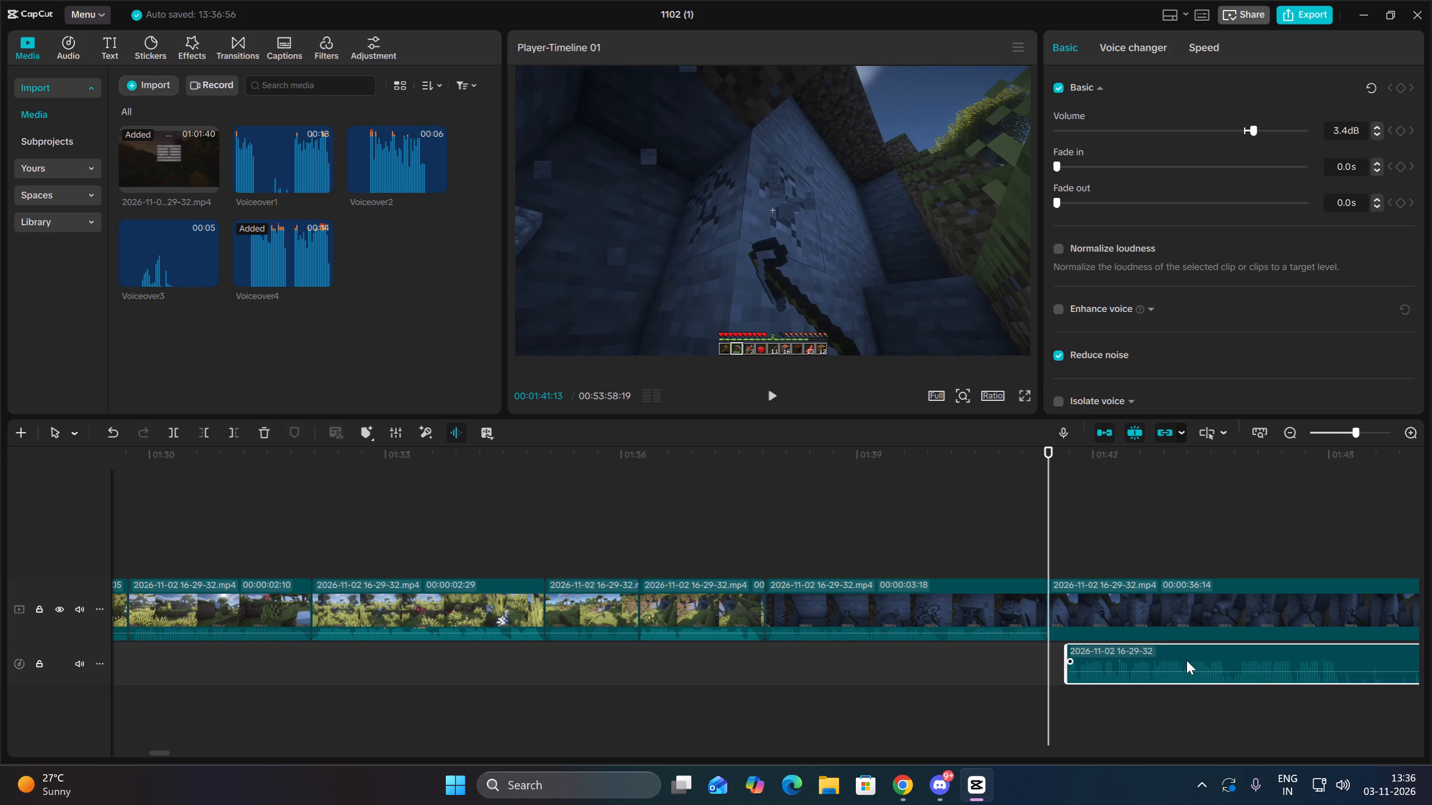
pyautogui.moveTo(1190, 662); pyautogui.dragTo(1172, 665)
pyautogui.press('Up')
pyautogui.press('space')
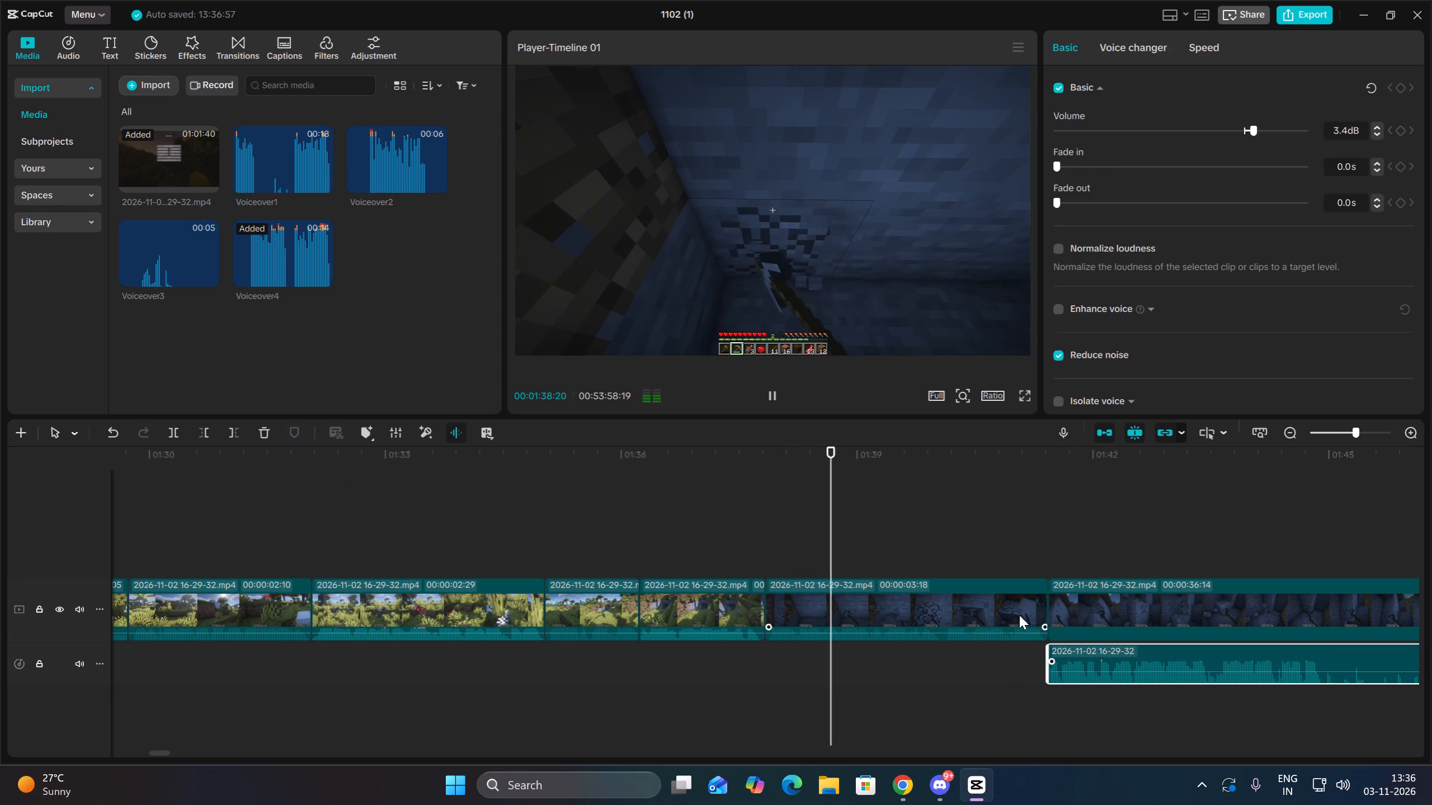
# Cut the end of the preceding video clip at 00:01:41:09 and realign the extracted audio with the mining clip's new start.
pyautogui.click(1016, 606)
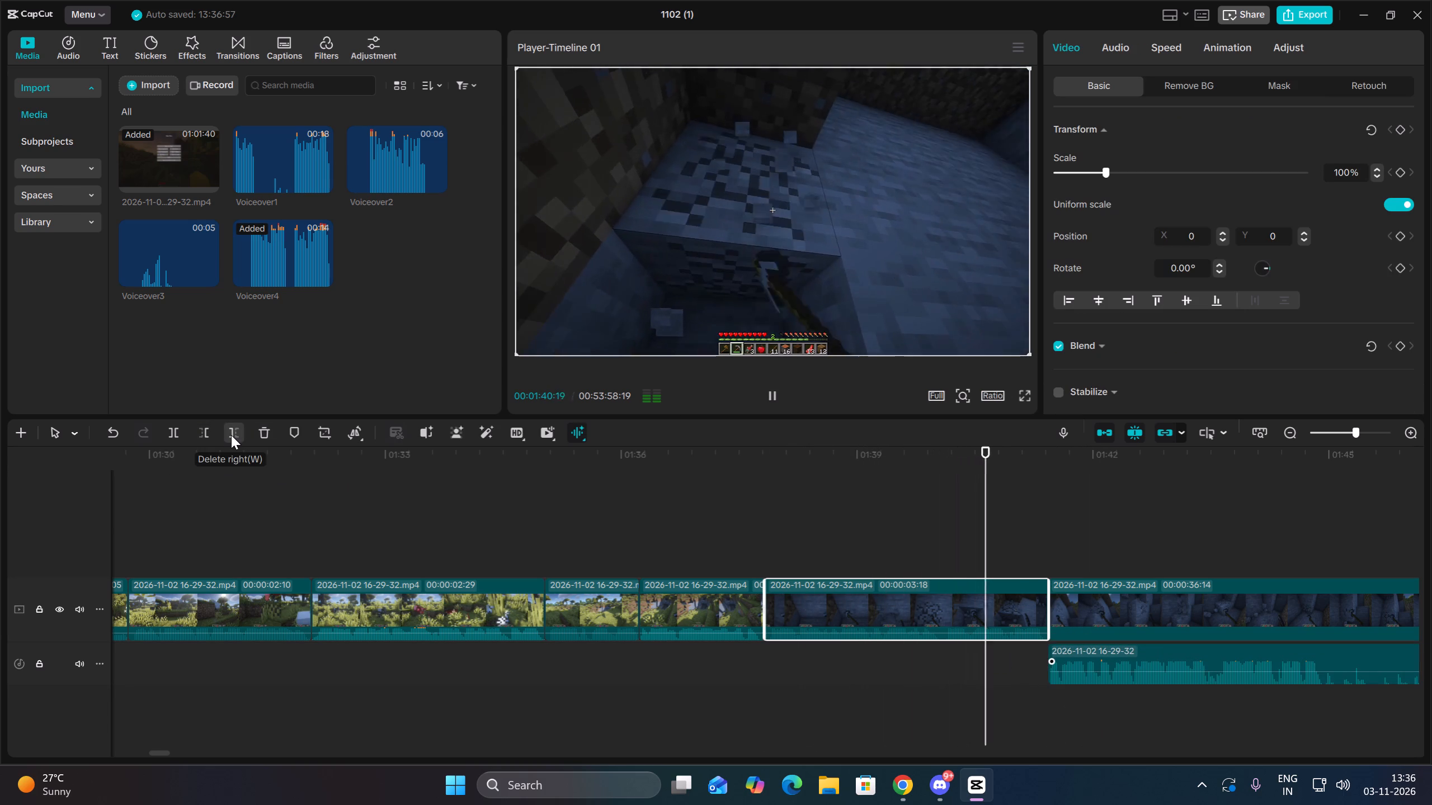
pyautogui.press('space')
pyautogui.click(231, 435)
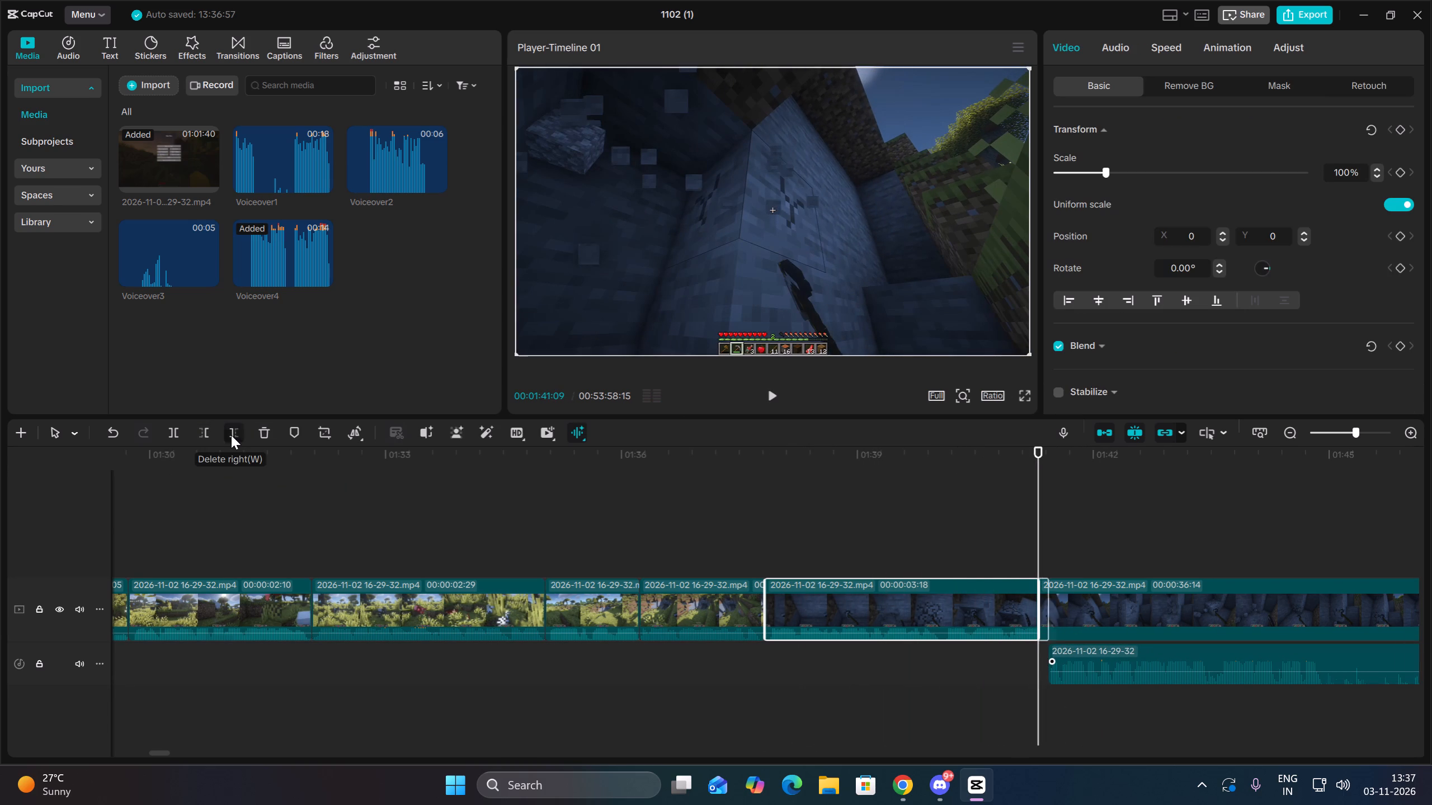
pyautogui.moveTo(1146, 652); pyautogui.dragTo(1132, 654)
pyautogui.press('Up')
pyautogui.press('space')
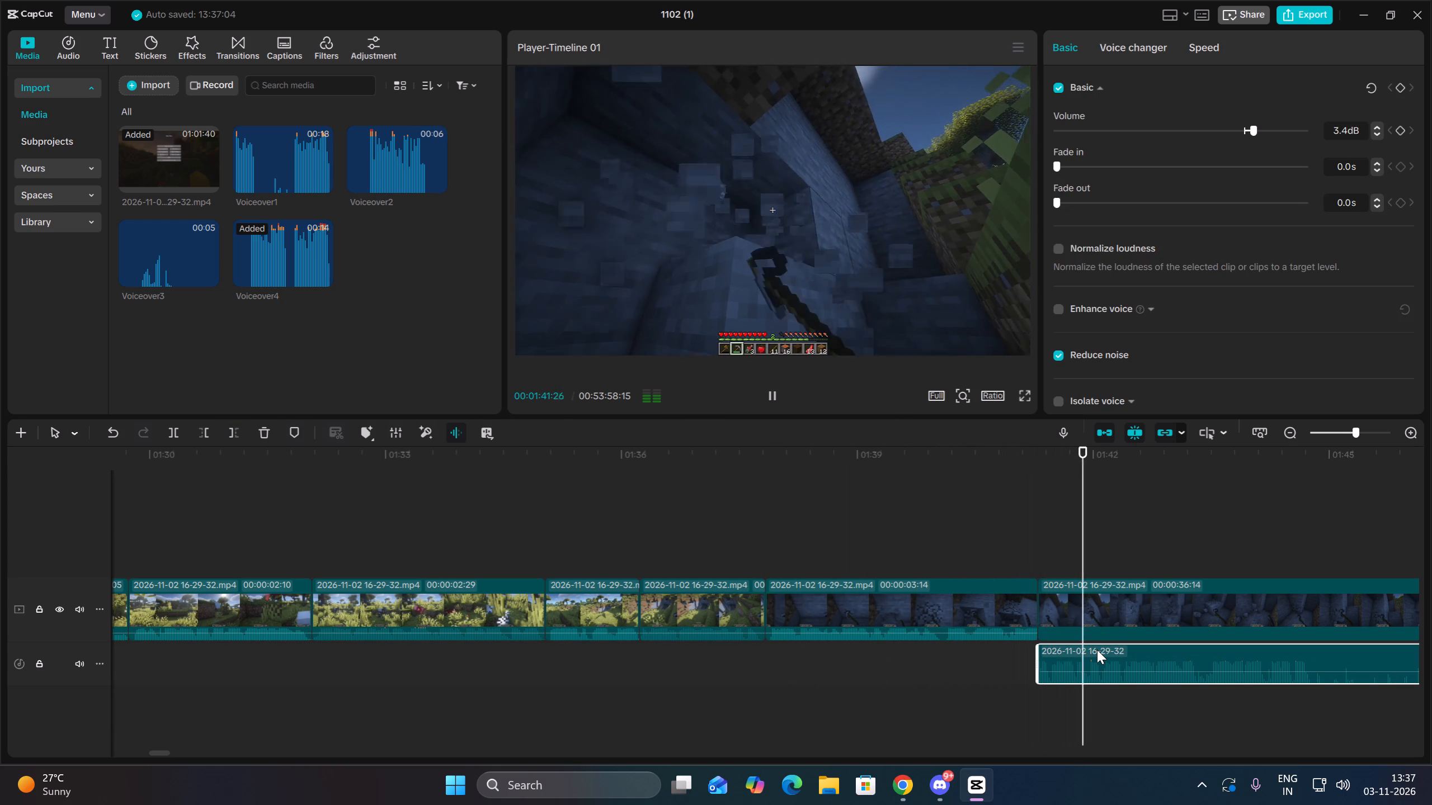
# Split the extracted mining audio at 00:01:43:09.
pyautogui.doubleClick(1195, 696)
pyautogui.moveTo(1236, 702); pyautogui.dragTo(1238, 660)
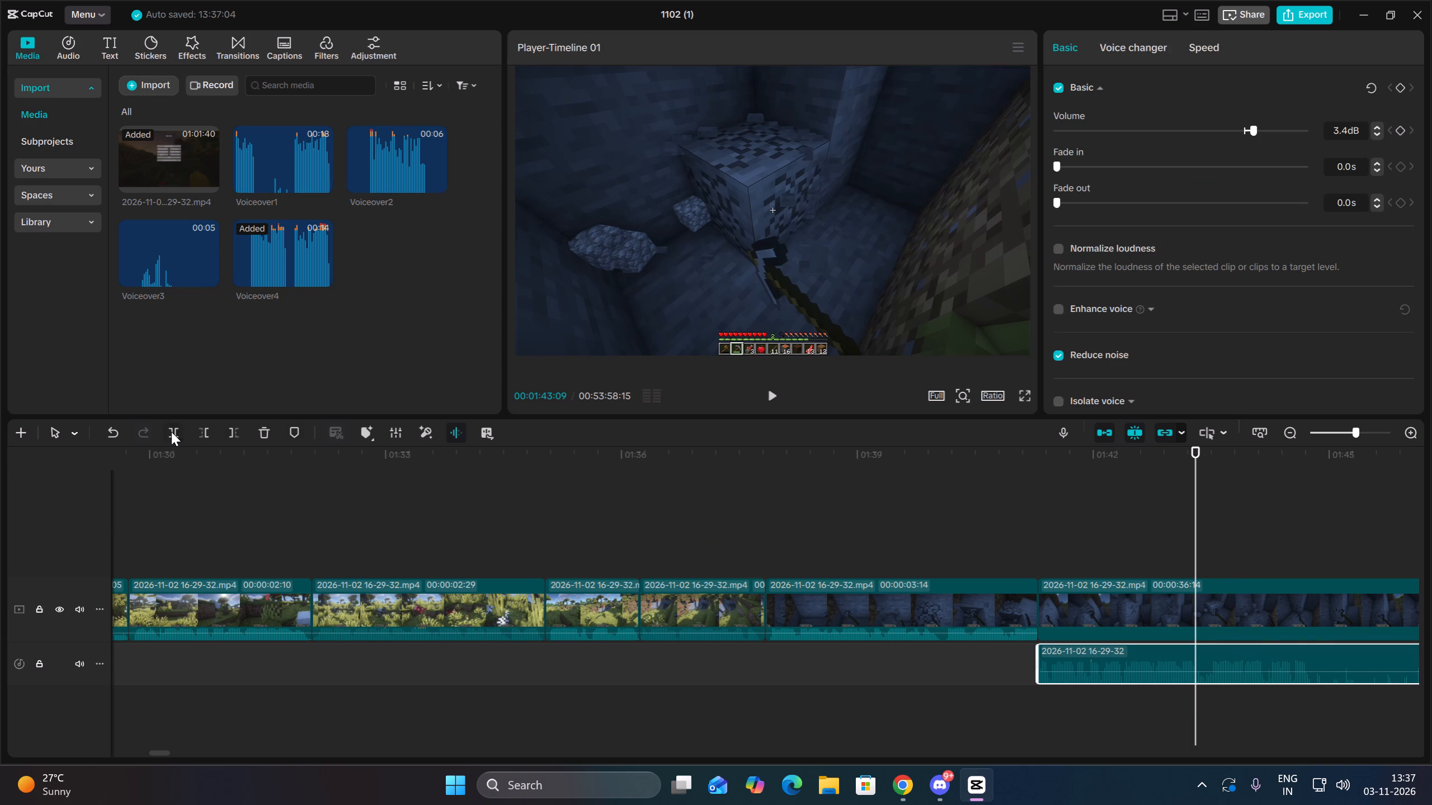
pyautogui.click(171, 432)
pyautogui.press('space')
pyautogui.press('space')
# Examine the audio waveform and playback just after the 00:01:43:09 split to find where the second part should start.
pyautogui.doubleClick(1204, 686)
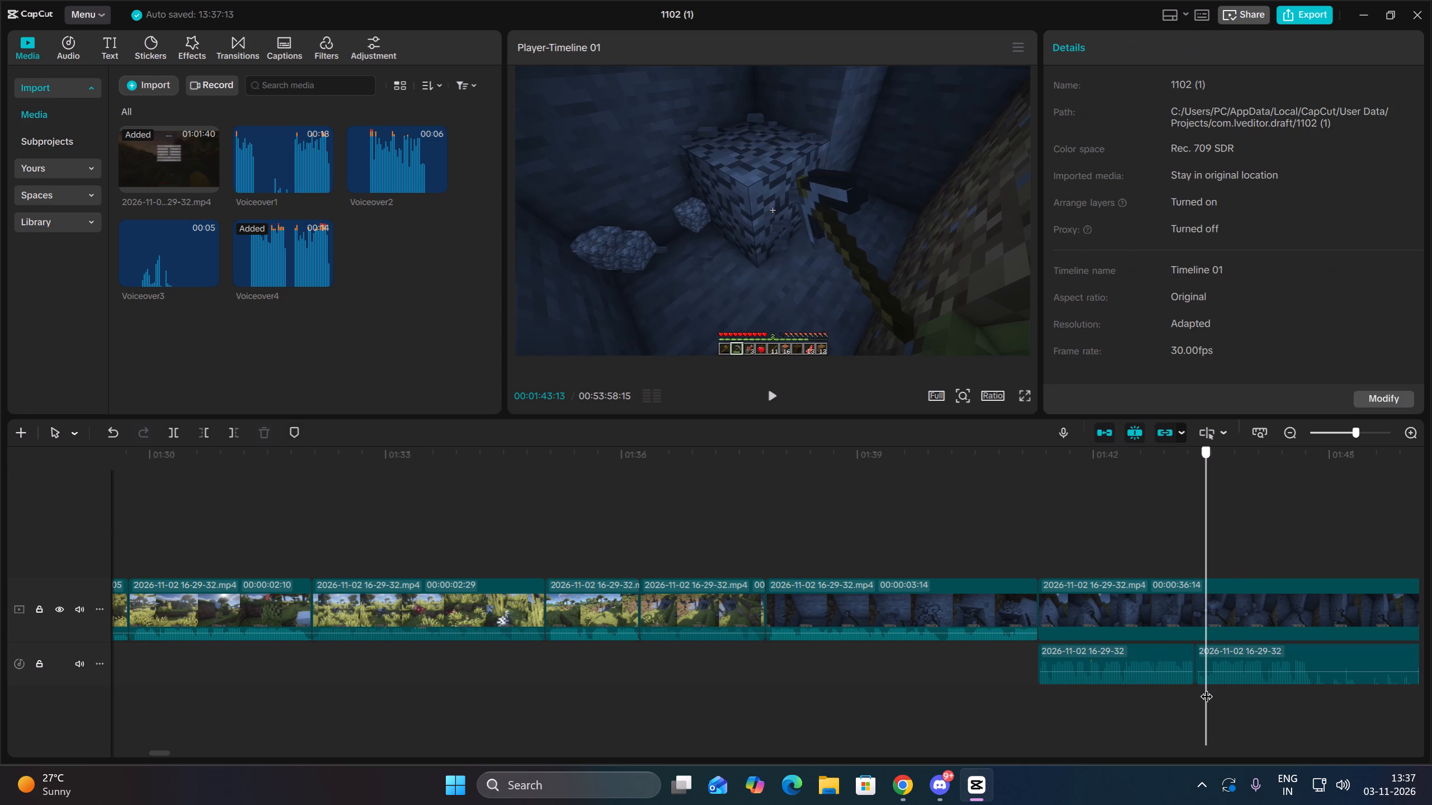
pyautogui.moveTo(1231, 702); pyautogui.dragTo(1231, 673)
pyautogui.press('Up')
pyautogui.tripleClick(1409, 433)
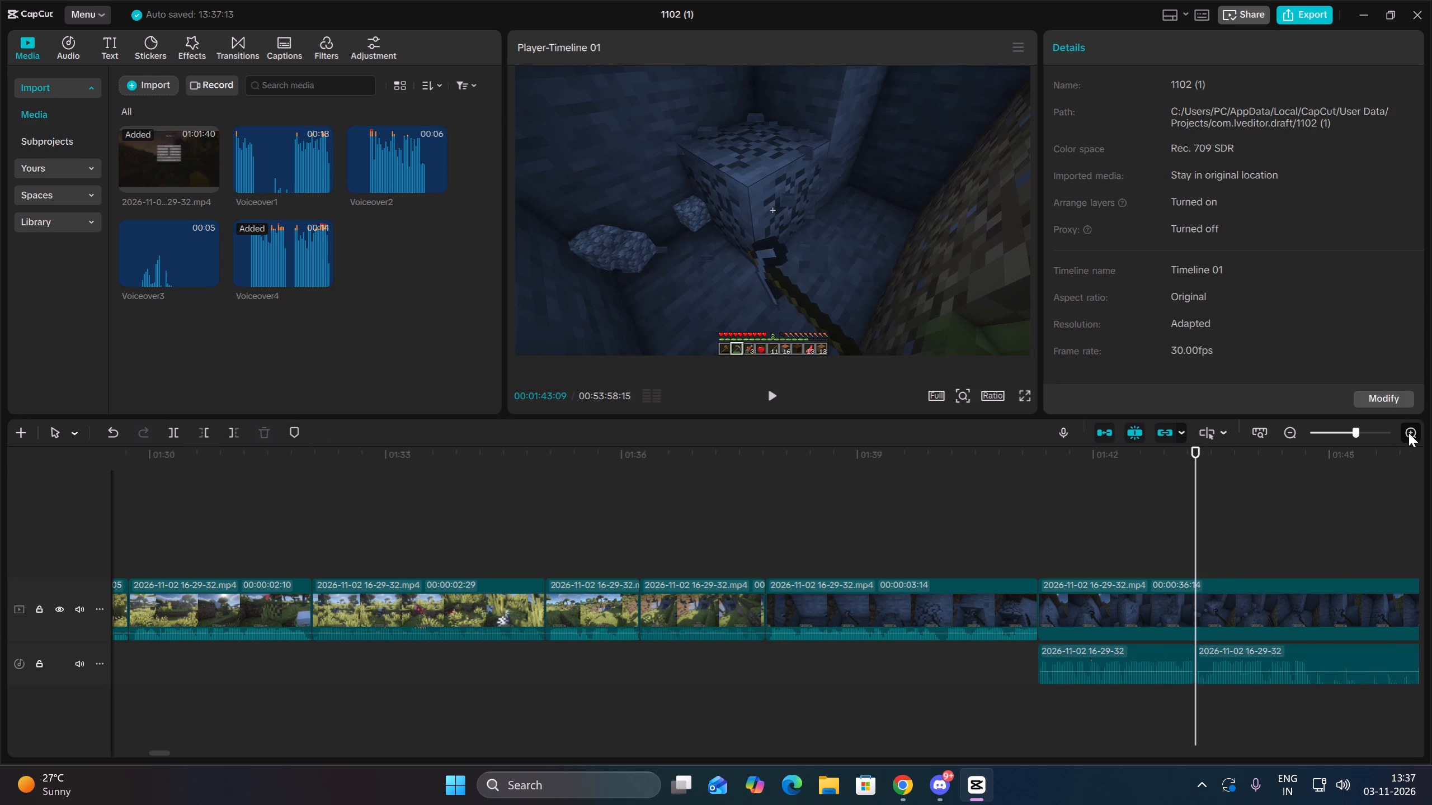
pyautogui.press('space')
pyautogui.press('space')
pyautogui.click(1281, 698)
pyautogui.moveTo(1281, 698); pyautogui.dragTo(1268, 697)
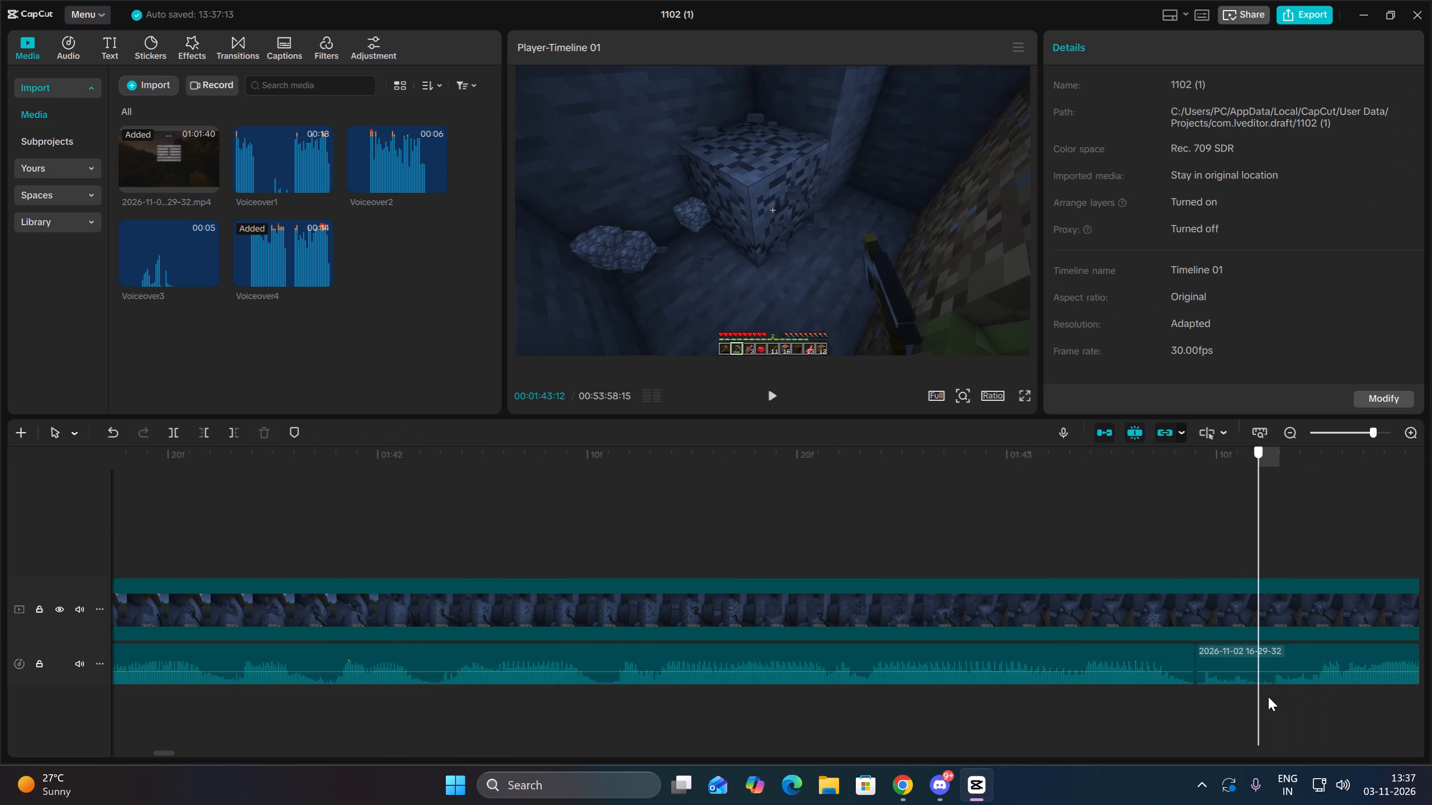
pyautogui.click(1270, 697)
pyautogui.press('space')
pyautogui.click(1272, 697)
pyautogui.moveTo(1272, 697); pyautogui.dragTo(1222, 696)
pyautogui.press('Up')
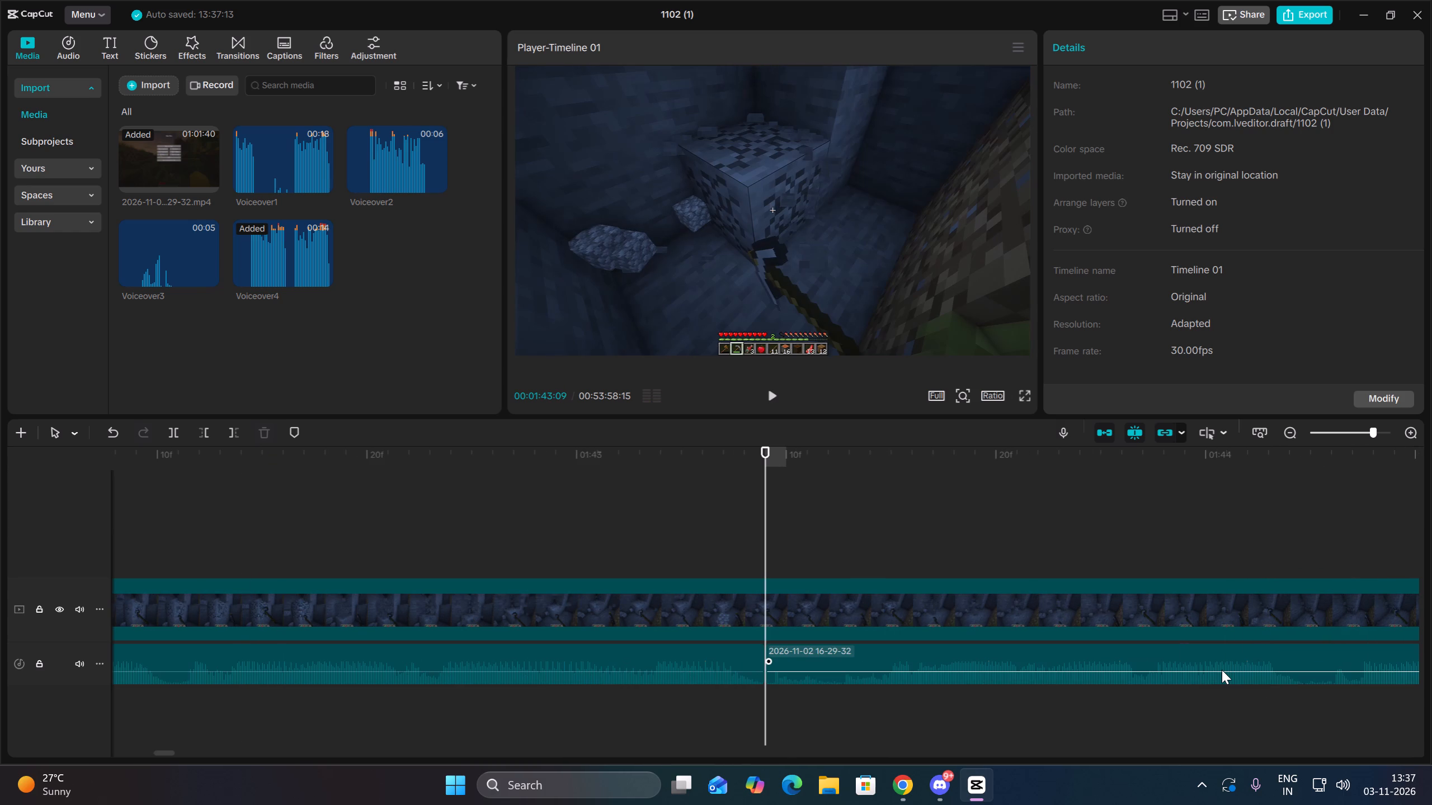
# Trim the second audio part's start to 00:01:43:13 and move it back against the 00:01:43:09 cut.
pyautogui.click(1222, 670)
pyautogui.click(844, 690)
pyautogui.moveTo(907, 703); pyautogui.dragTo(916, 659)
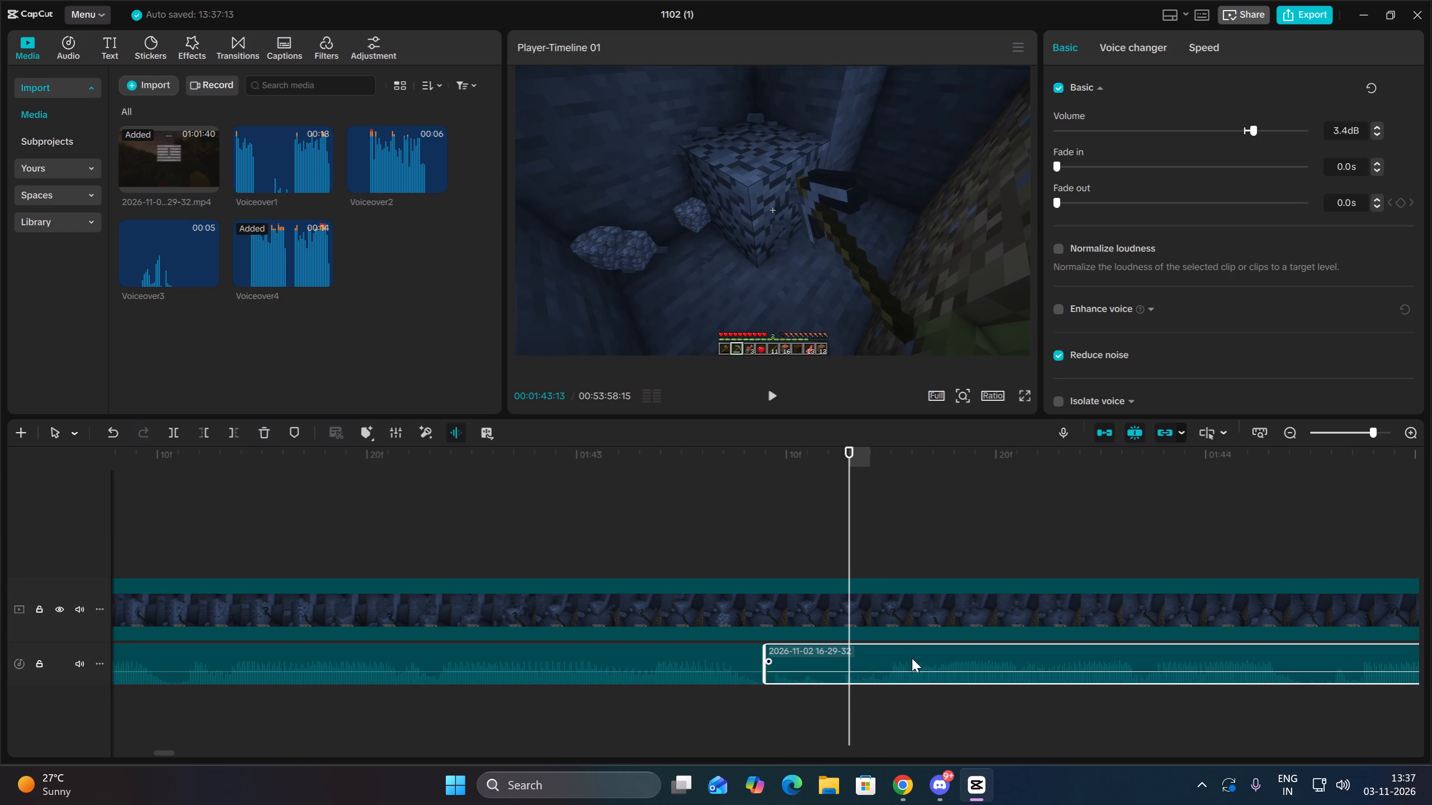
pyautogui.click(205, 429)
pyautogui.press('Up')
pyautogui.moveTo(886, 660); pyautogui.dragTo(803, 669)
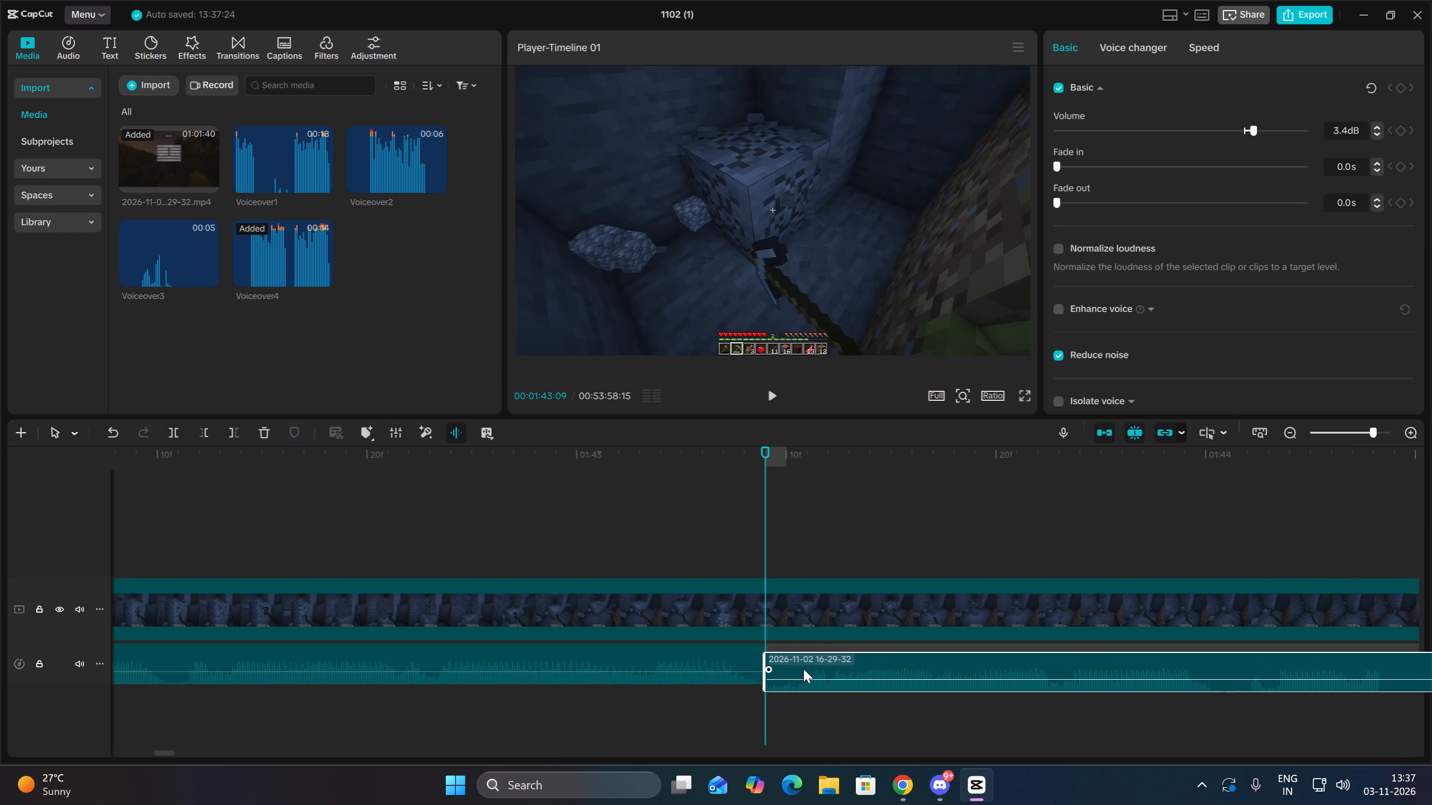
pyautogui.moveTo(803, 669); pyautogui.dragTo(802, 670)
# Split the second audio part at 00:01:44:18, where the continuous mining sound ends.
pyautogui.press('space')
pyautogui.doubleClick(1283, 435)
pyautogui.press('space')
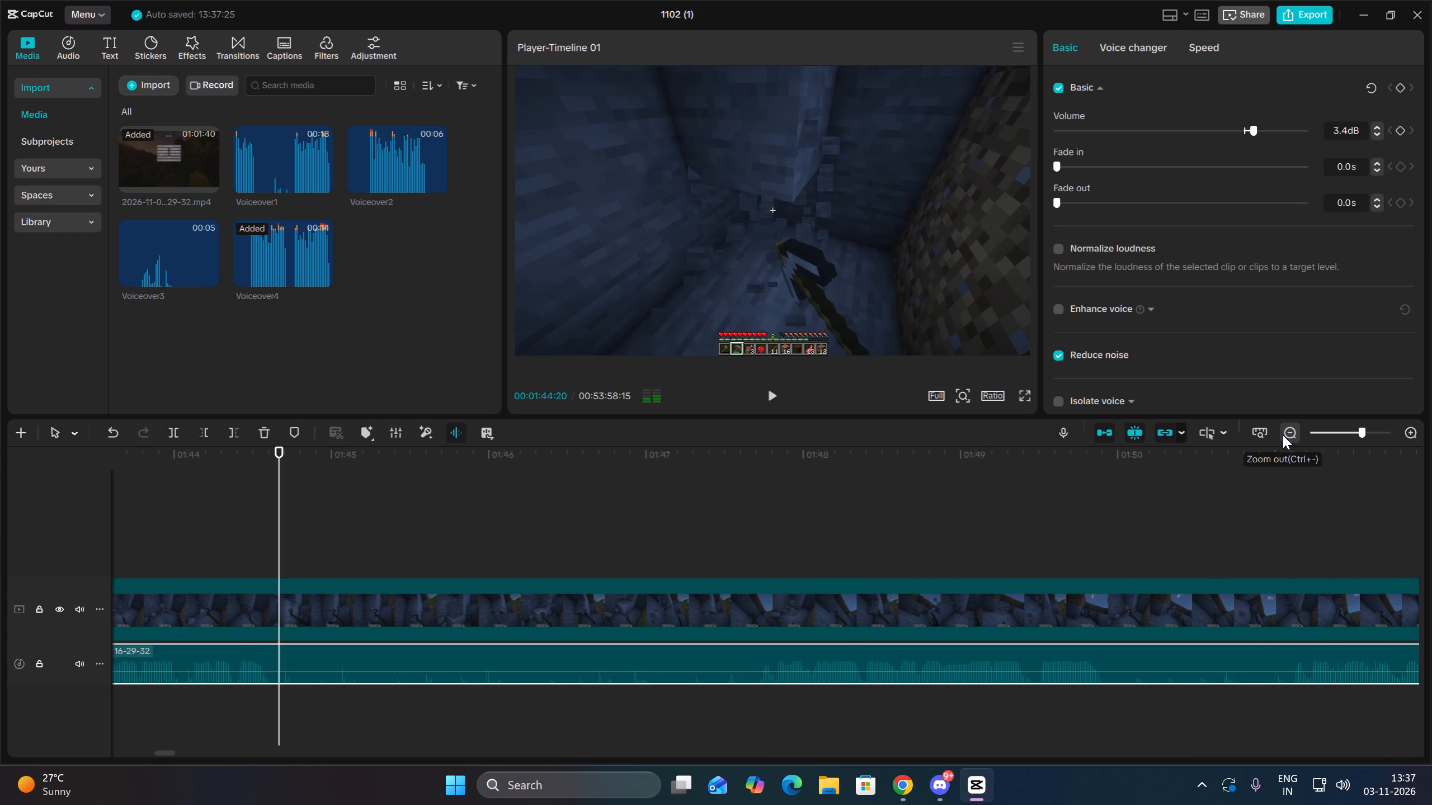
pyautogui.click(281, 692)
pyautogui.moveTo(280, 692); pyautogui.dragTo(267, 692)
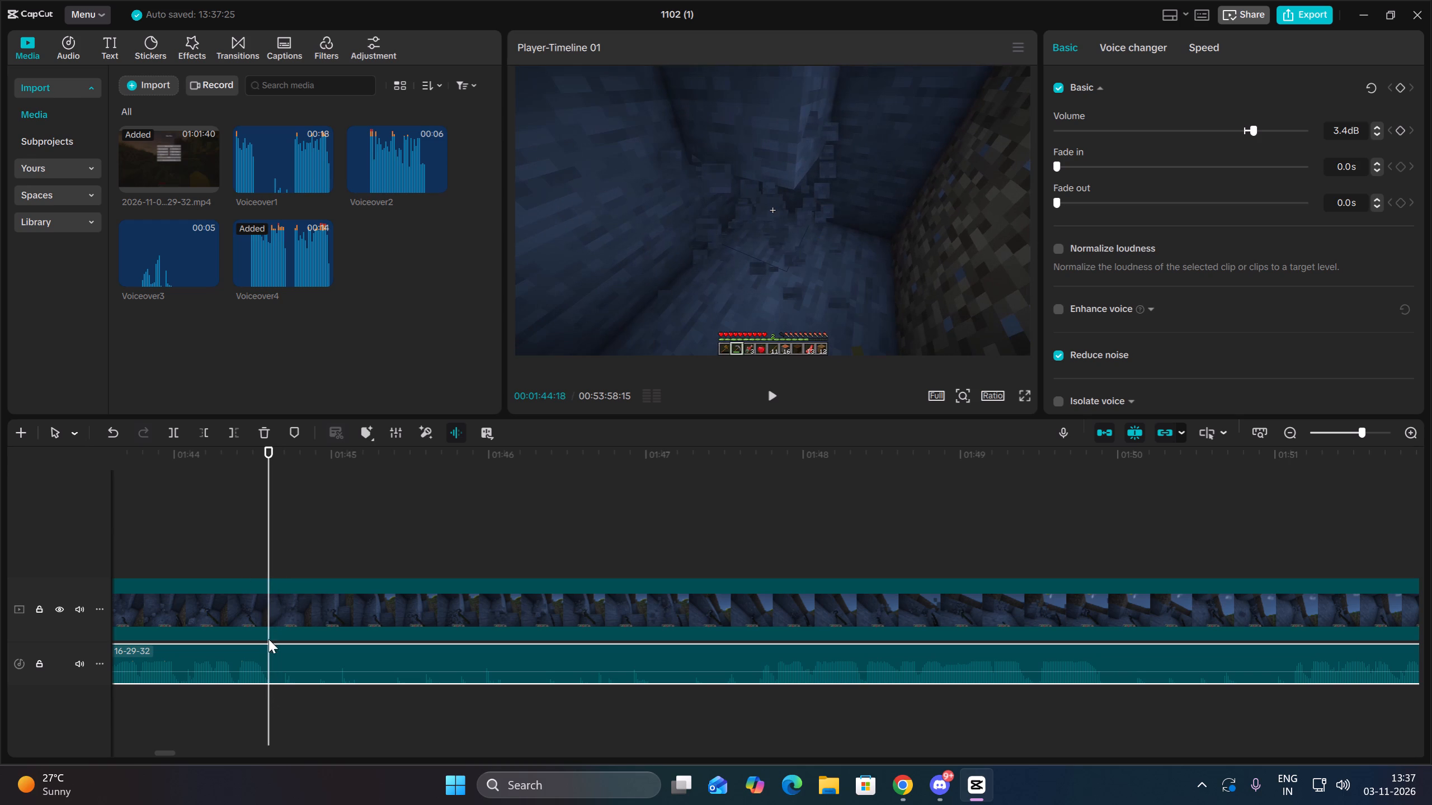
pyautogui.click(178, 428)
pyautogui.press('space')
# Trim the audio after the 00:01:44:18 cut up to 00:01:47:21 and move the remainder back to close the gap.
pyautogui.doubleClick(750, 695)
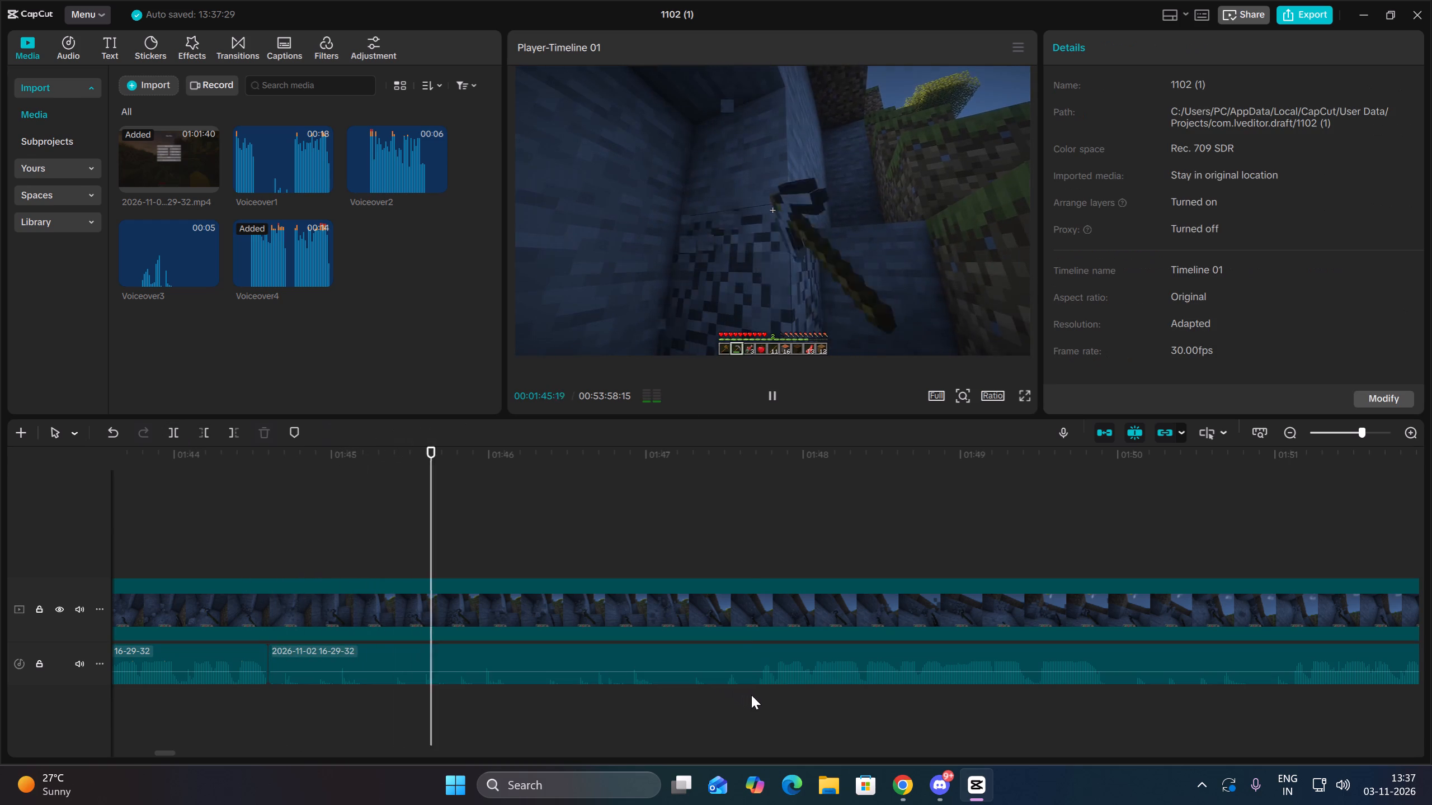
pyautogui.moveTo(681, 699); pyautogui.dragTo(675, 674)
pyautogui.click(196, 427)
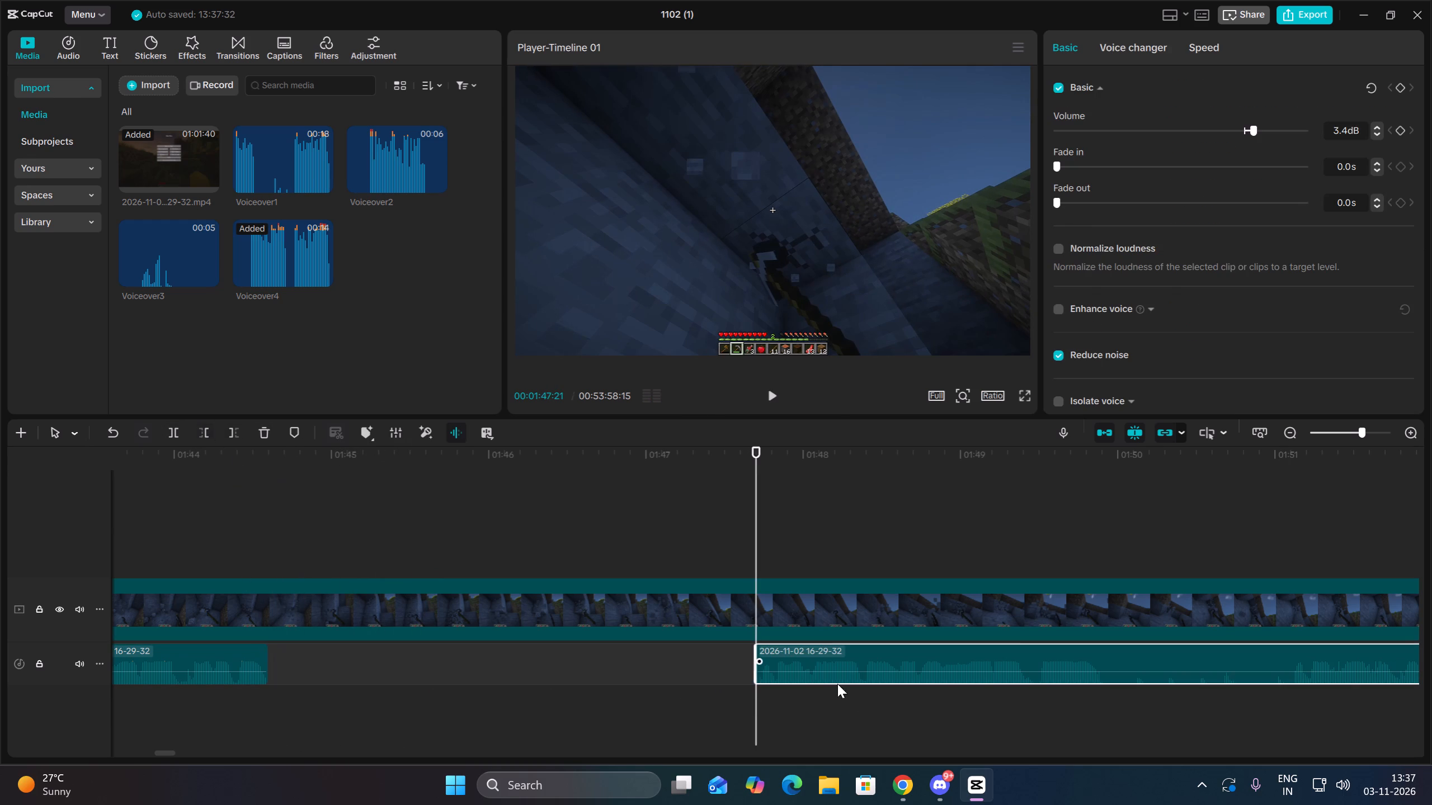
pyautogui.moveTo(830, 642); pyautogui.dragTo(469, 659)
pyautogui.moveTo(832, 655); pyautogui.dragTo(345, 663)
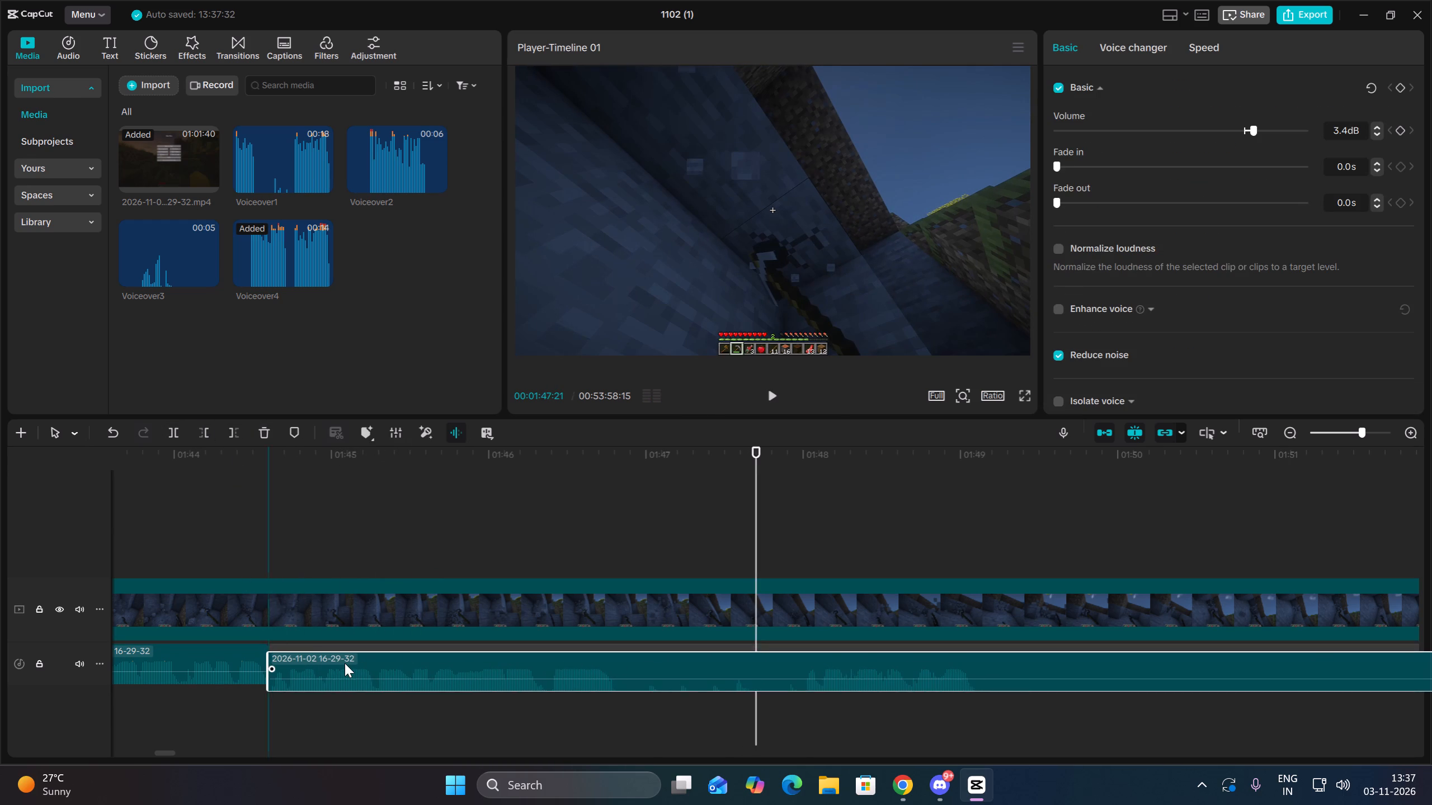
pyautogui.press('Up')
pyautogui.press('space')
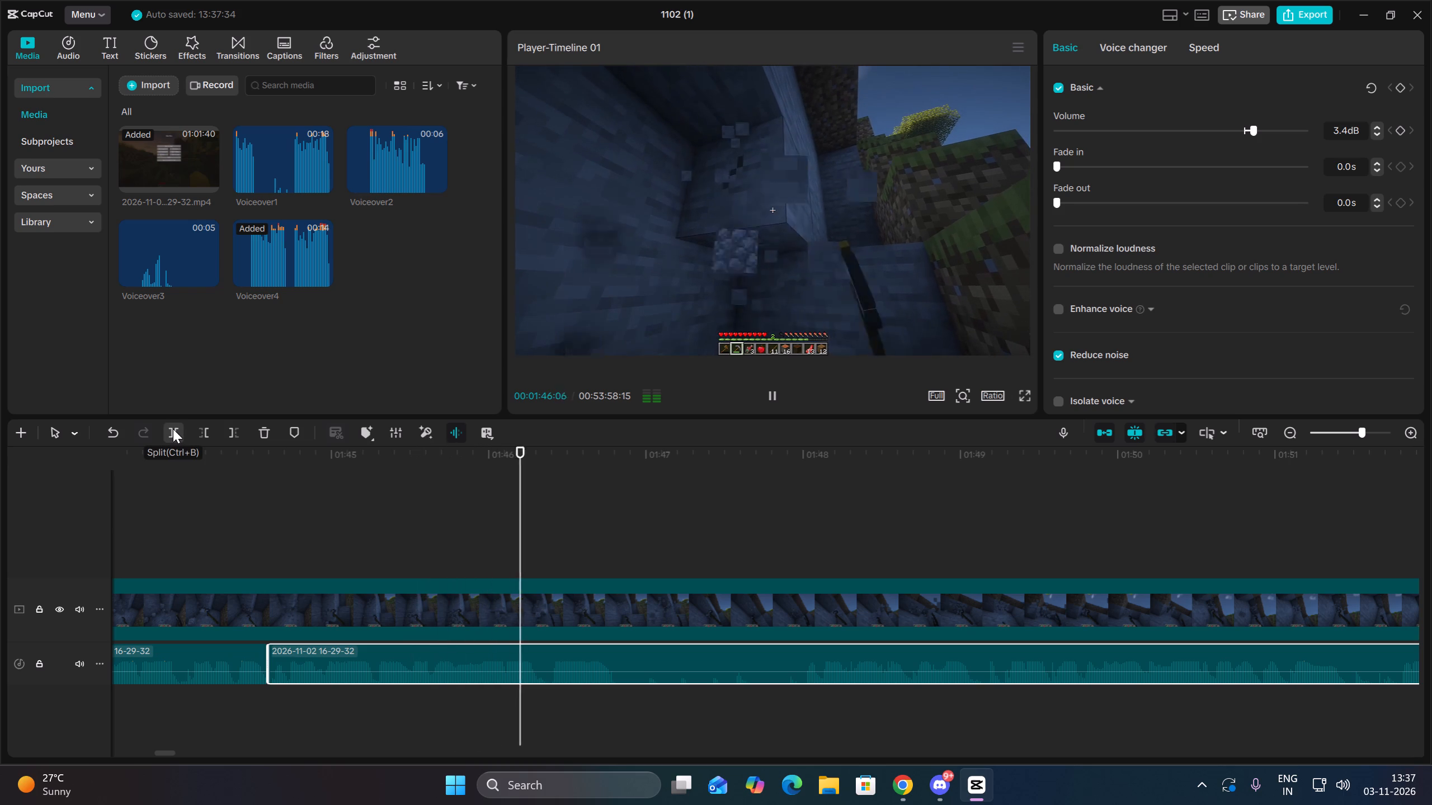
# Trim the same audio part up to 00:01:48:00 and move the remainder back to the 00:01:44:18 cut.
pyautogui.press('space')
pyautogui.press('space')
pyautogui.click(799, 684)
pyautogui.moveTo(799, 684); pyautogui.dragTo(805, 694)
pyautogui.doubleClick(805, 694)
pyautogui.moveTo(720, 718); pyautogui.dragTo(719, 656)
pyautogui.click(200, 433)
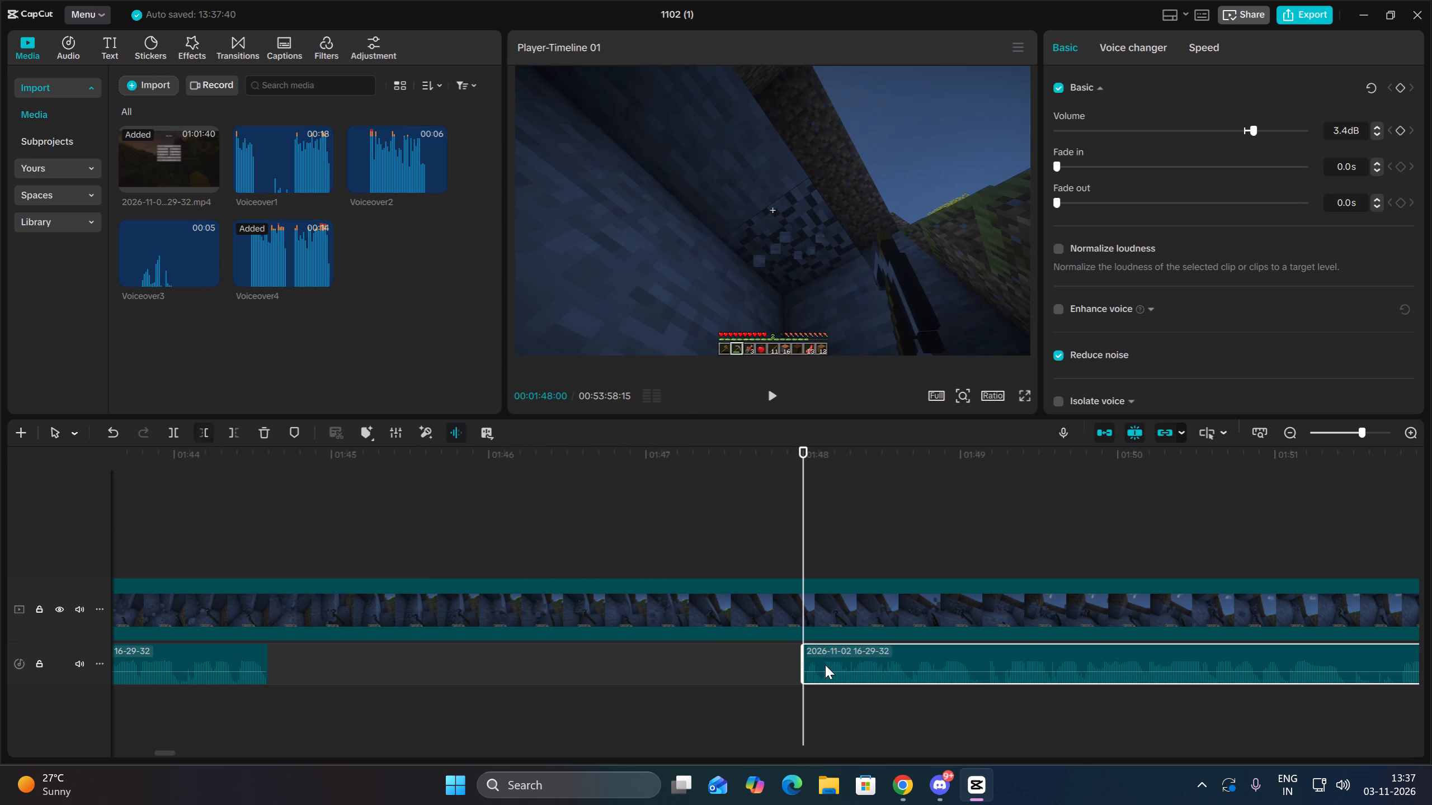
pyautogui.moveTo(864, 653); pyautogui.dragTo(331, 669)
pyautogui.press('Up')
pyautogui.press('space')
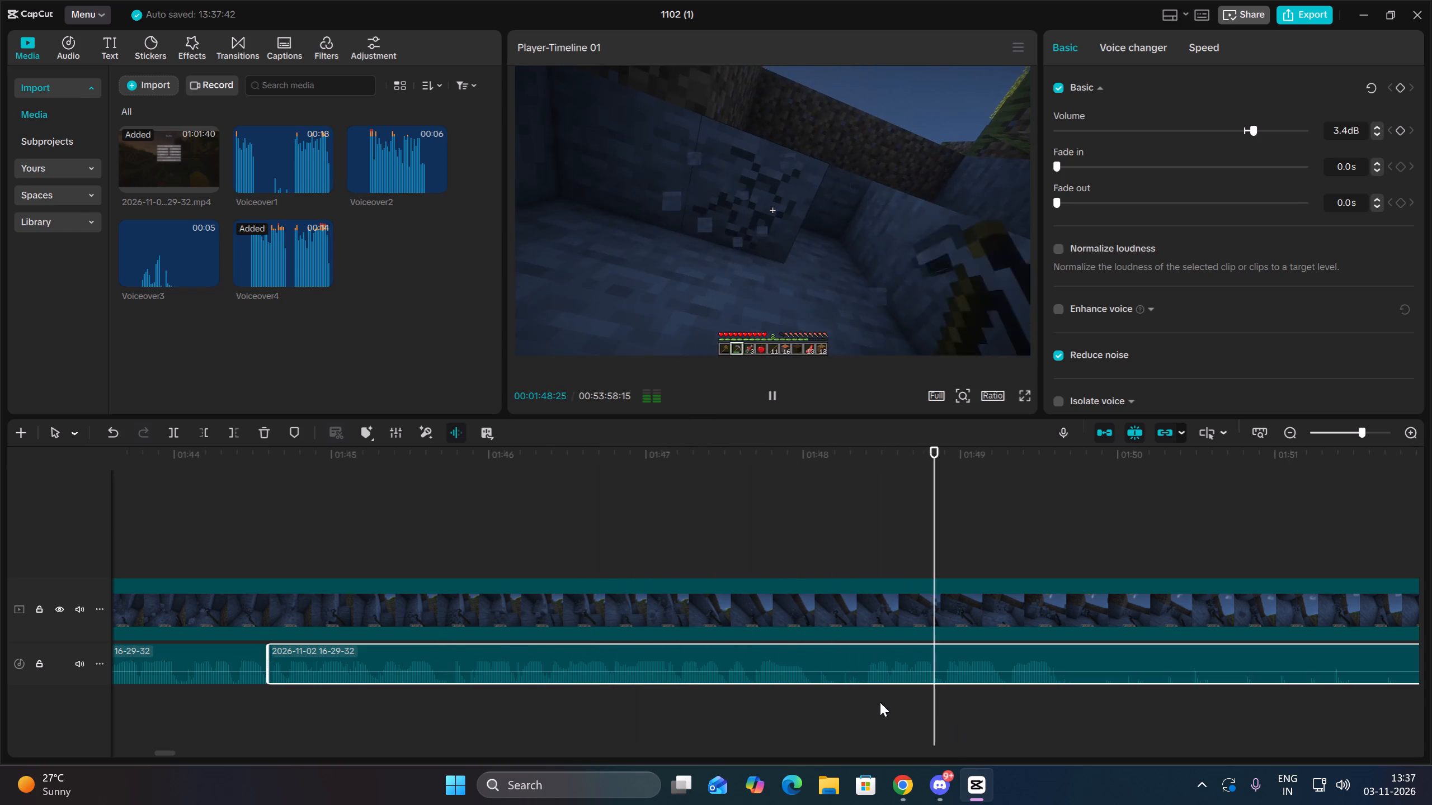
# Split the remaining mining audio at 00:01:48:02, just before the next quiet gap.
pyautogui.doubleClick(815, 687)
pyautogui.moveTo(849, 707); pyautogui.dragTo(849, 679)
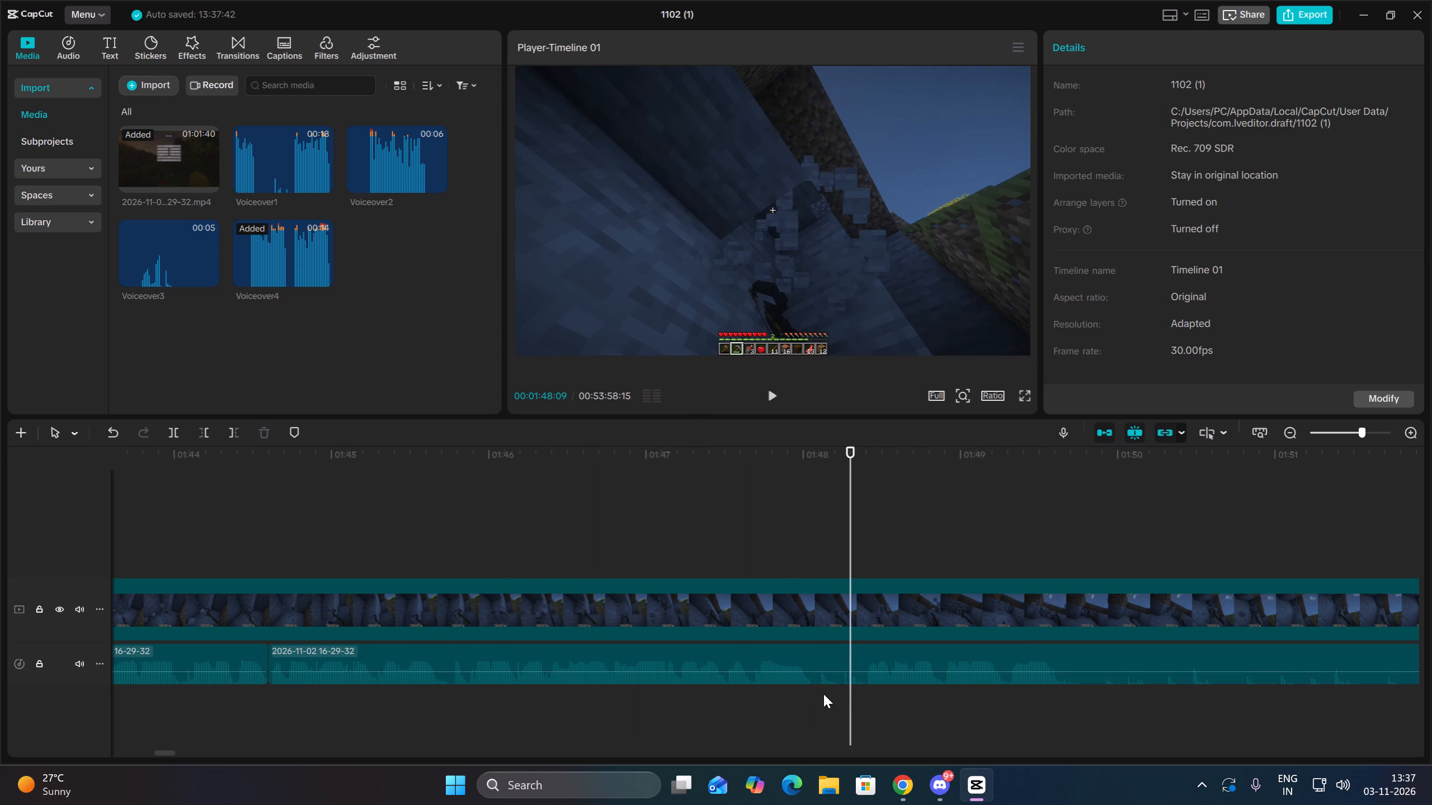
pyautogui.click(823, 694)
pyautogui.moveTo(823, 694); pyautogui.dragTo(817, 692)
pyautogui.click(817, 692)
pyautogui.moveTo(839, 699); pyautogui.dragTo(844, 670)
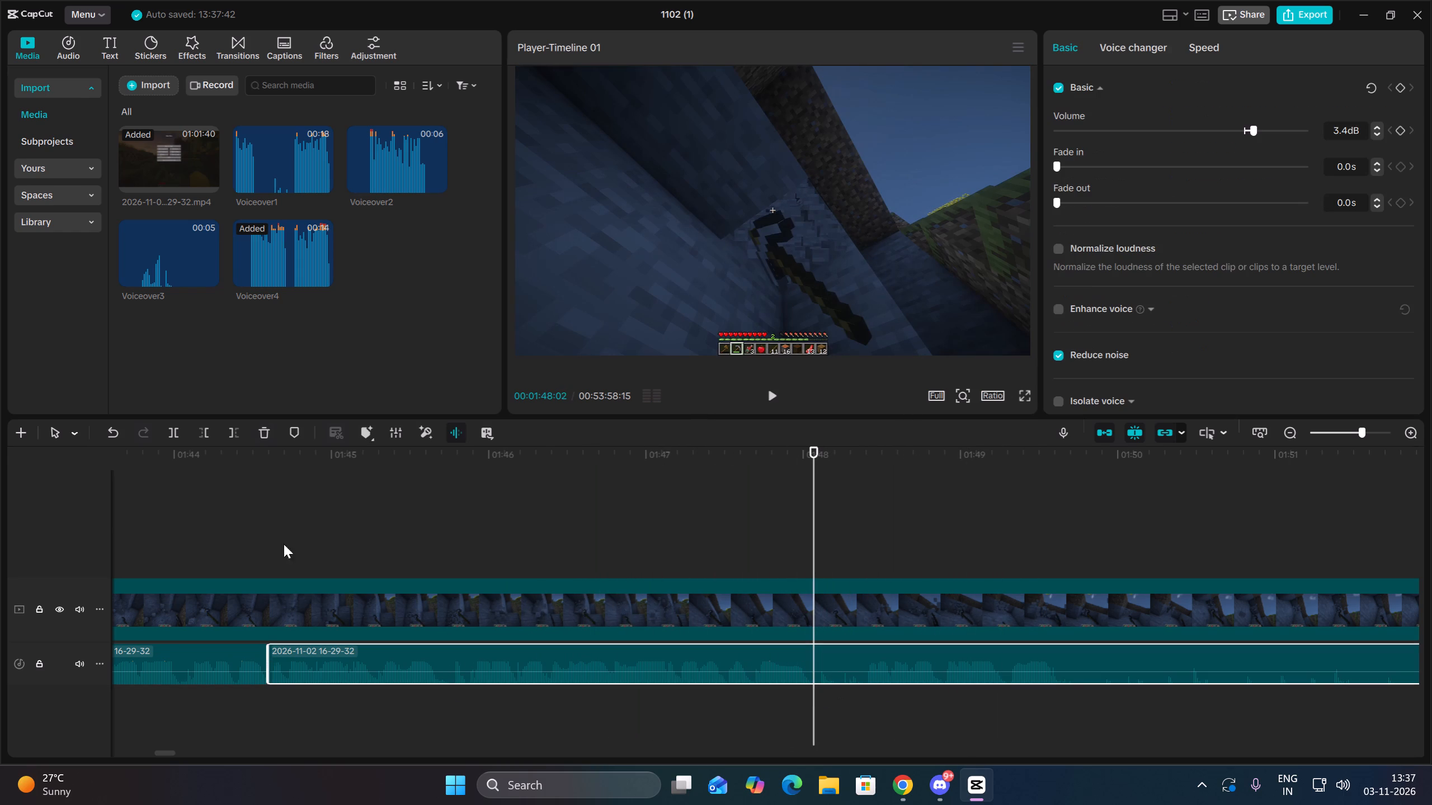
pyautogui.click(181, 425)
pyautogui.press('space')
pyautogui.press('space')
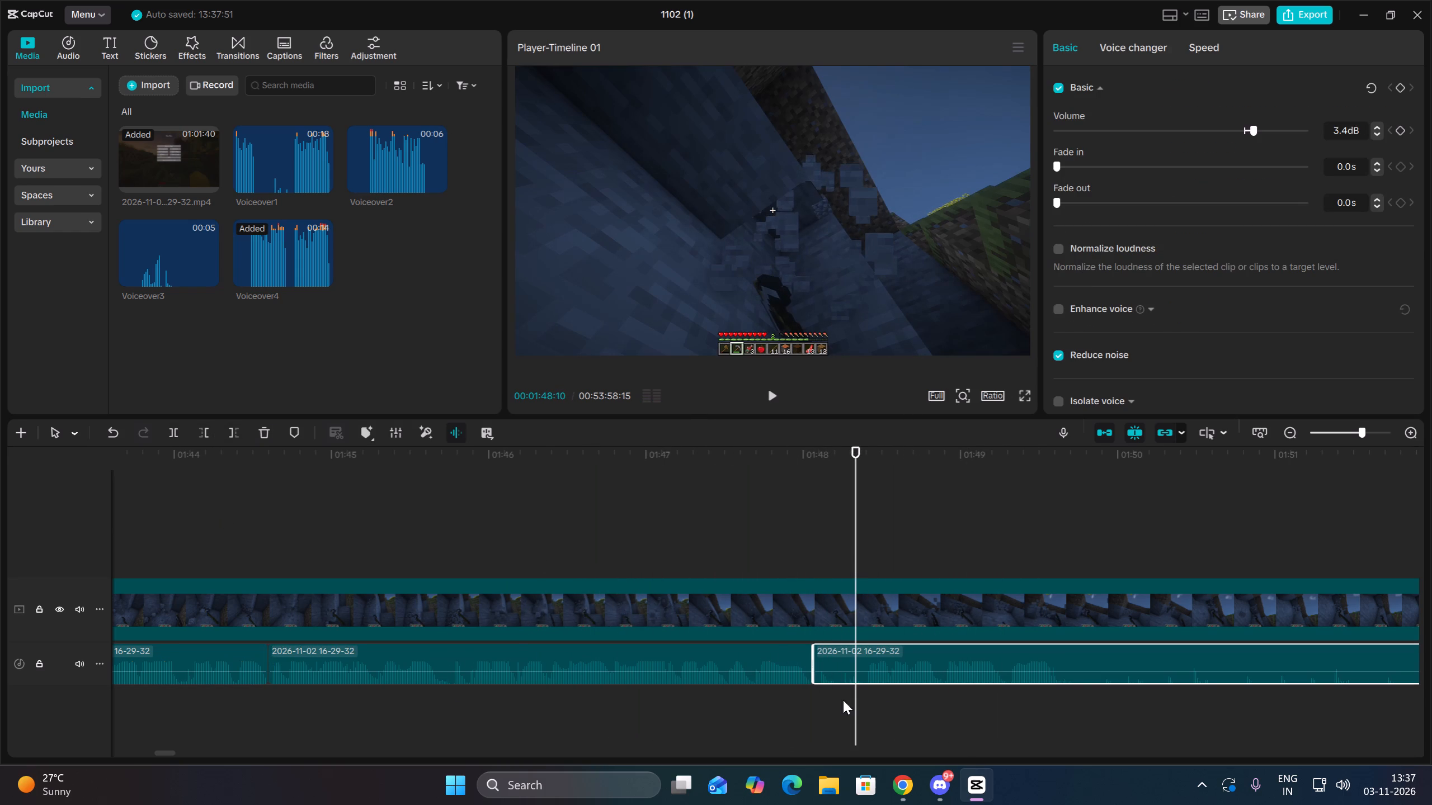
# Trim the start of the audio after that split to 00:01:48:12 and move it back to the 00:01:48:02 cut.
pyautogui.moveTo(855, 701); pyautogui.dragTo(864, 702)
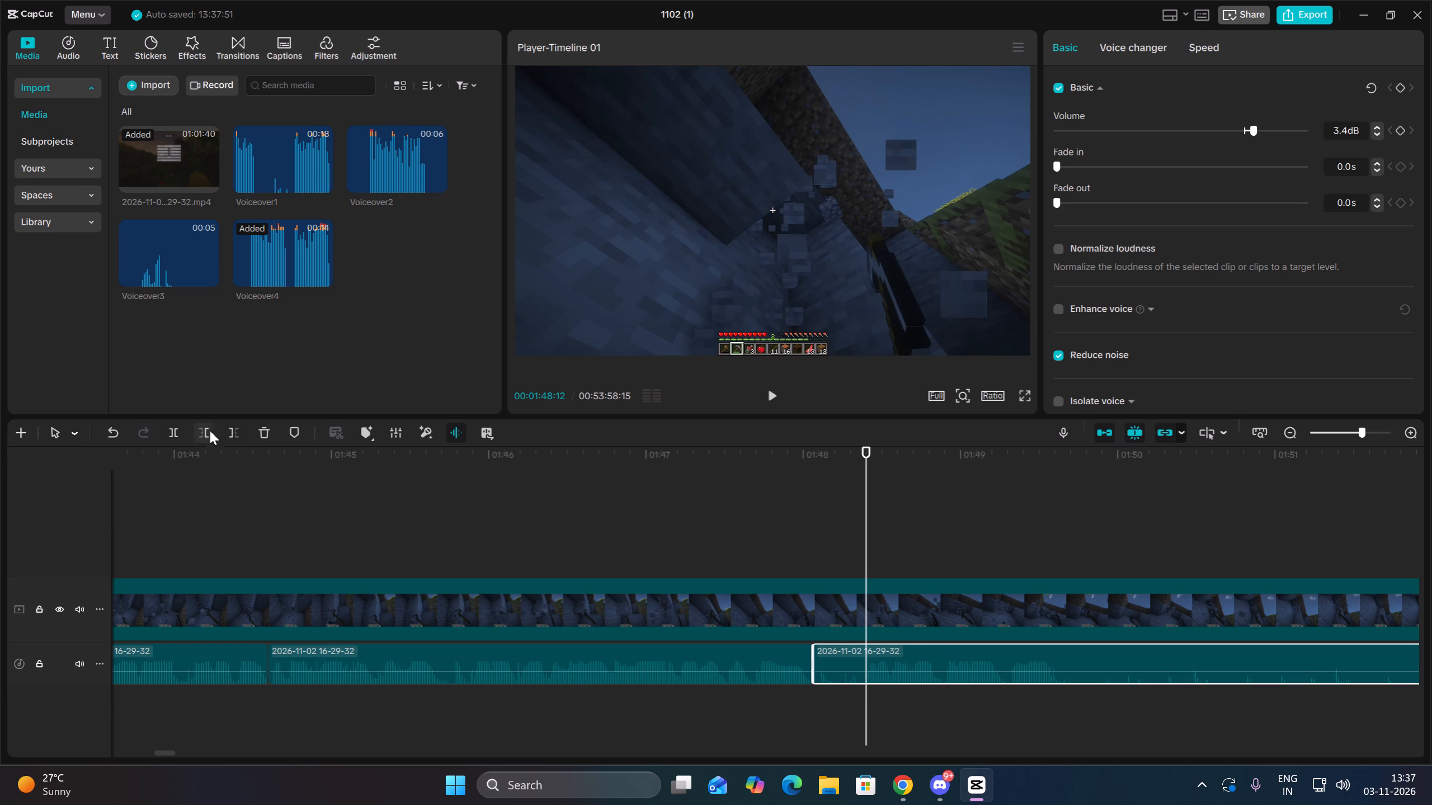
pyautogui.click(210, 430)
pyautogui.press('Up')
pyautogui.moveTo(927, 650); pyautogui.dragTo(870, 659)
pyautogui.press('space')
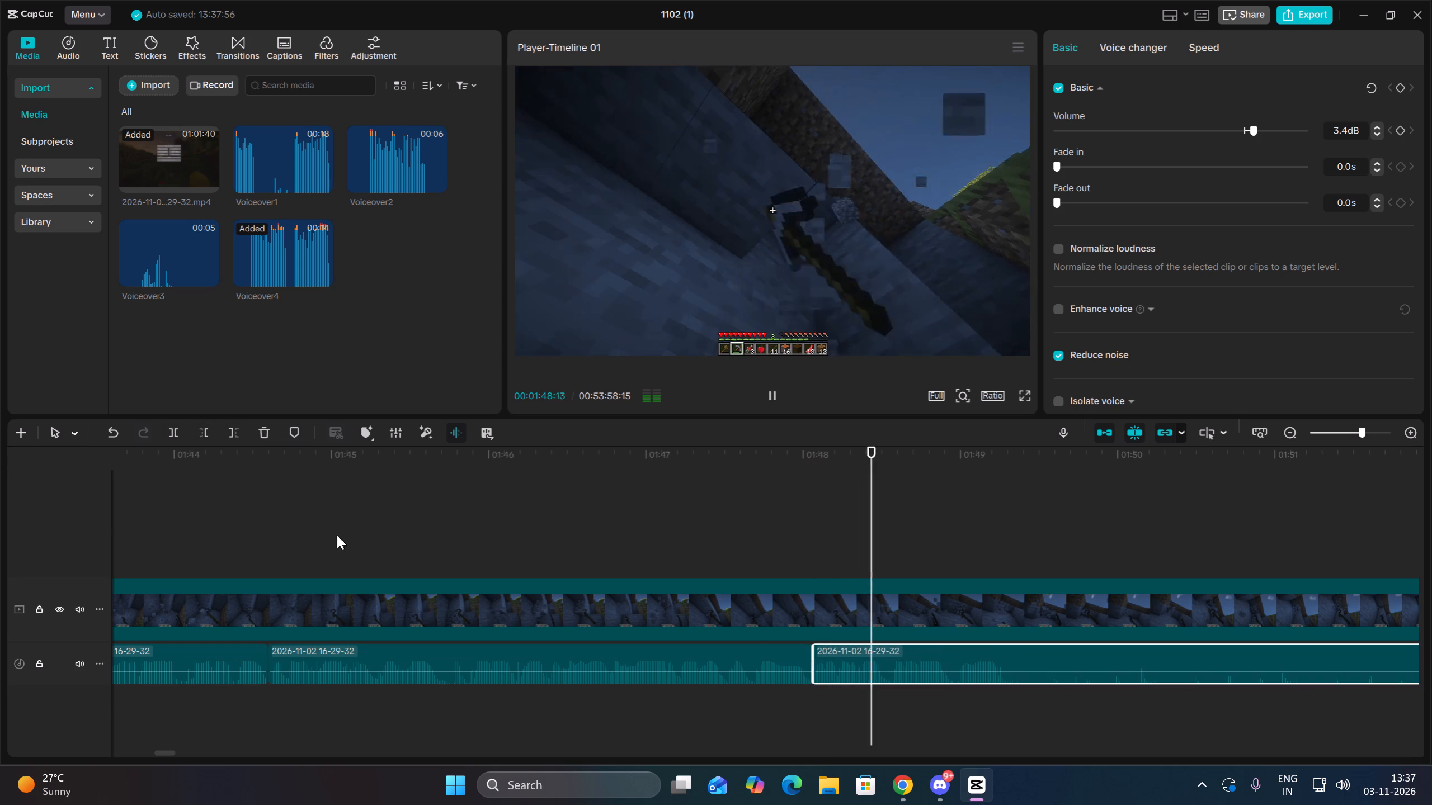
# Split the remaining audio at 00:01:49:09, where the mining sound stops.
pyautogui.press('space')
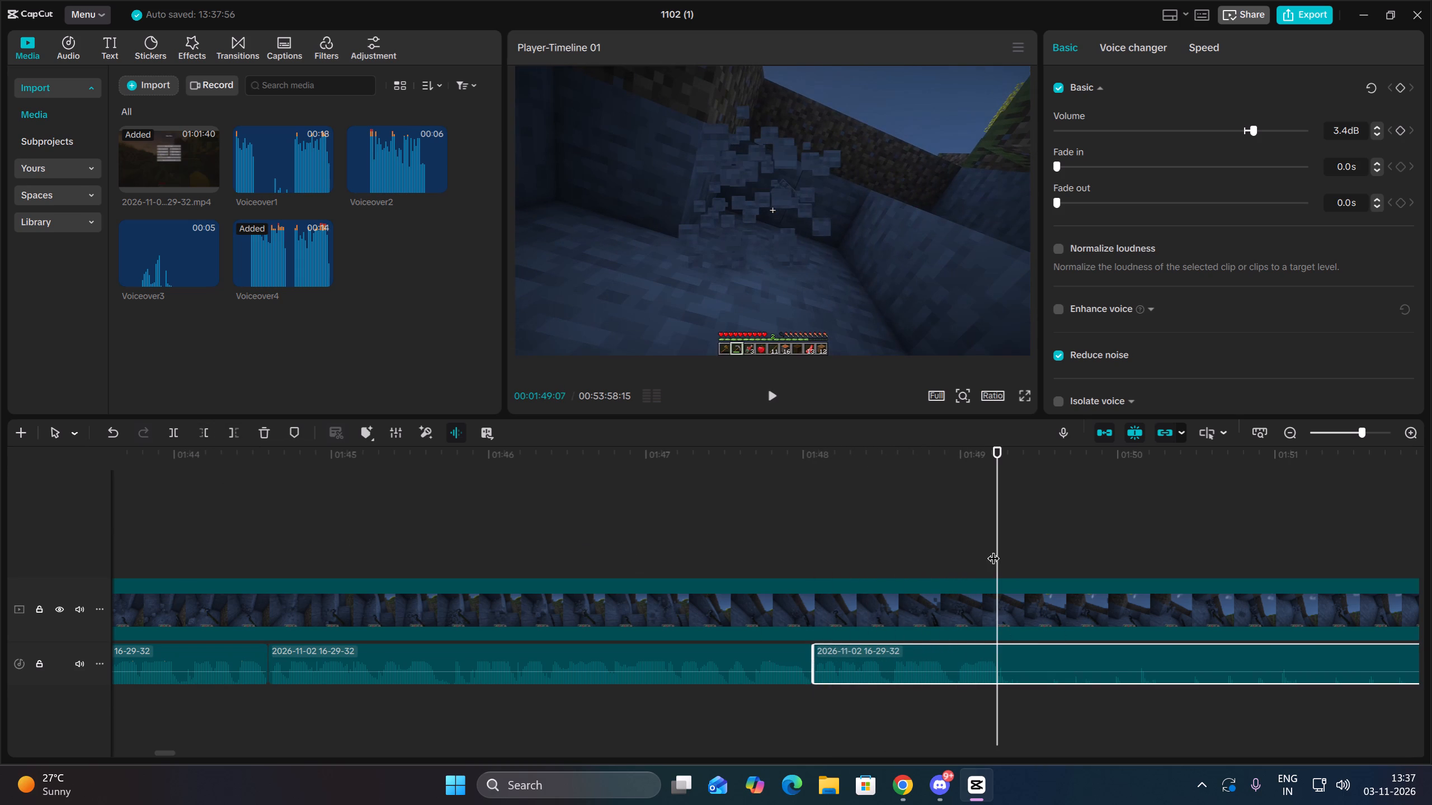
pyautogui.moveTo(993, 550); pyautogui.dragTo(1007, 552)
pyautogui.click(181, 433)
pyautogui.press('space')
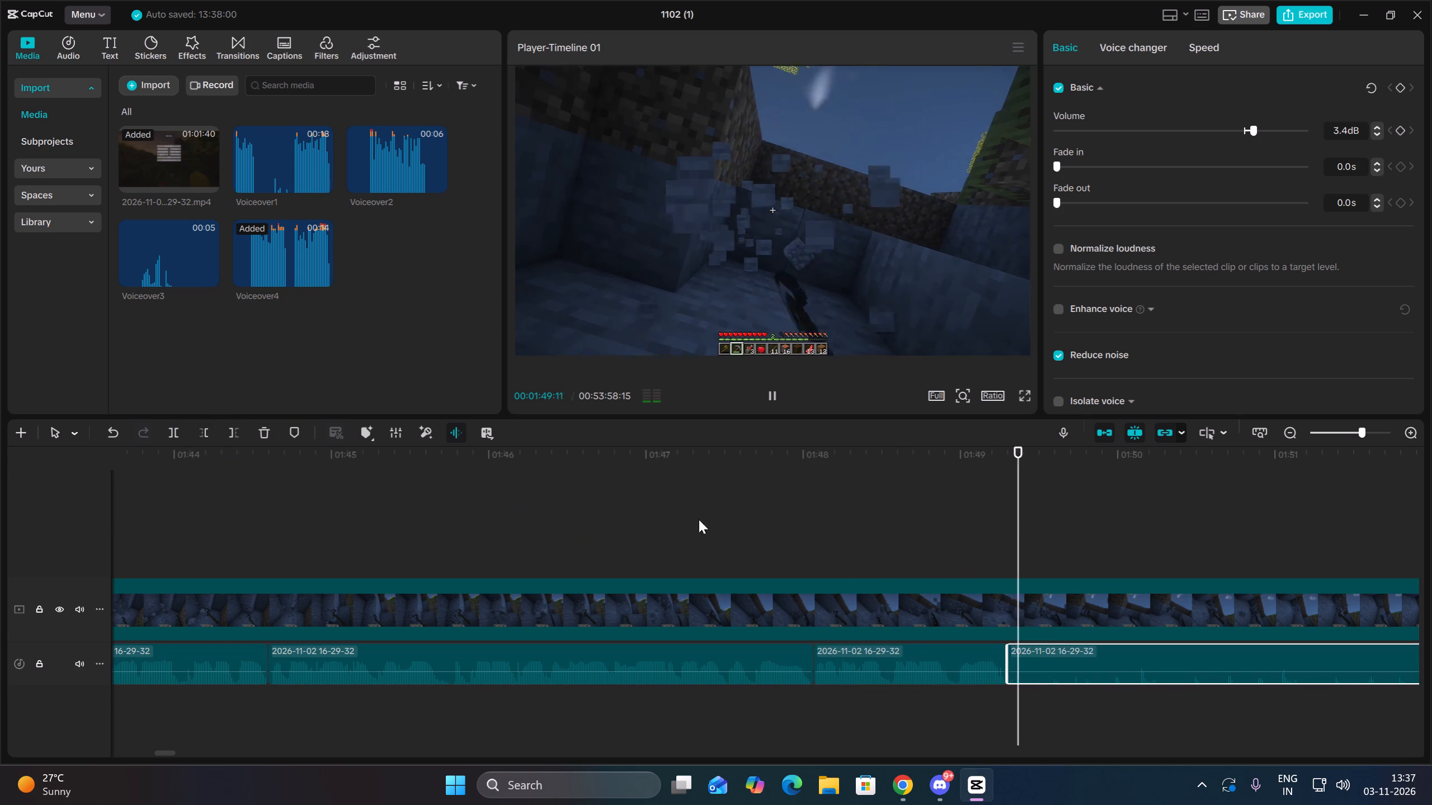
# Trim the quiet beginning of the audio after the 00:01:49:09 cut and move the remainder back against that cut.
pyautogui.doubleClick(1296, 428)
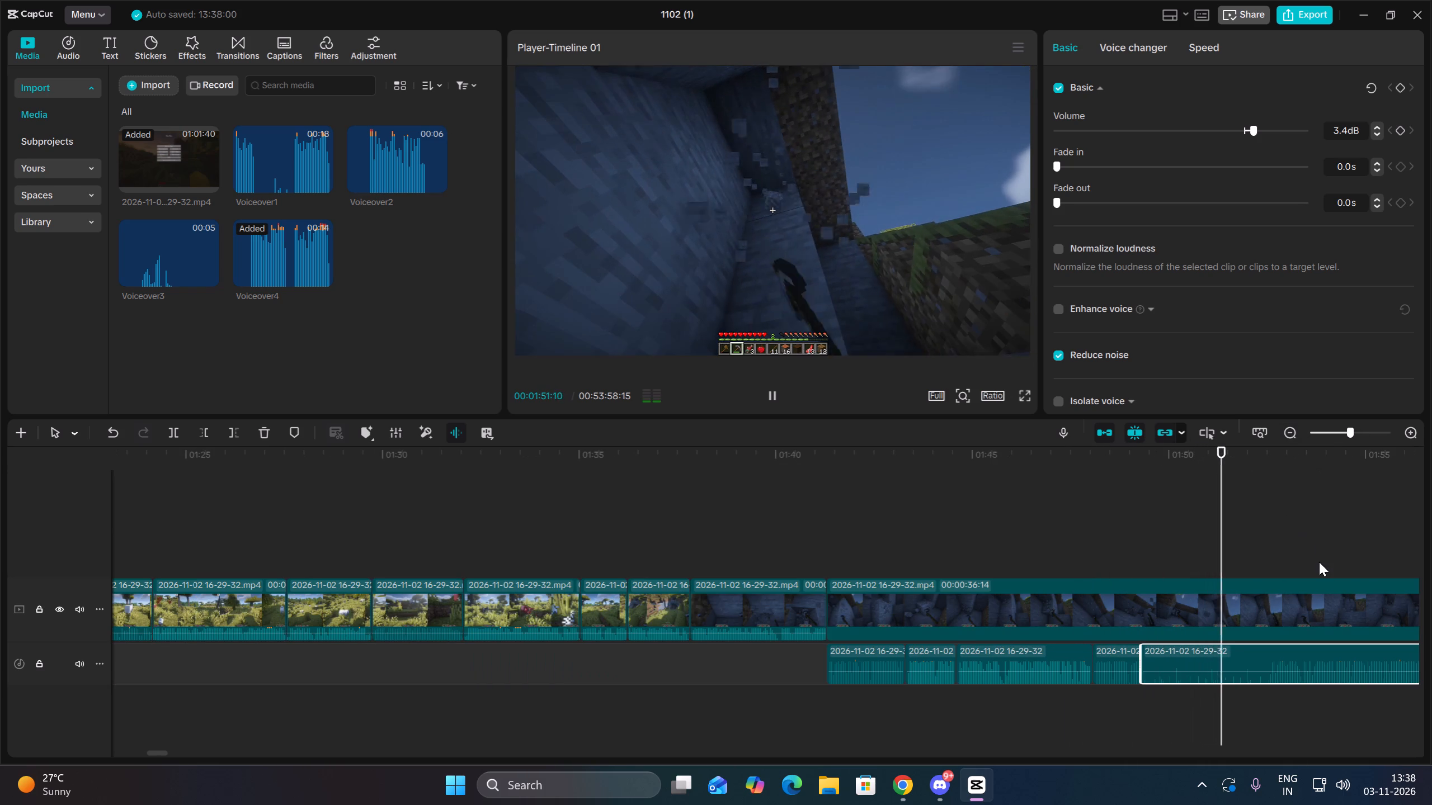
pyautogui.press('space')
pyautogui.moveTo(1309, 699); pyautogui.dragTo(1305, 664)
pyautogui.click(204, 433)
pyautogui.press('Up')
pyautogui.moveTo(1357, 655); pyautogui.dragTo(1256, 659)
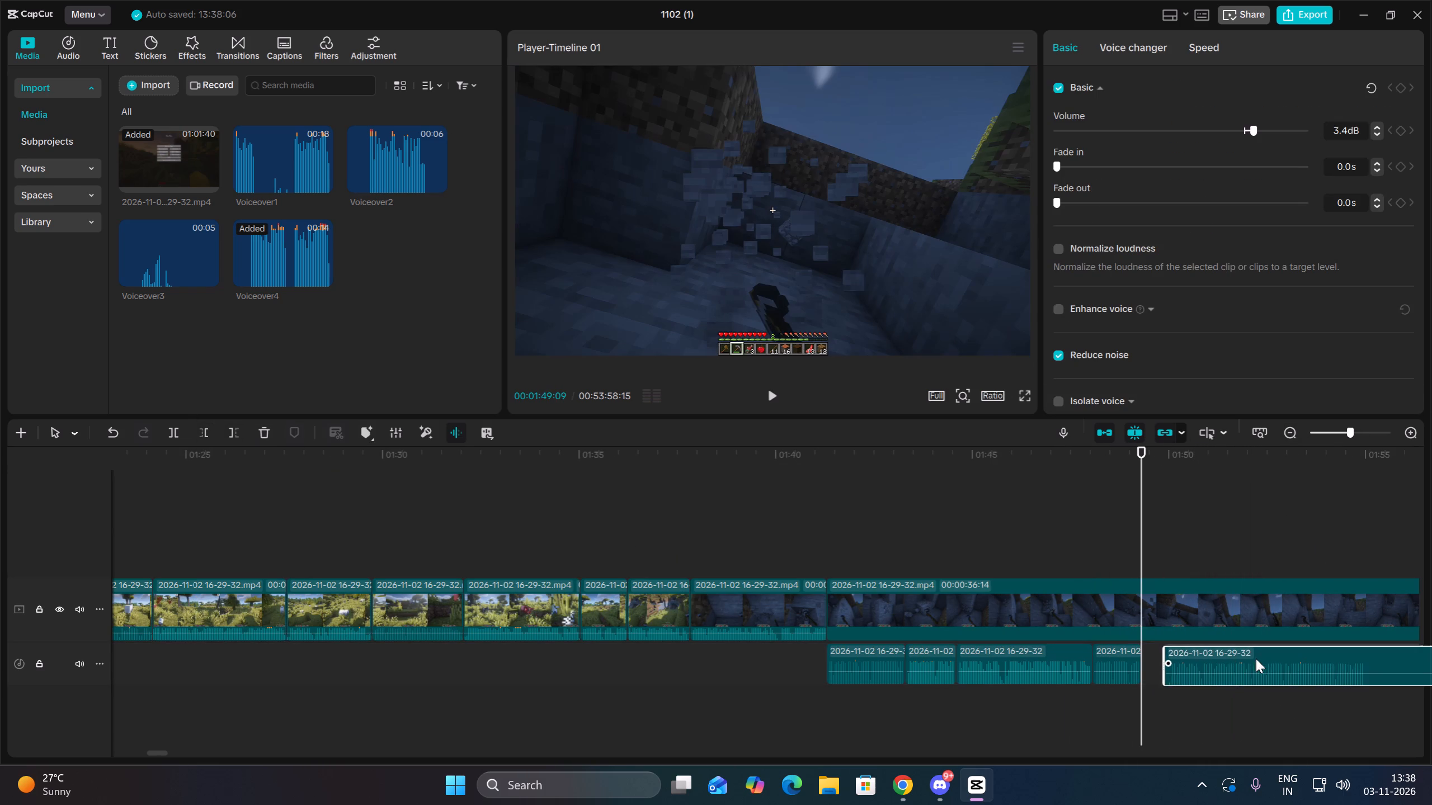
pyautogui.moveTo(1256, 659); pyautogui.dragTo(1236, 659)
pyautogui.press('space')
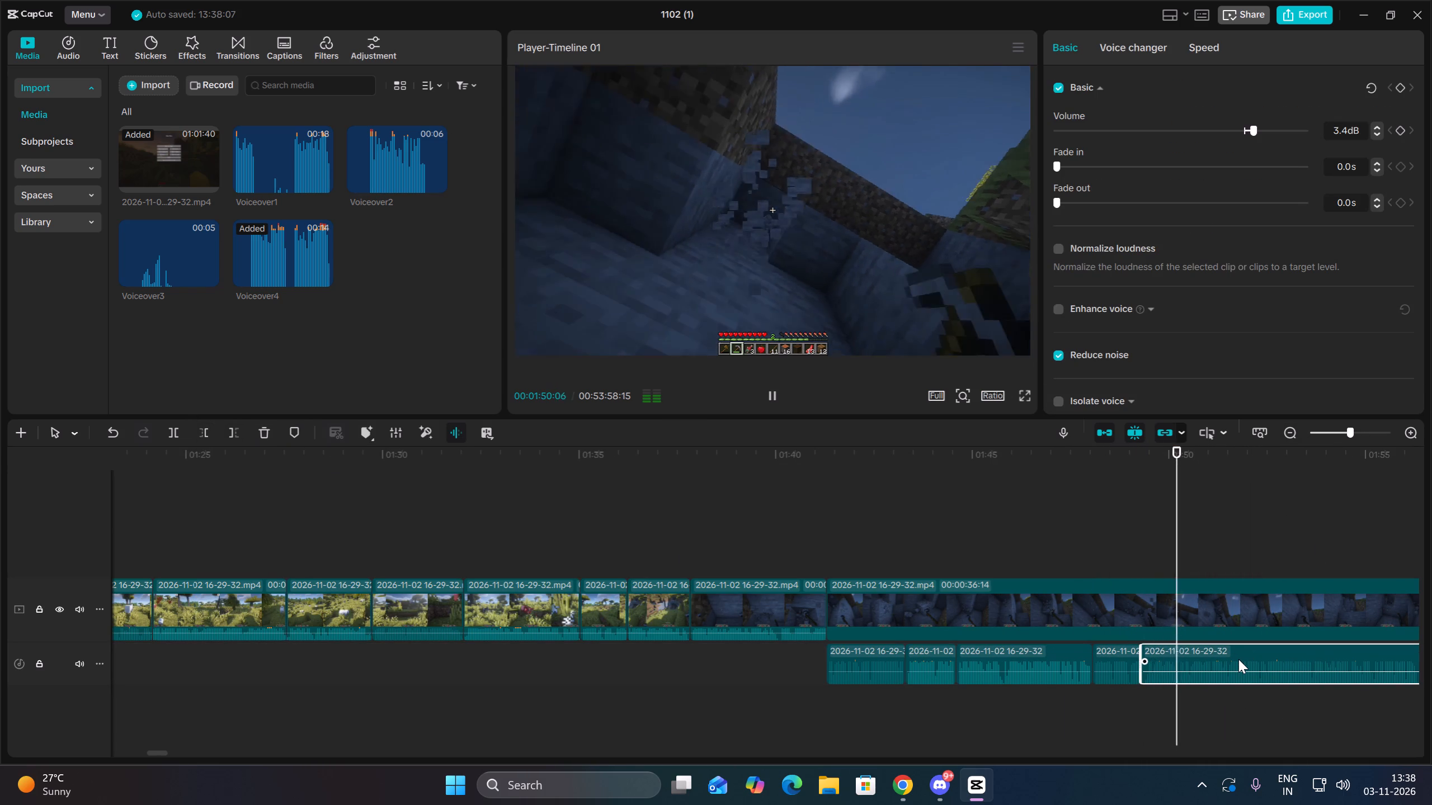
# Split the remaining mining audio at 00:01:56:10, where the next quiet gap begins.
pyautogui.moveTo(1326, 517); pyautogui.dragTo(1431, 505)
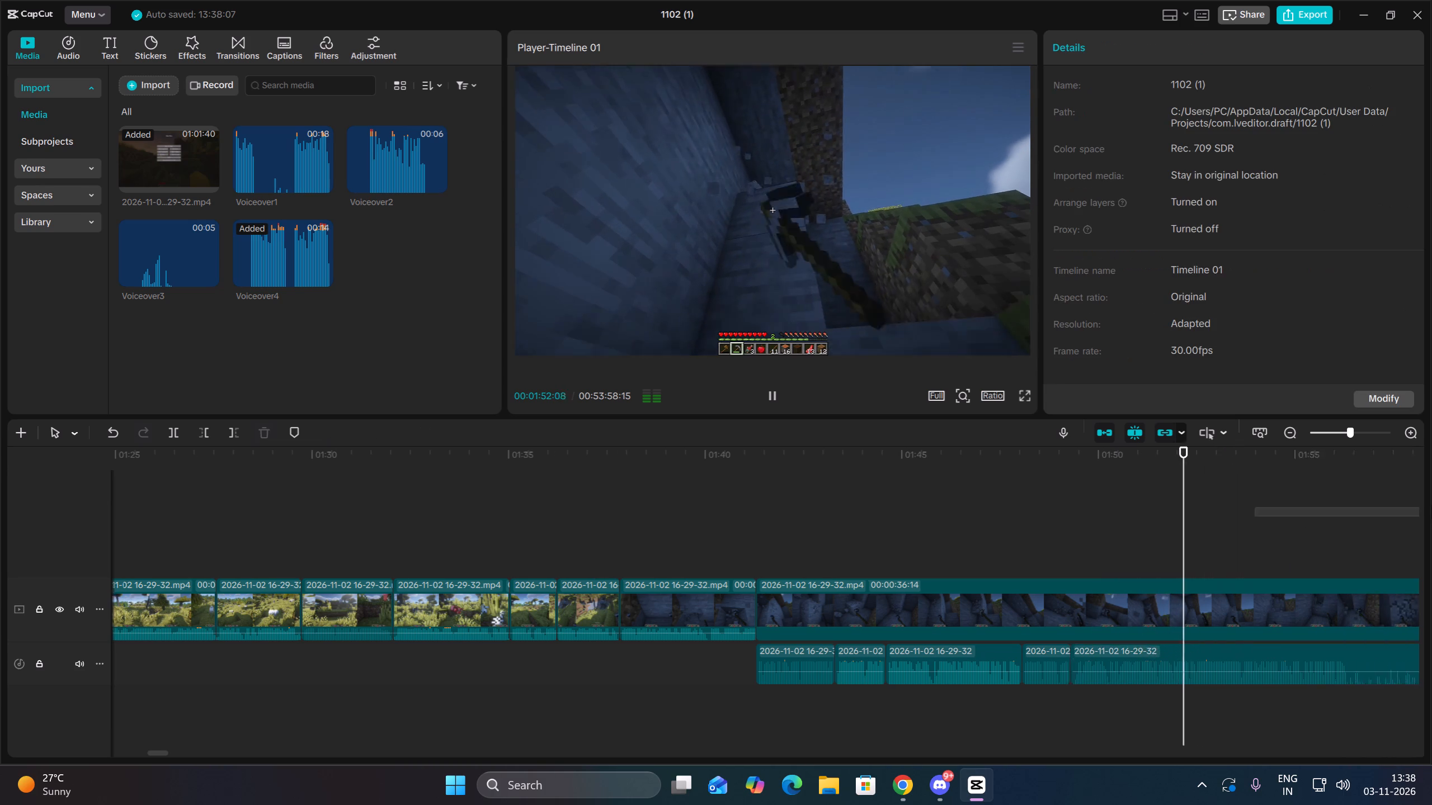
pyautogui.moveTo(1431, 505); pyautogui.dragTo(1431, 496)
pyautogui.click(902, 668)
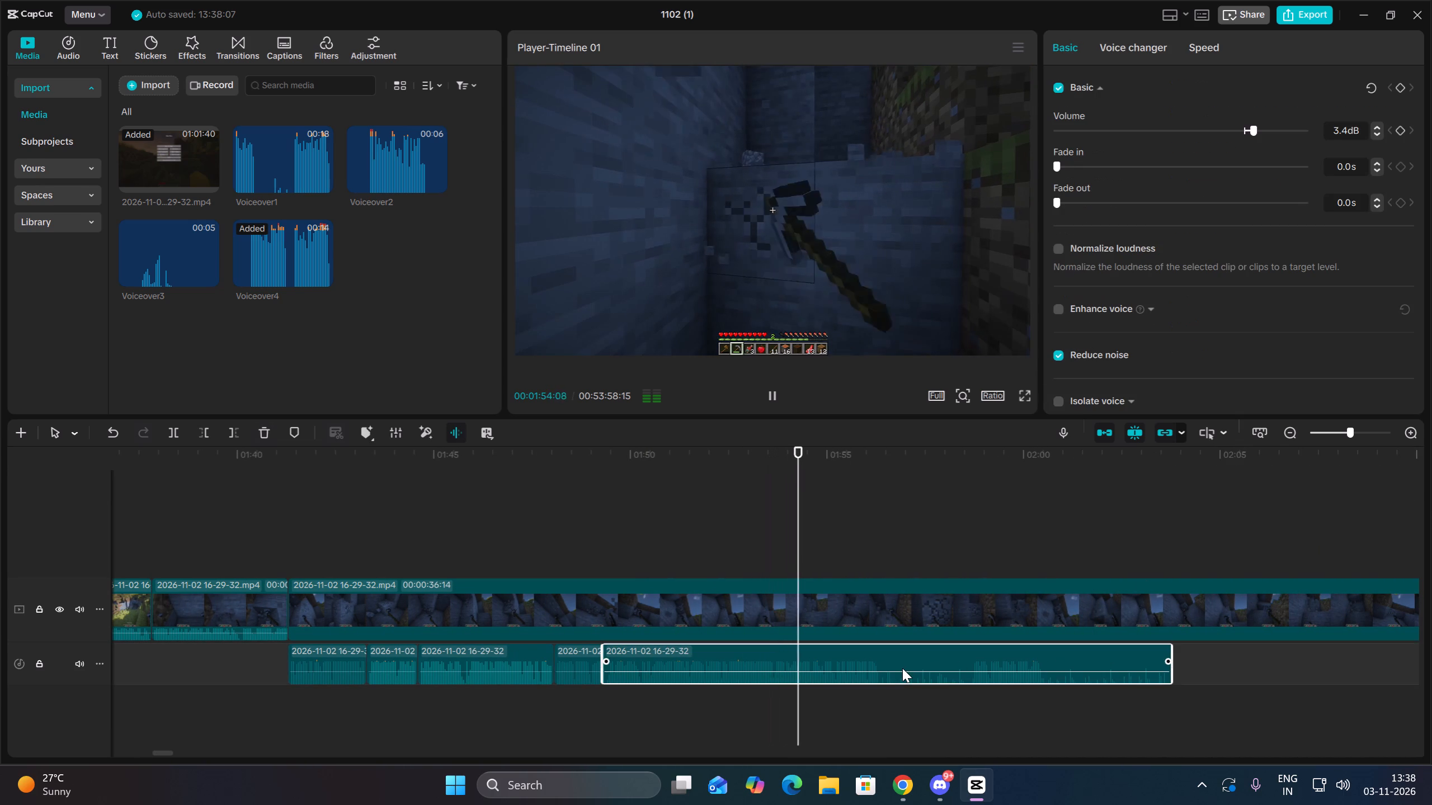
pyautogui.press('space')
pyautogui.click(172, 432)
# Trim the start of the audio after that split to 00:01:58:21 and move it back against the 00:01:56:10 cut.
pyautogui.press('space')
pyautogui.click(972, 690)
pyautogui.moveTo(947, 700); pyautogui.dragTo(939, 670)
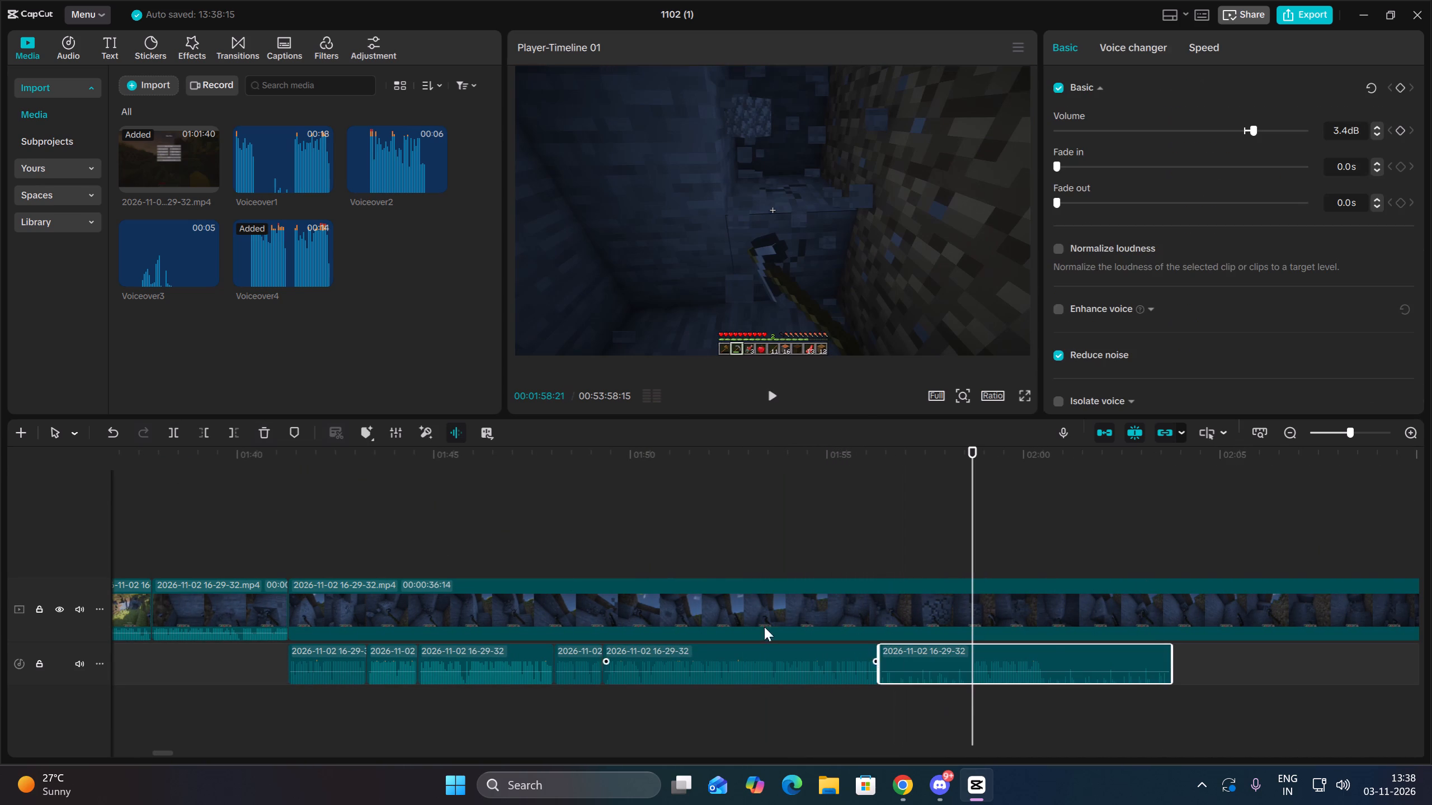
pyautogui.click(206, 432)
pyautogui.press('Up')
pyautogui.moveTo(1004, 655); pyautogui.dragTo(911, 660)
# Cut off the end of the last mining audio piece at 00:01:58:06 and play back the join.
pyautogui.press('space')
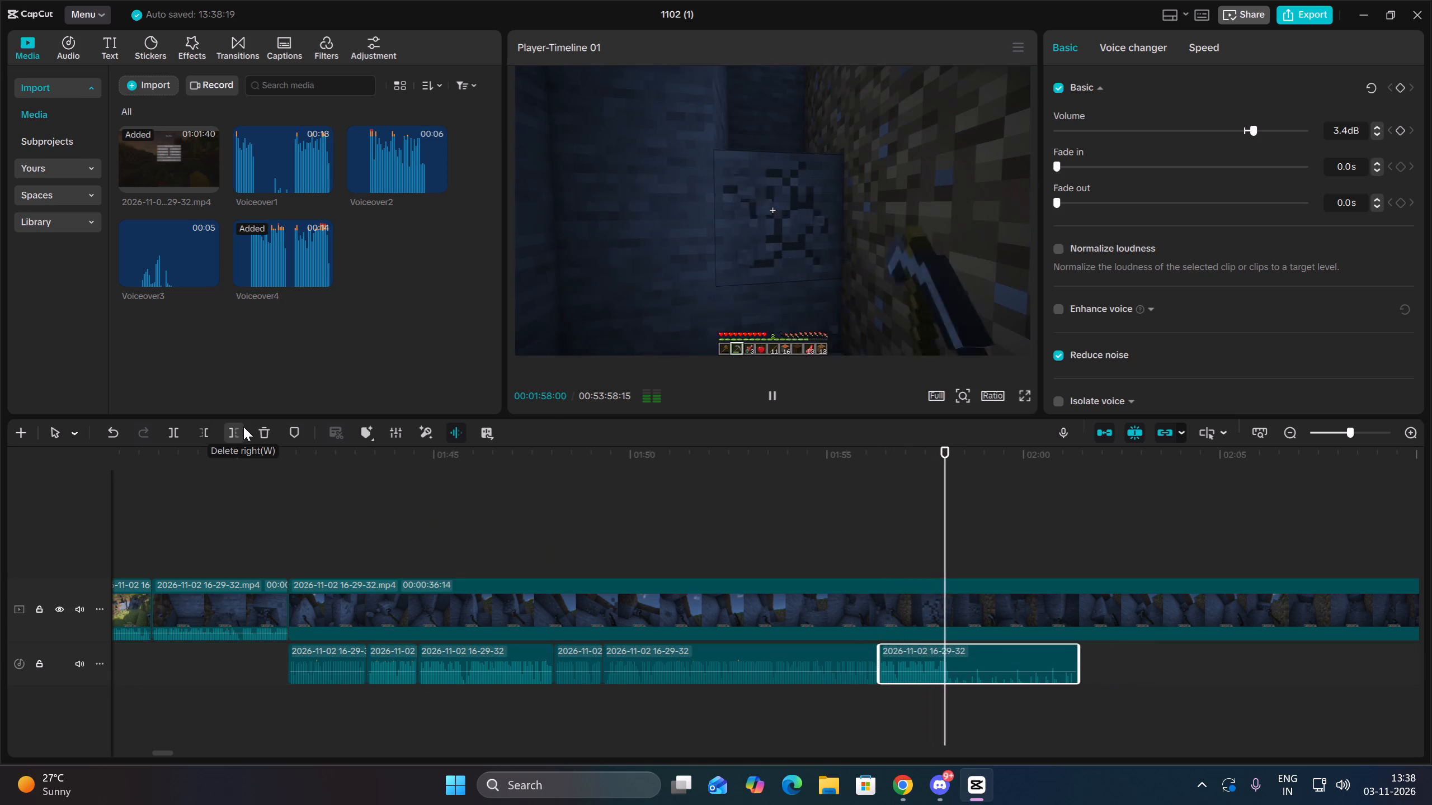
pyautogui.press('space')
pyautogui.click(243, 427)
pyautogui.press('Up')
pyautogui.press('Up')
pyautogui.press('space')
pyautogui.click(863, 697)
pyautogui.press('space')
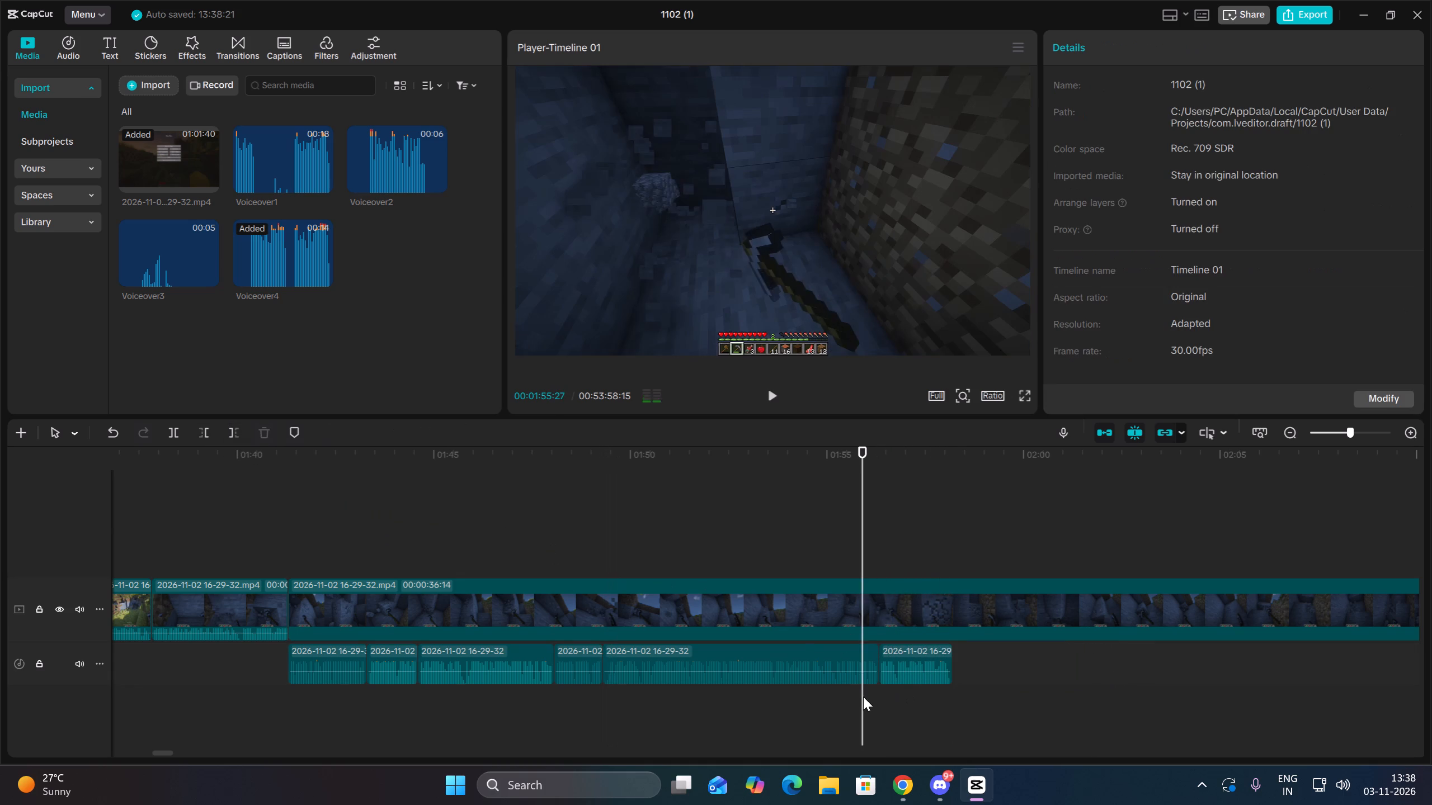
pyautogui.press('space')
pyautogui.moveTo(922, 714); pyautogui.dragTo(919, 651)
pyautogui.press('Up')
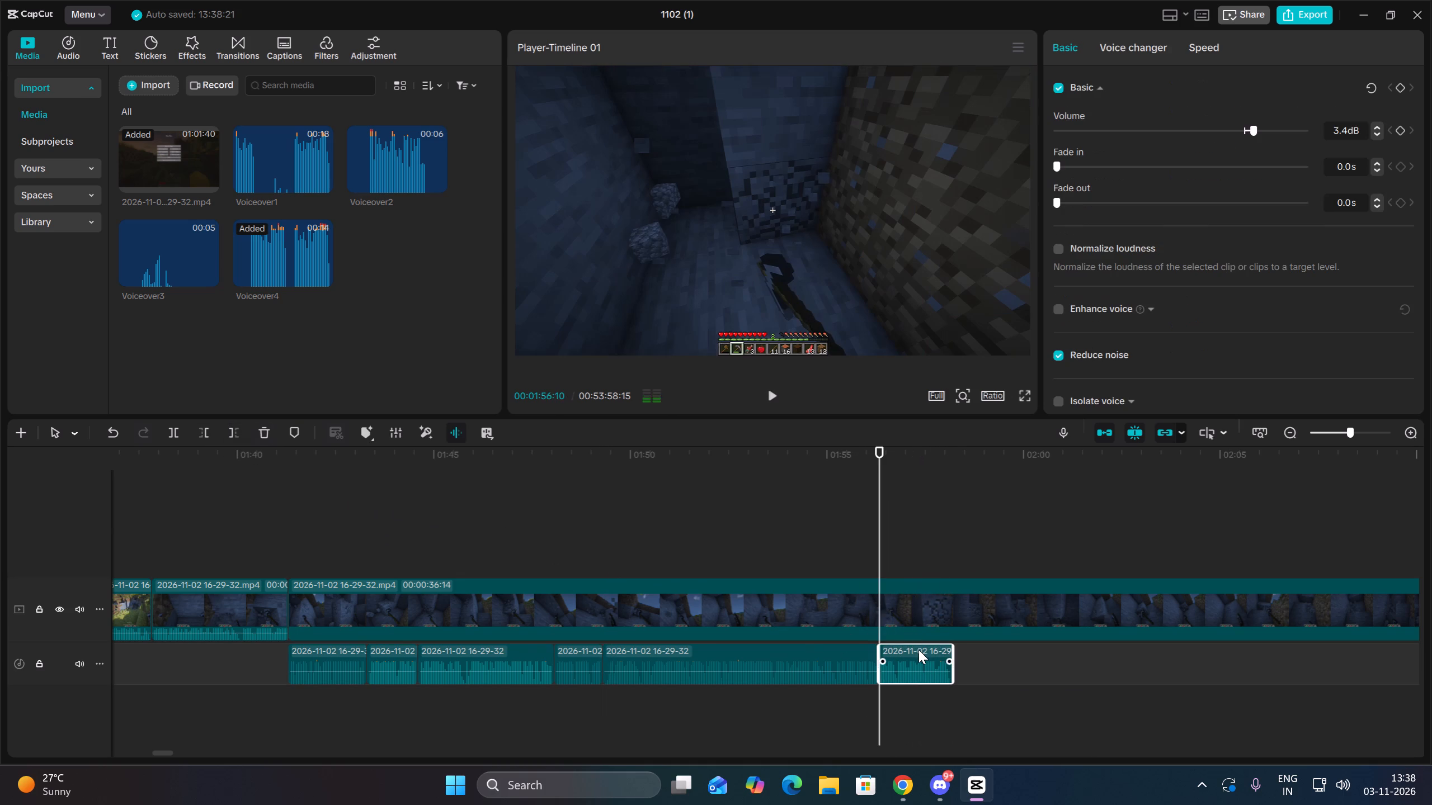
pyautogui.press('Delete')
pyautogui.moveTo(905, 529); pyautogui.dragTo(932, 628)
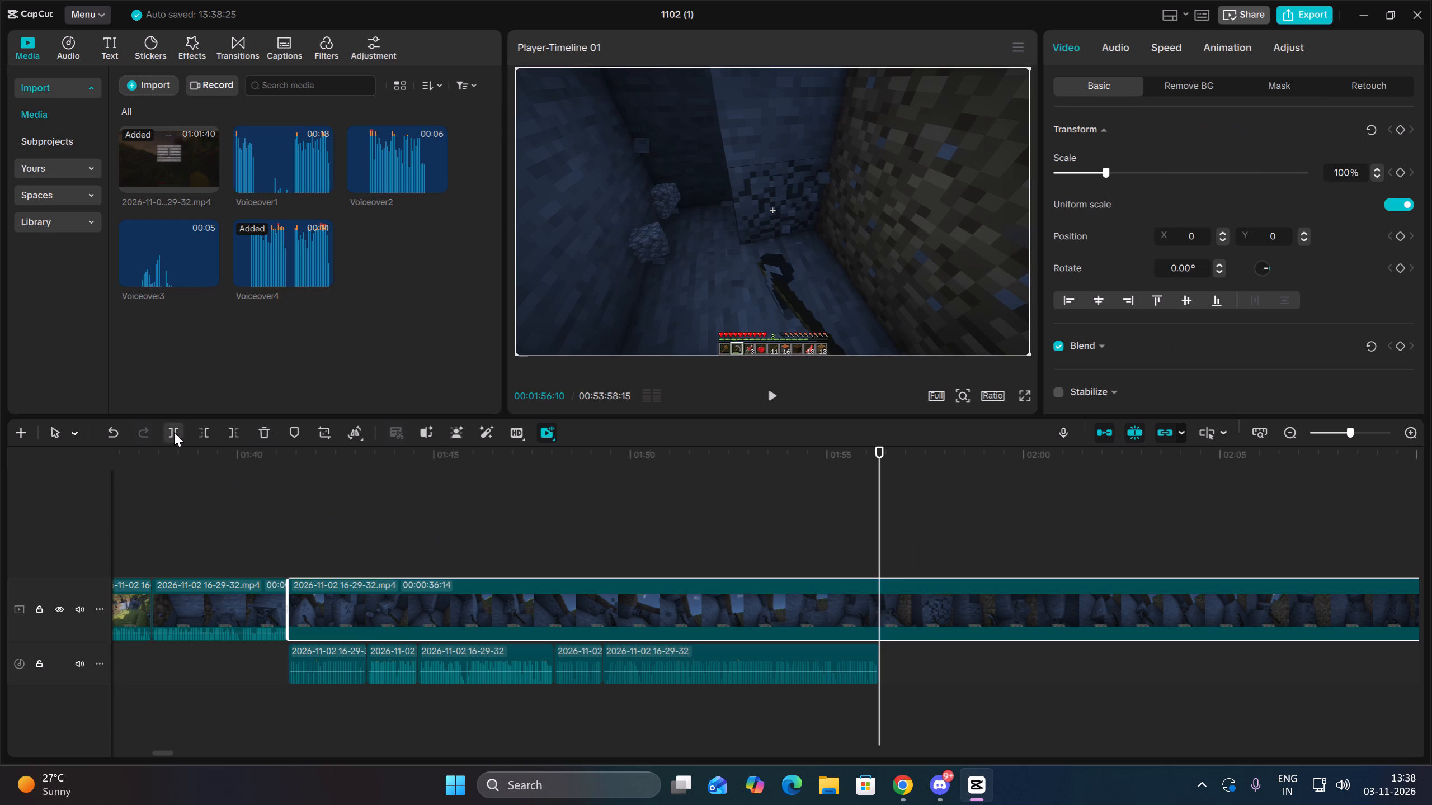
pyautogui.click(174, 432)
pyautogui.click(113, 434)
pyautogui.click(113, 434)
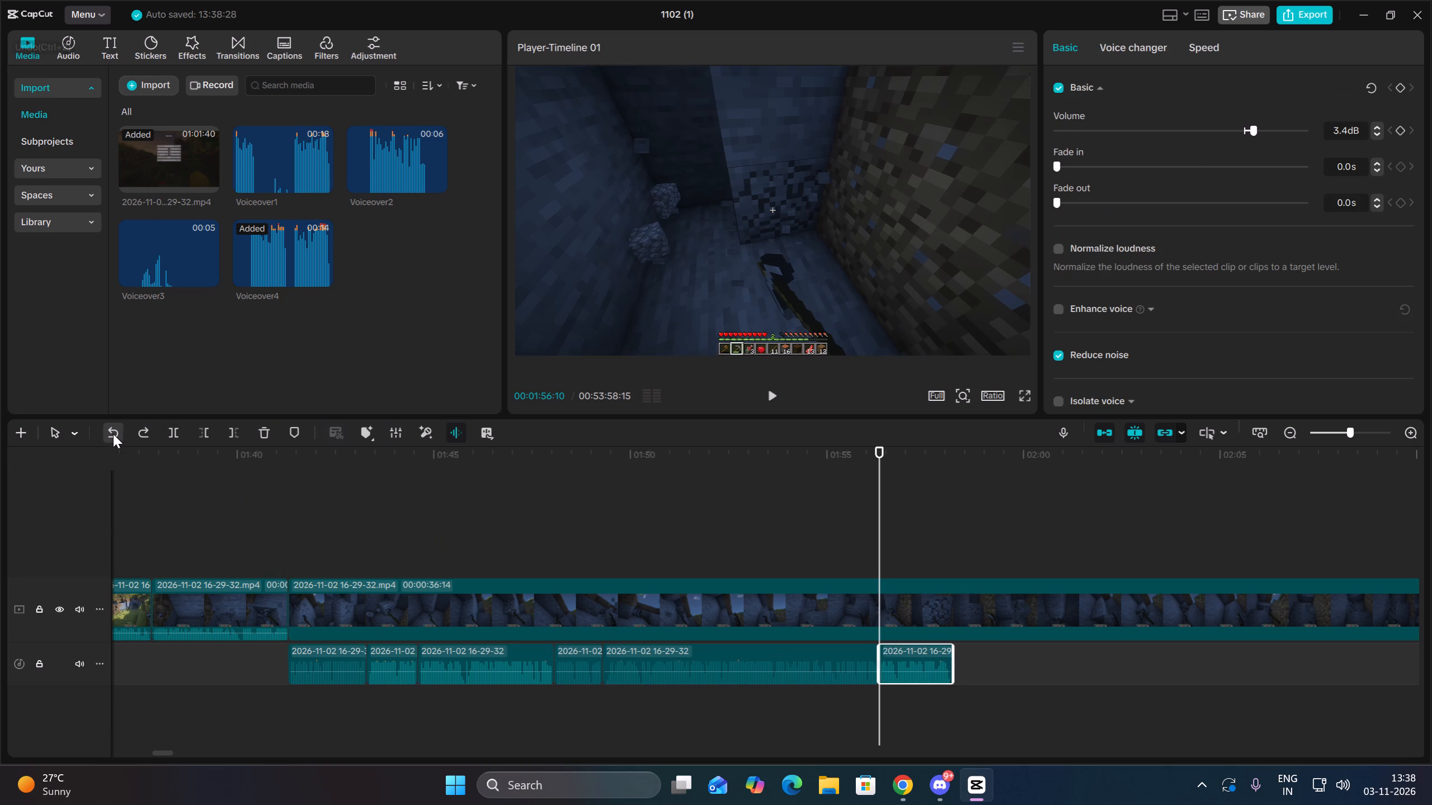
# Split the mining video at 00:01:58:06, where the shortened audio ends.
pyautogui.press('space')
pyautogui.moveTo(1023, 533); pyautogui.dragTo(1075, 618)
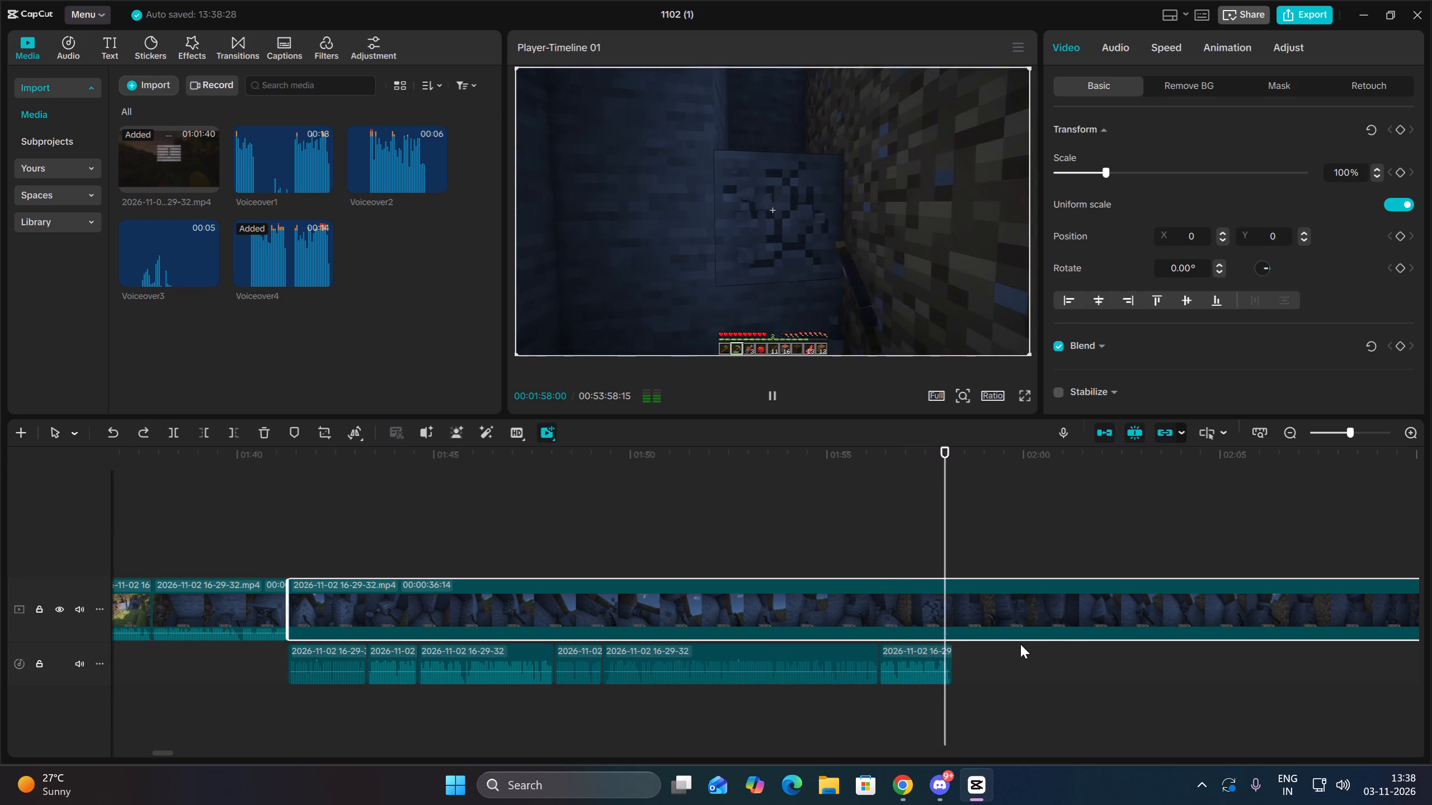
pyautogui.press('Up')
pyautogui.click(167, 434)
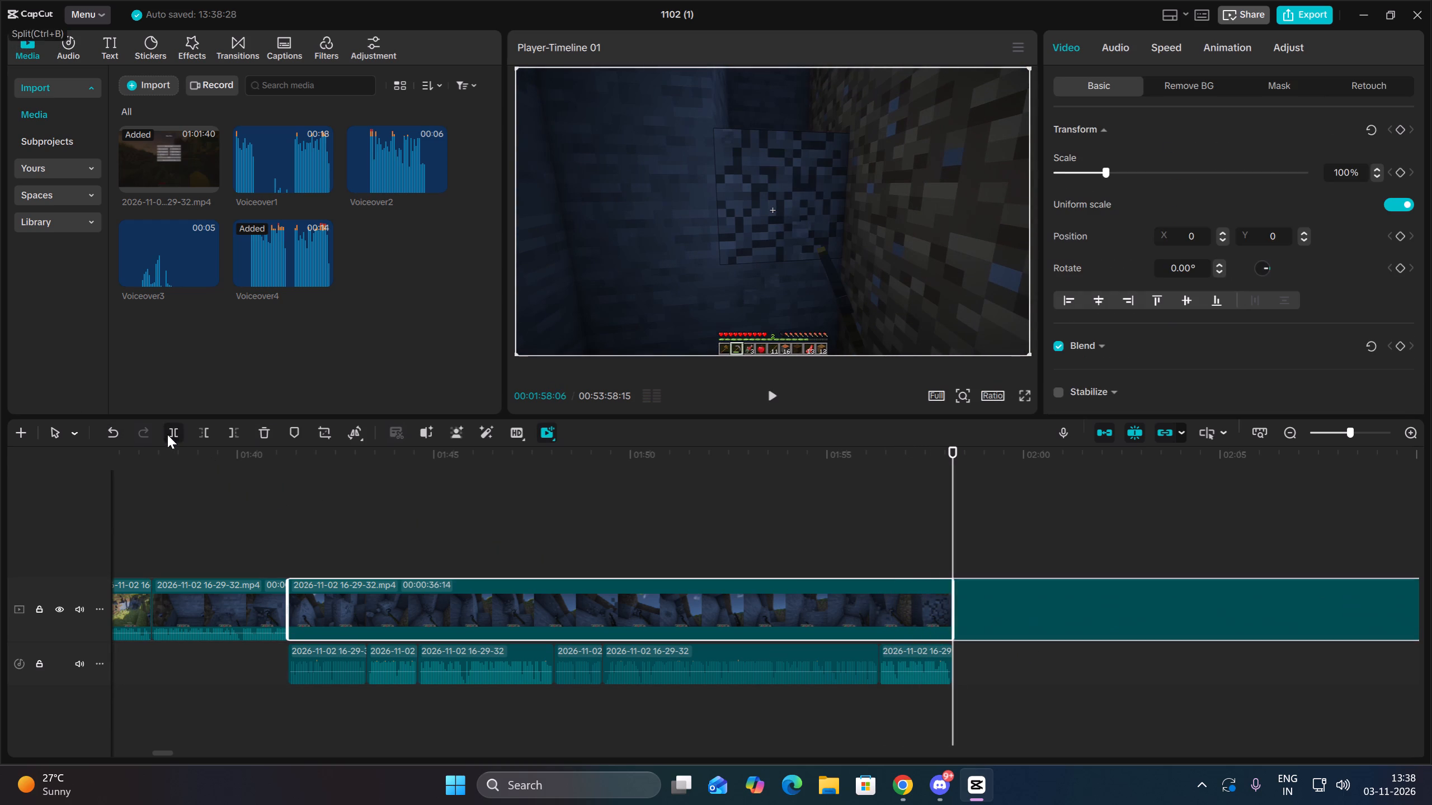
# Combine the mining video before the 00:01:58:06 cut and all its extracted audio pieces into one compound clip.
pyautogui.click(265, 518)
pyautogui.press('space')
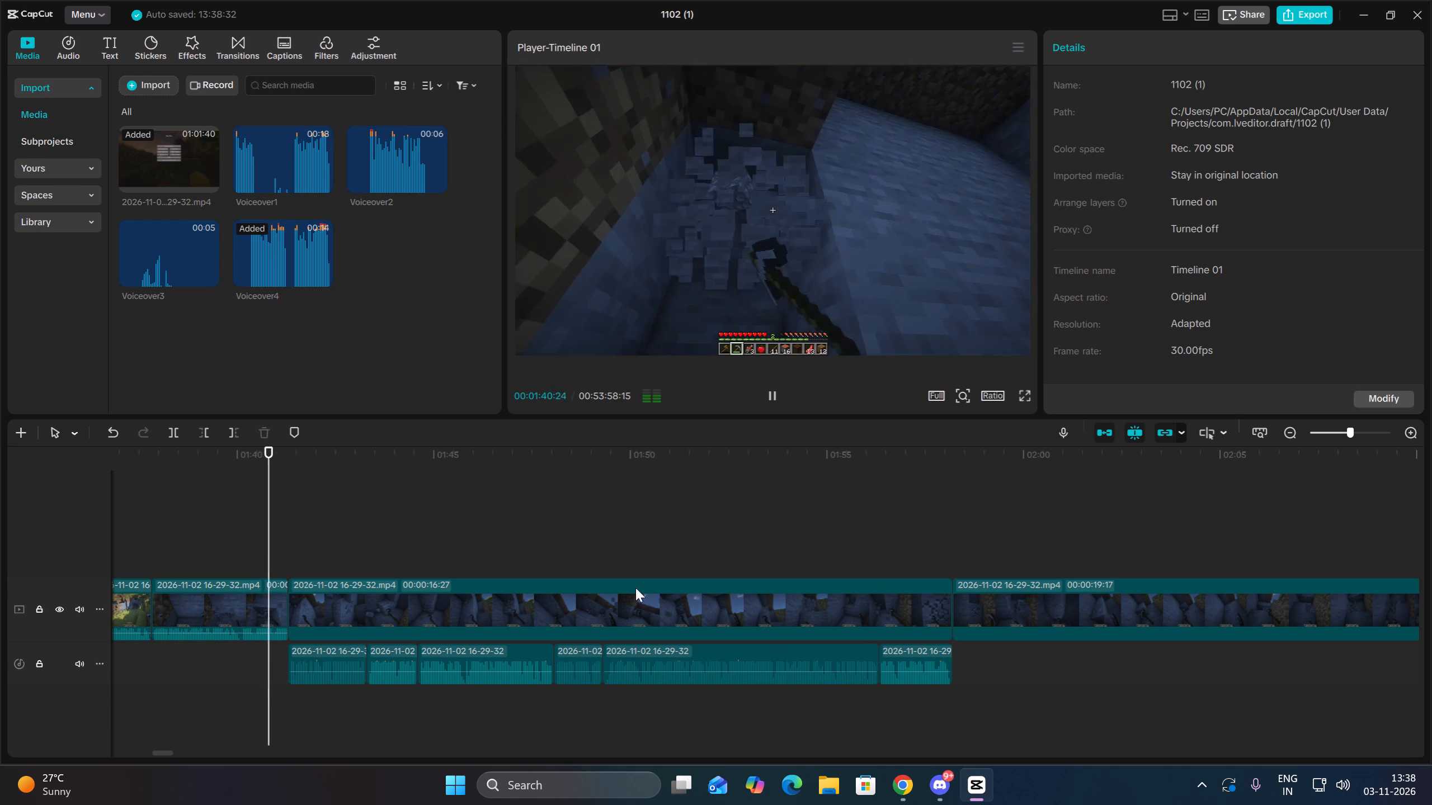
pyautogui.click(1299, 432)
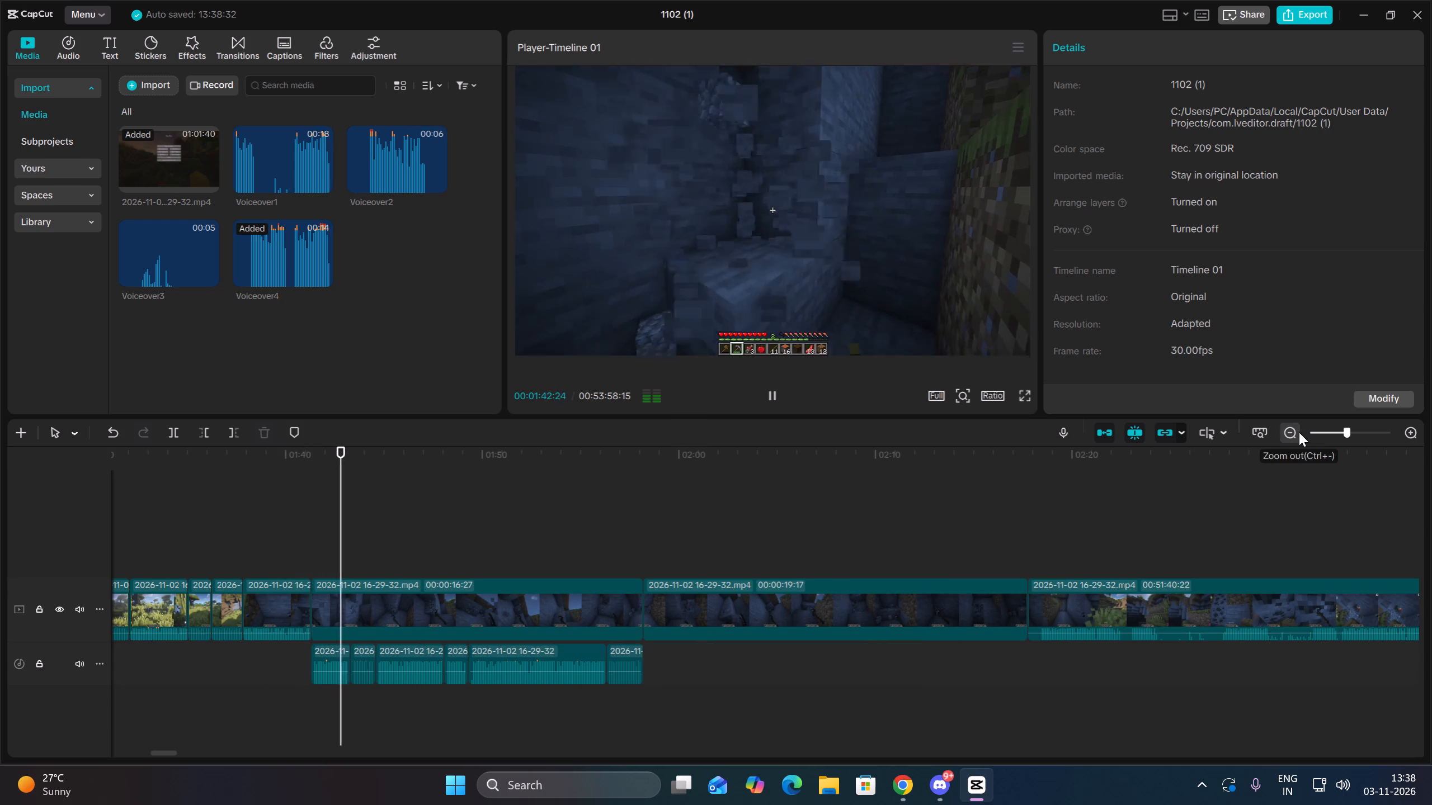
pyautogui.moveTo(626, 723); pyautogui.dragTo(331, 546)
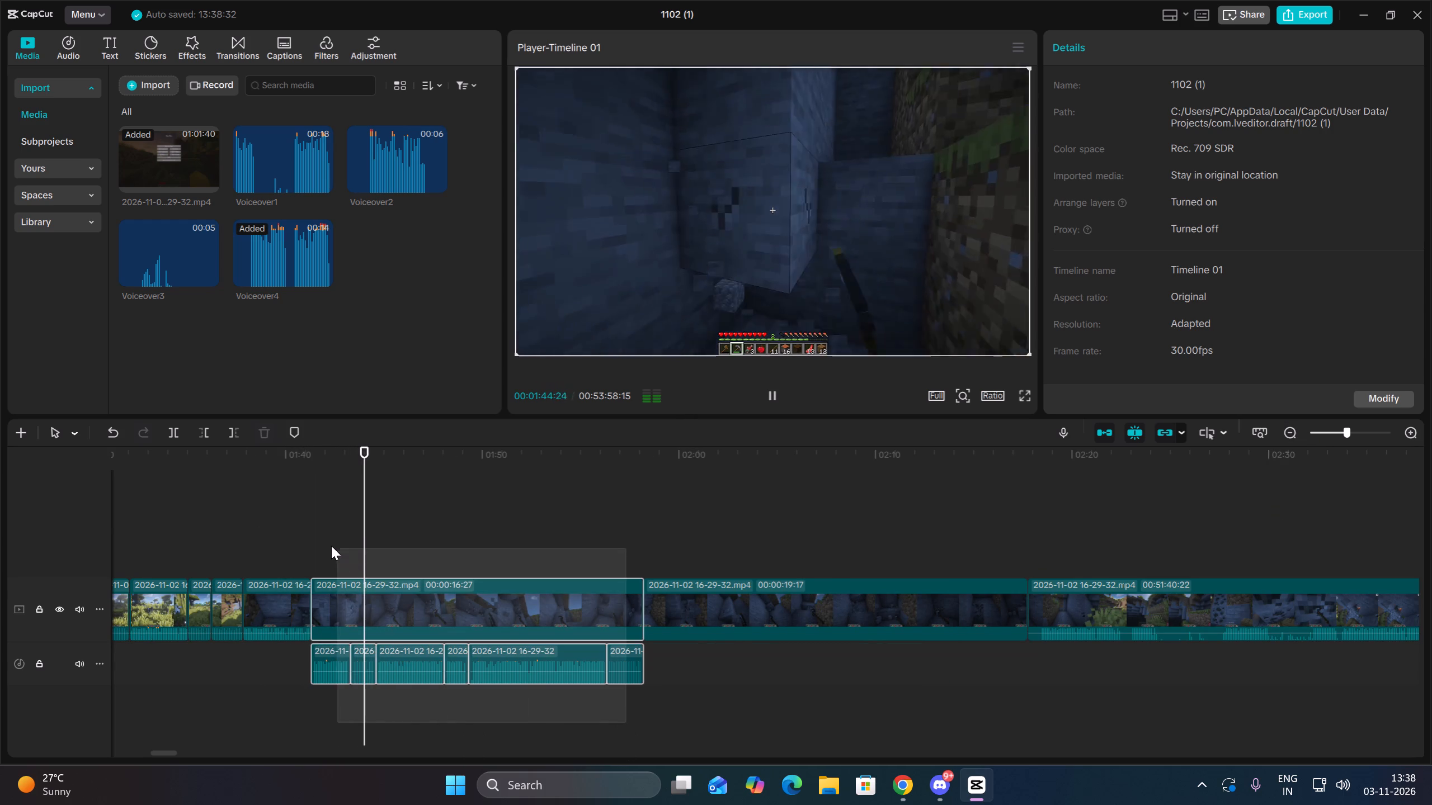
pyautogui.moveTo(331, 546); pyautogui.dragTo(326, 544)
pyautogui.hotkey('alt', 'g')
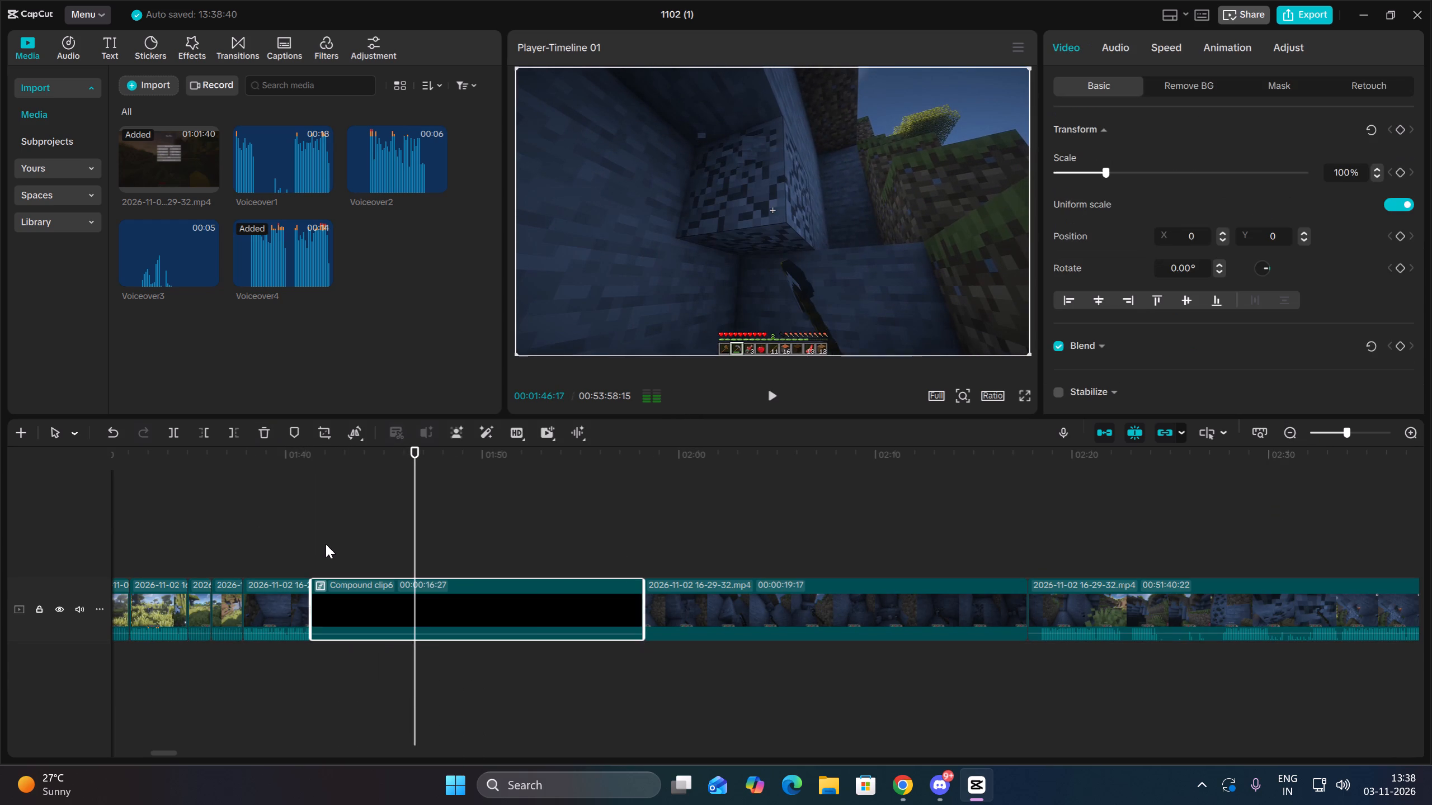
# Delete the leftover 19:17 mining video clip directly after the compound clip and play back the result.
pyautogui.moveTo(738, 684); pyautogui.dragTo(752, 580)
pyautogui.press('Delete')
pyautogui.press('Up')
pyautogui.press('space')
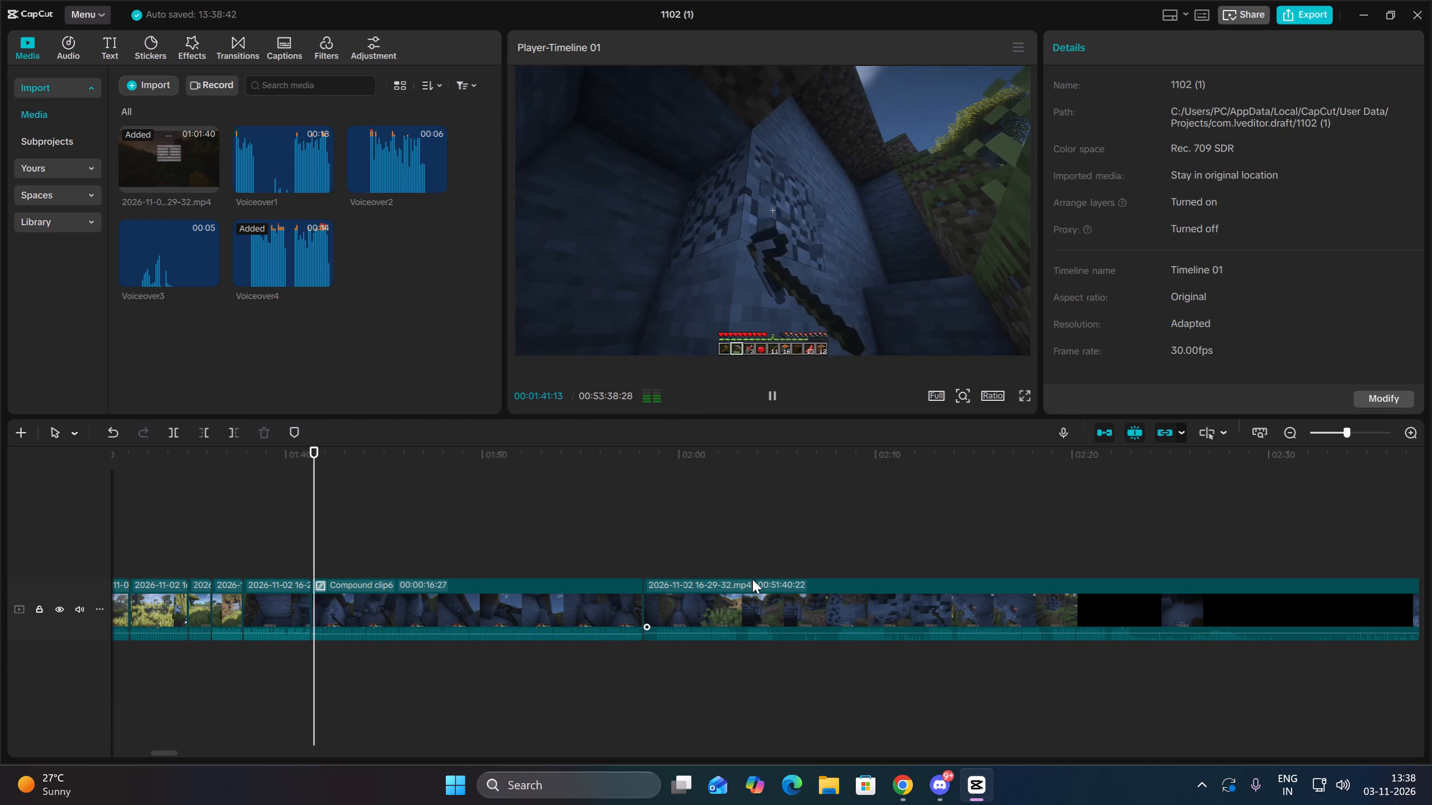
# Trim the beginning of the video following the compound clip up to 00:01:58:25.
pyautogui.click(664, 645)
pyautogui.press('Up')
pyautogui.click(700, 616)
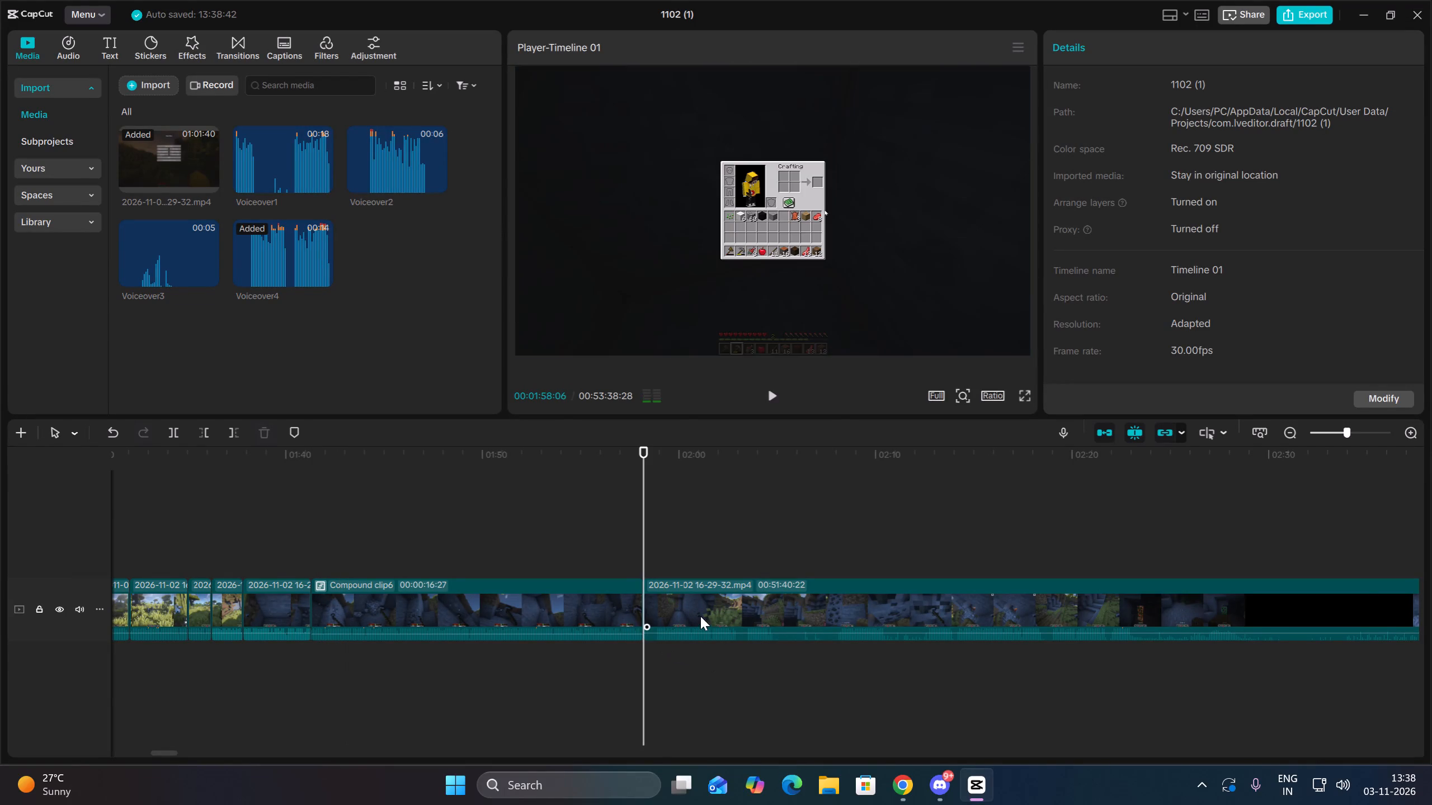
pyautogui.press('space')
pyautogui.press('space')
pyautogui.tripleClick(1403, 435)
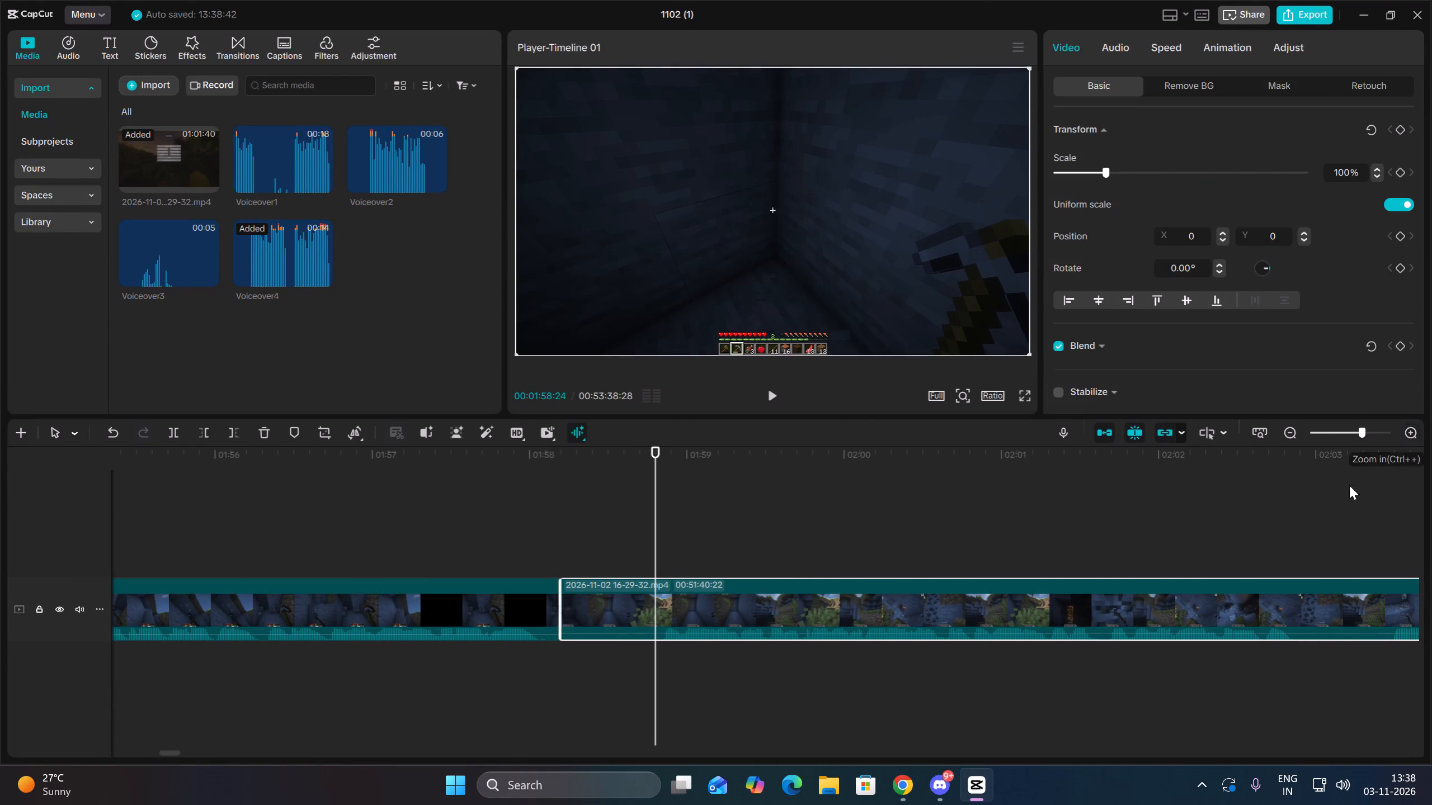
pyautogui.moveTo(653, 657); pyautogui.dragTo(662, 661)
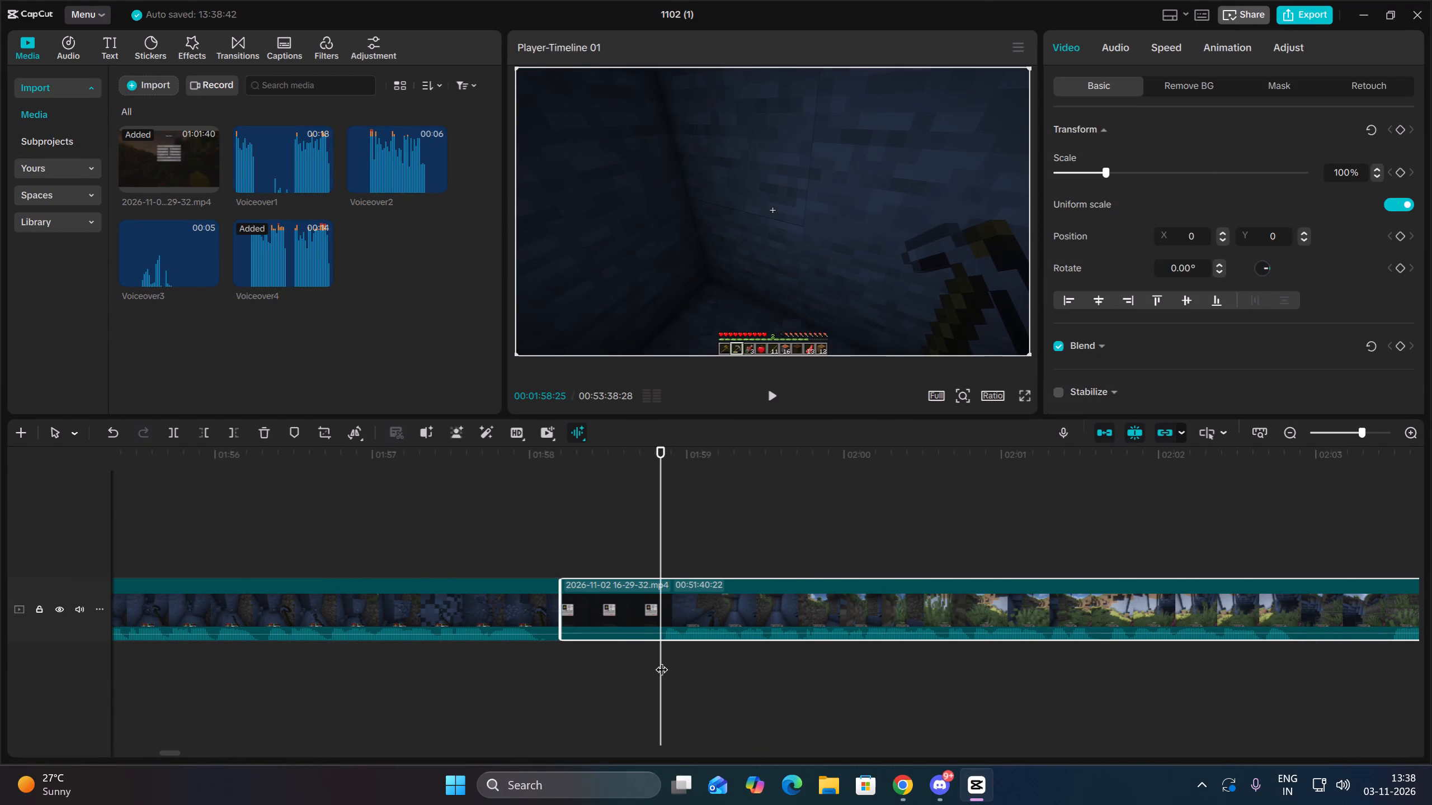
pyautogui.click(213, 428)
# Play through the footage after the compound clip and split the video at 00:02:09:26, during the stone pickaxe mining.
pyautogui.press('space')
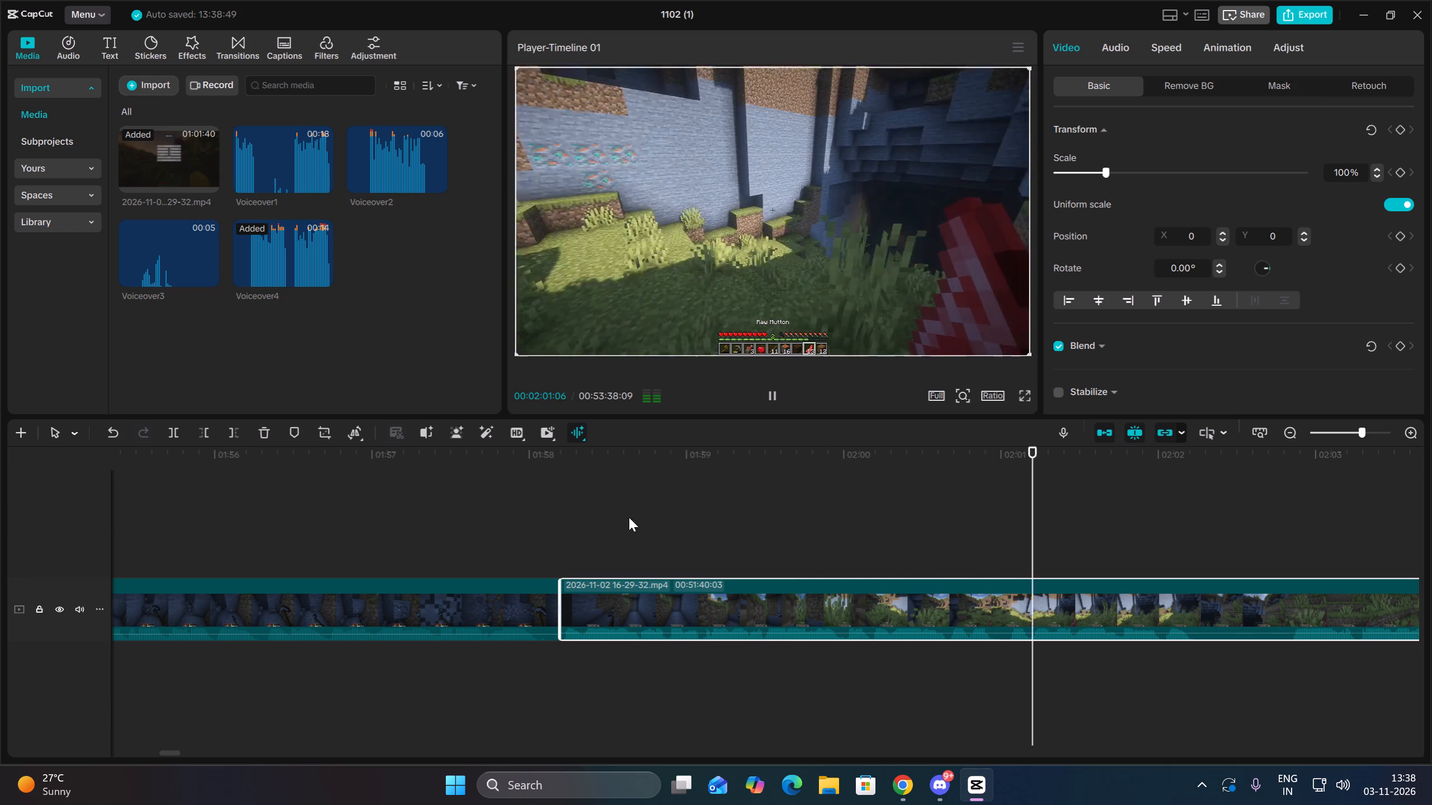
pyautogui.press('space')
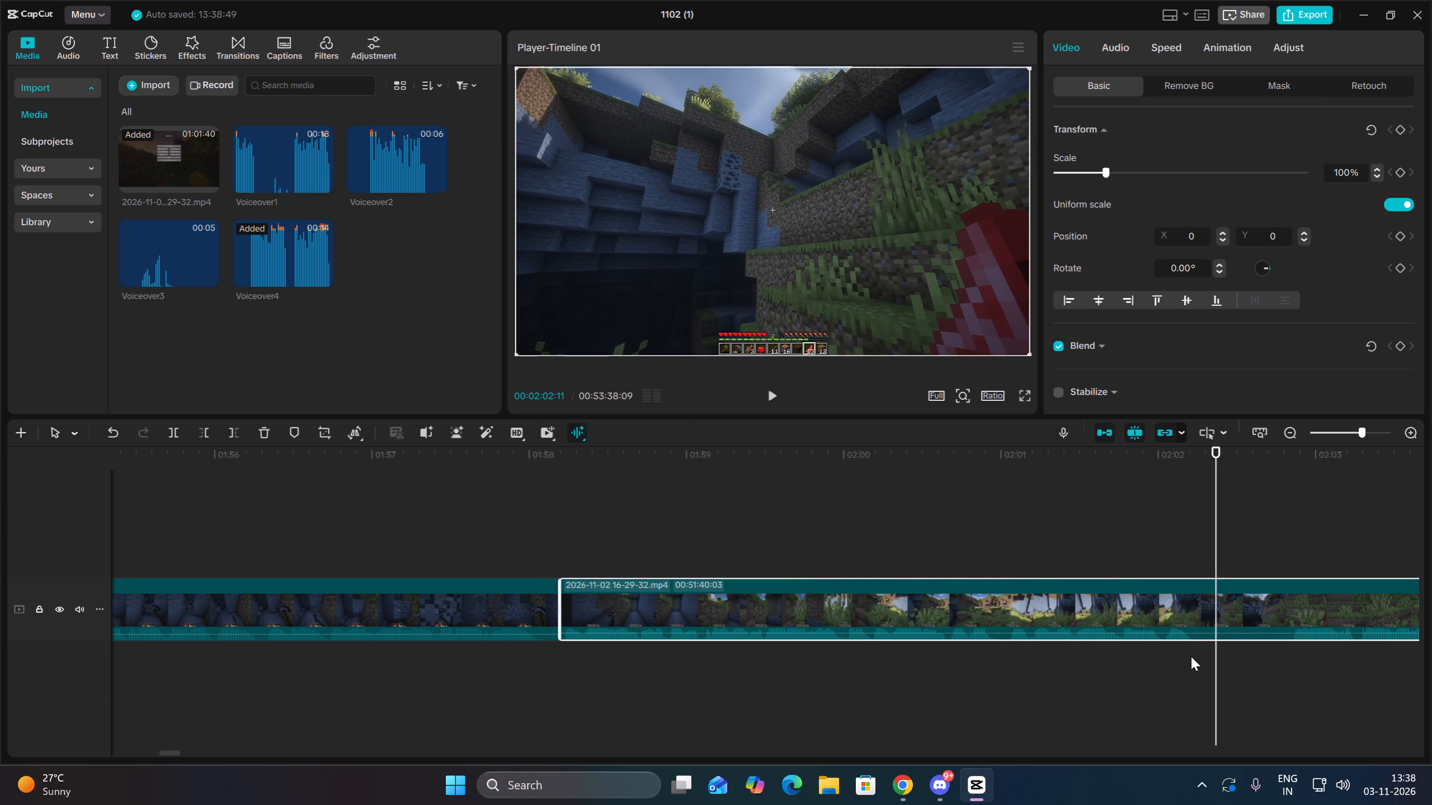
pyautogui.click(1191, 656)
pyautogui.moveTo(1191, 656); pyautogui.dragTo(1197, 657)
pyautogui.press('space')
pyautogui.doubleClick(1298, 436)
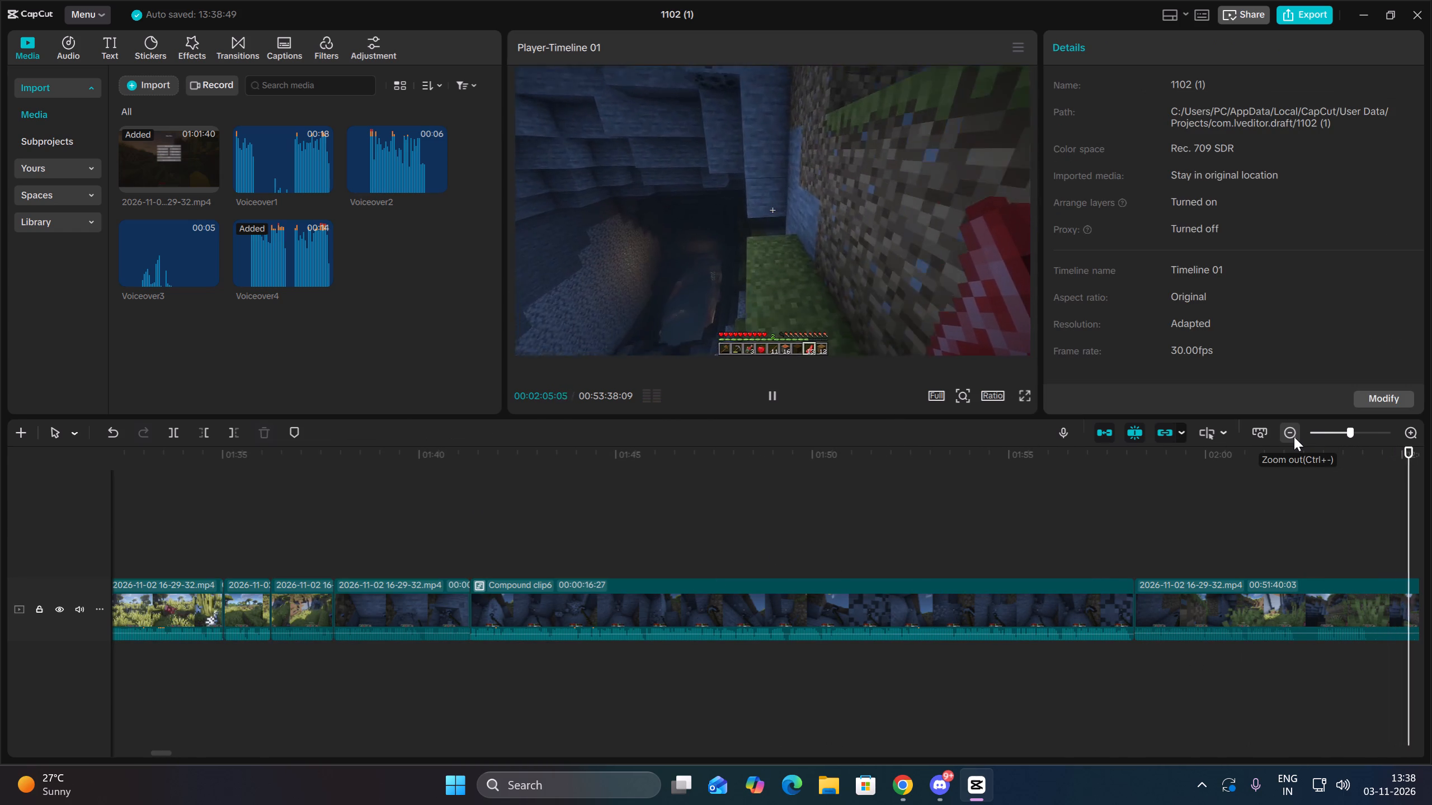
pyautogui.press('space')
pyautogui.press('space')
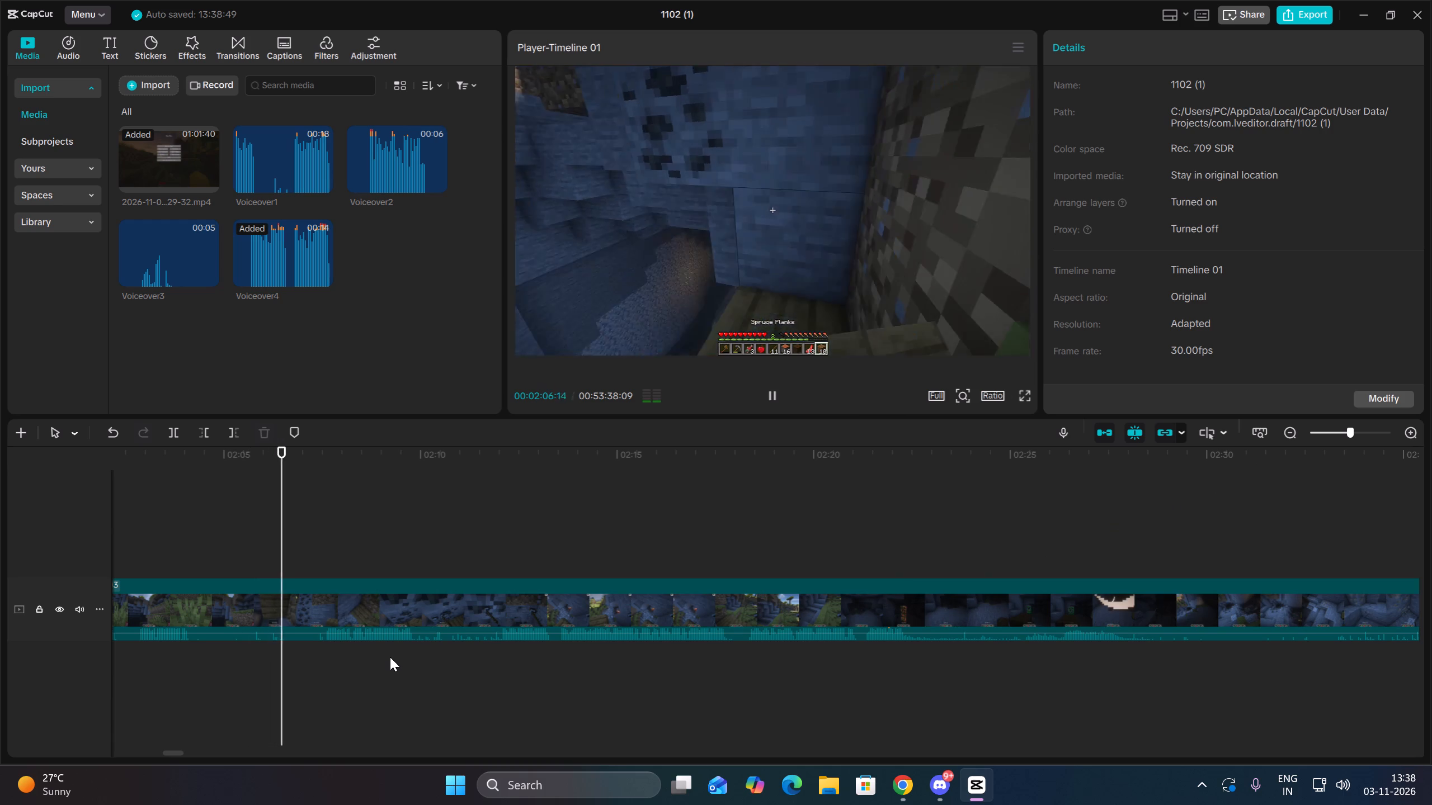
pyautogui.press('space')
pyautogui.press('space')
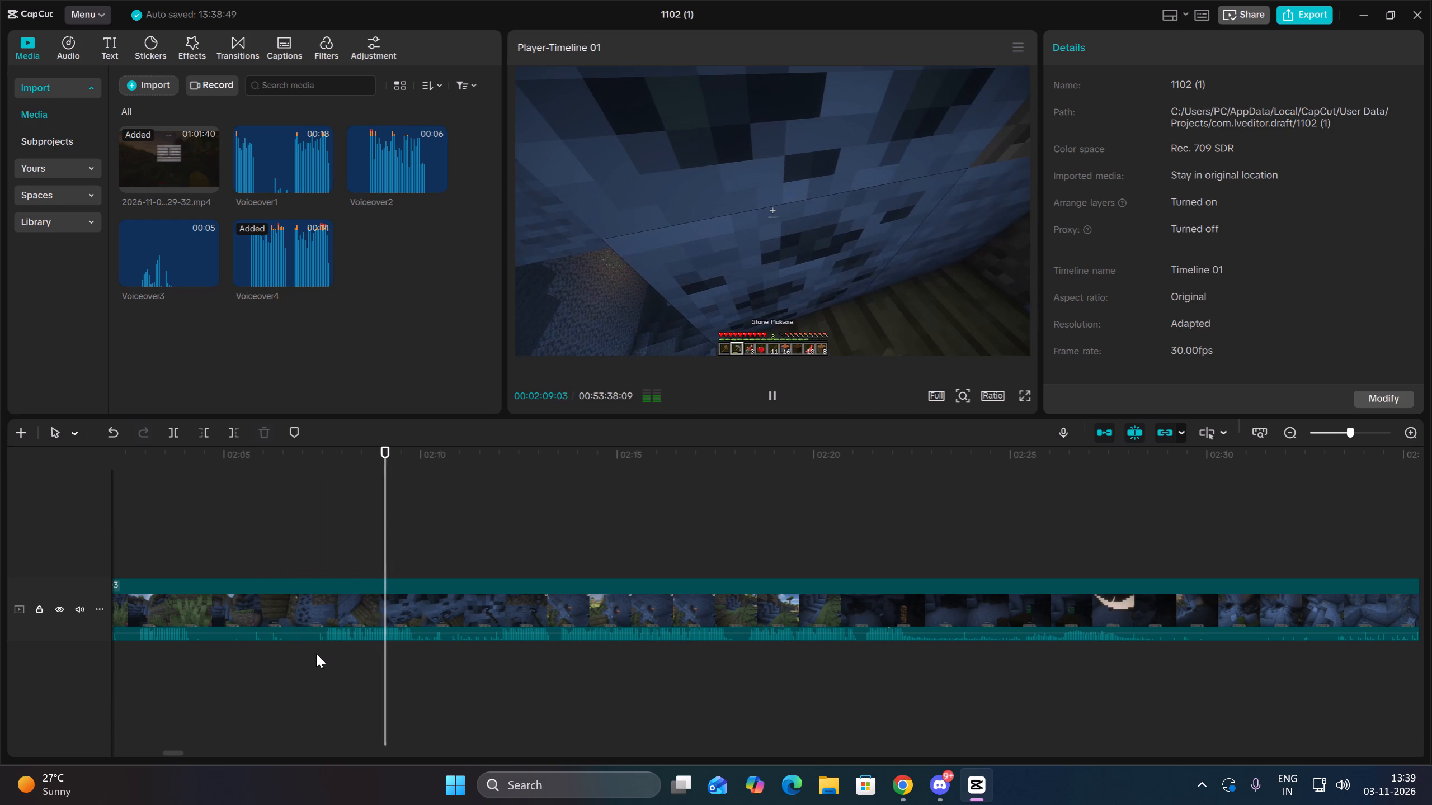
pyautogui.press('space')
pyautogui.click(316, 654)
pyautogui.moveTo(316, 654); pyautogui.dragTo(413, 651)
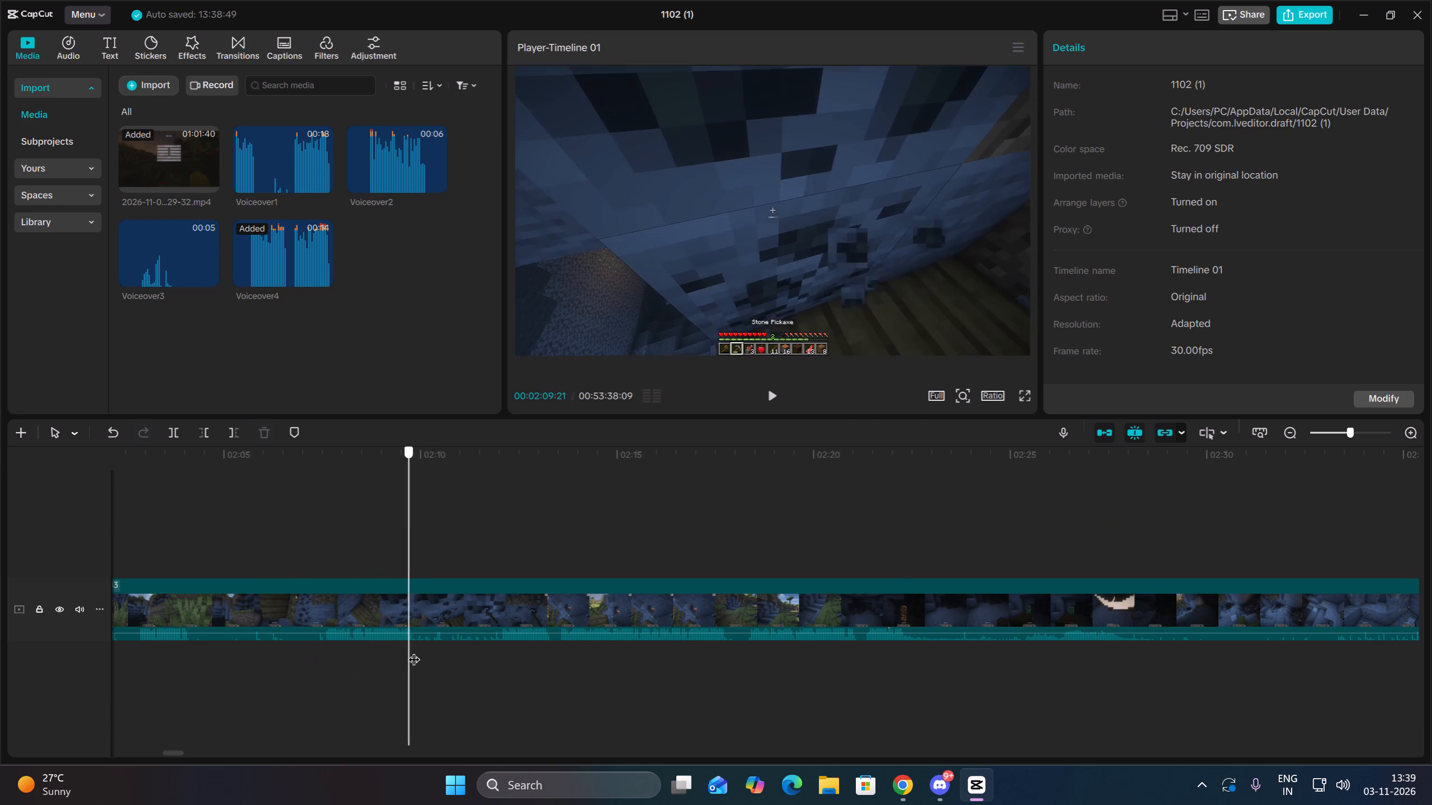
pyautogui.moveTo(413, 651); pyautogui.dragTo(416, 647)
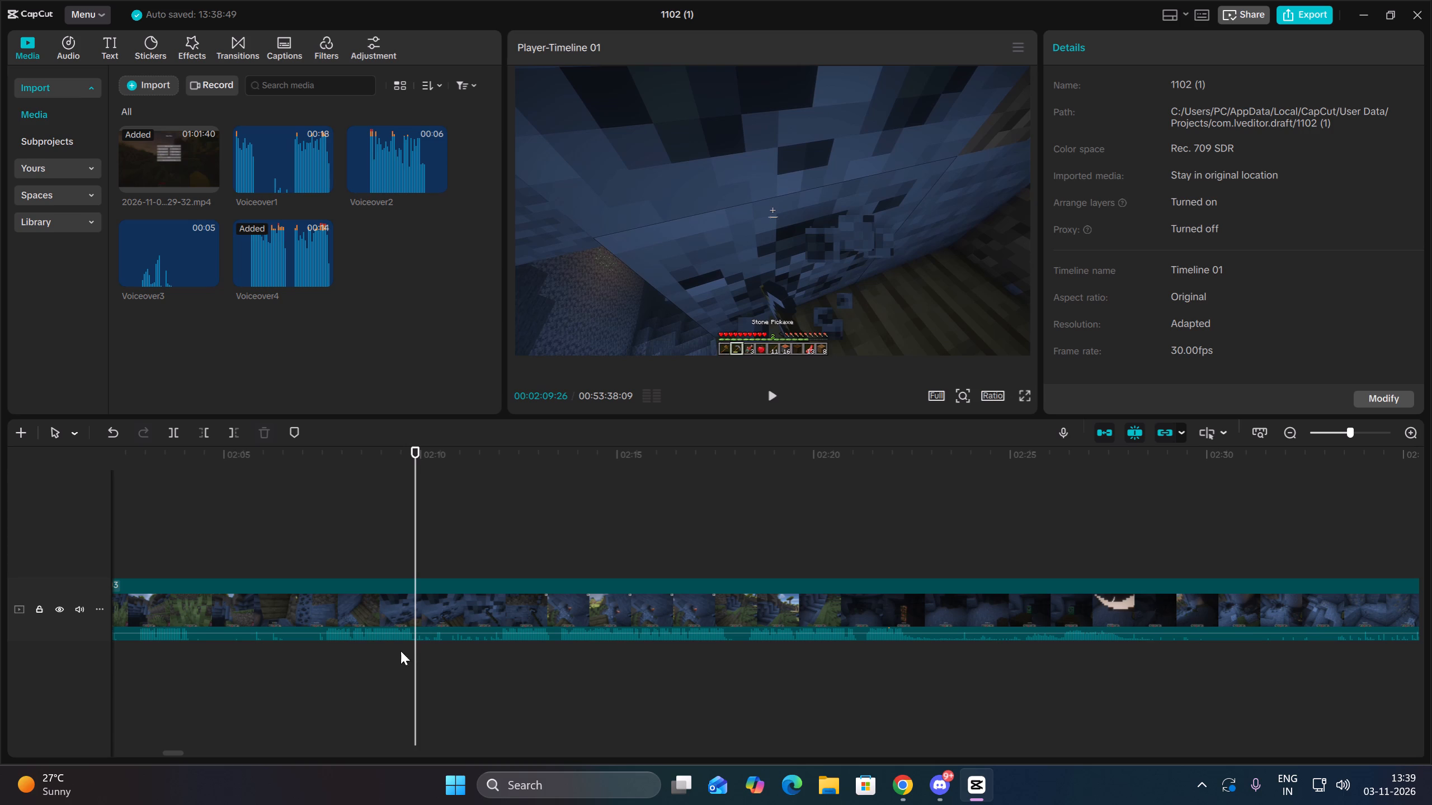
pyautogui.moveTo(370, 662); pyautogui.dragTo(355, 623)
pyautogui.click(171, 439)
# Split the clip following the compound clip at 00:02:04:12, before the spruce planks are placed.
pyautogui.press('Up')
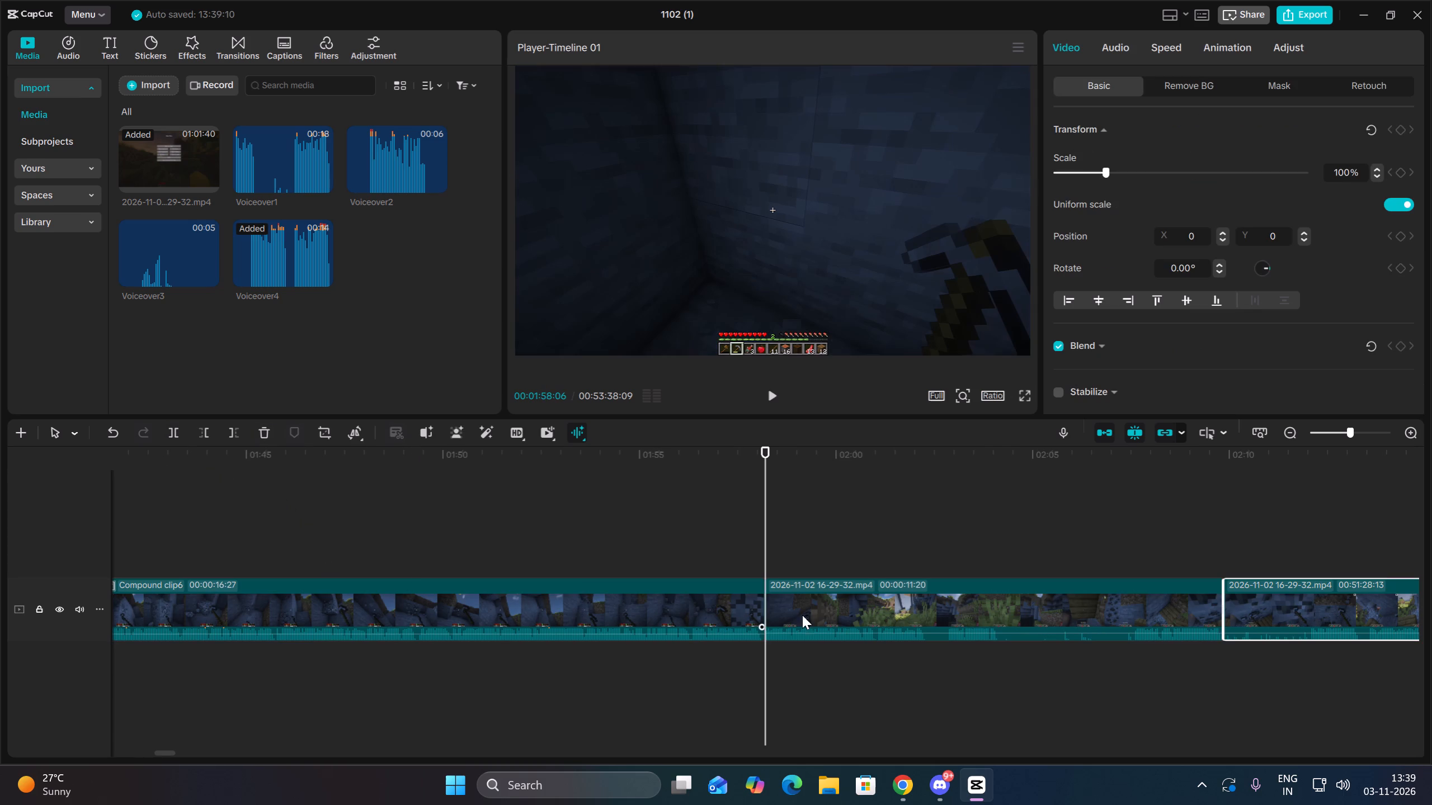
pyautogui.click(1061, 661)
pyautogui.moveTo(1061, 661); pyautogui.dragTo(1039, 673)
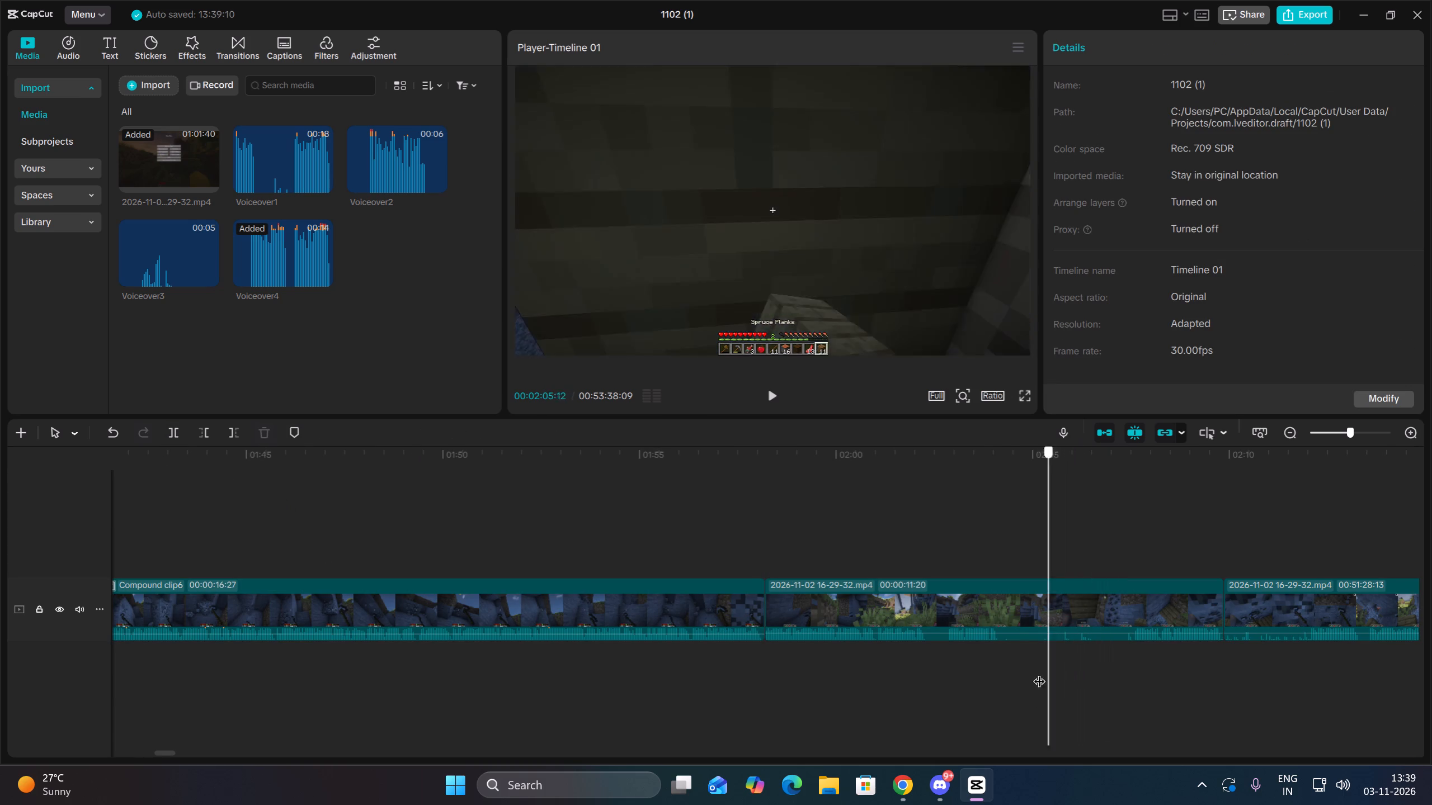
pyautogui.moveTo(1039, 673); pyautogui.dragTo(1009, 674)
pyautogui.moveTo(952, 674); pyautogui.dragTo(934, 584)
pyautogui.click(180, 432)
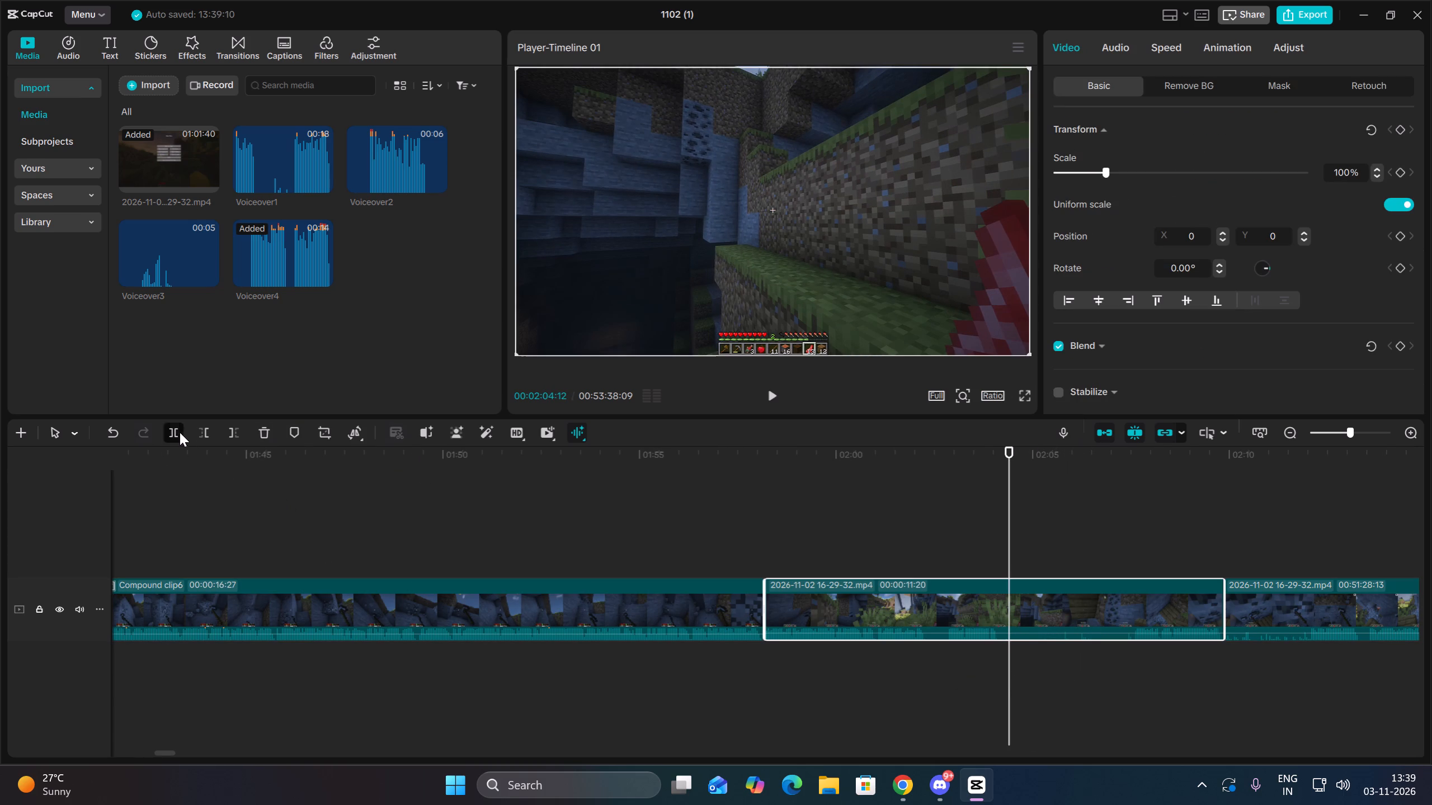
# Extract the audio from the 6:06 video clip directly after the compound clip.
pyautogui.press('Up')
pyautogui.click(786, 603)
pyautogui.rightClick(786, 603)
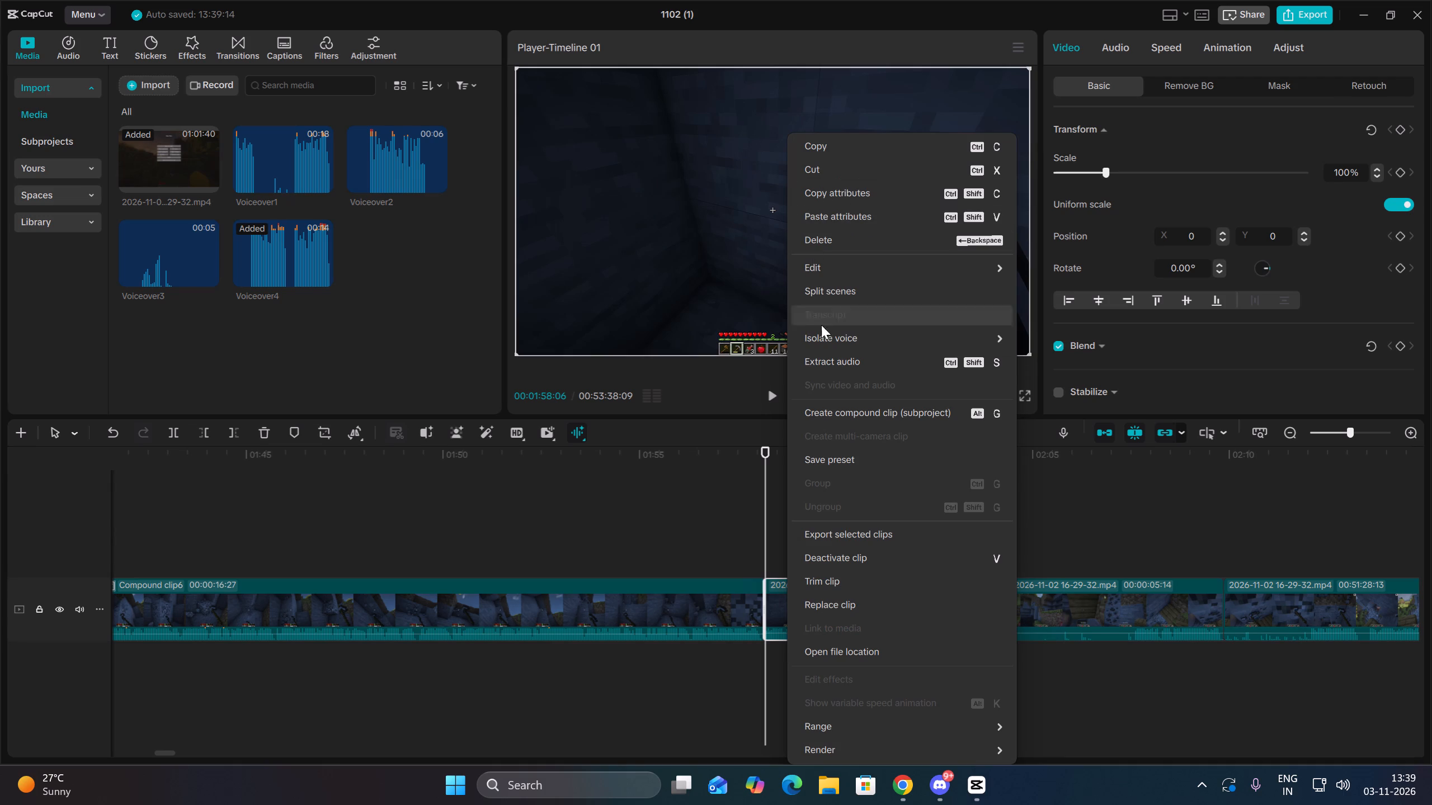
pyautogui.click(830, 364)
# Split the newly extracted audio at 00:02:02:08, where the quiet gap begins.
pyautogui.doubleClick(925, 697)
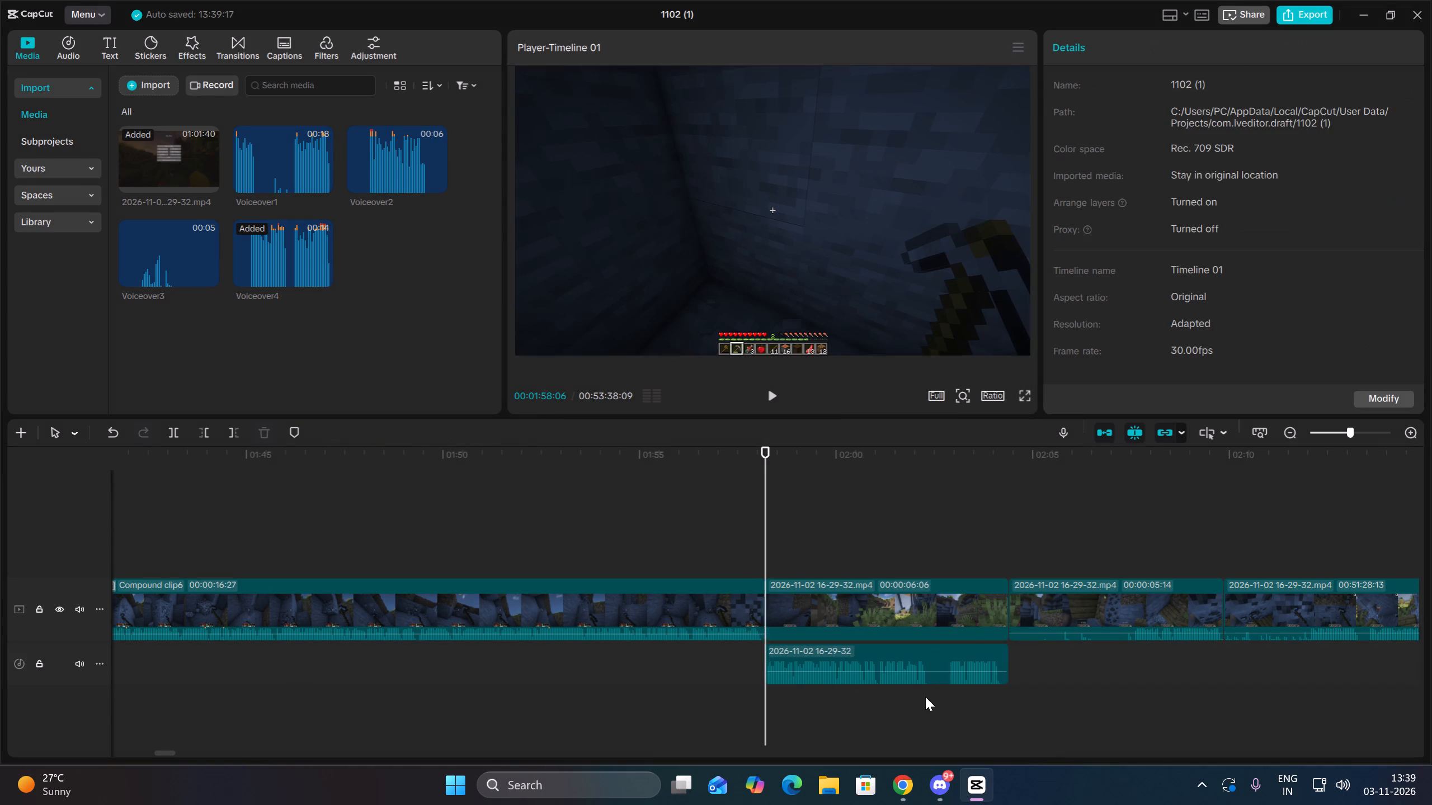
pyautogui.moveTo(876, 699); pyautogui.dragTo(870, 662)
pyautogui.click(171, 432)
# Trim the quiet beginning of the audio after the 00:02:02:08 cut and move the remainder back to that cut.
pyautogui.press('space')
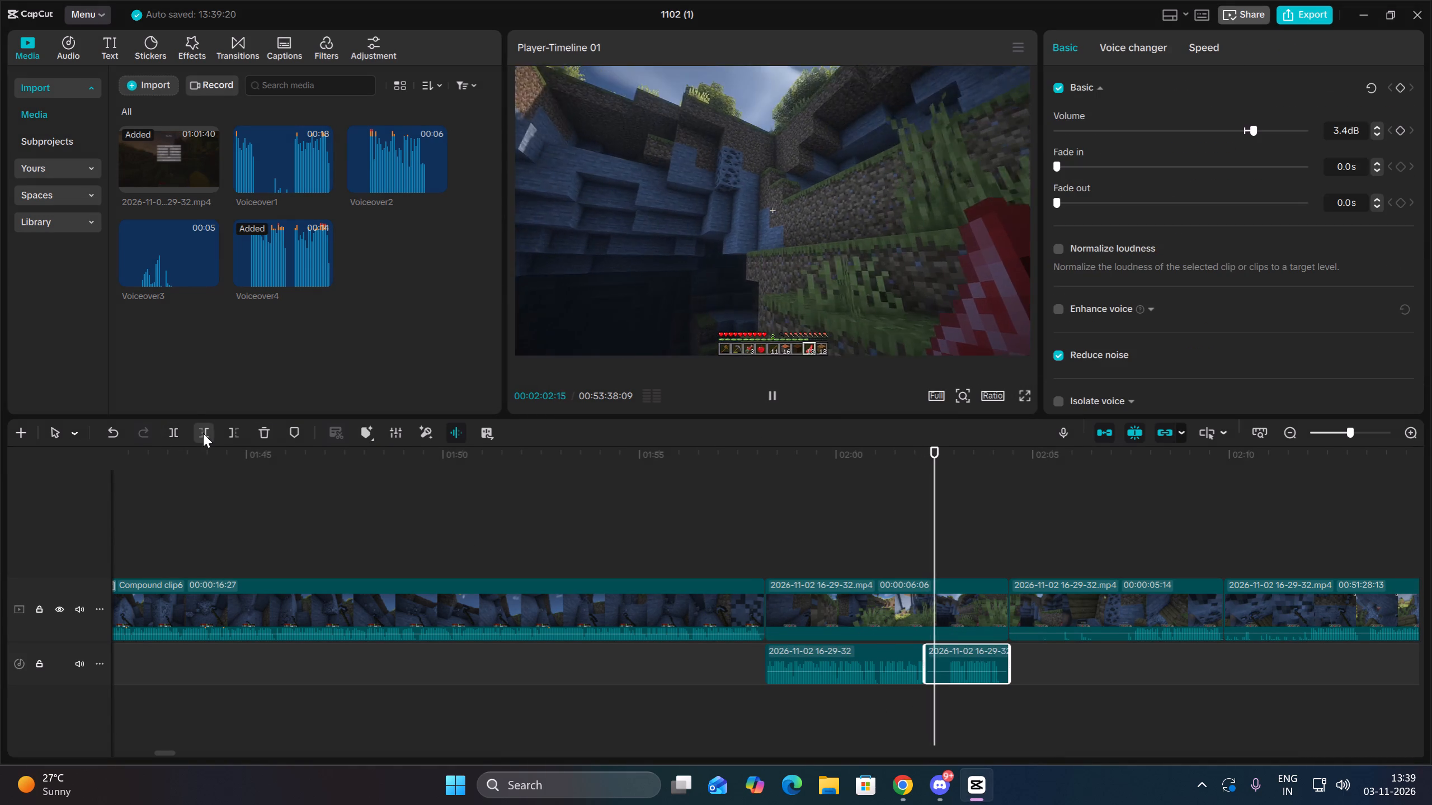
pyautogui.press('space')
pyautogui.click(203, 433)
pyautogui.press('Up')
pyautogui.moveTo(957, 645); pyautogui.dragTo(941, 645)
# Trim the moved audio's remaining quiet start to 00:02:02:12 and place it on the first piece's track against the 00:02:02:08 cut.
pyautogui.press('space')
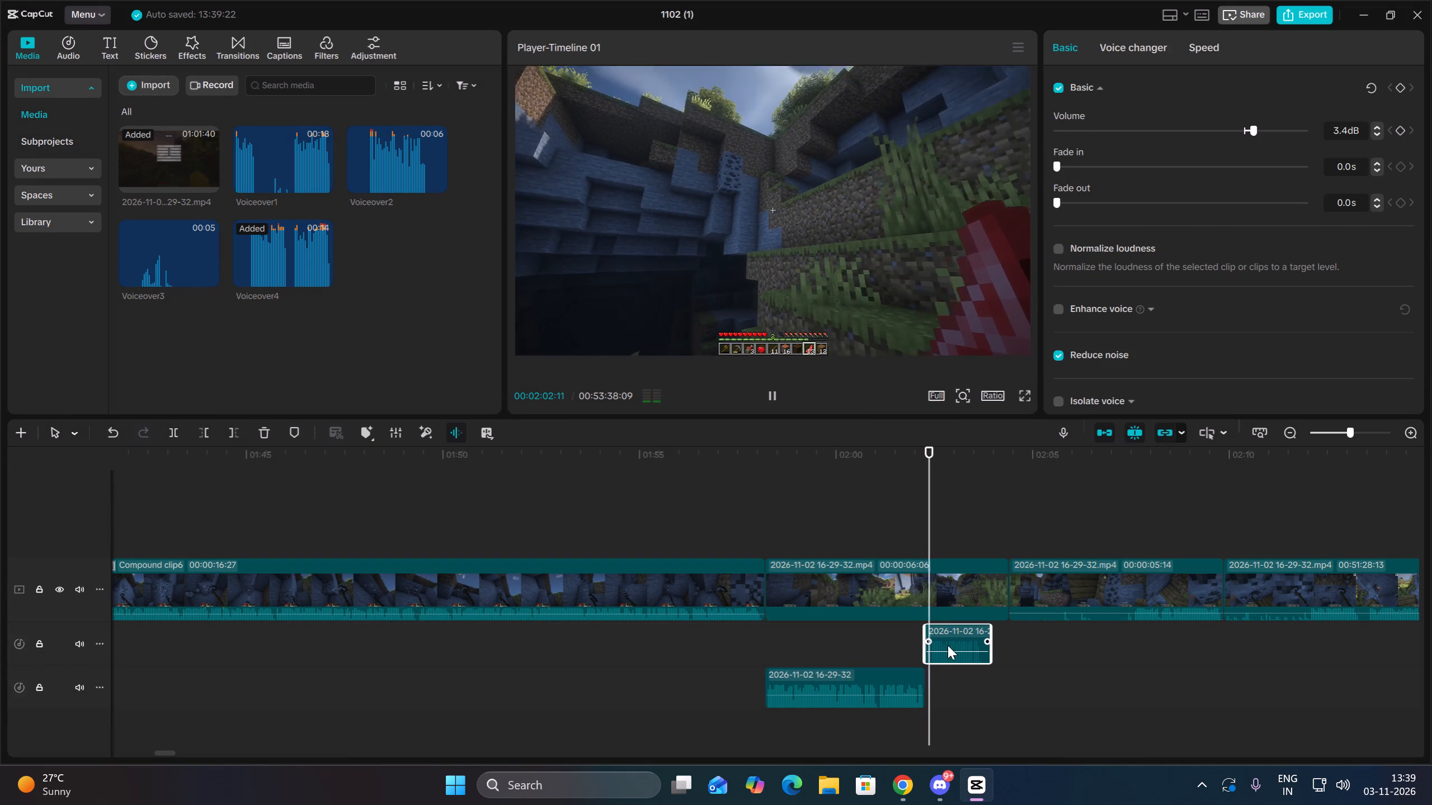
pyautogui.press('Up')
pyautogui.click(1424, 430)
pyautogui.click(1417, 429)
pyautogui.doubleClick(1411, 429)
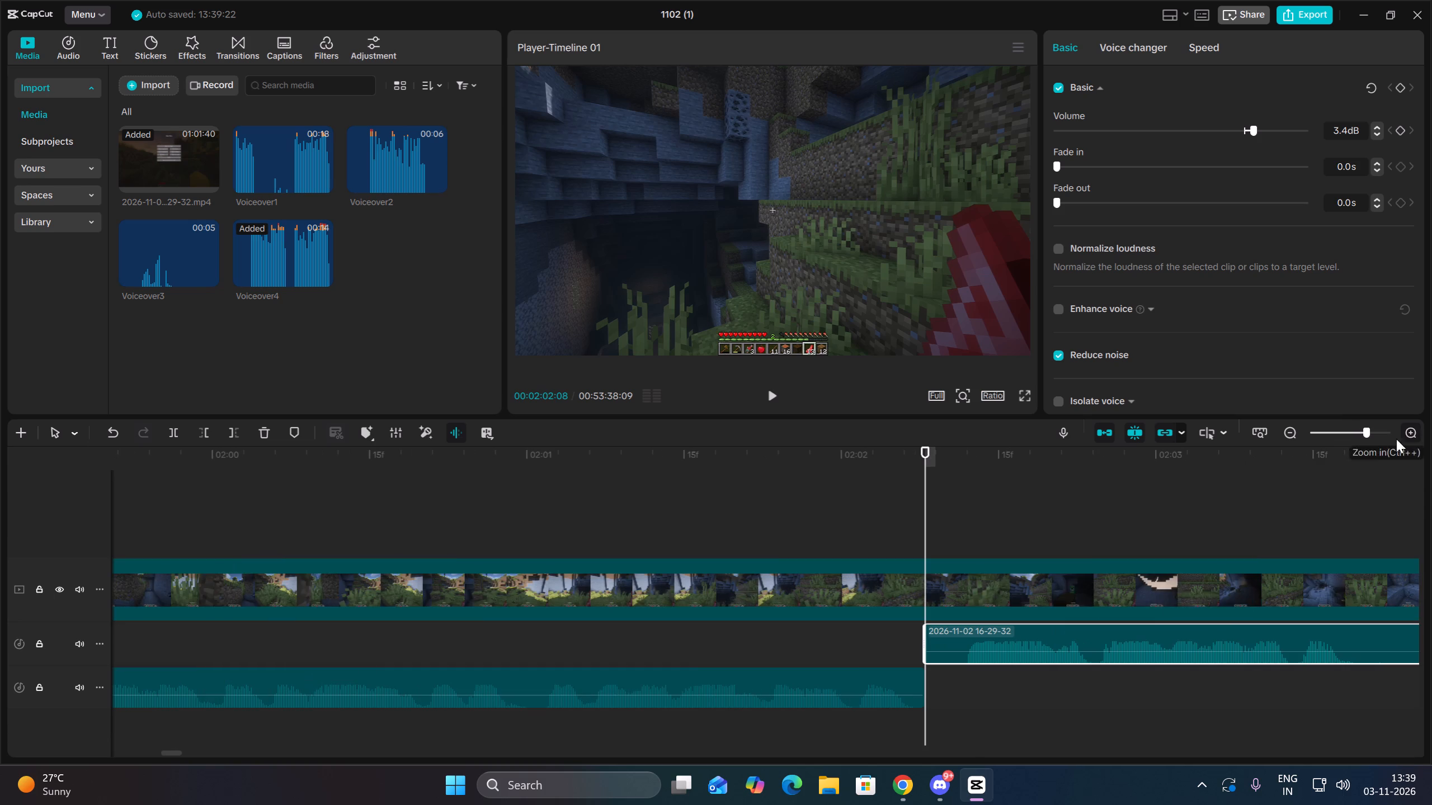
pyautogui.press('space')
pyautogui.press('space')
pyautogui.doubleClick(973, 667)
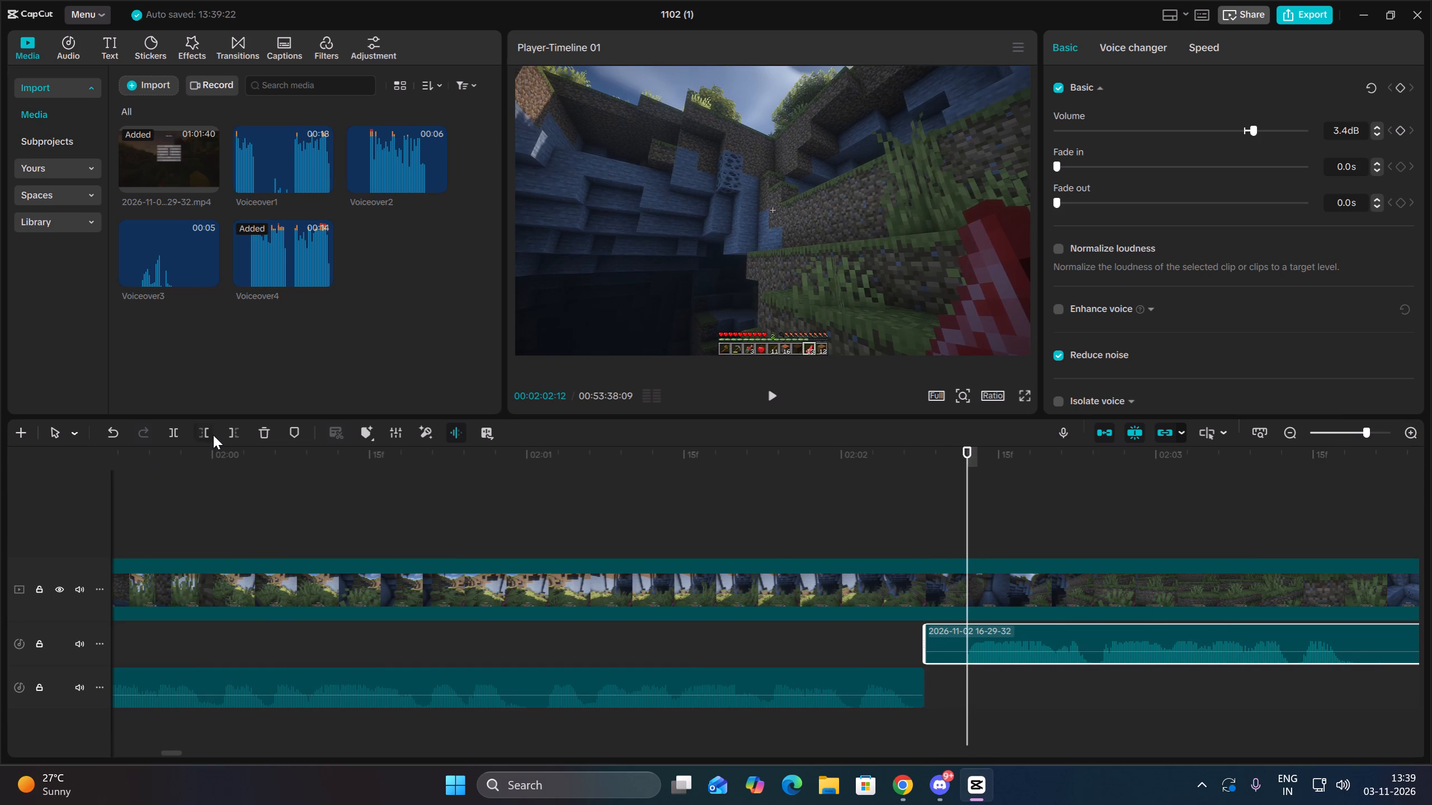
pyautogui.click(209, 431)
pyautogui.press('Up')
pyautogui.moveTo(1050, 638); pyautogui.dragTo(1006, 687)
pyautogui.press('space')
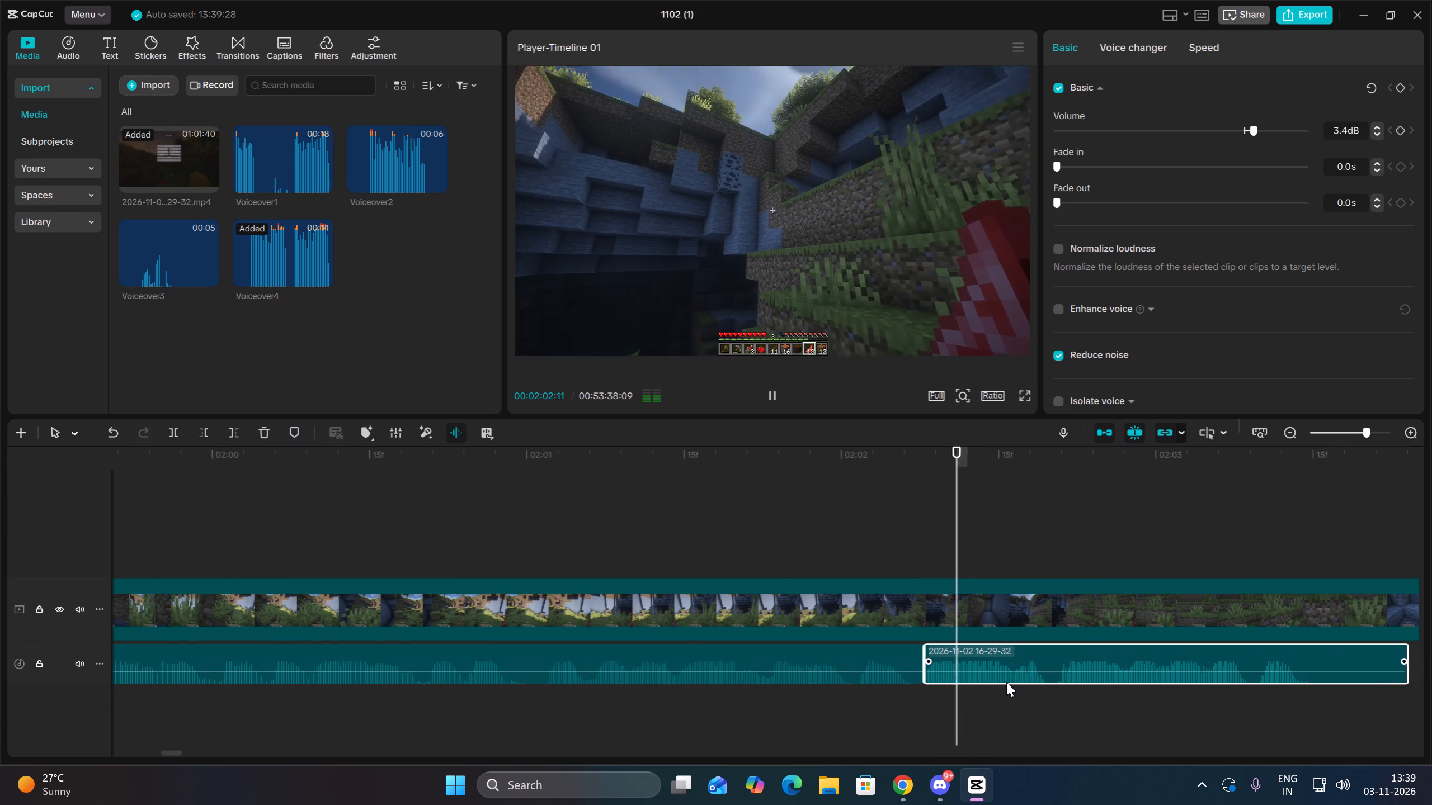
# Trim the ends of the video clip and its second audio piece together at 00:02:03:14, where the sound stops.
pyautogui.press('space')
pyautogui.moveTo(1323, 533); pyautogui.dragTo(1322, 533)
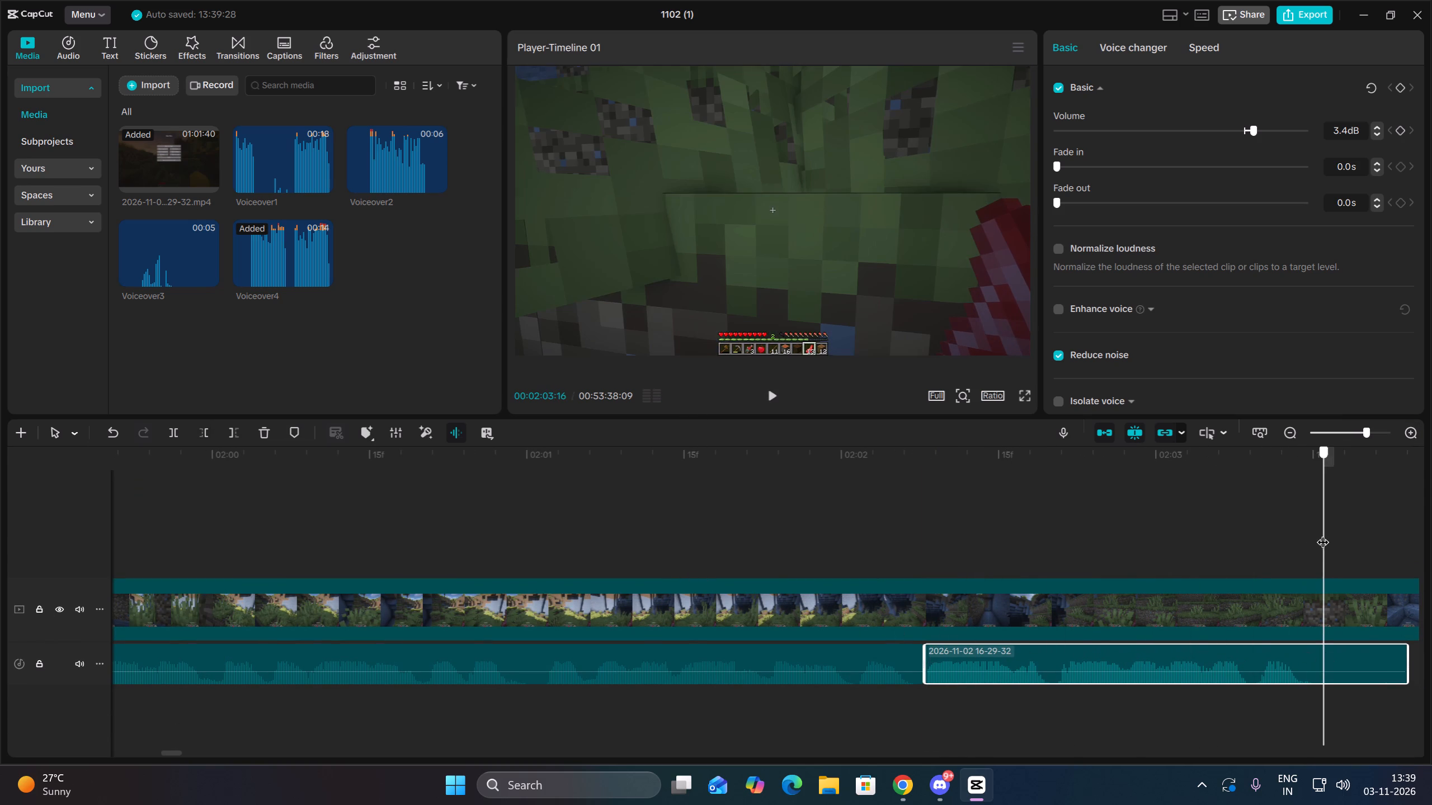
pyautogui.moveTo(1322, 533); pyautogui.dragTo(1279, 541)
pyautogui.press('space')
pyautogui.click(1290, 541)
pyautogui.moveTo(1292, 541); pyautogui.dragTo(1251, 546)
pyautogui.press('space')
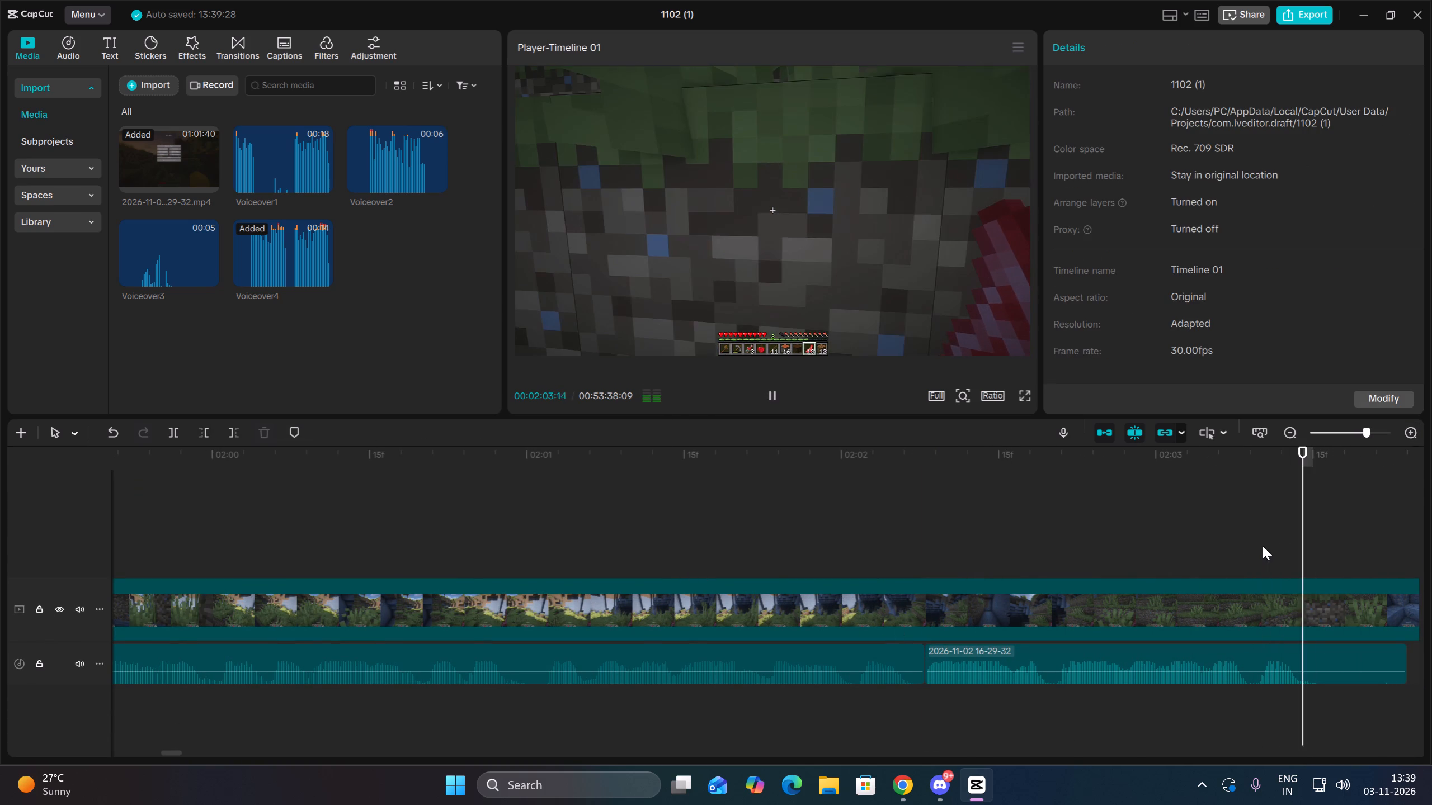
pyautogui.press('space')
pyautogui.click(1314, 536)
pyautogui.moveTo(1314, 536); pyautogui.dragTo(1296, 541)
pyautogui.click(1304, 542)
pyautogui.click(1298, 542)
pyautogui.moveTo(1345, 517); pyautogui.dragTo(1349, 546)
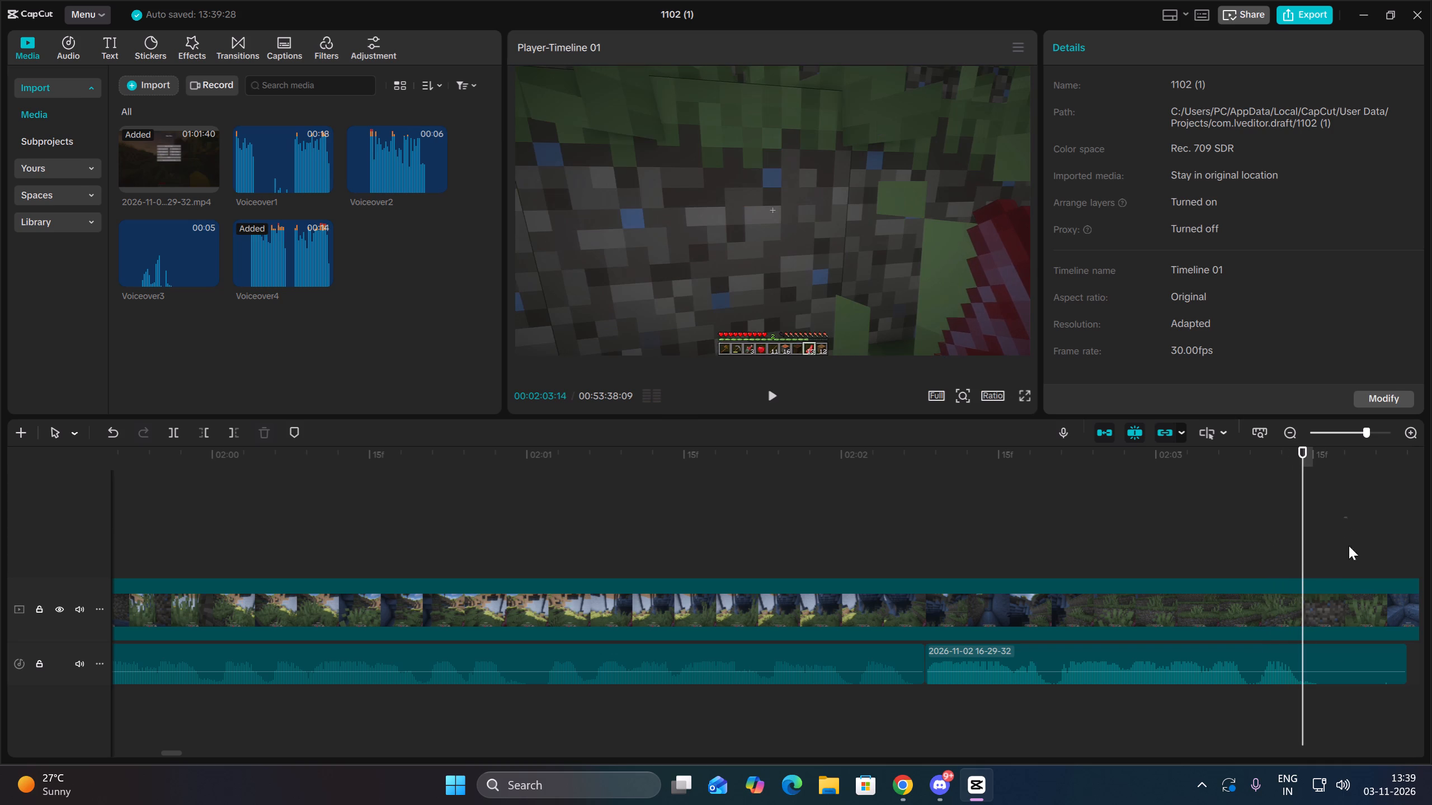
pyautogui.moveTo(1349, 546); pyautogui.dragTo(1331, 673)
pyautogui.click(230, 430)
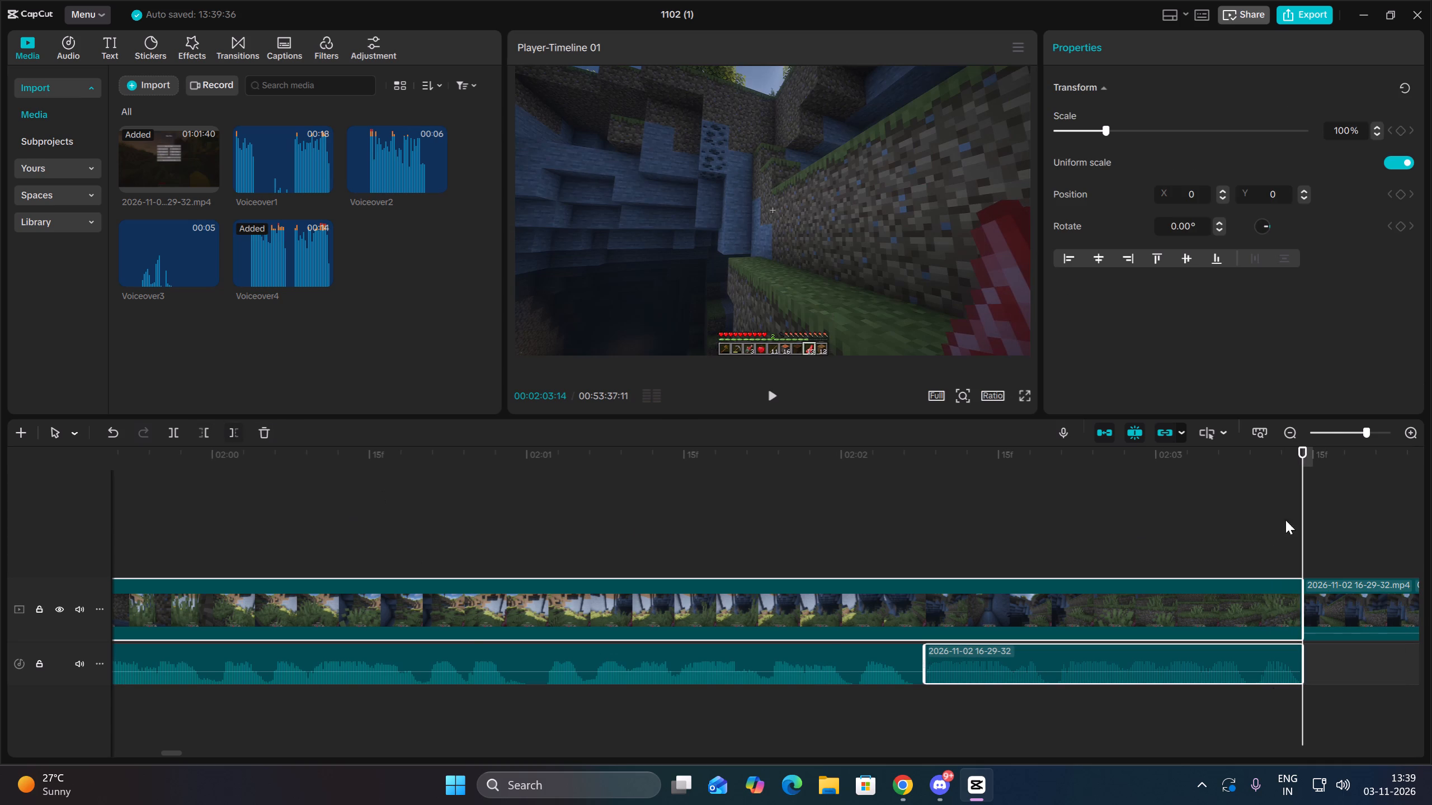
# Preview the tightened section and combine its 5:08 video clip and both audio pieces into a compound clip.
pyautogui.click(1298, 431)
pyautogui.press('Up')
pyautogui.press('Up')
pyautogui.press('space')
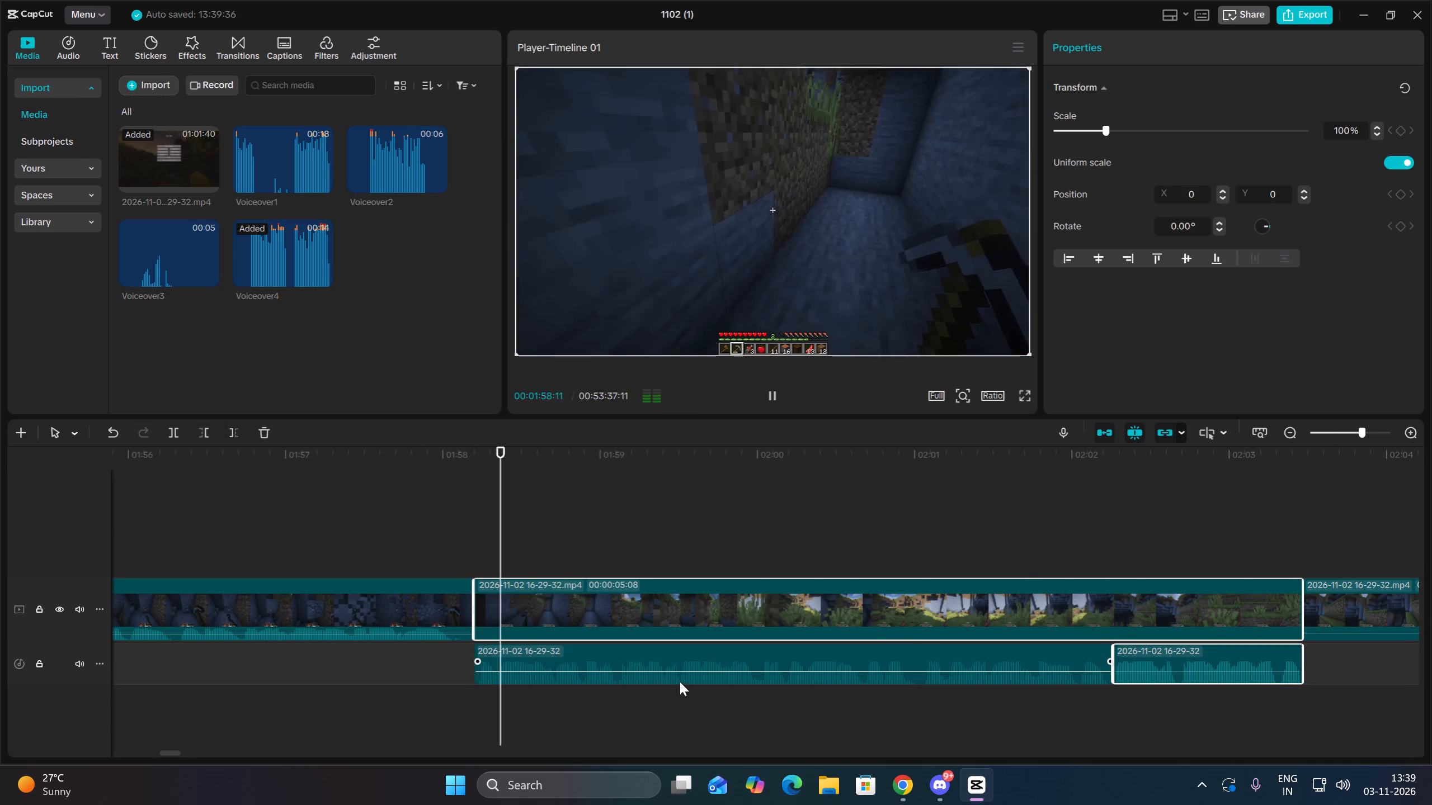
pyautogui.moveTo(1195, 726); pyautogui.dragTo(745, 560)
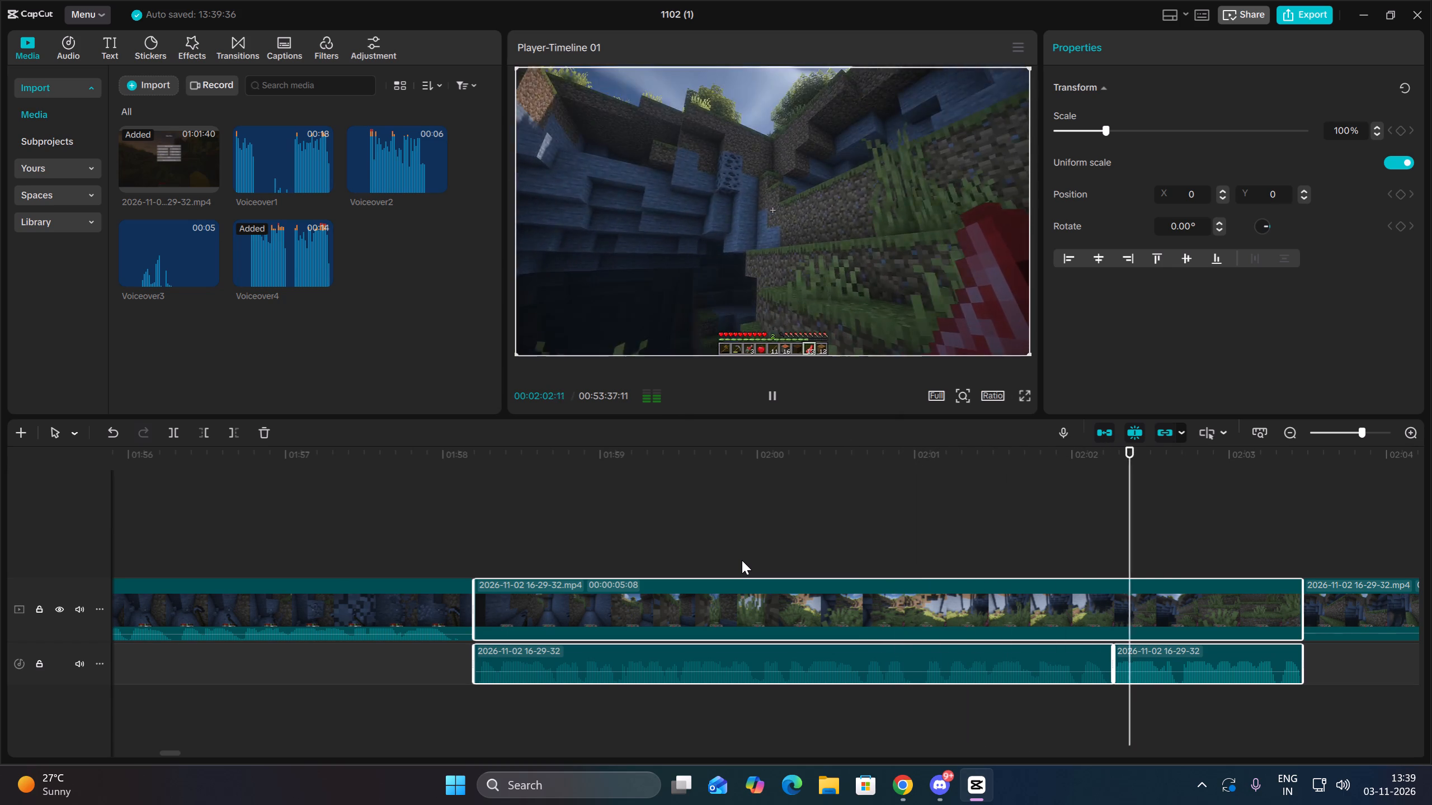
pyautogui.press('Up')
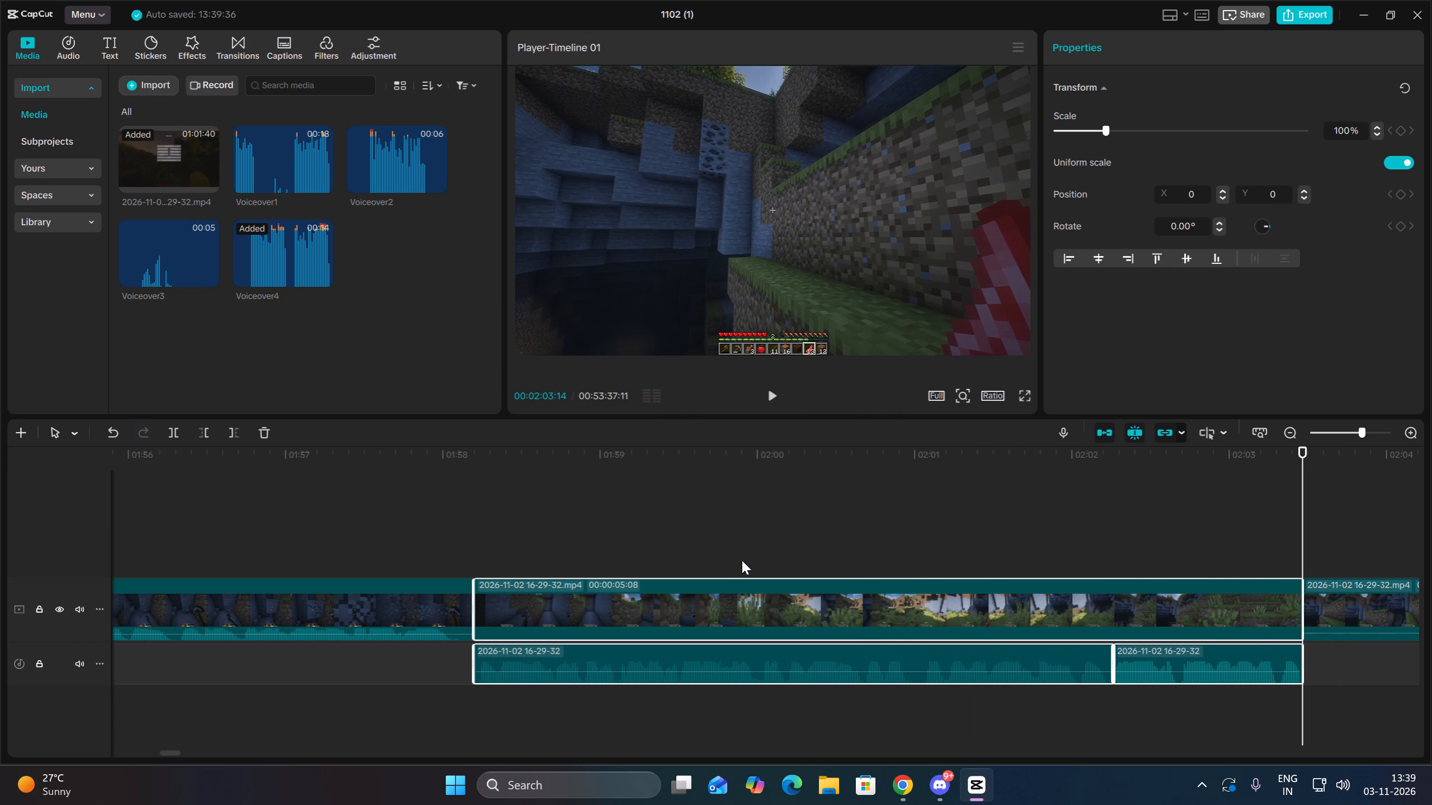
pyautogui.hotkey('alt', 'g')
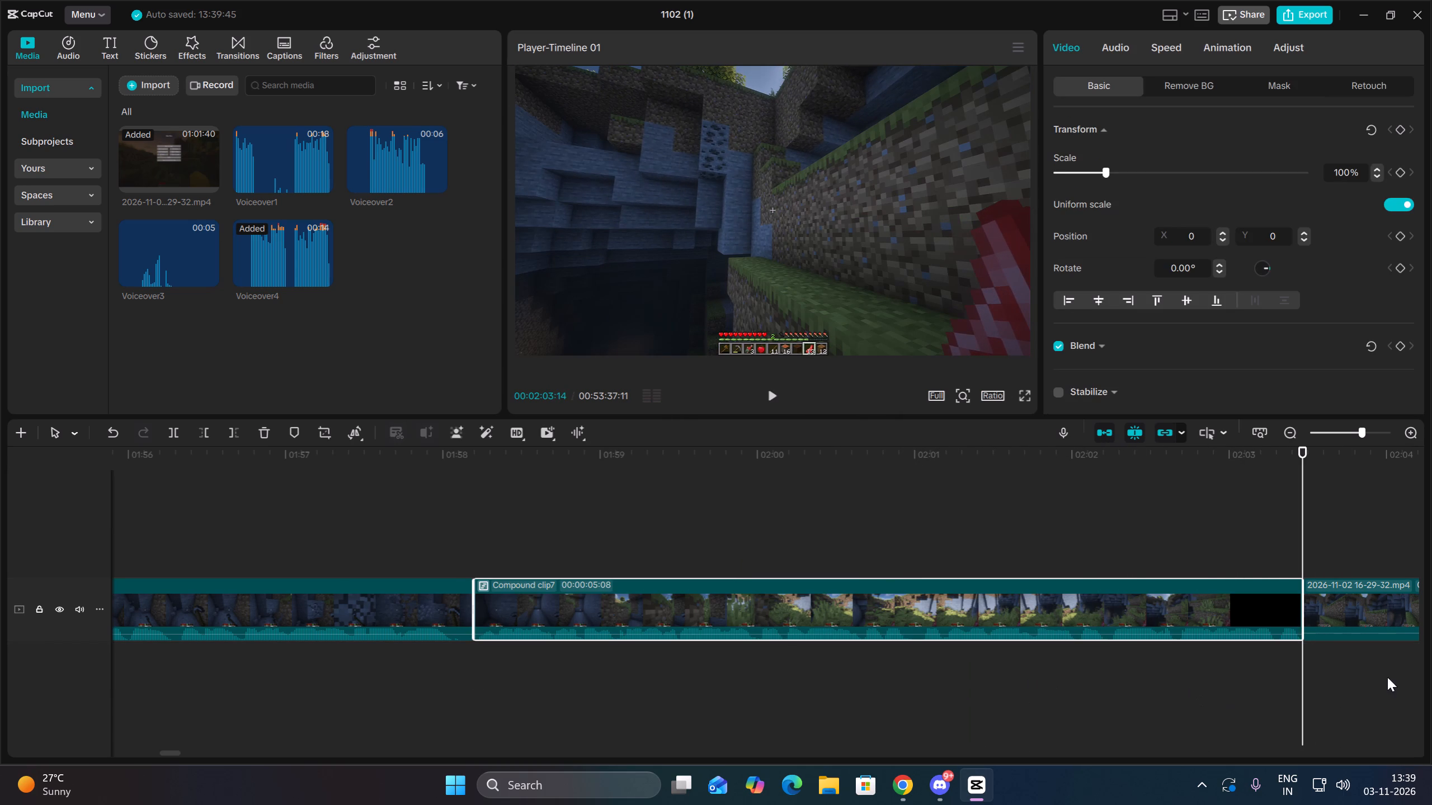
# Trim away the start of the 5:14 clip after the new compound clip, up to 00:02:06:18.
pyautogui.press('space')
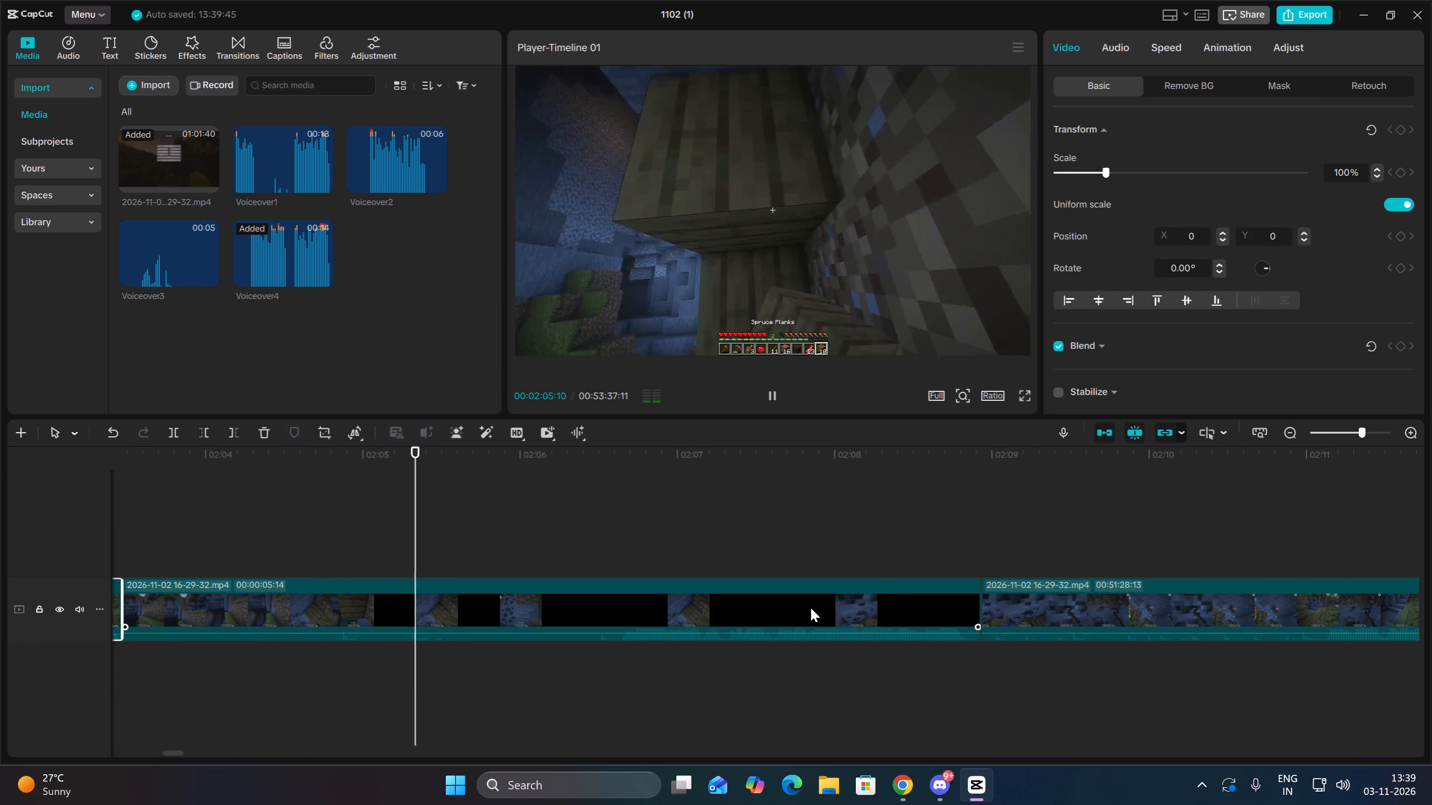
pyautogui.press('space')
pyautogui.press('space')
pyautogui.press('space')
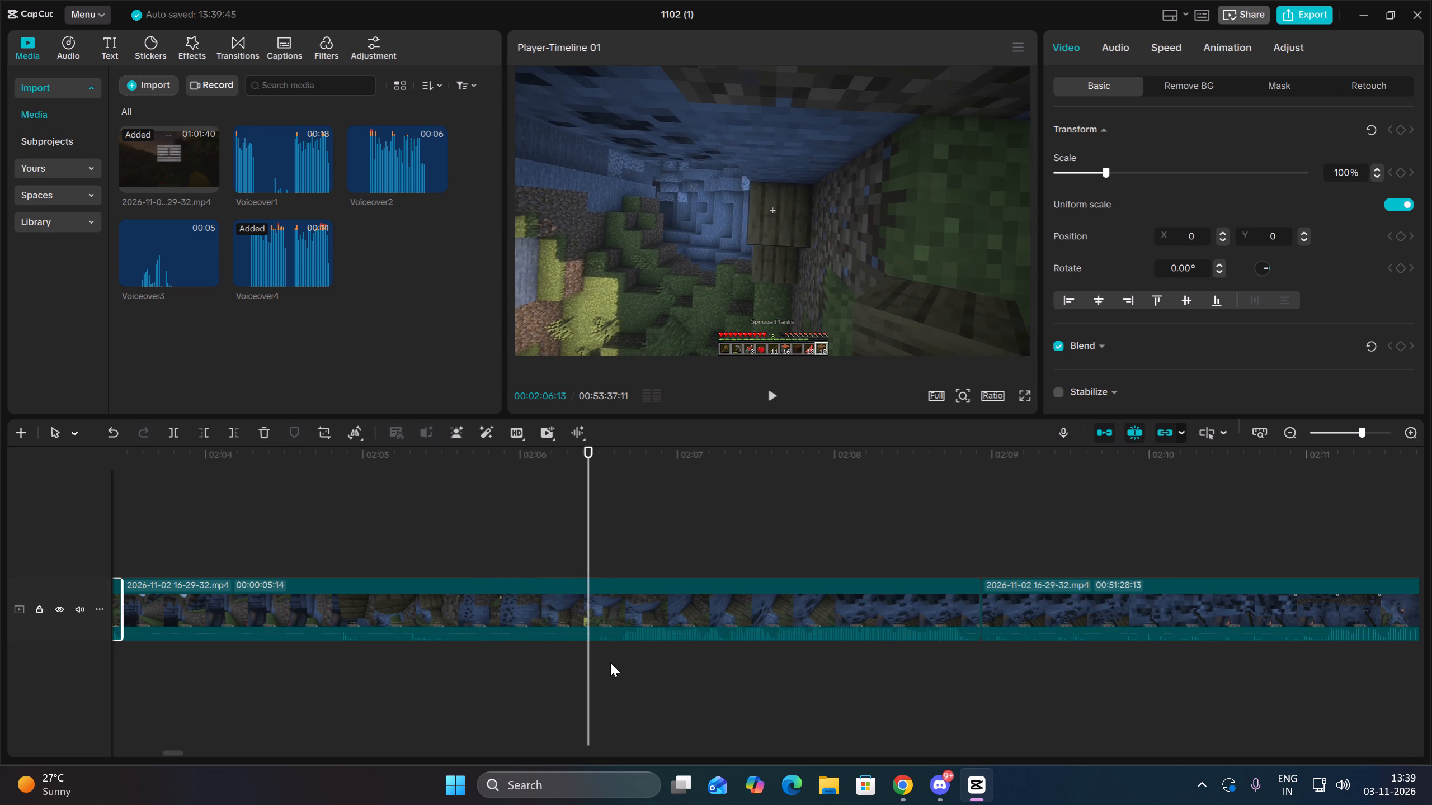
pyautogui.press('space')
pyautogui.press('space')
pyautogui.click(610, 662)
pyautogui.moveTo(559, 670); pyautogui.dragTo(538, 568)
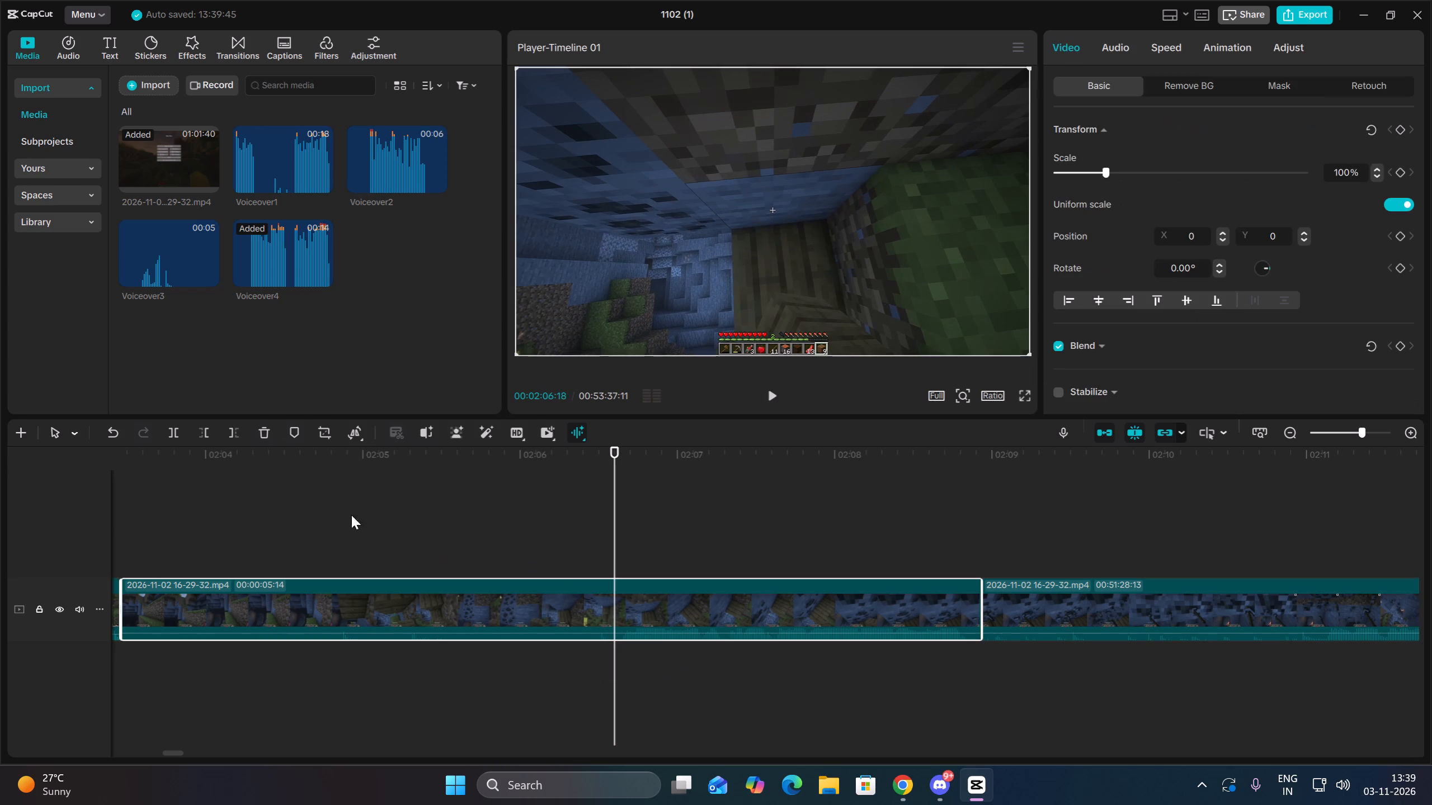
pyautogui.click(199, 437)
# Trim the end of that shortened clip so that it lasts 00:00:02:07.
pyautogui.press('space')
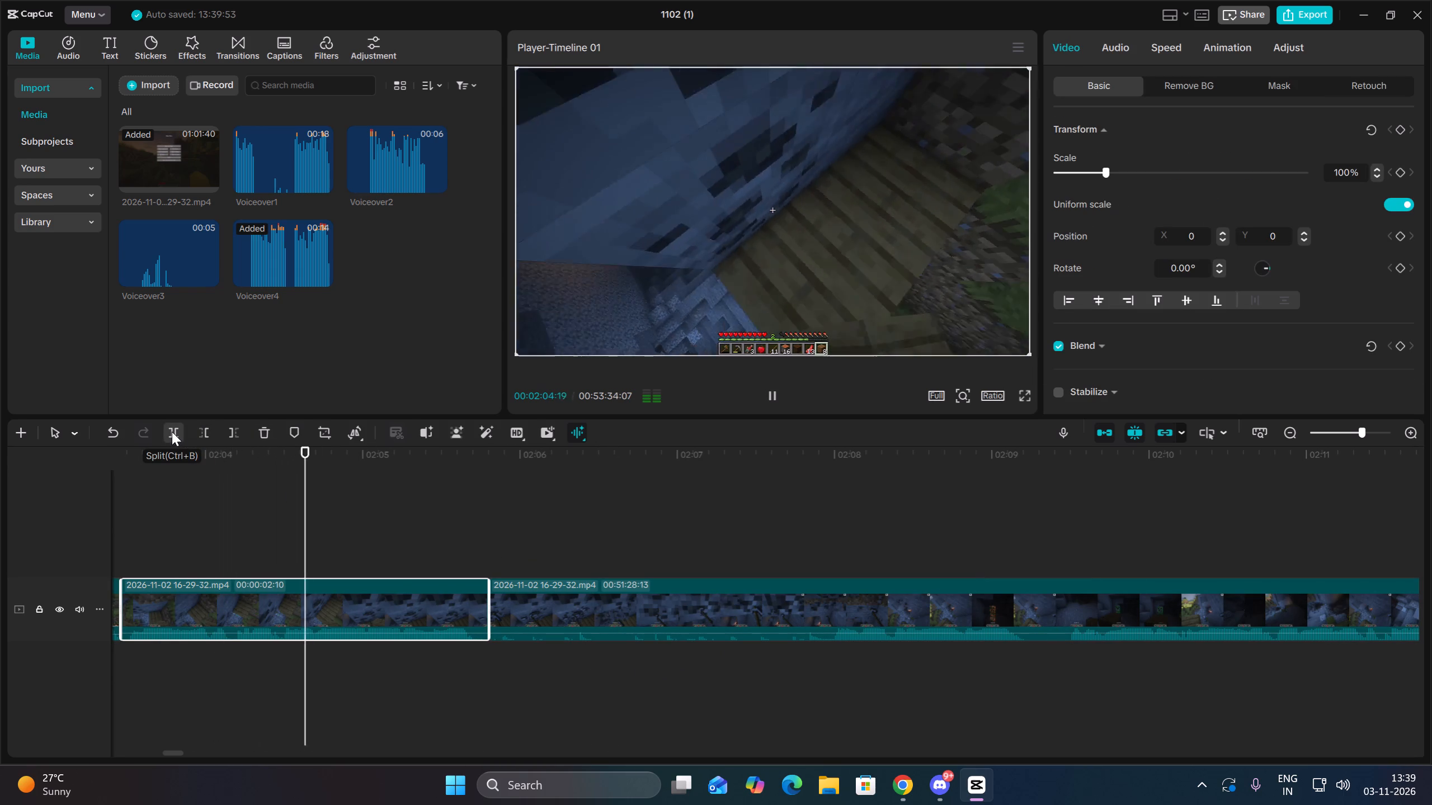
pyautogui.click(463, 659)
pyautogui.moveTo(464, 657); pyautogui.dragTo(470, 656)
pyautogui.moveTo(441, 661); pyautogui.dragTo(400, 548)
pyautogui.click(236, 432)
# Trim away the start of the long clip that follows, up to 00:02:07:22.
pyautogui.press('space')
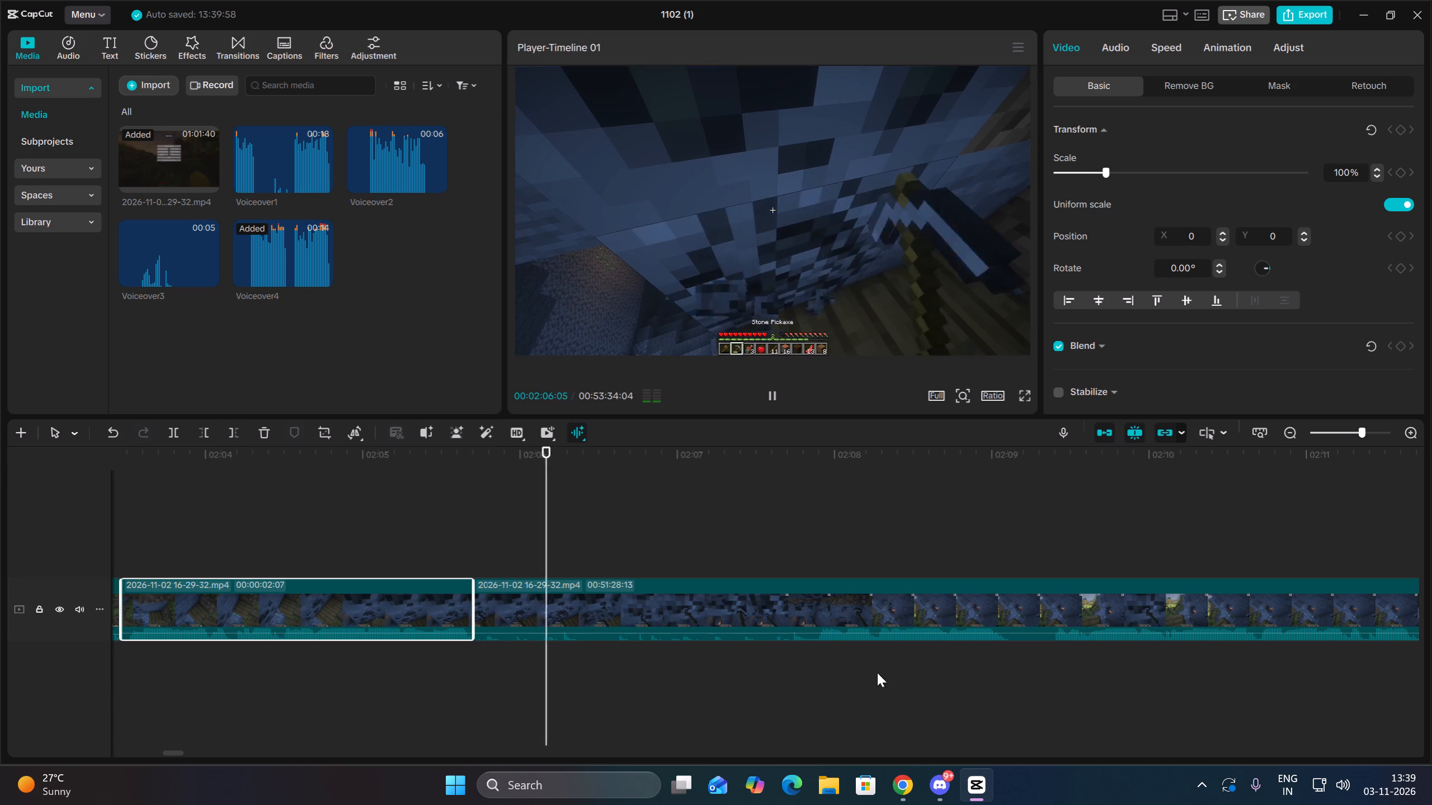
pyautogui.click(793, 647)
pyautogui.press('space')
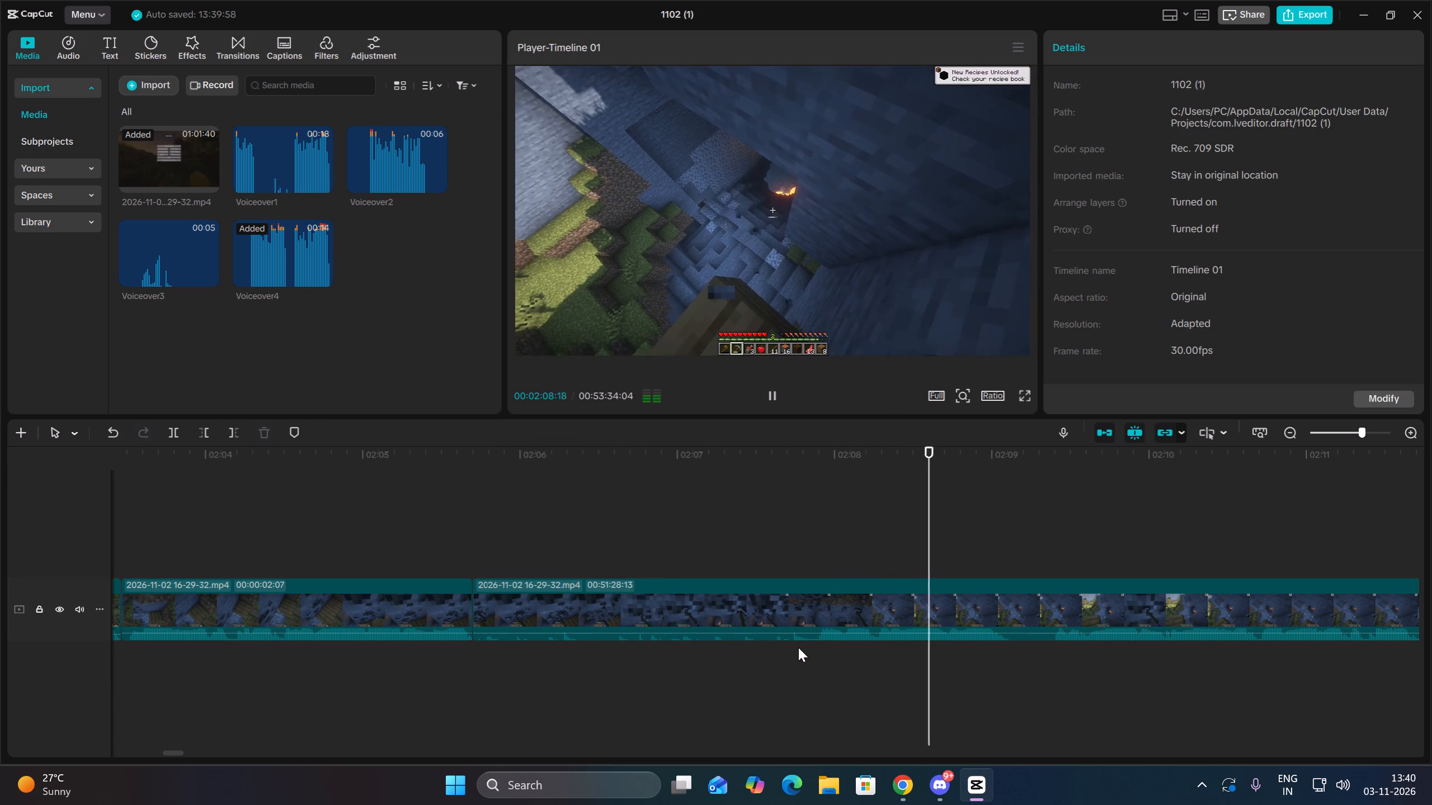
pyautogui.click(798, 647)
pyautogui.moveTo(798, 647); pyautogui.dragTo(790, 647)
pyautogui.moveTo(828, 667); pyautogui.dragTo(847, 608)
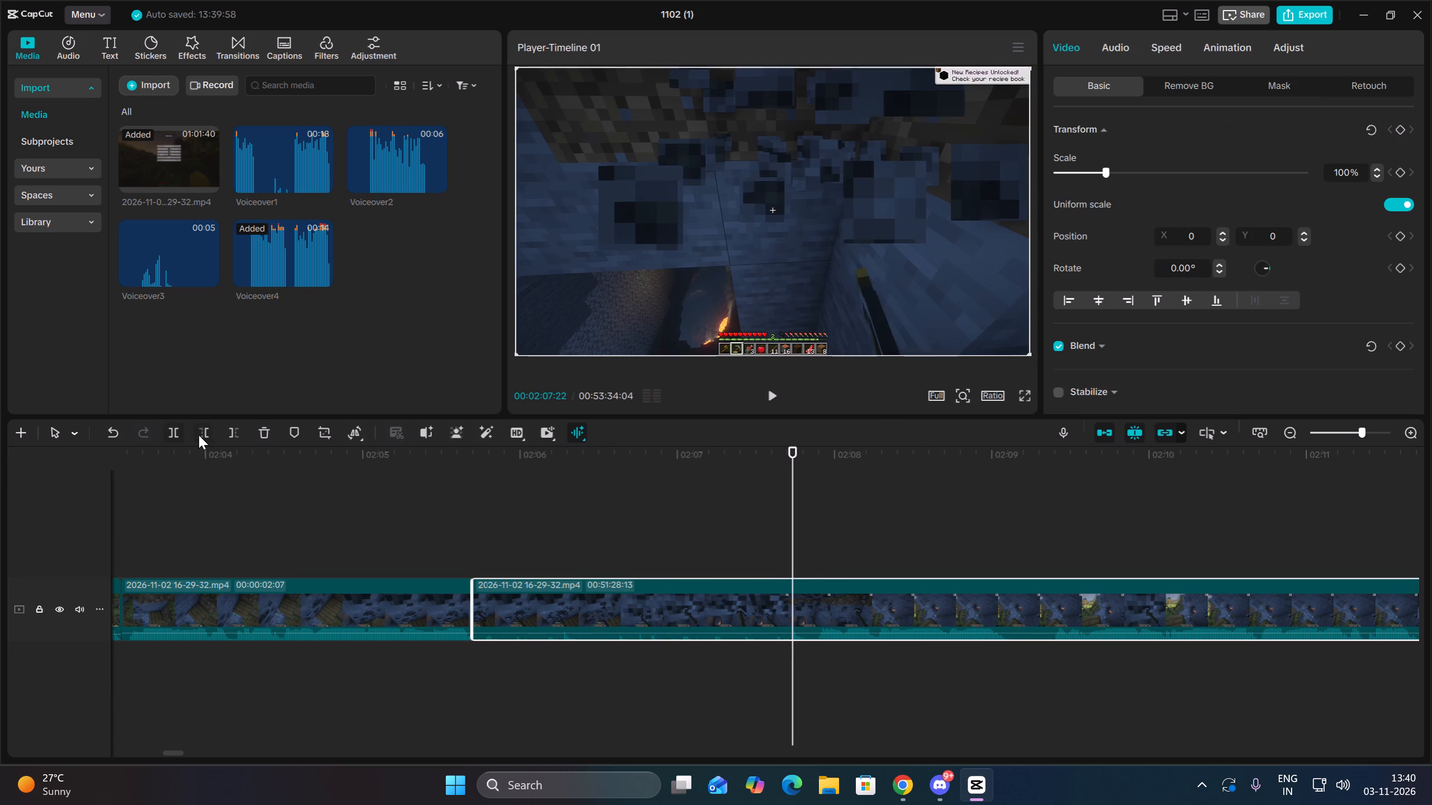
pyautogui.click(201, 435)
# Play through the long clip and split it at 00:02:11:15.
pyautogui.press('space')
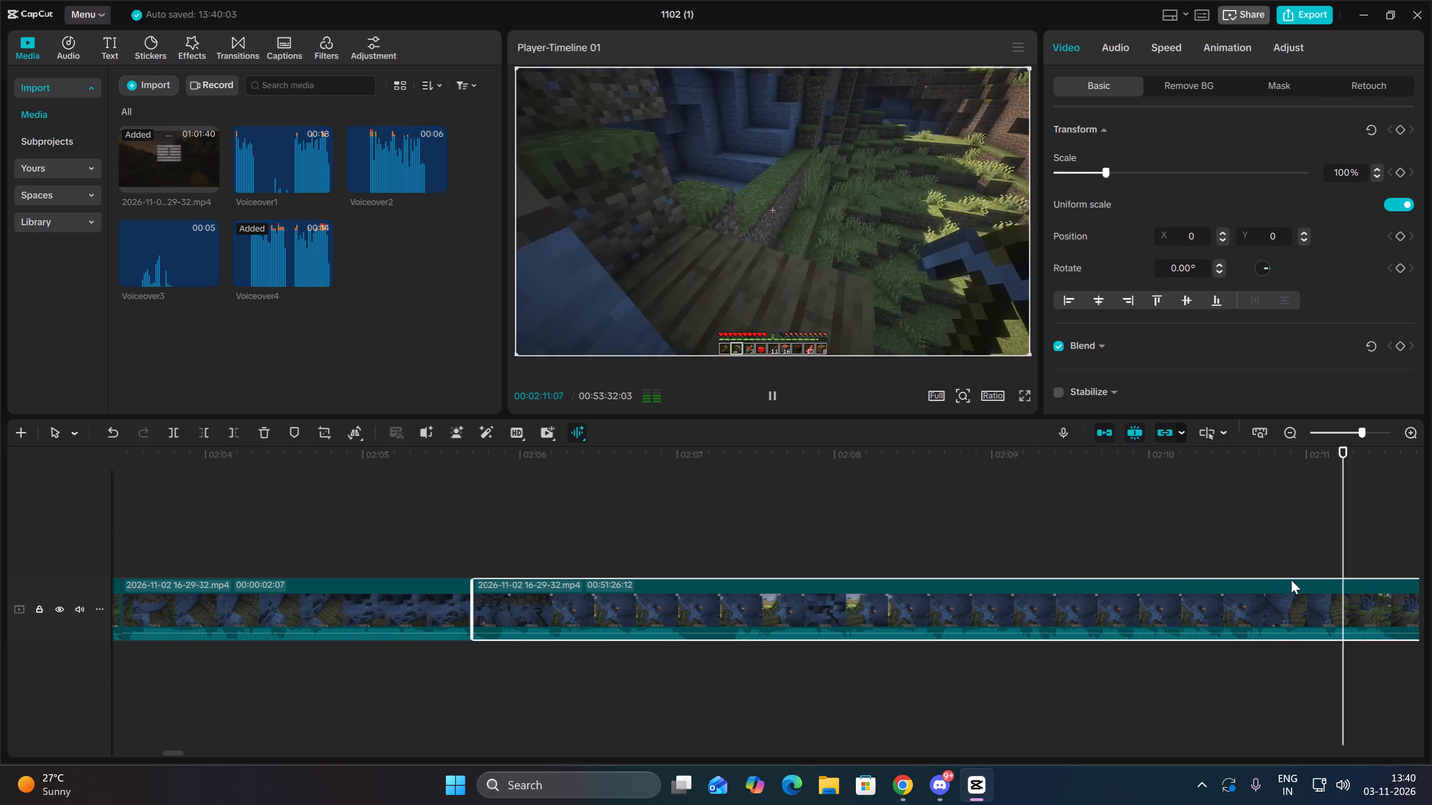
pyautogui.press('space')
pyautogui.click(151, 432)
pyautogui.click(174, 428)
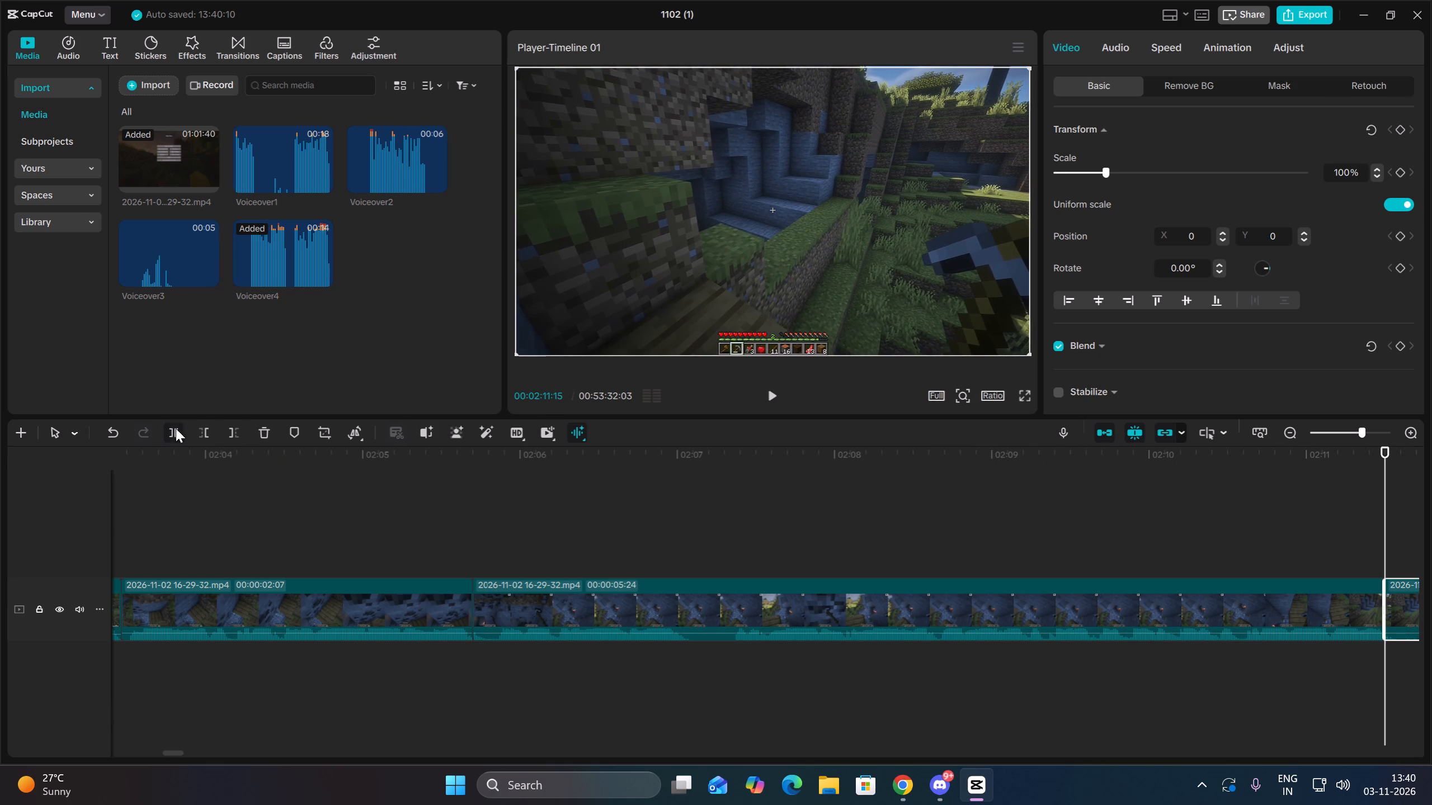
# Trim the start of the clip after the 00:02:11:15 cut, leaving it 00:51:19:28 long.
pyautogui.press('space')
pyautogui.press('space')
pyautogui.click(300, 663)
pyautogui.moveTo(302, 663); pyautogui.dragTo(309, 664)
pyautogui.moveTo(258, 641); pyautogui.dragTo(255, 548)
pyautogui.click(198, 429)
# Review the creeper encounter and split the long clip at 00:02:14:05.
pyautogui.press('space')
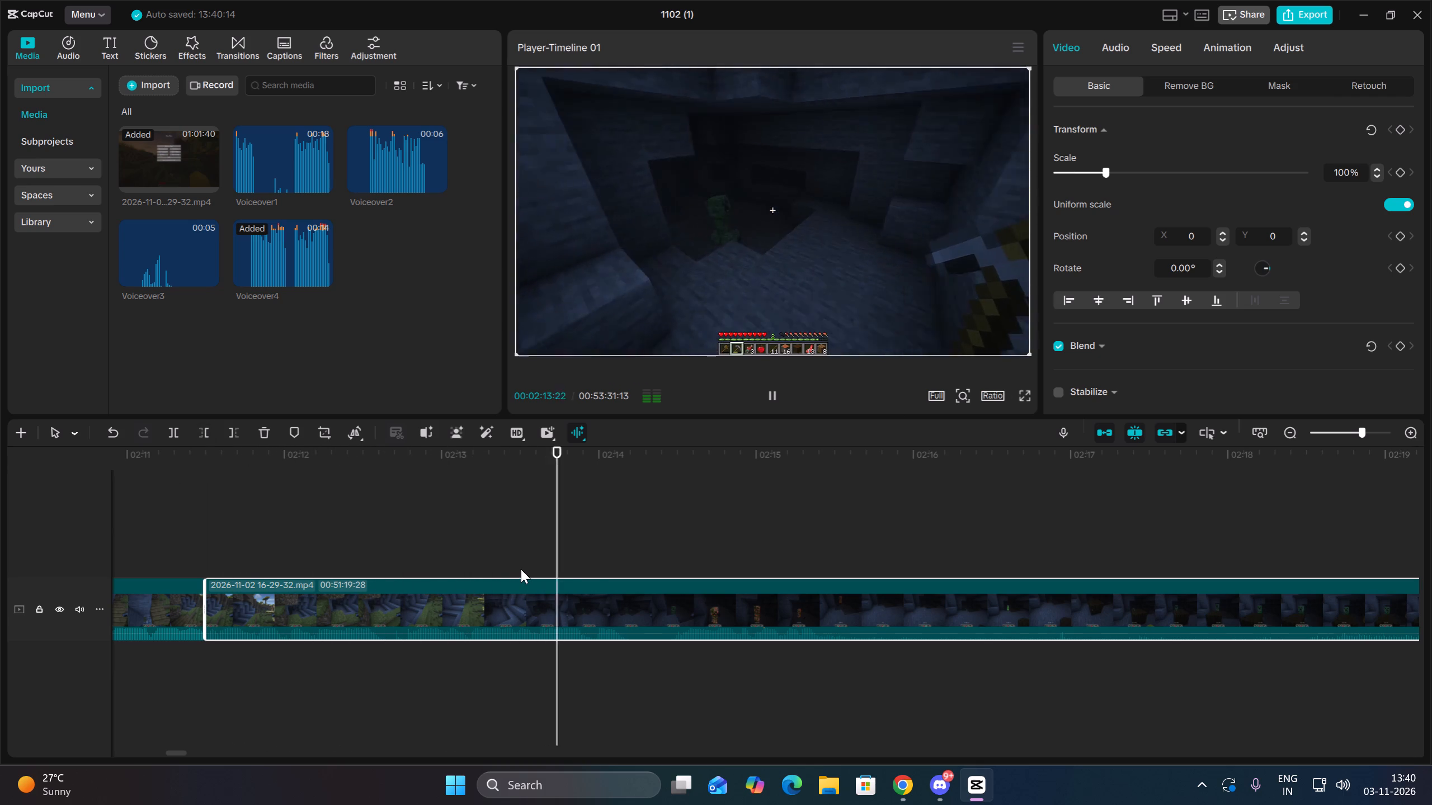
pyautogui.press('space')
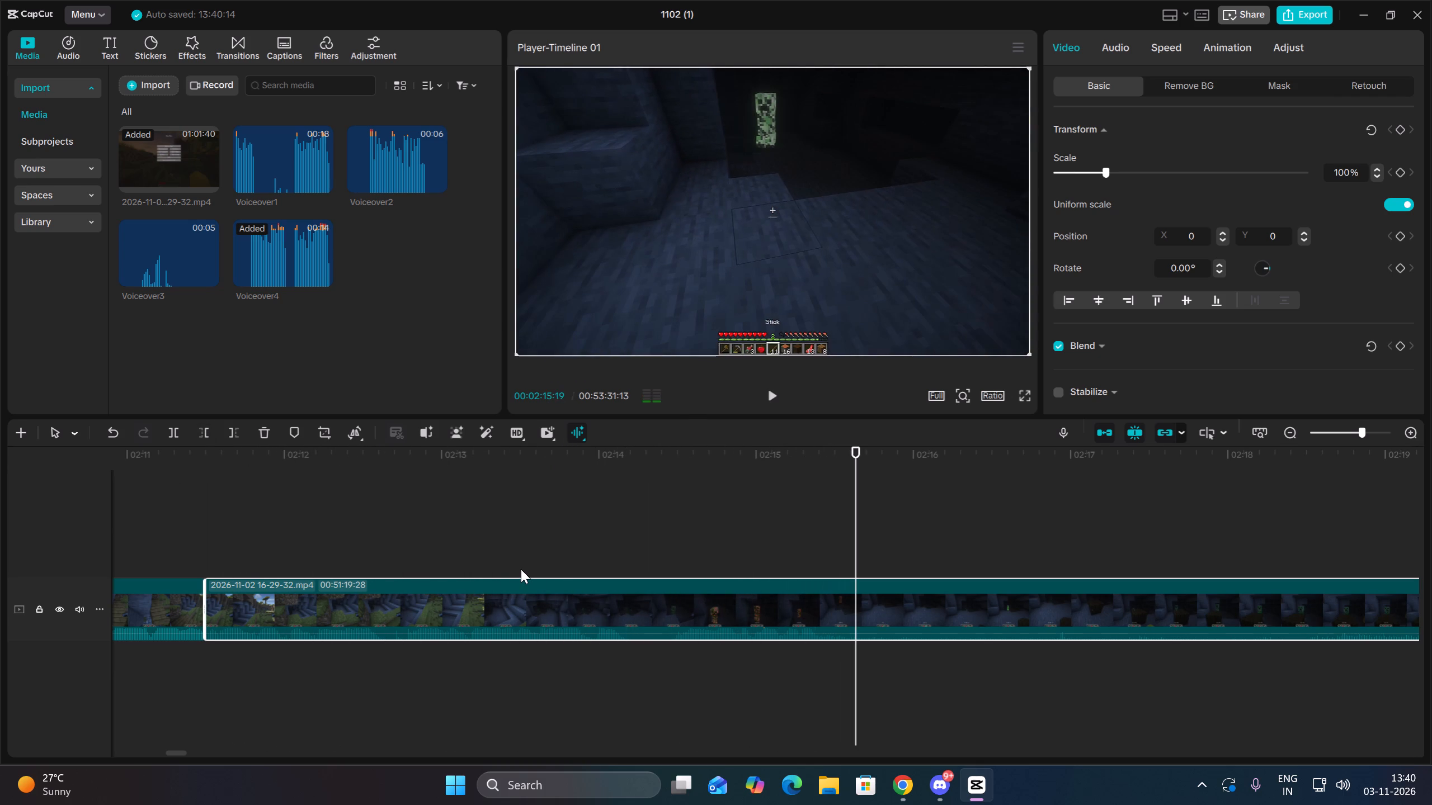
pyautogui.press('space')
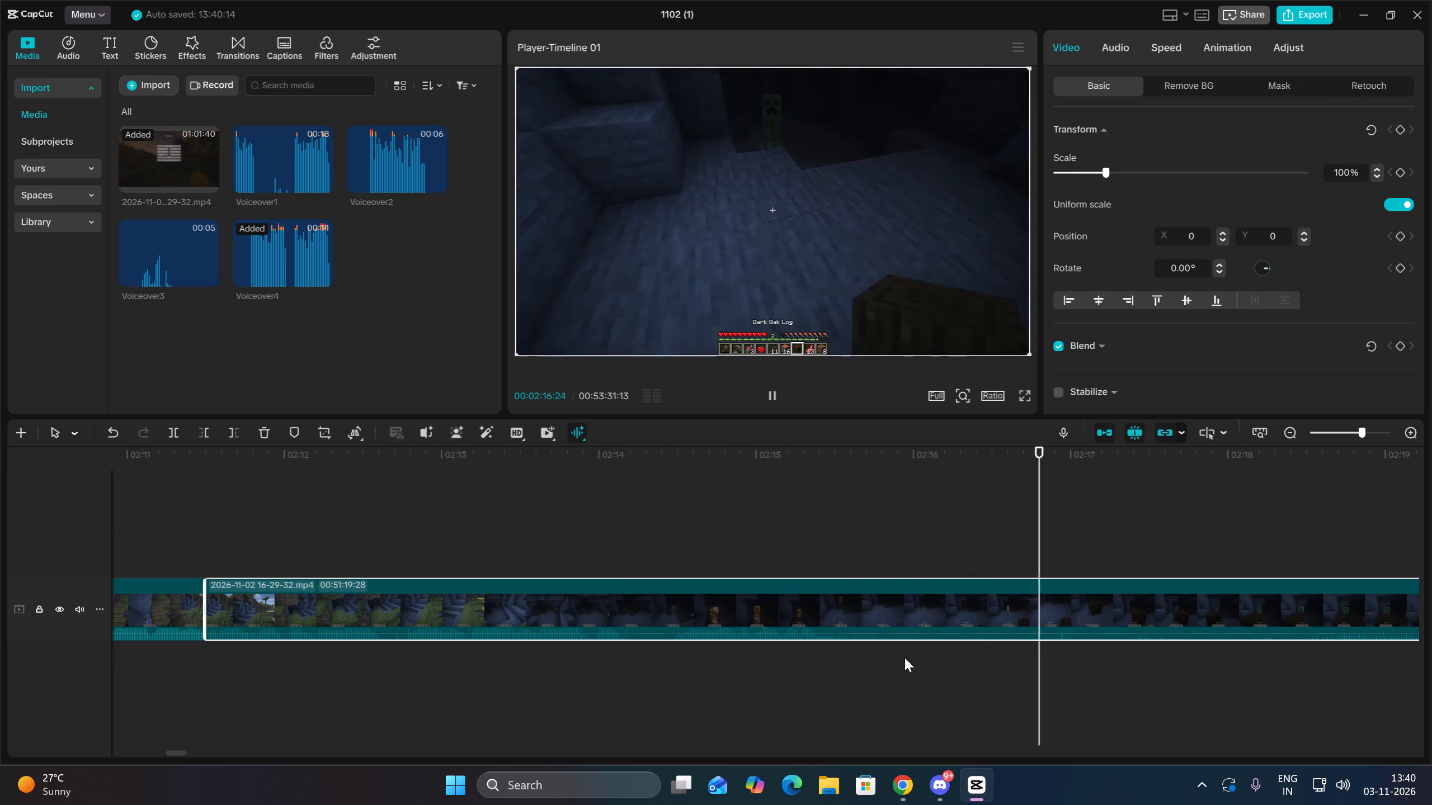
pyautogui.press('Up')
pyautogui.press('space')
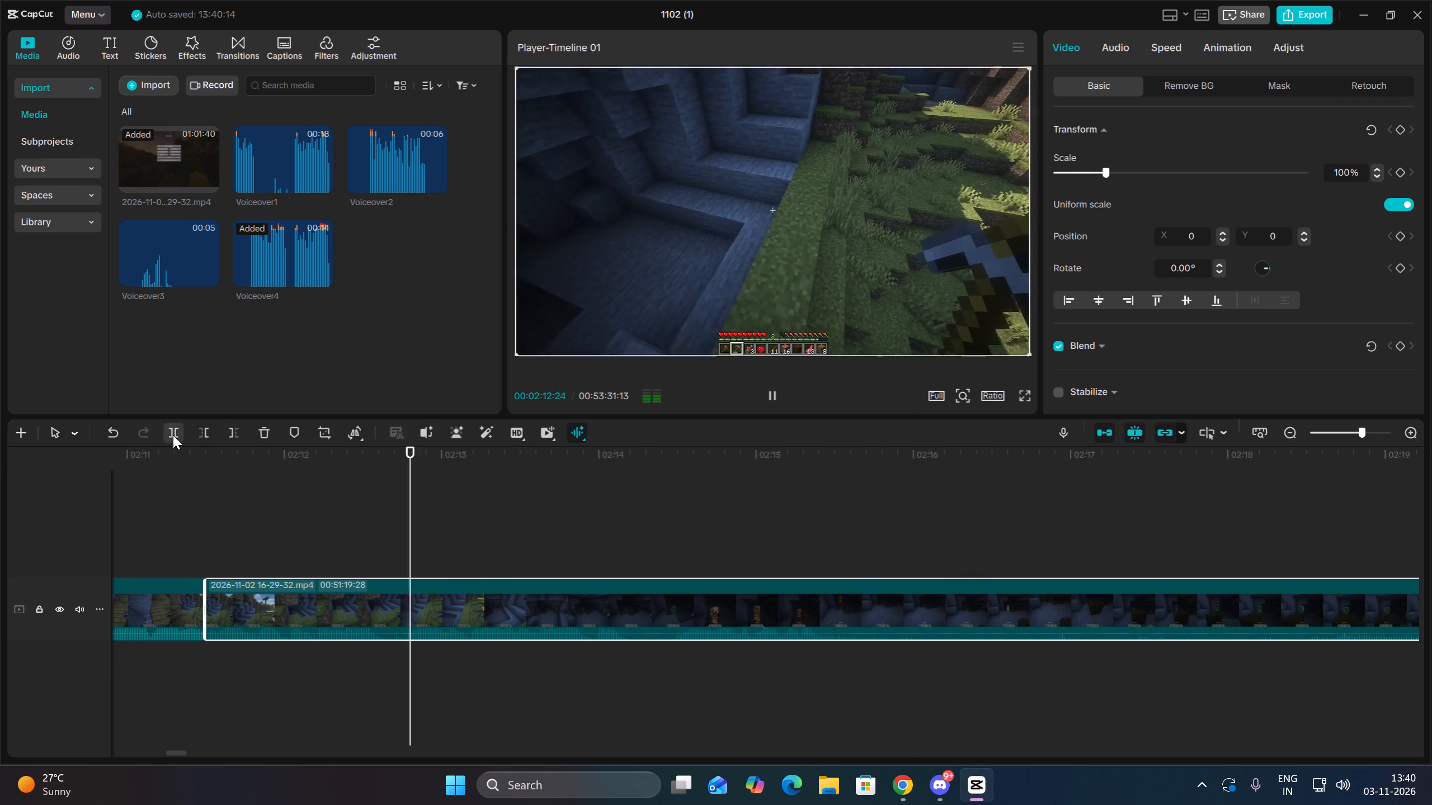
pyautogui.press('space')
pyautogui.click(173, 435)
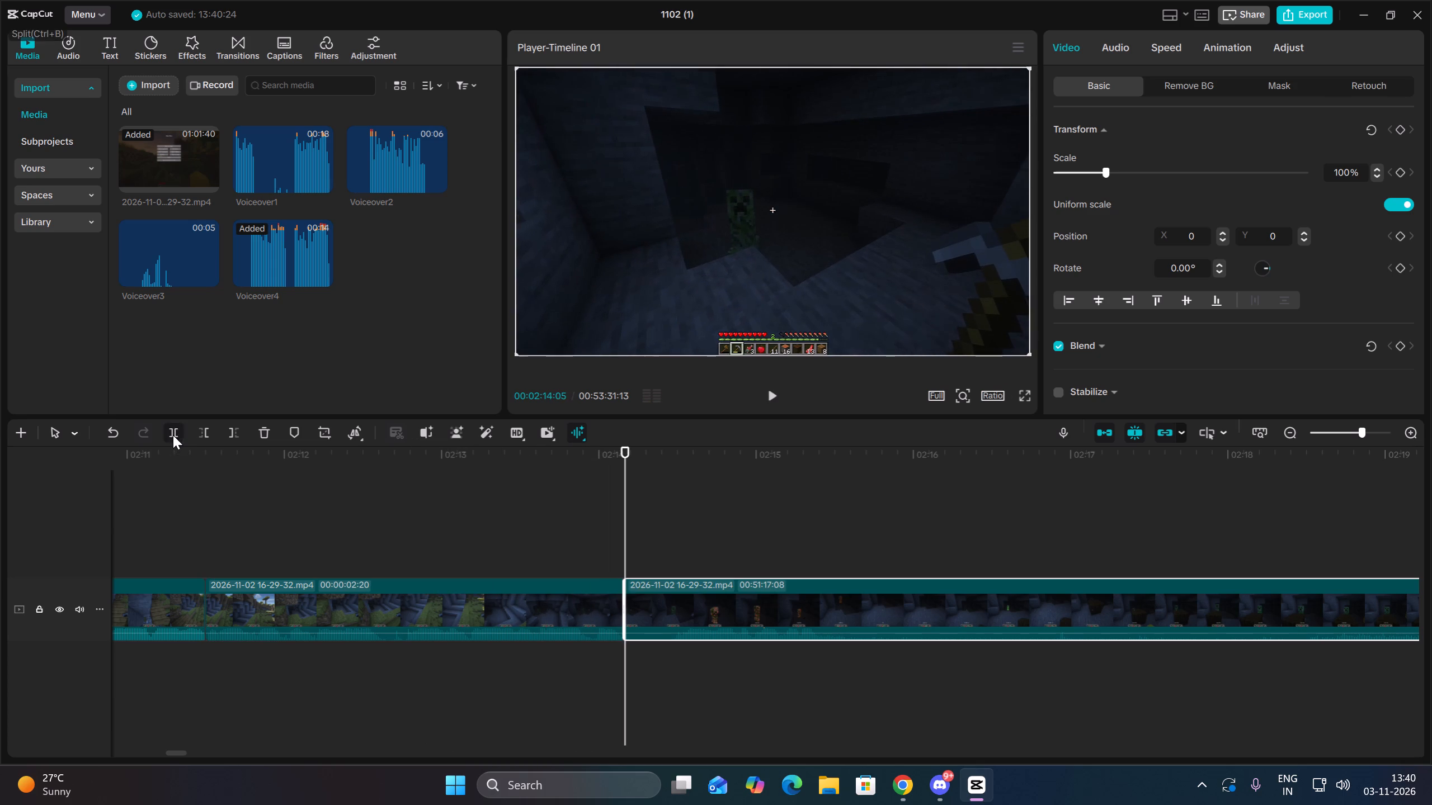
# Cut the footage from 00:02:14:05 up to 00:02:30:14, in the ore-mining scene, from the start of the long clip.
pyautogui.press('space')
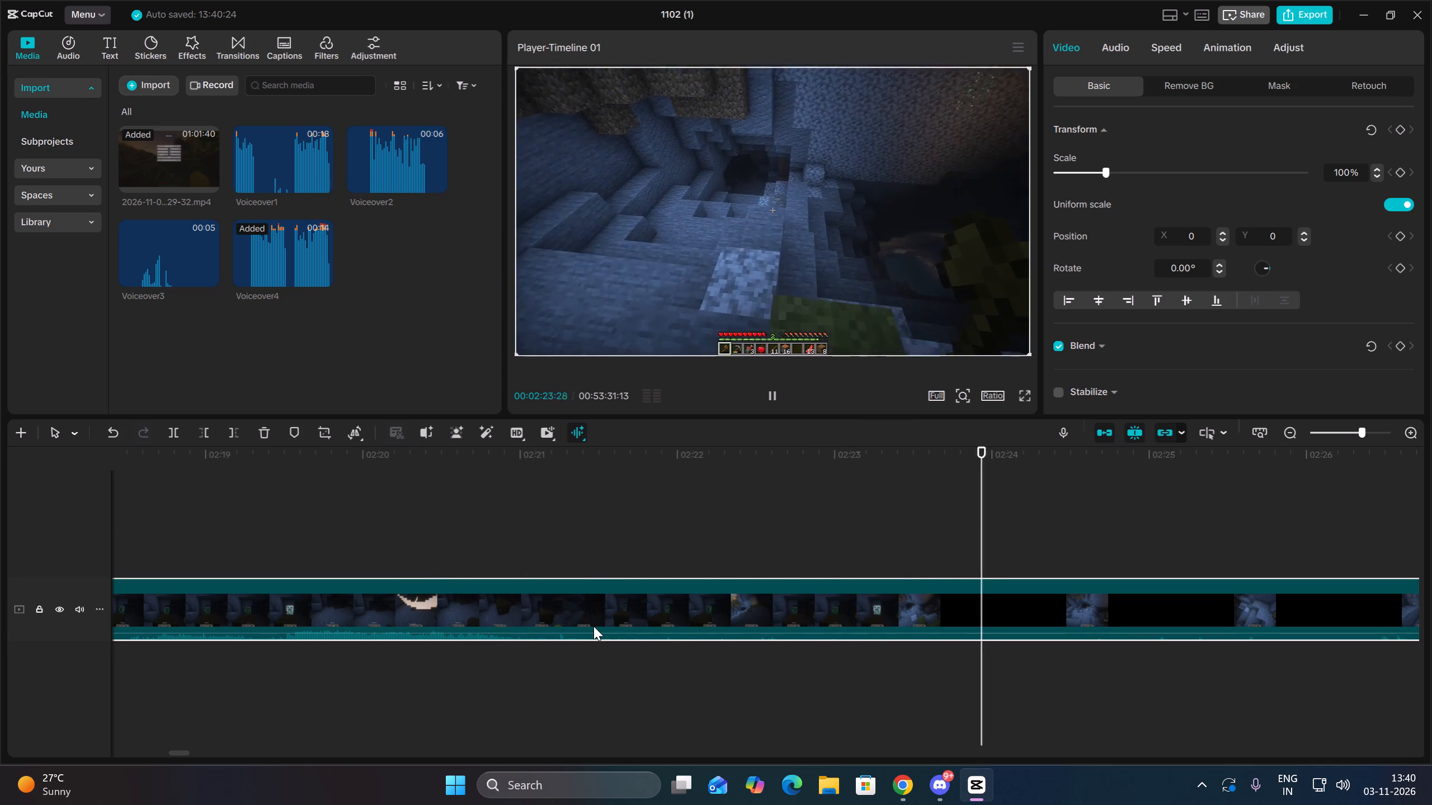
pyautogui.press('space')
pyautogui.press('space')
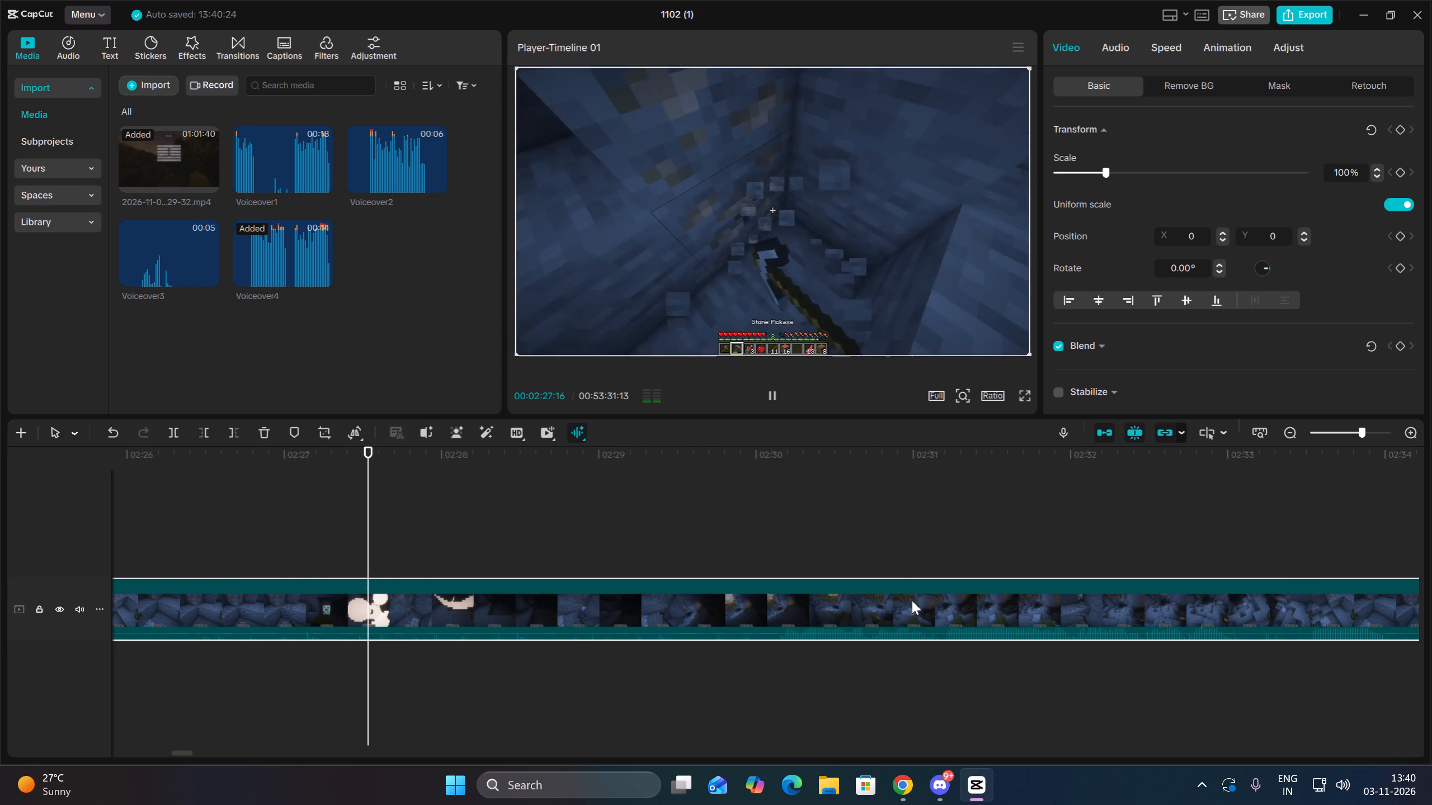
pyautogui.click(1289, 429)
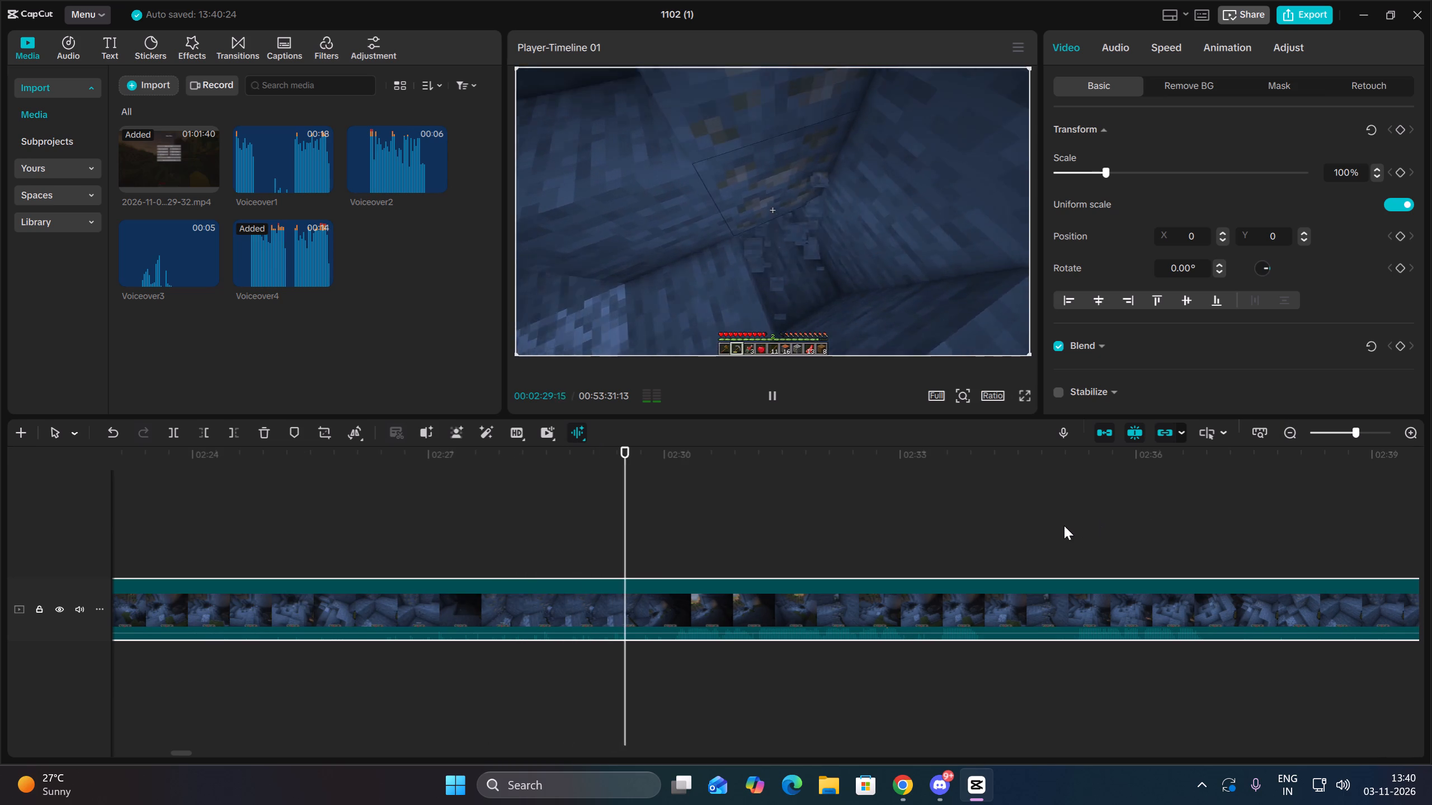
pyautogui.press('space')
pyautogui.click(682, 652)
pyautogui.moveTo(679, 652); pyautogui.dragTo(673, 652)
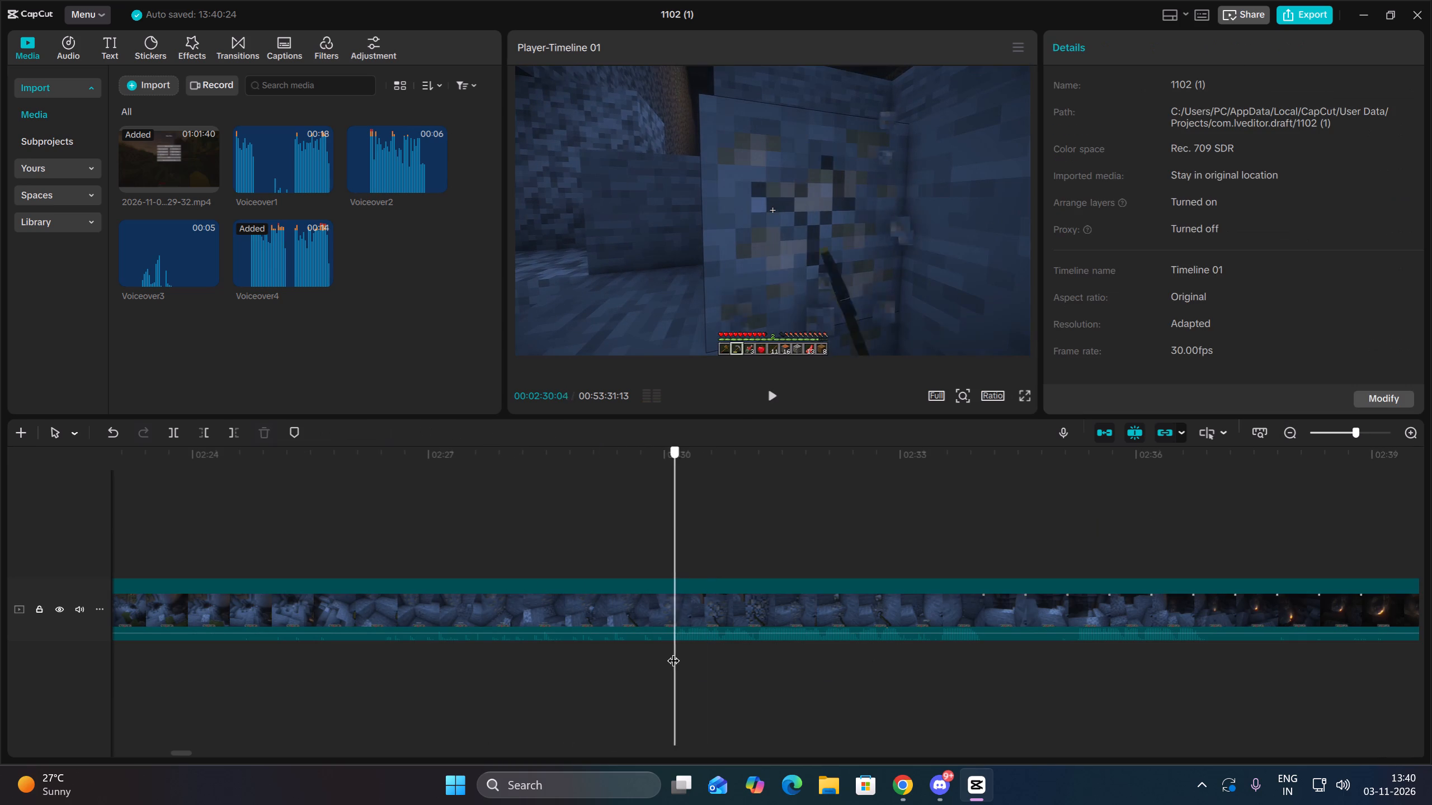
pyautogui.moveTo(673, 652); pyautogui.dragTo(667, 652)
pyautogui.press('space')
pyautogui.press('space')
pyautogui.press('space')
pyautogui.press('space')
pyautogui.moveTo(750, 655); pyautogui.dragTo(764, 585)
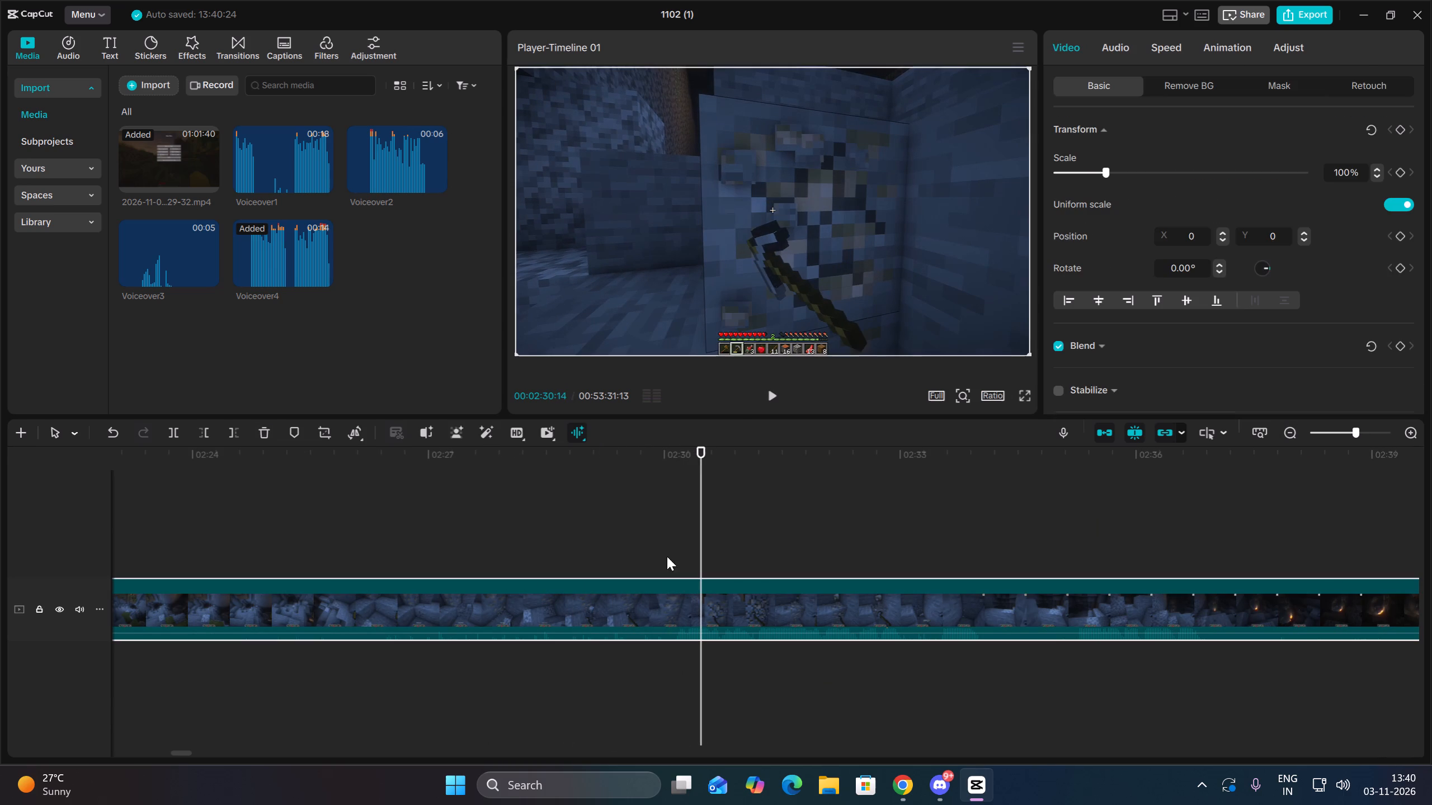
pyautogui.click(201, 434)
# Play the ore-mining scene and split the long clip at 00:02:20:17.
pyautogui.press('space')
pyautogui.press('Up')
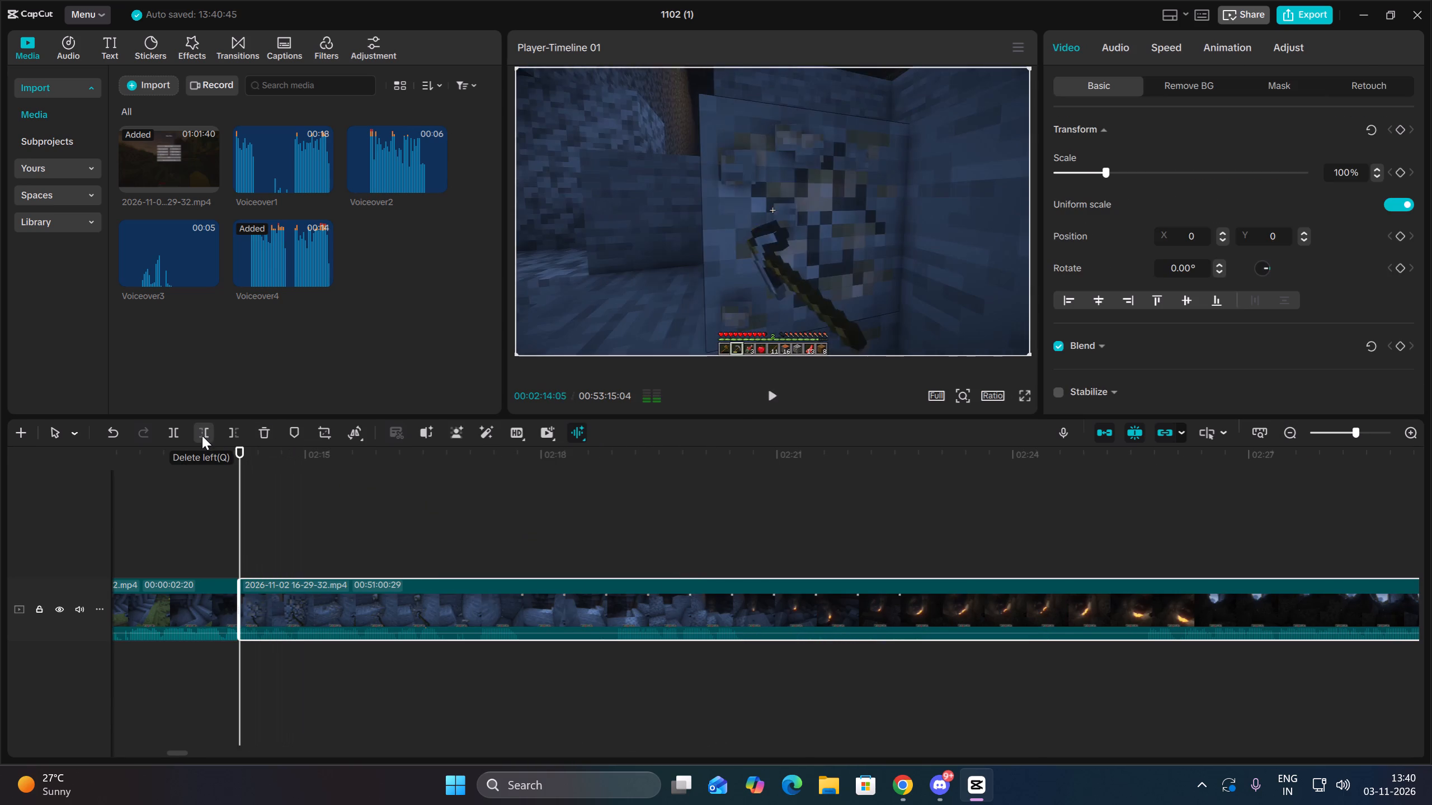
pyautogui.press('space')
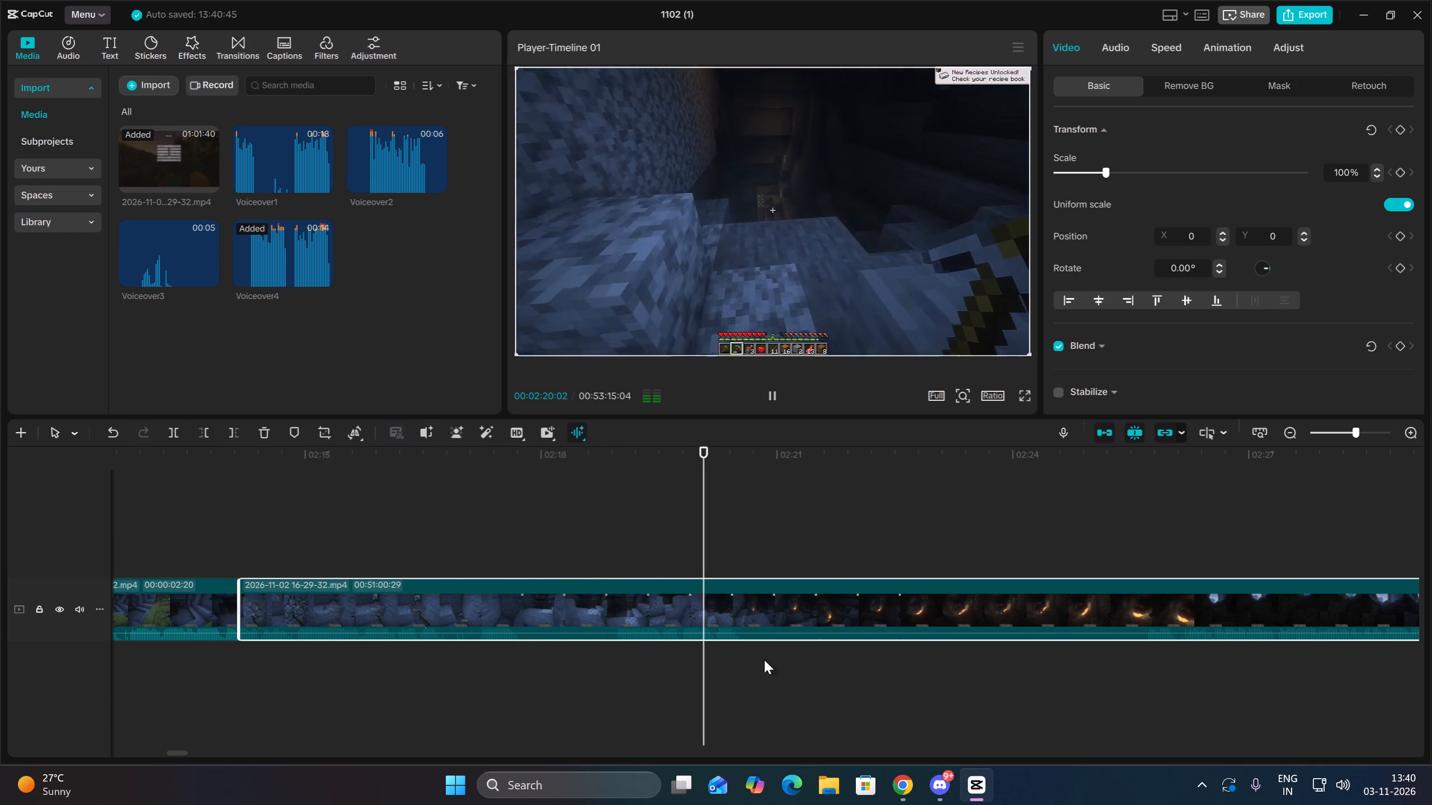
pyautogui.press('space')
pyautogui.moveTo(793, 667); pyautogui.dragTo(817, 584)
pyautogui.click(173, 434)
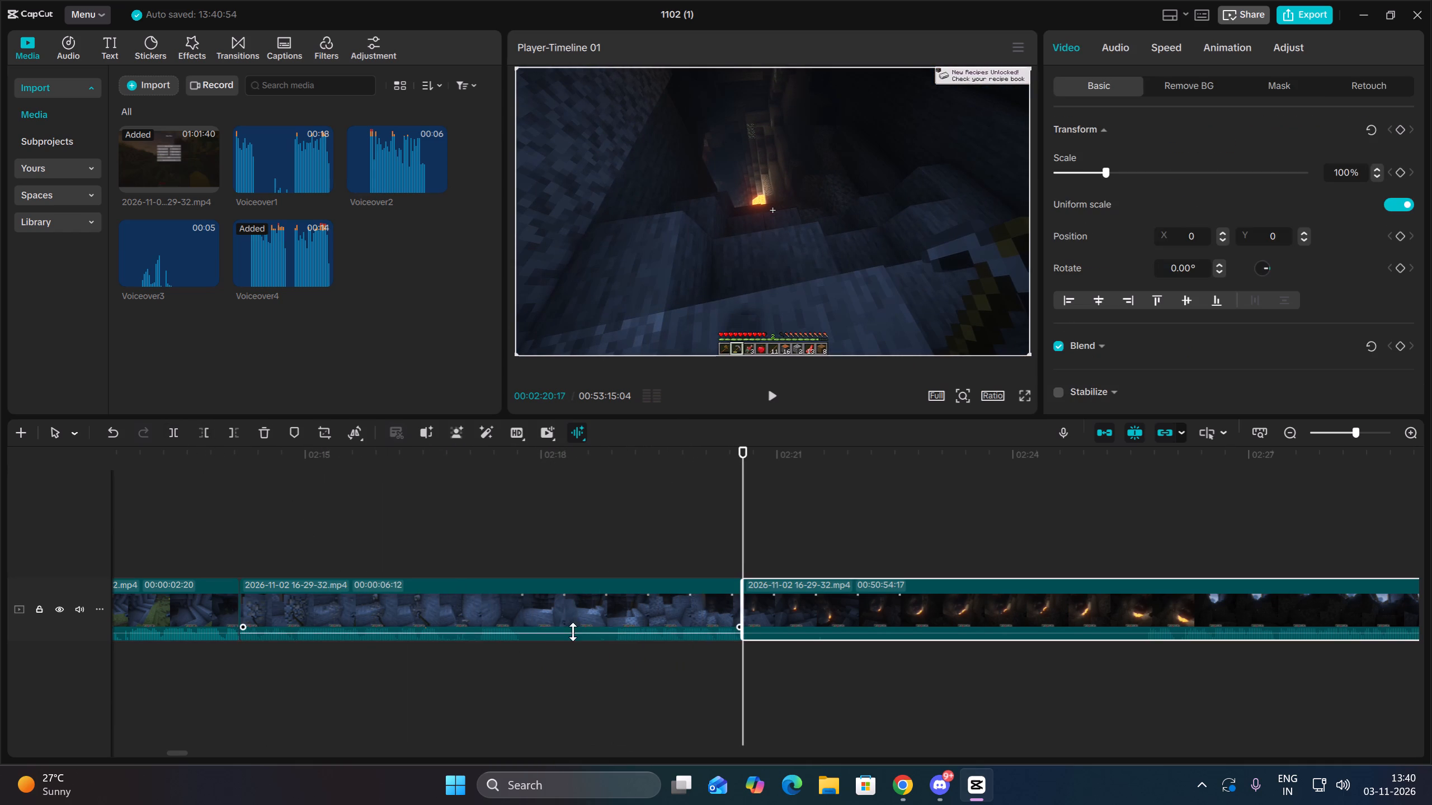
# Extract the audio from the 6:12 clip before the 00:02:20:17 cut.
pyautogui.click(564, 616)
pyautogui.rightClick(564, 616)
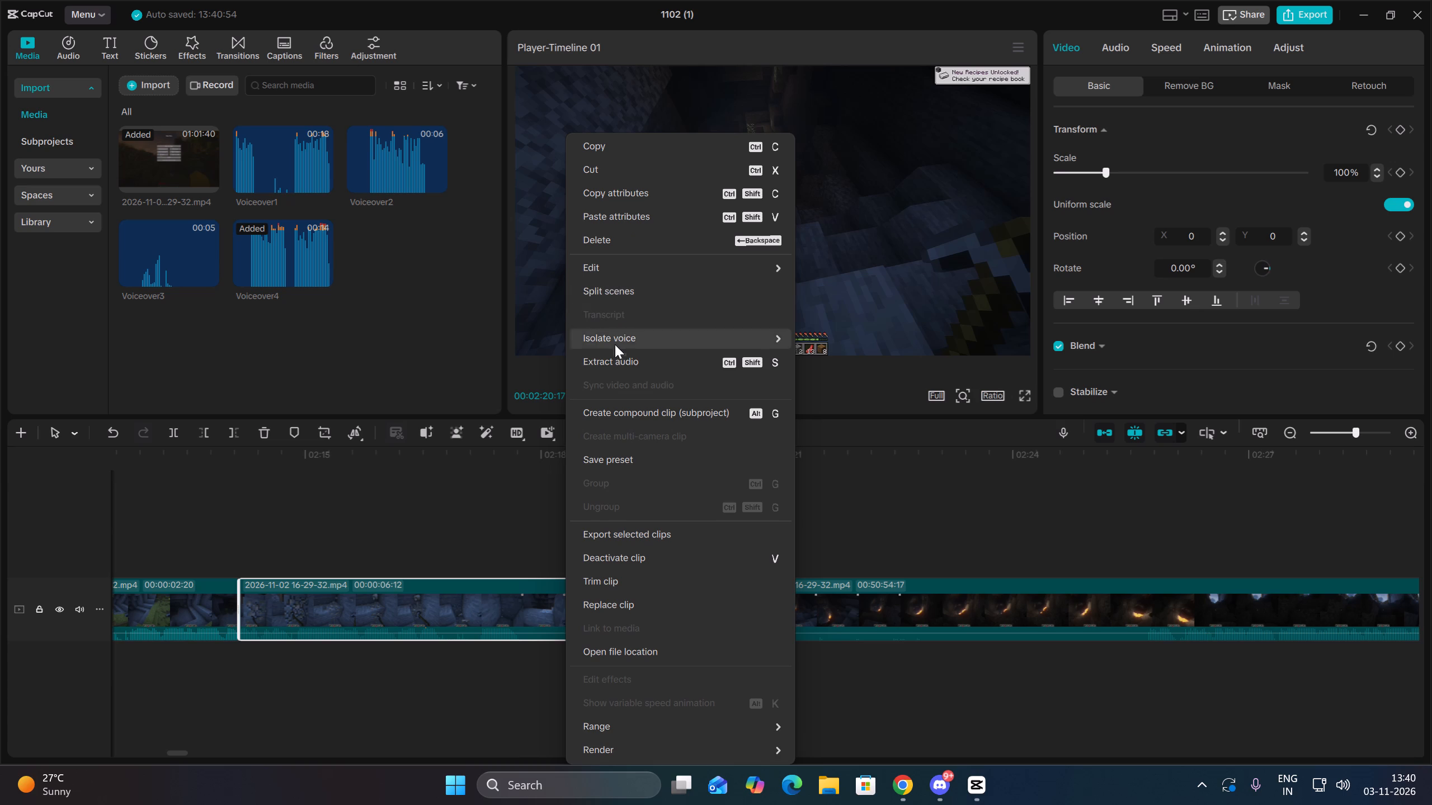
pyautogui.click(617, 354)
# Split the extracted audio where its quiet gap begins, shortly before 00:02:18.
pyautogui.press('Up')
pyautogui.click(513, 656)
pyautogui.press('space')
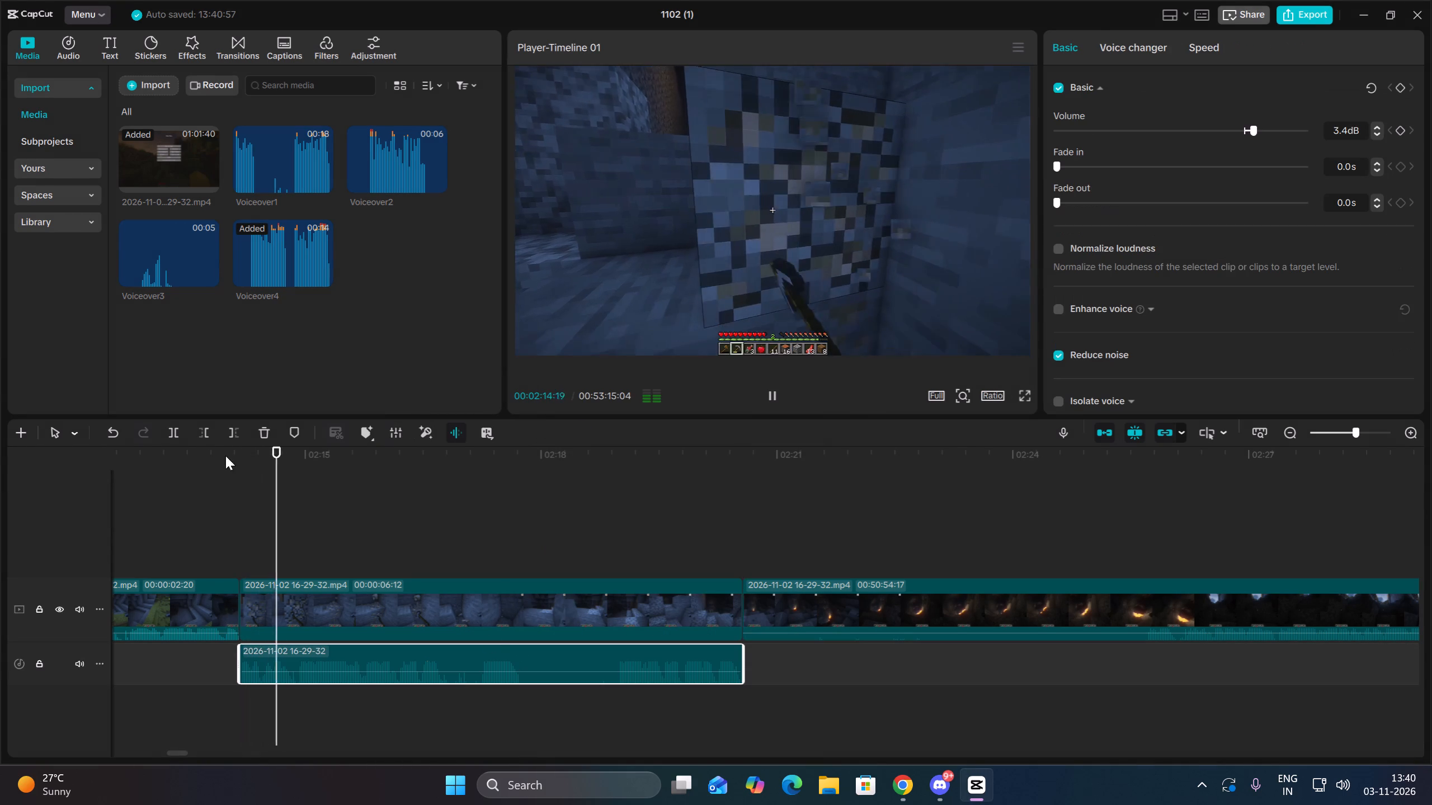
pyautogui.click(519, 703)
pyautogui.moveTo(519, 703); pyautogui.dragTo(526, 703)
pyautogui.moveTo(556, 704); pyautogui.dragTo(565, 663)
pyautogui.click(176, 432)
# Trim the quiet start of the second audio piece and move the remainder back against the first piece.
pyautogui.press('space')
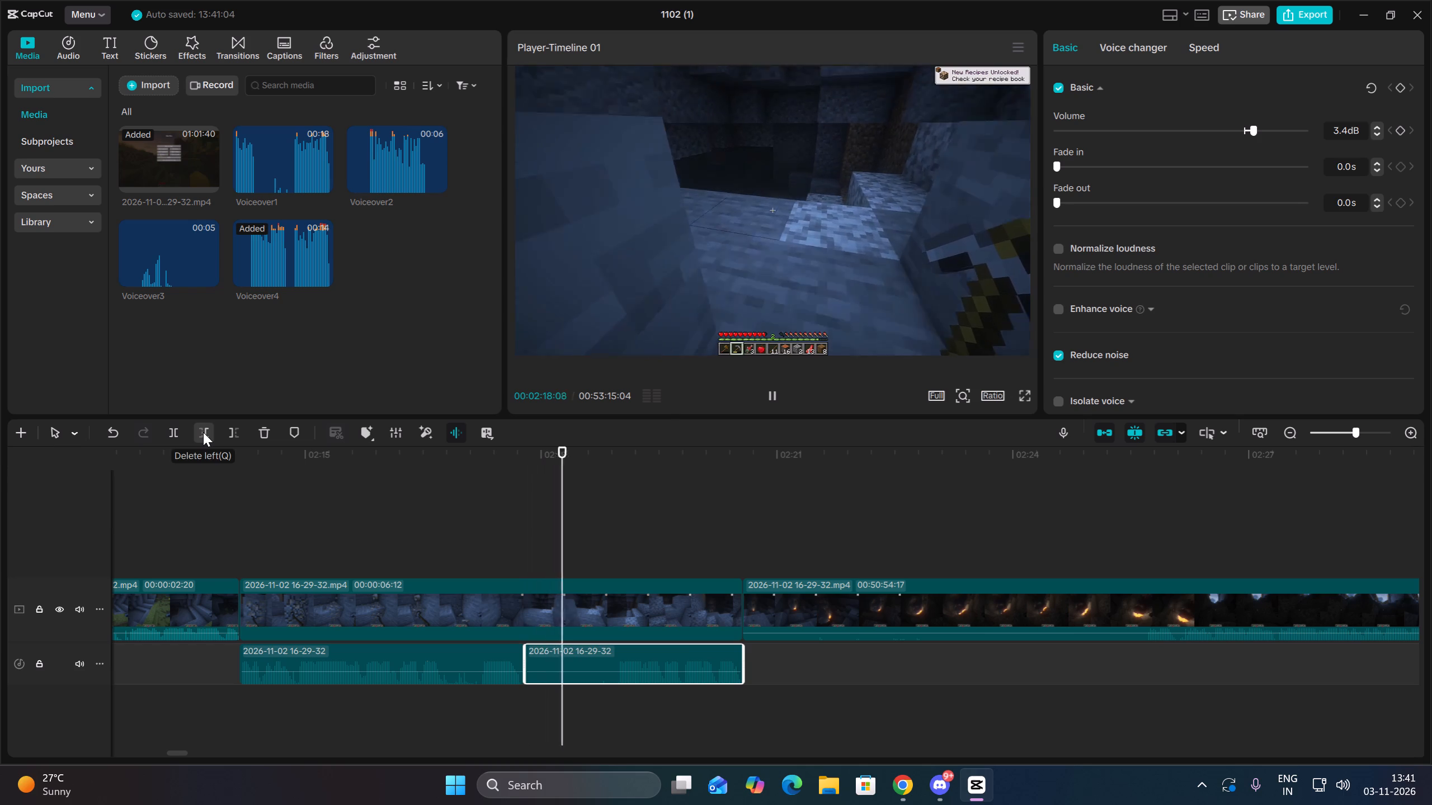
pyautogui.press('space')
pyautogui.click(203, 432)
pyautogui.press('Up')
pyautogui.moveTo(657, 652); pyautogui.dragTo(581, 660)
# Trim the end of the 6:12 video clip to 00:02:19:17, matching the end of its extracted audio.
pyautogui.press('space')
pyautogui.moveTo(650, 724); pyautogui.dragTo(347, 584)
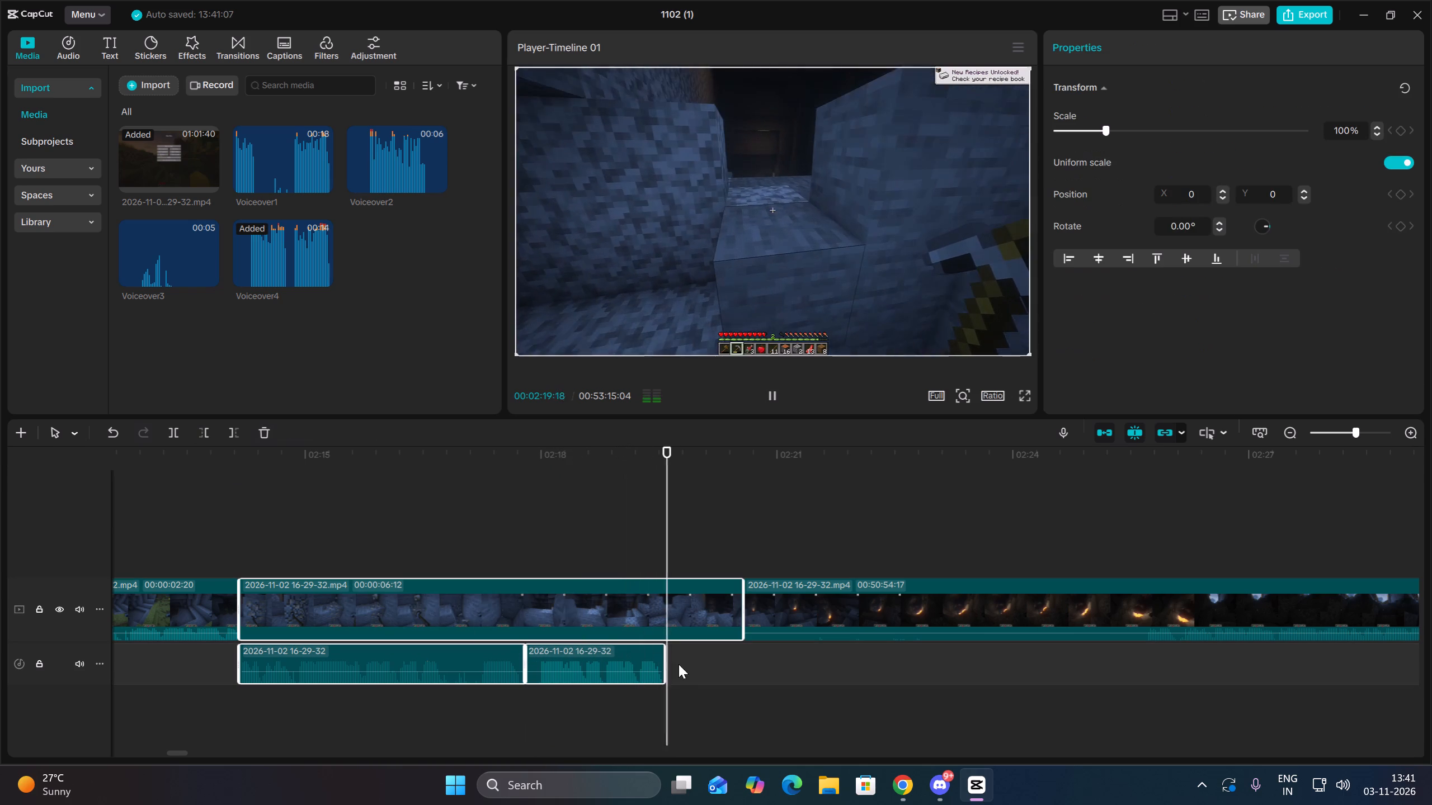
pyautogui.press('Up')
pyautogui.click(694, 665)
pyautogui.moveTo(694, 665); pyautogui.dragTo(662, 628)
pyautogui.press('Up')
pyautogui.press('Down')
pyautogui.moveTo(683, 666); pyautogui.dragTo(672, 575)
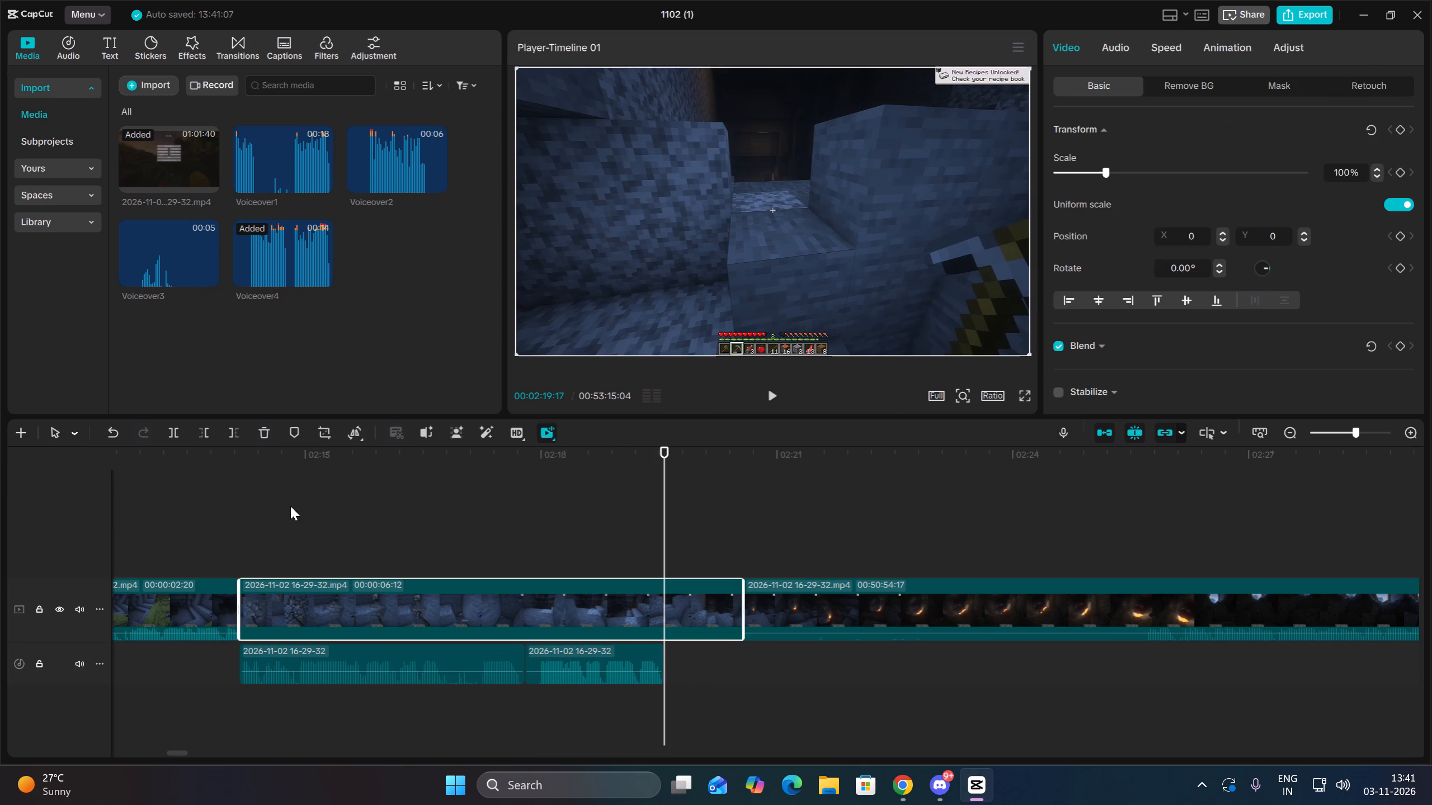
pyautogui.click(235, 434)
# Combine the shortened 5:12 video clip and its two extracted audio pieces into a compound clip.
pyautogui.moveTo(585, 715); pyautogui.dragTo(368, 520)
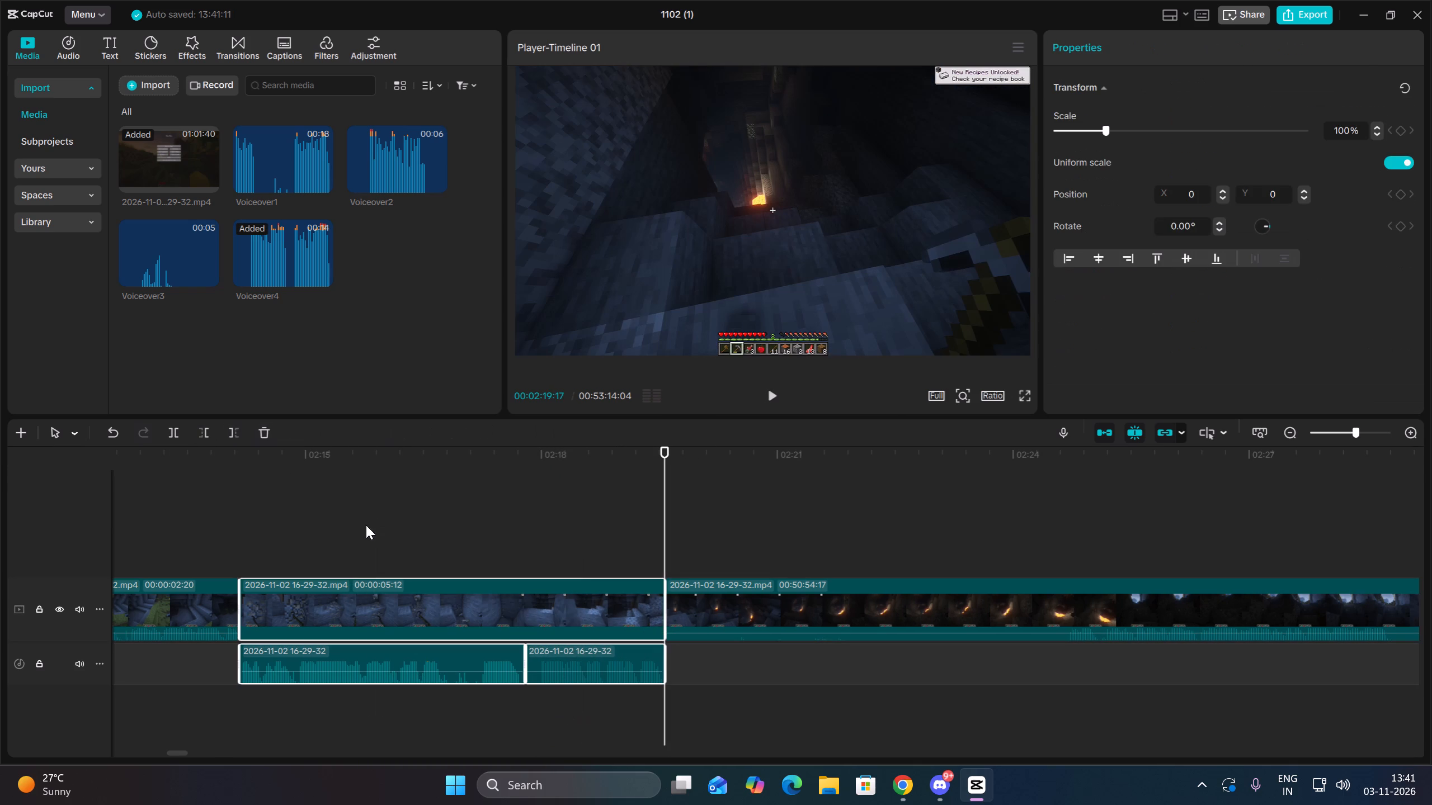
pyautogui.hotkey('alt', 'g')
# Play the cave footage after the new compound clip and split the long clip at 00:02:35:00.
pyautogui.press('space')
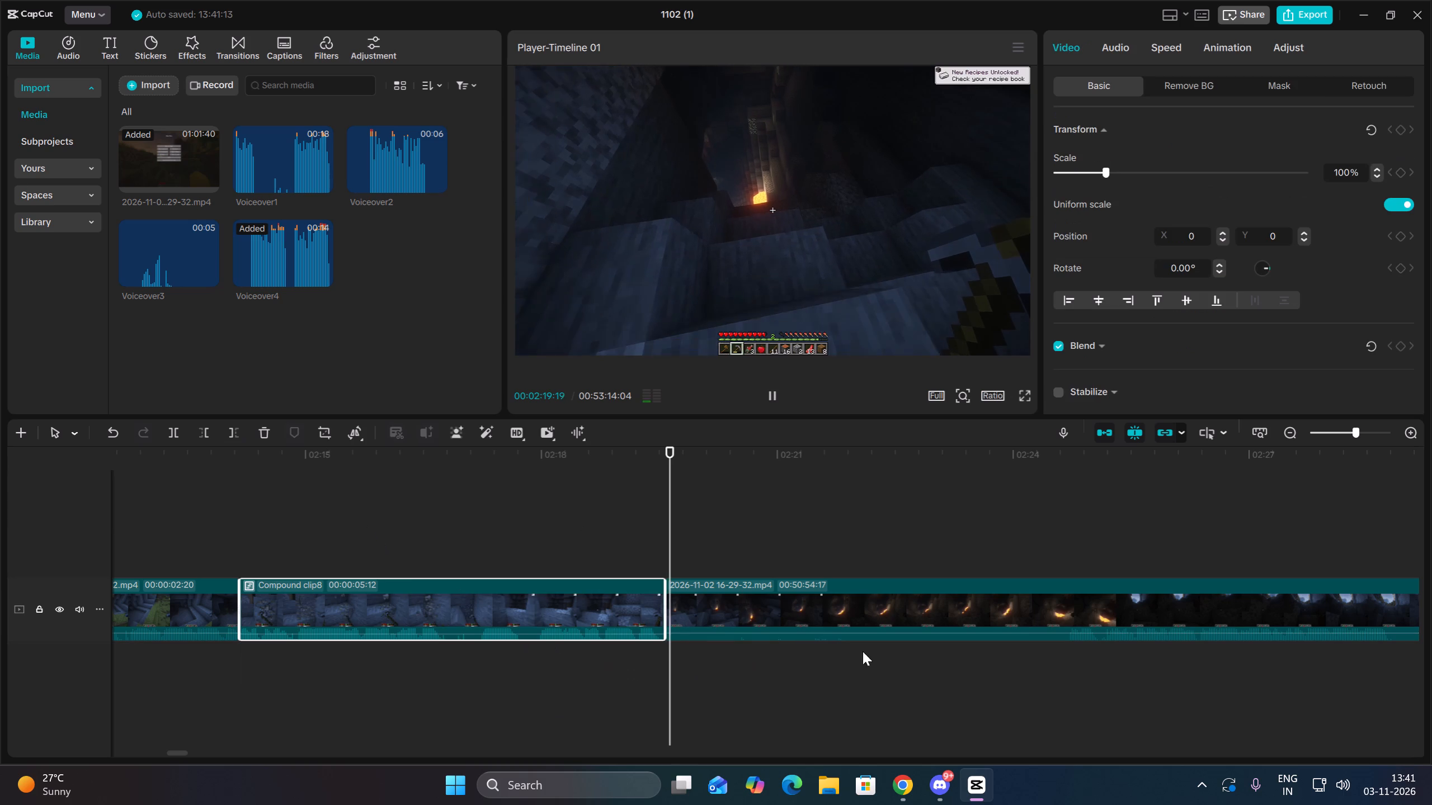
pyautogui.click(1073, 657)
pyautogui.press('space')
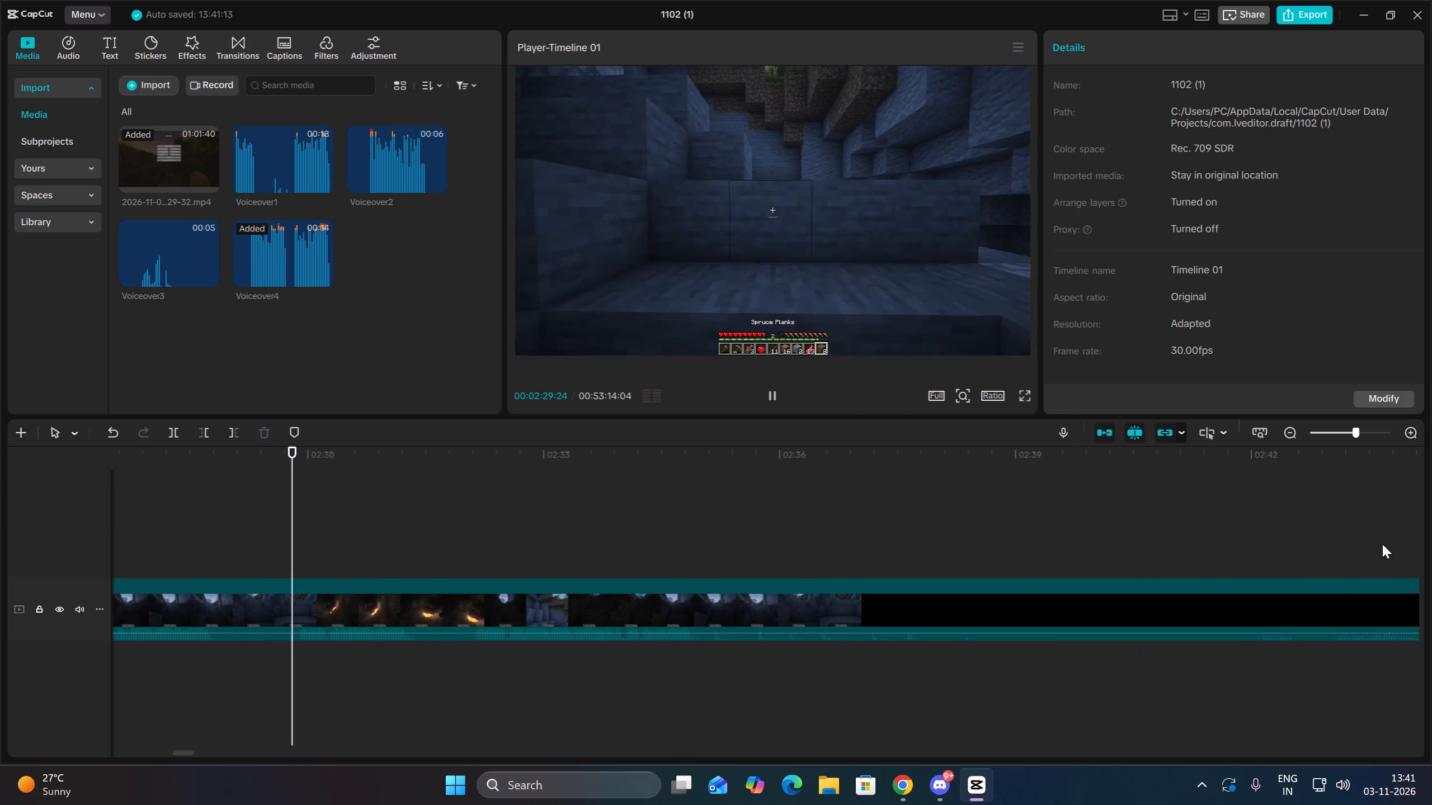
pyautogui.click(1294, 437)
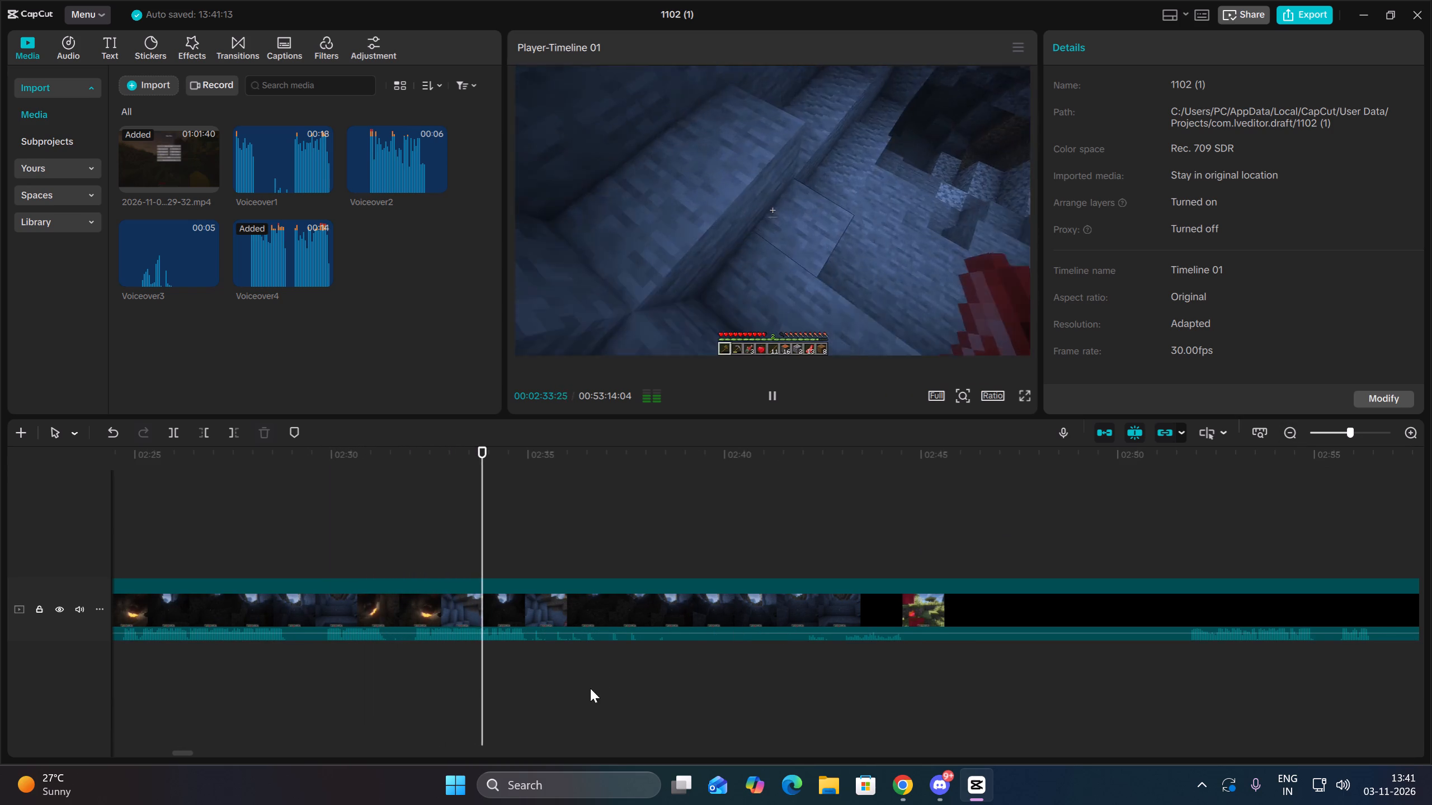
pyautogui.press('space')
pyautogui.moveTo(566, 670); pyautogui.dragTo(582, 566)
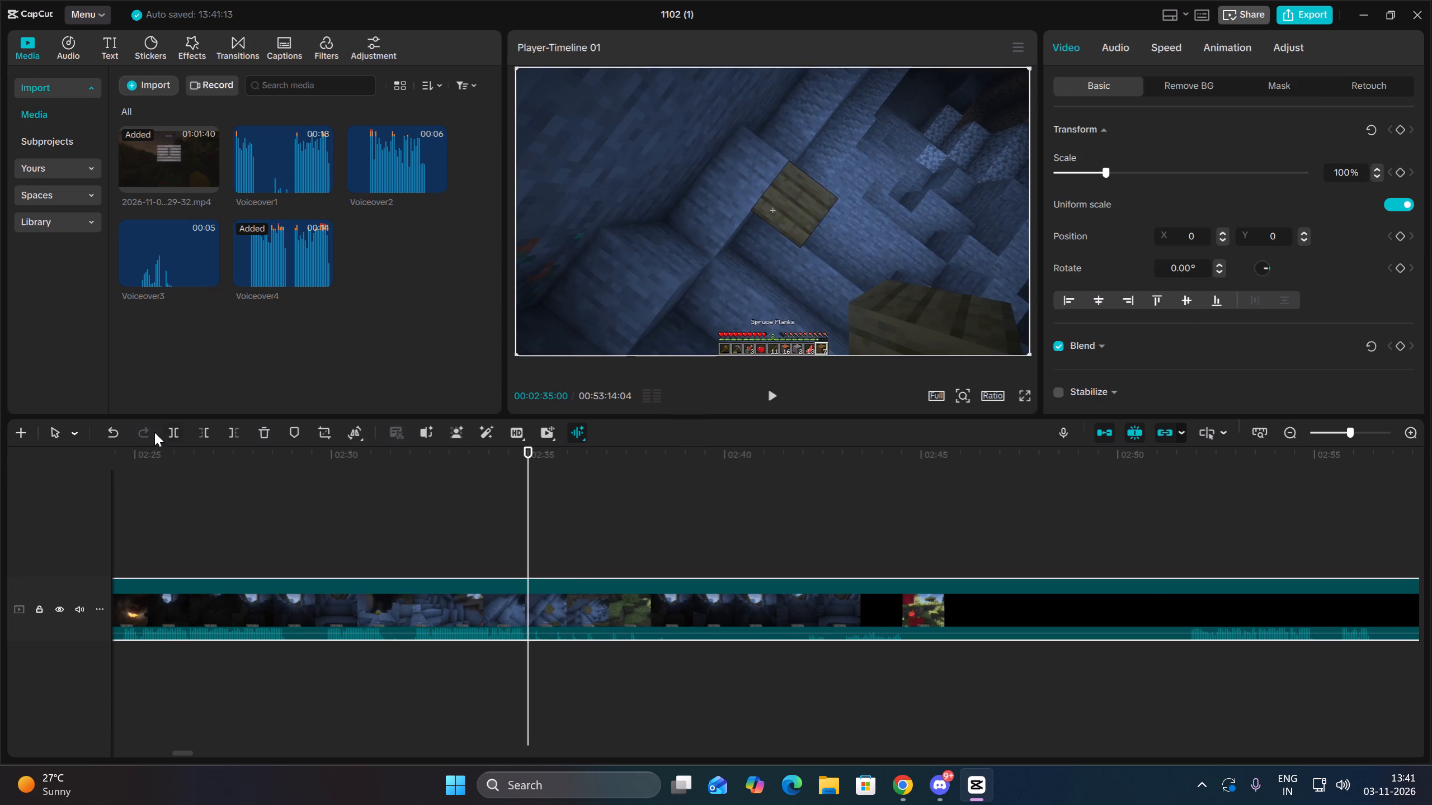
pyautogui.click(176, 432)
# Trim away the start of the 15:13 lava cave clip up to 00:02:24:16.
pyautogui.press('Up')
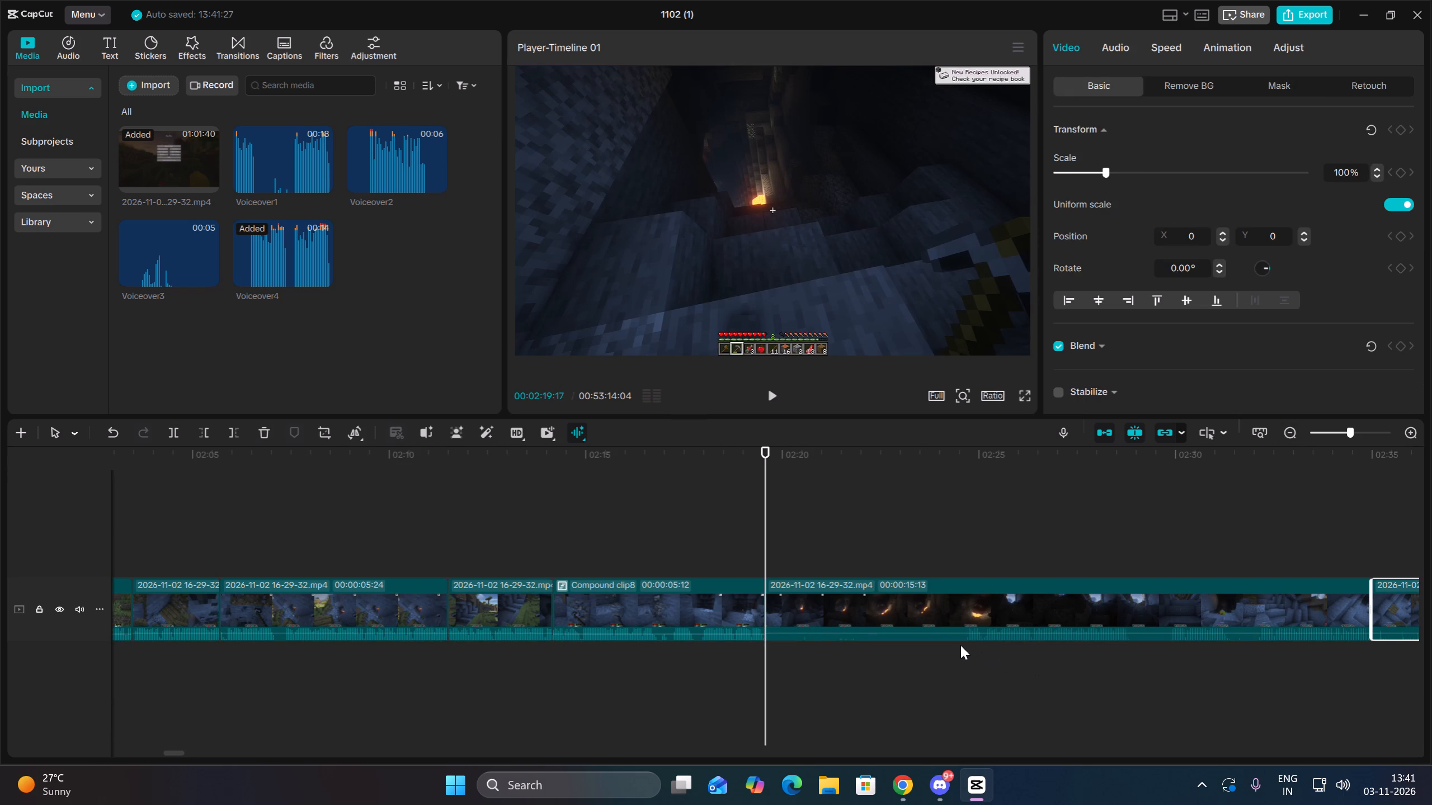
pyautogui.click(741, 653)
pyautogui.press('space')
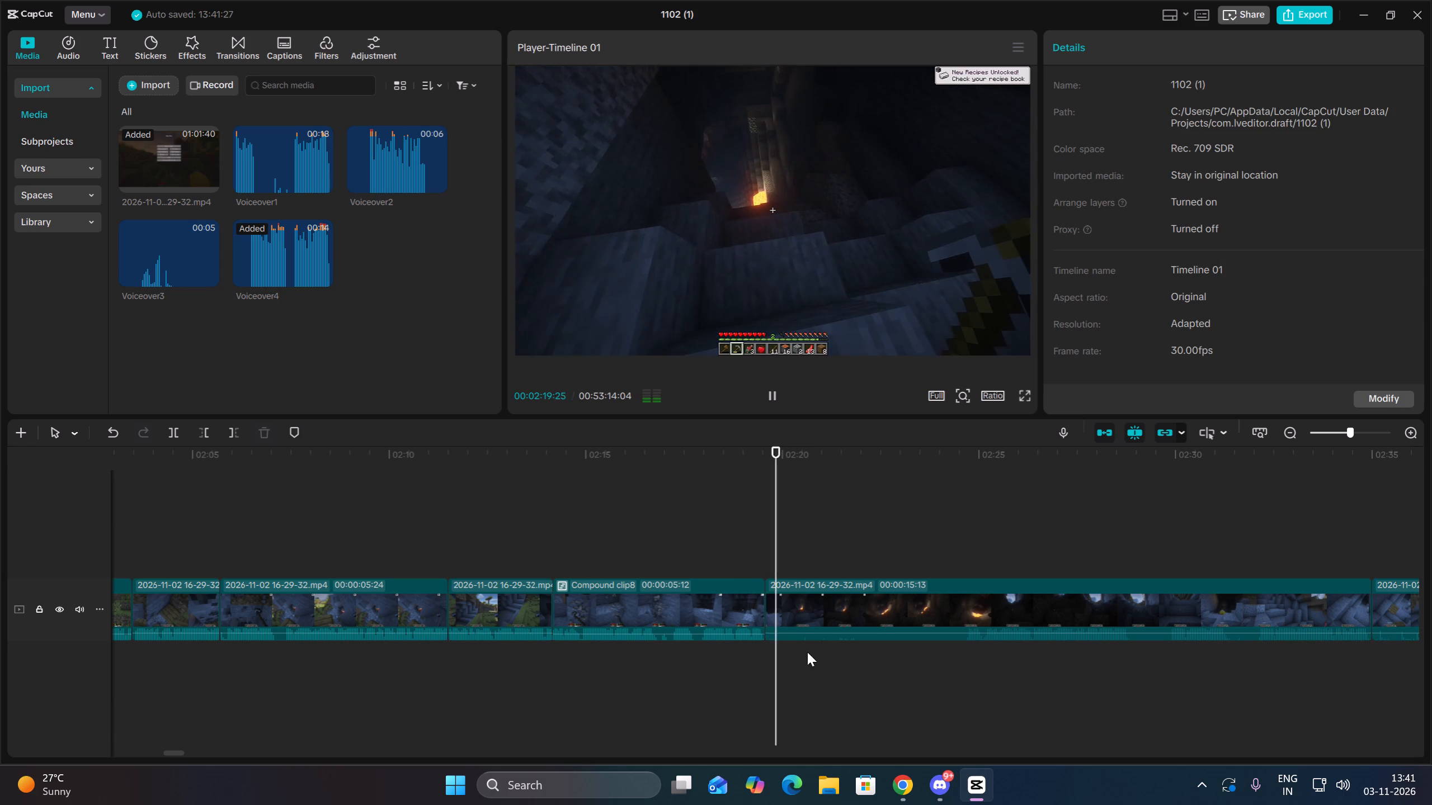
pyautogui.doubleClick(965, 652)
pyautogui.moveTo(932, 673); pyautogui.dragTo(893, 592)
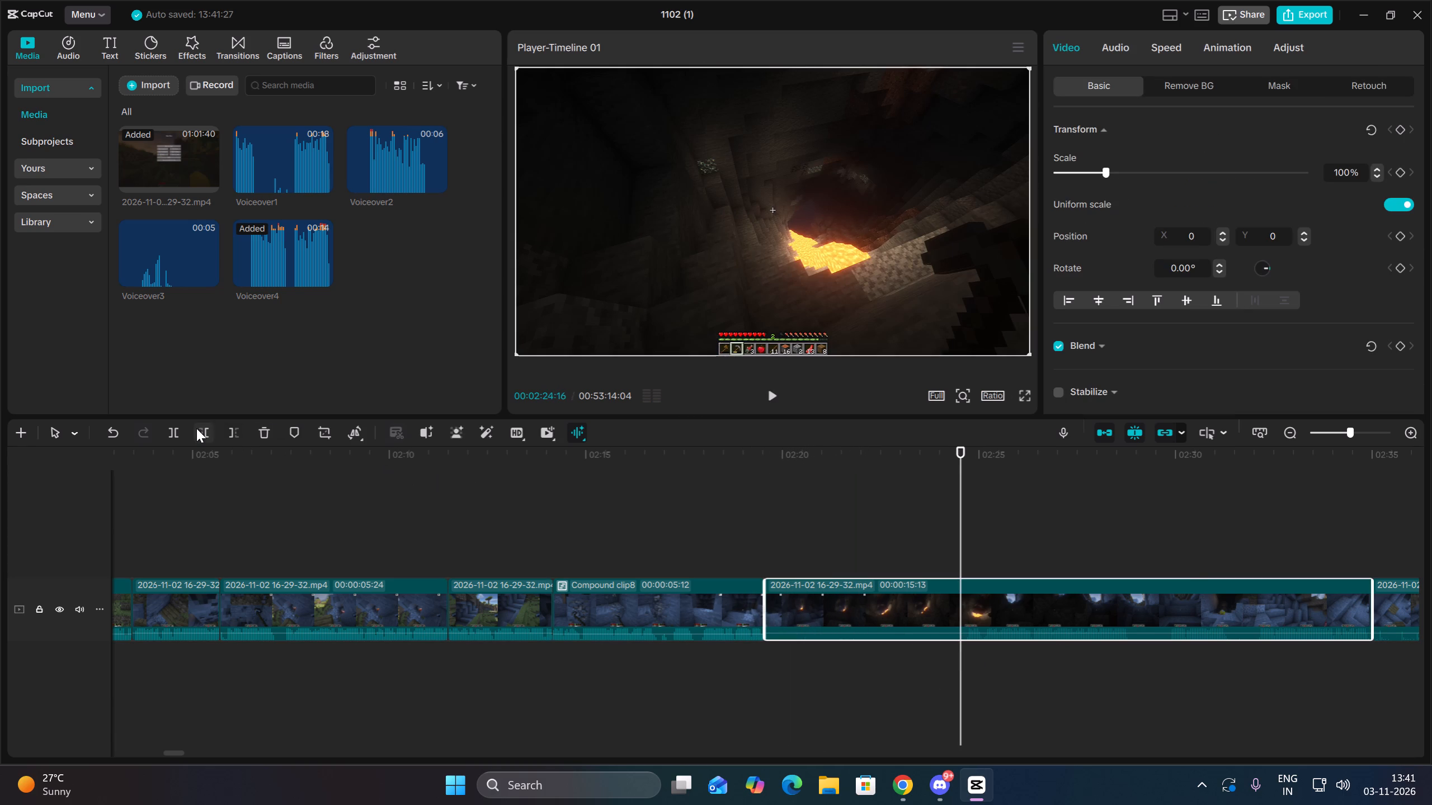
pyautogui.click(196, 428)
# Cut the section between 00:02:23:26 and 00:02:27:02 out of the 10:14 cave clip.
pyautogui.press('space')
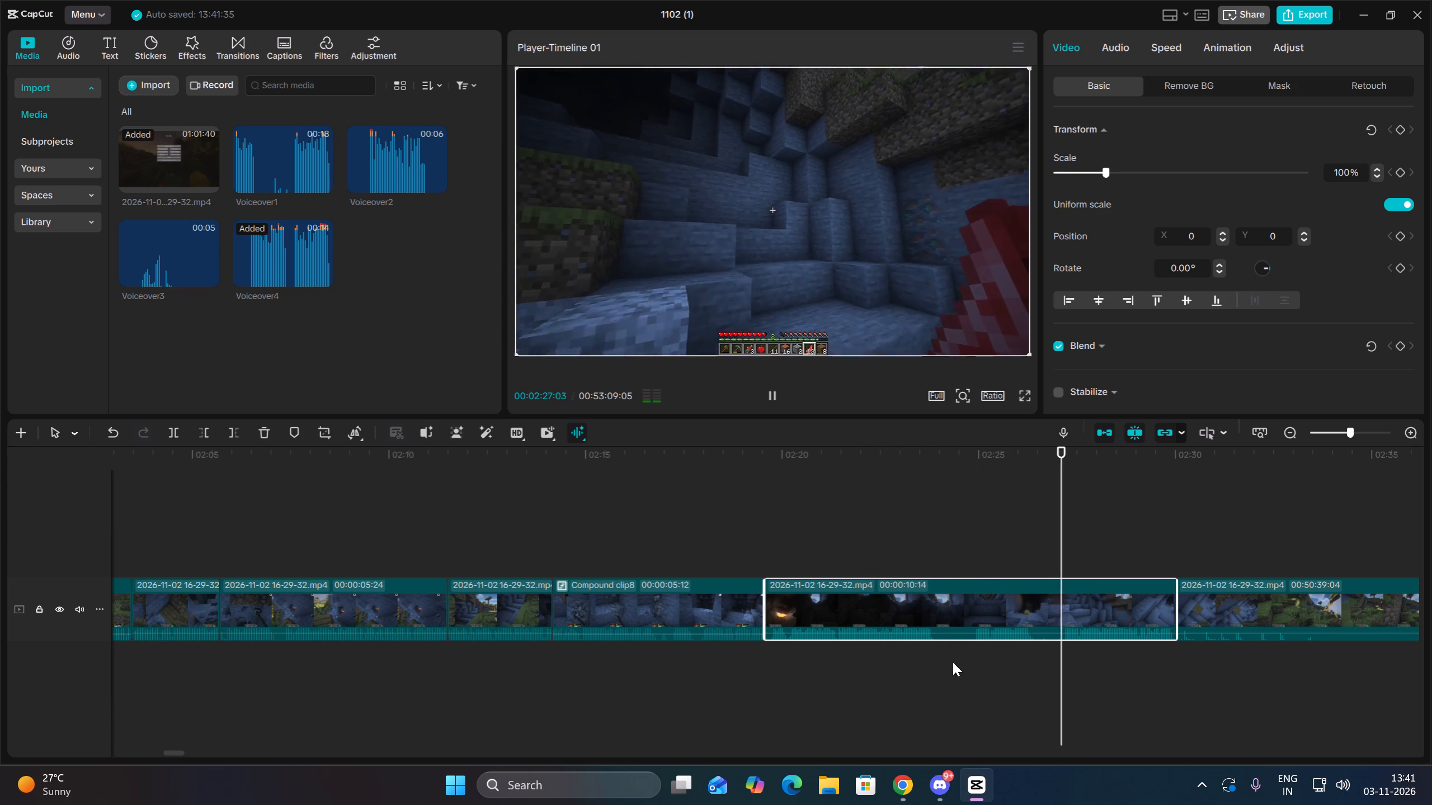
pyautogui.press('Up')
pyautogui.doubleClick(936, 659)
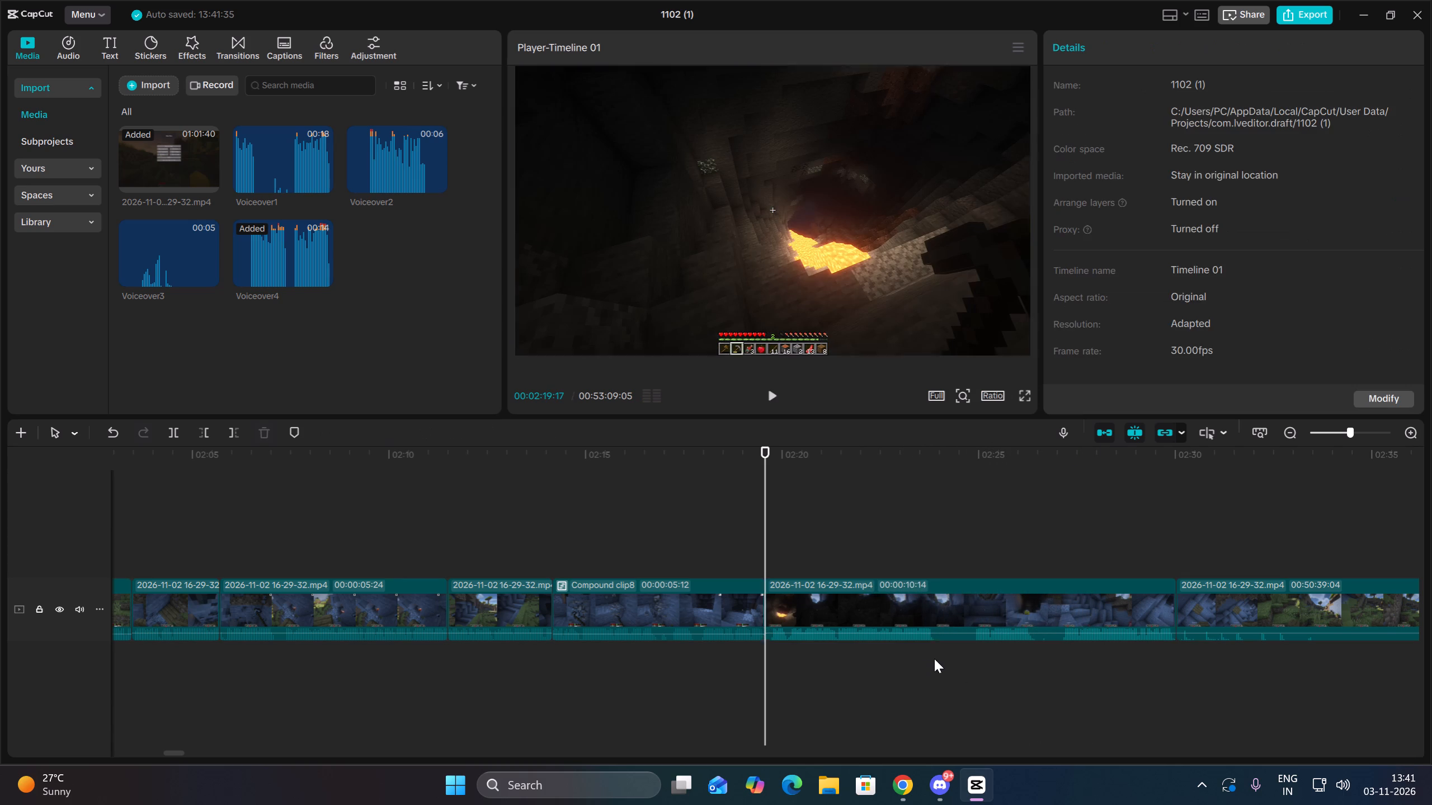
pyautogui.moveTo(917, 664); pyautogui.dragTo(902, 598)
pyautogui.click(177, 429)
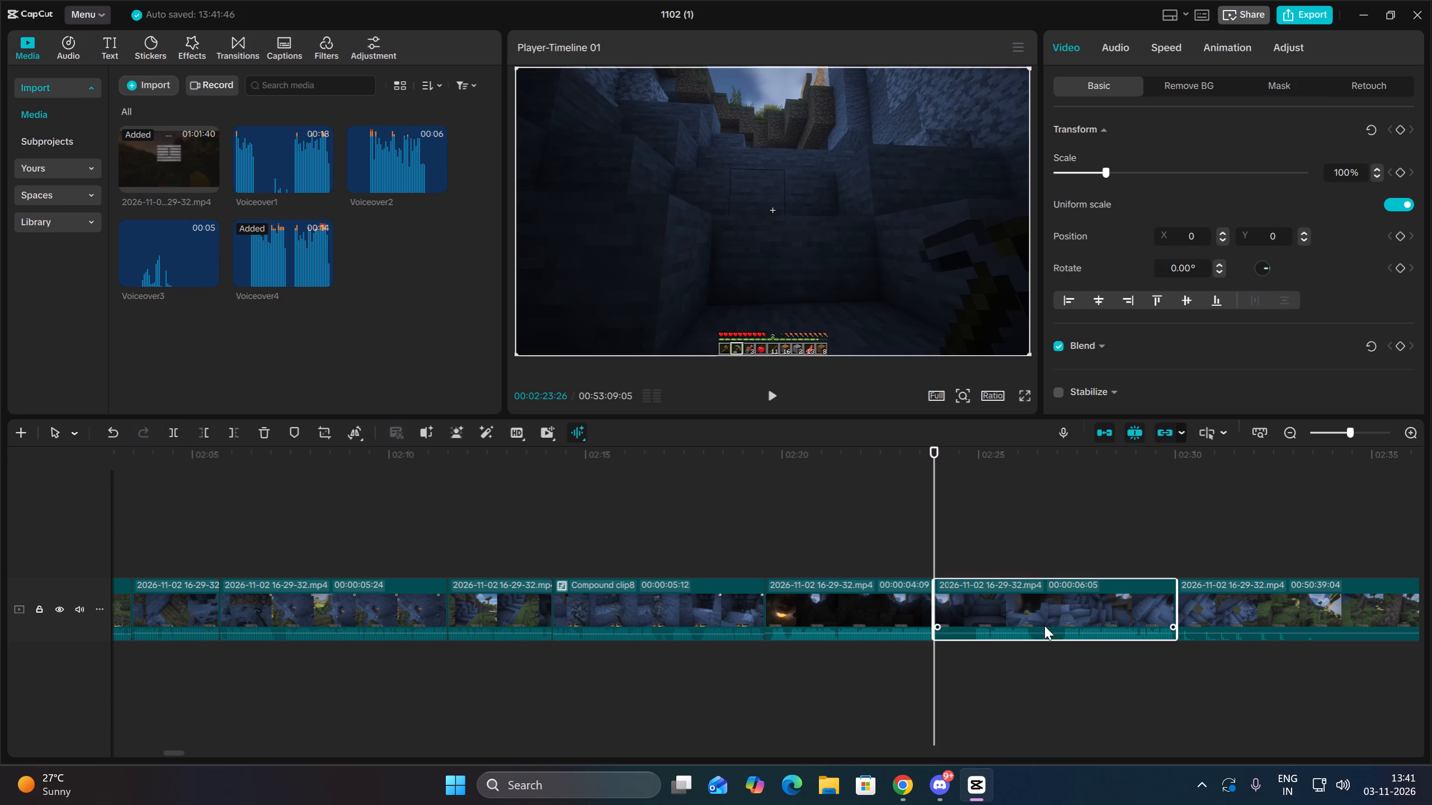
pyautogui.click(1051, 649)
pyautogui.moveTo(1051, 649); pyautogui.dragTo(1060, 649)
pyautogui.moveTo(1038, 661); pyautogui.dragTo(1019, 588)
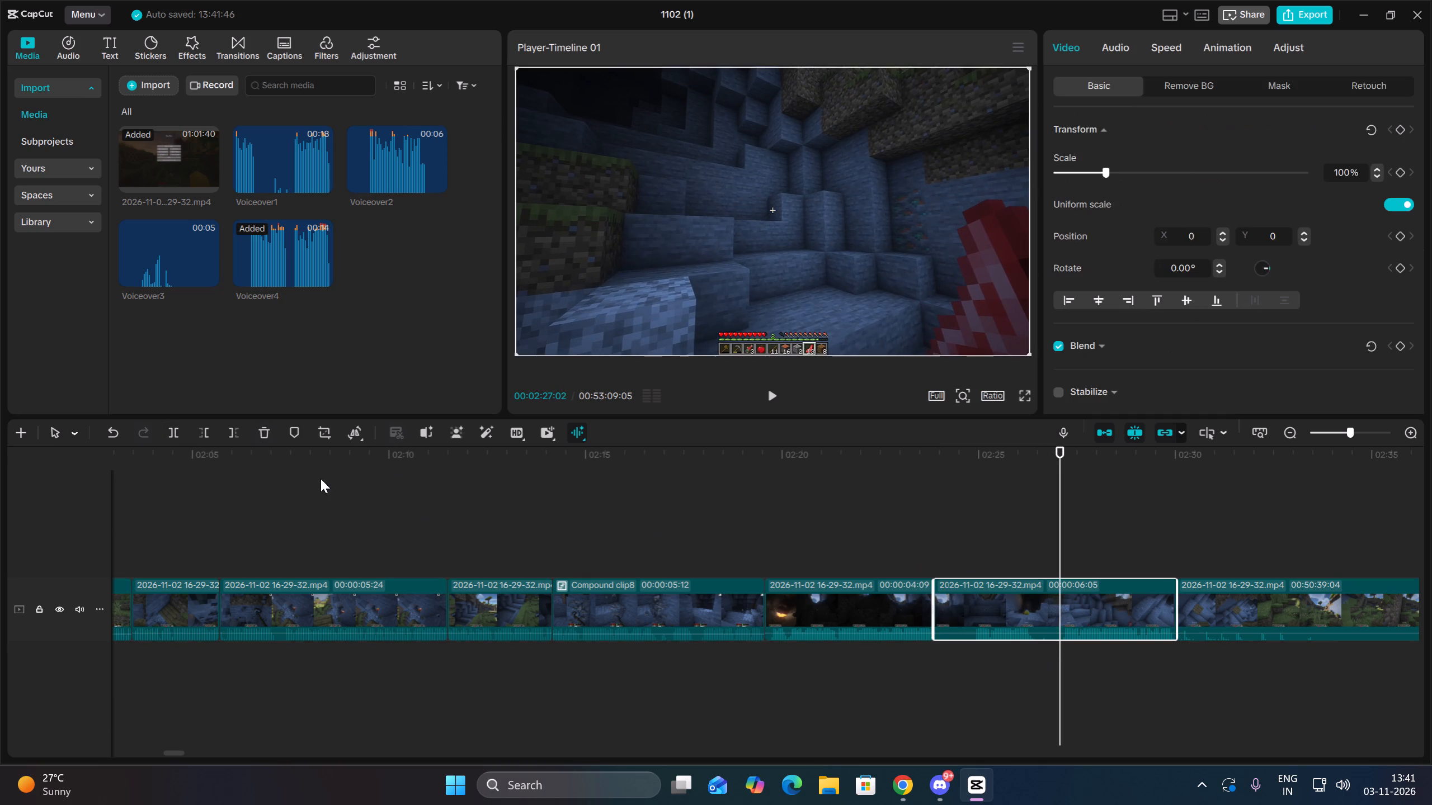
pyautogui.click(202, 432)
# Play ahead through the savanna footage and trim away the start of the long last clip up to 00:02:43:17.
pyautogui.press('space')
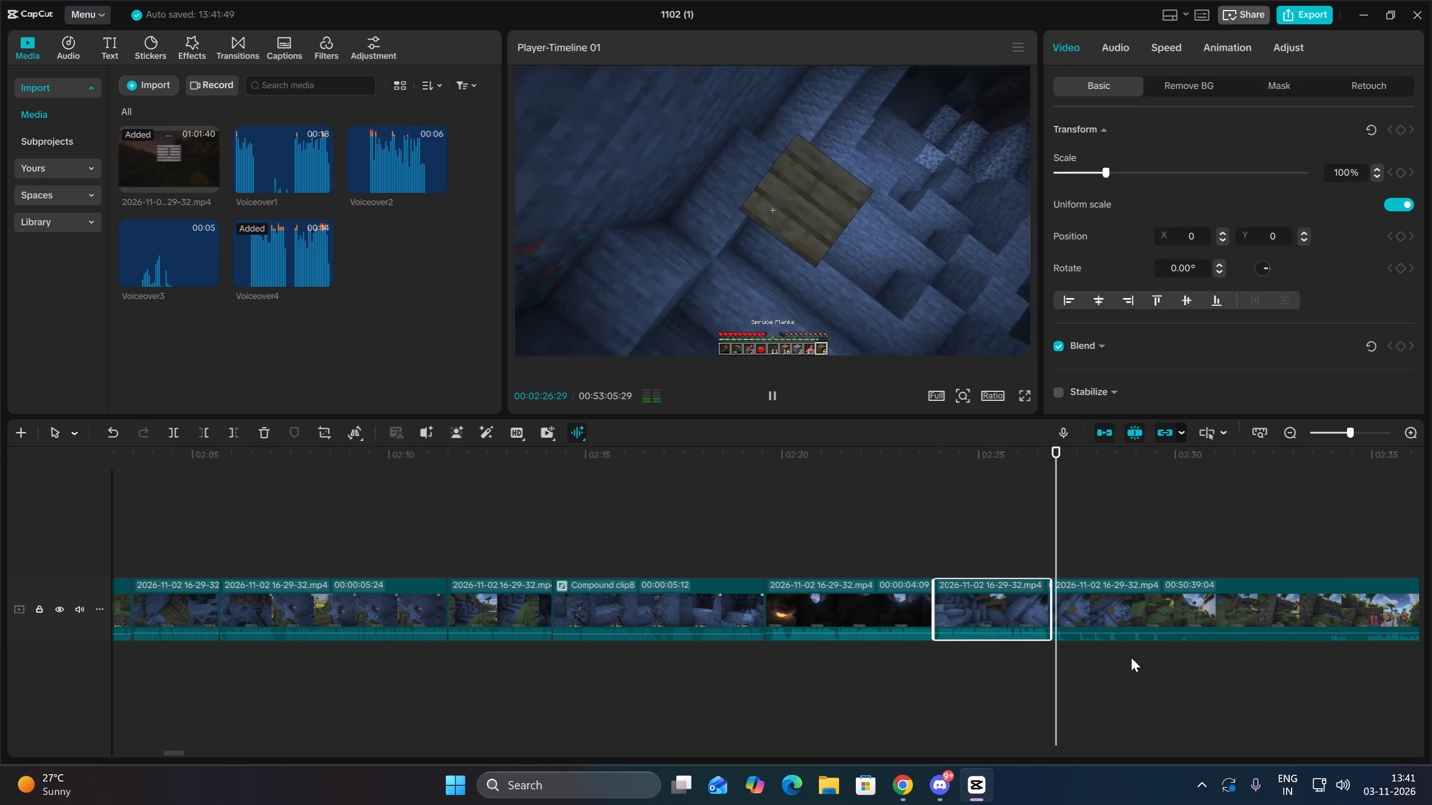
pyautogui.click(1333, 642)
pyautogui.press('space')
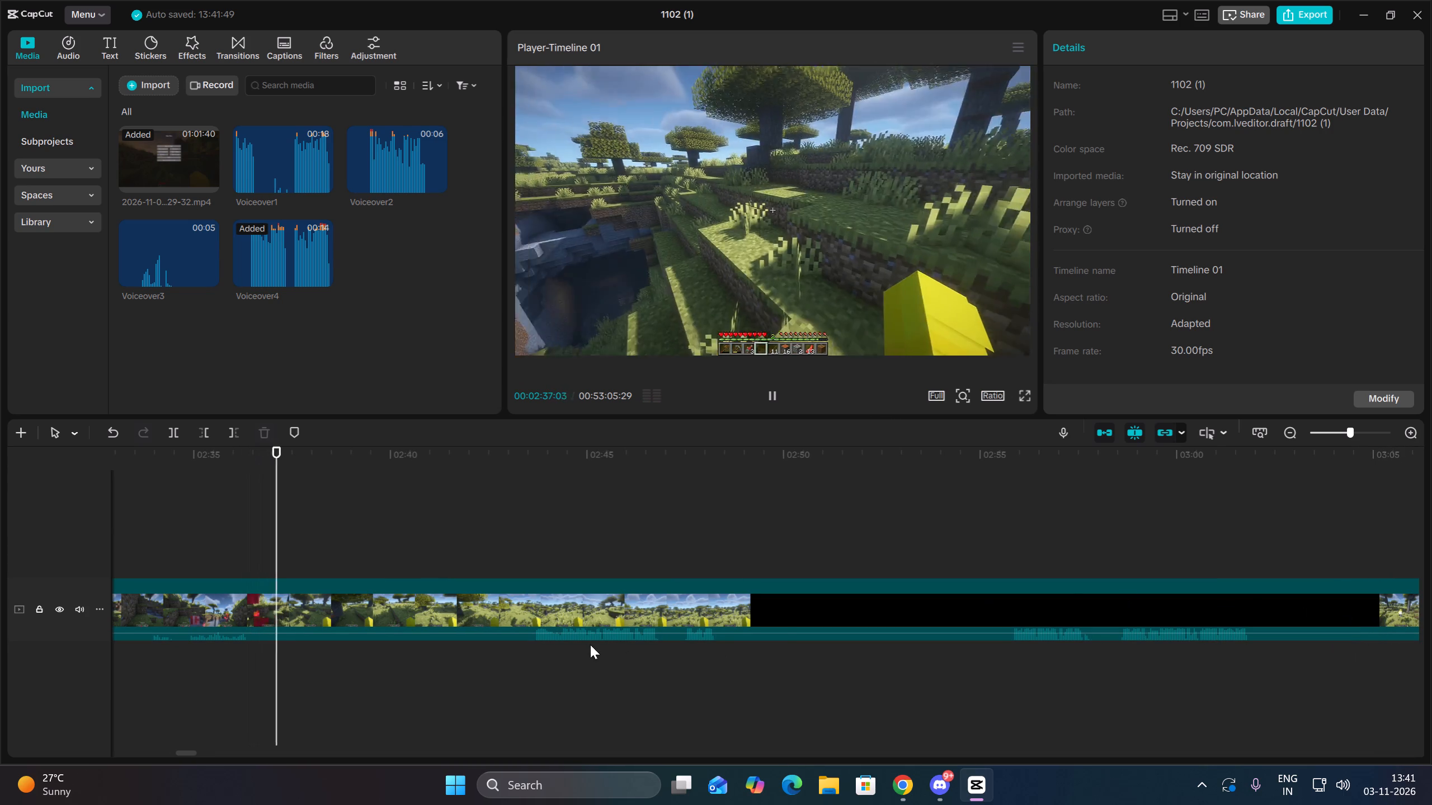
pyautogui.click(527, 649)
pyautogui.press('space')
pyautogui.press('space')
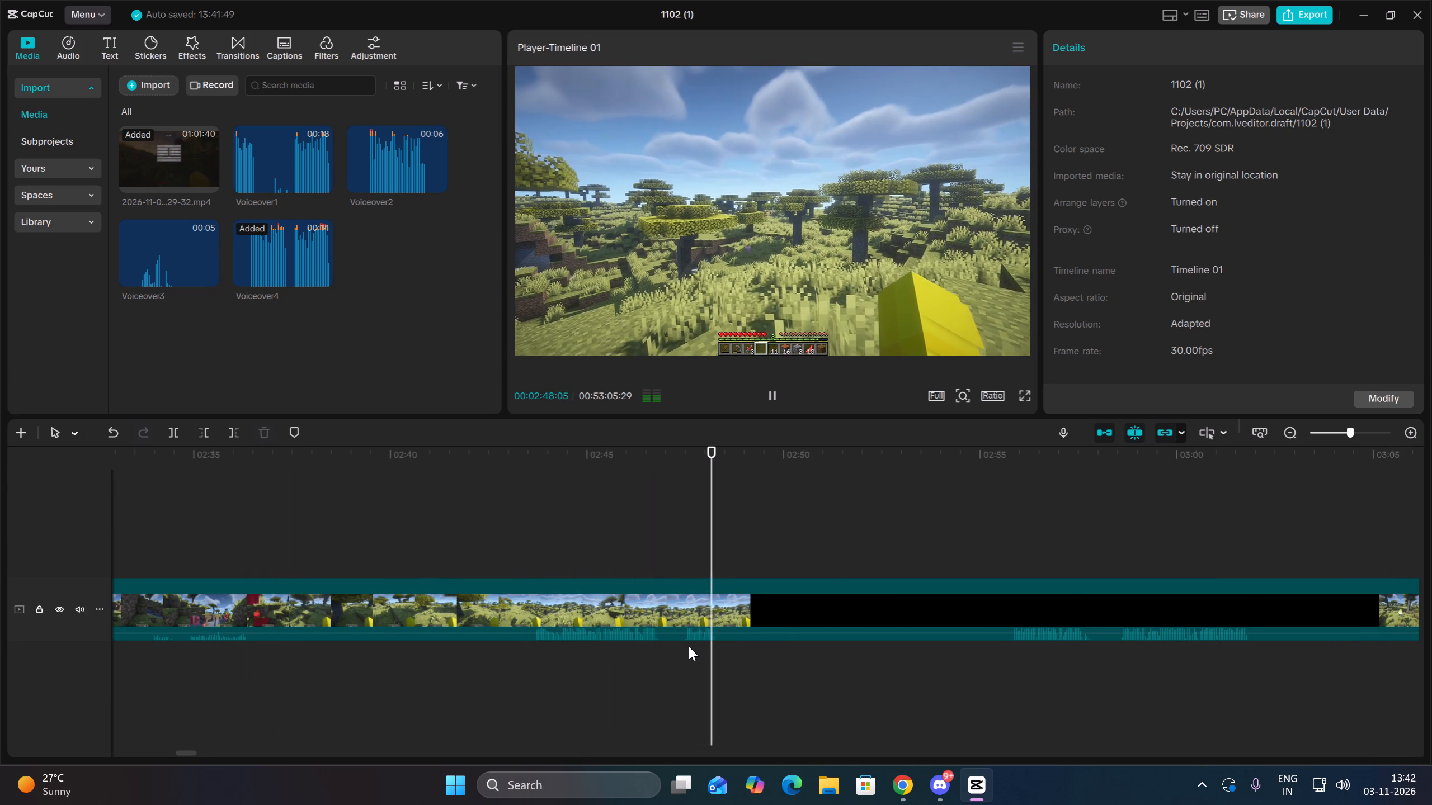
pyautogui.click(1009, 654)
pyautogui.press('space')
pyautogui.press('space')
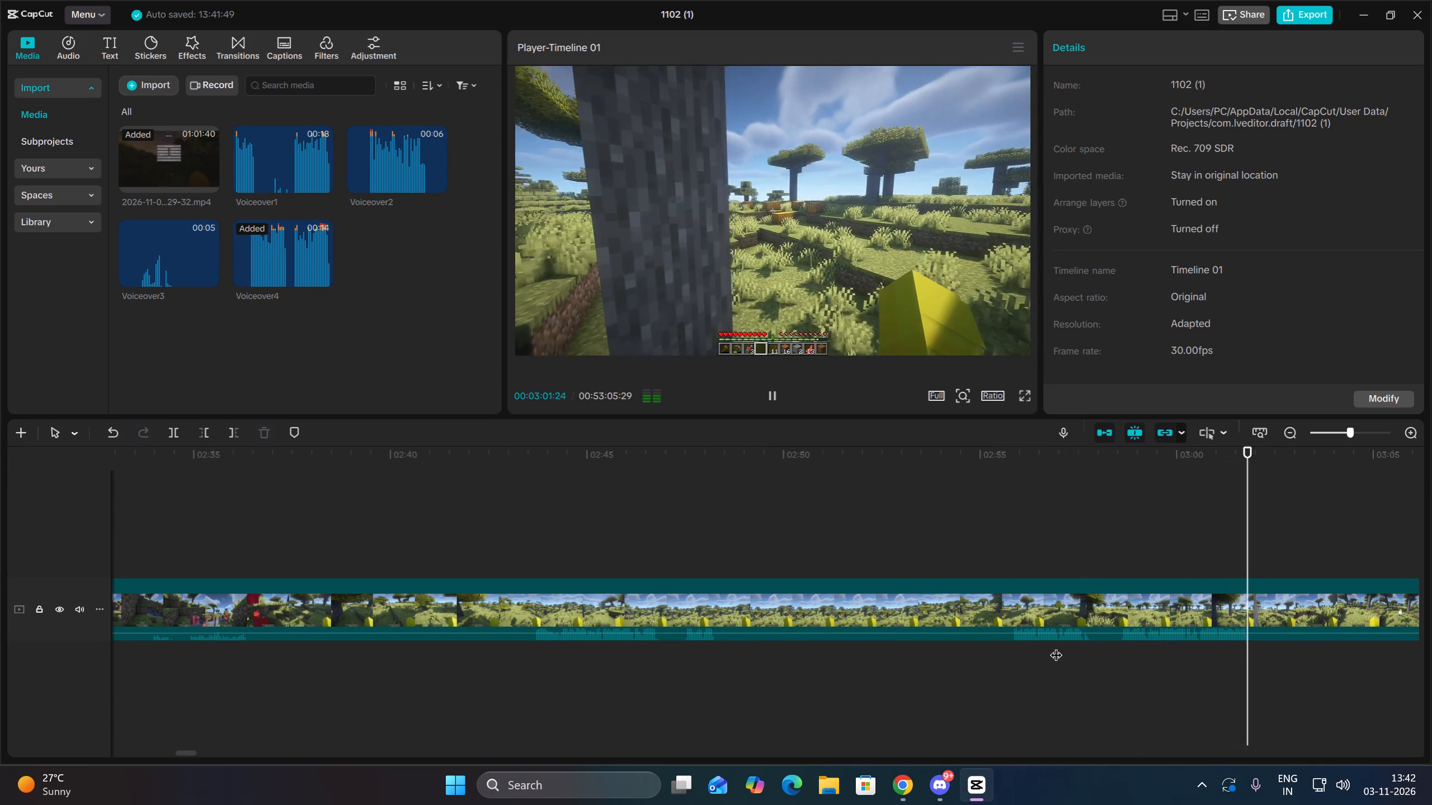
pyautogui.doubleClick(1288, 435)
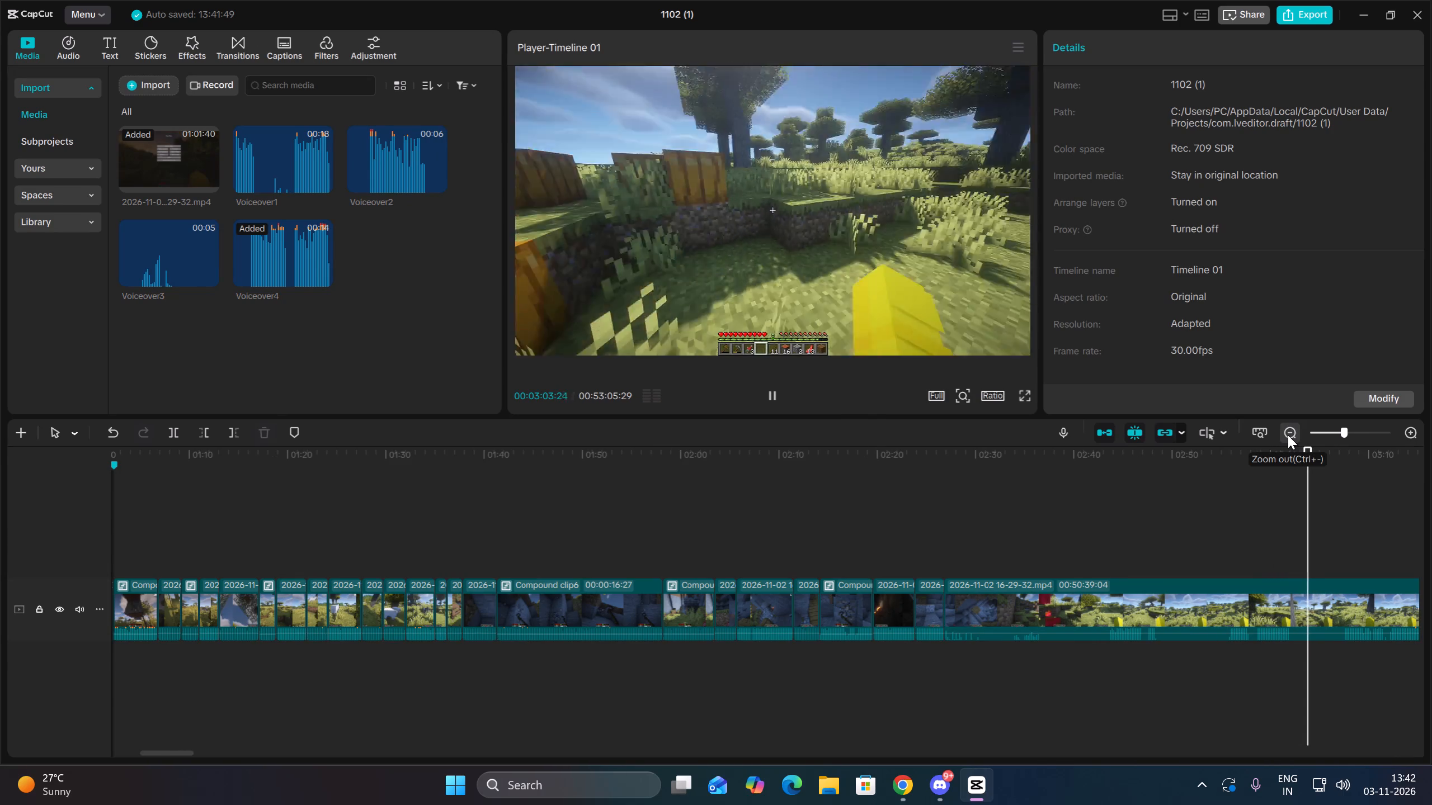
pyautogui.click(1106, 648)
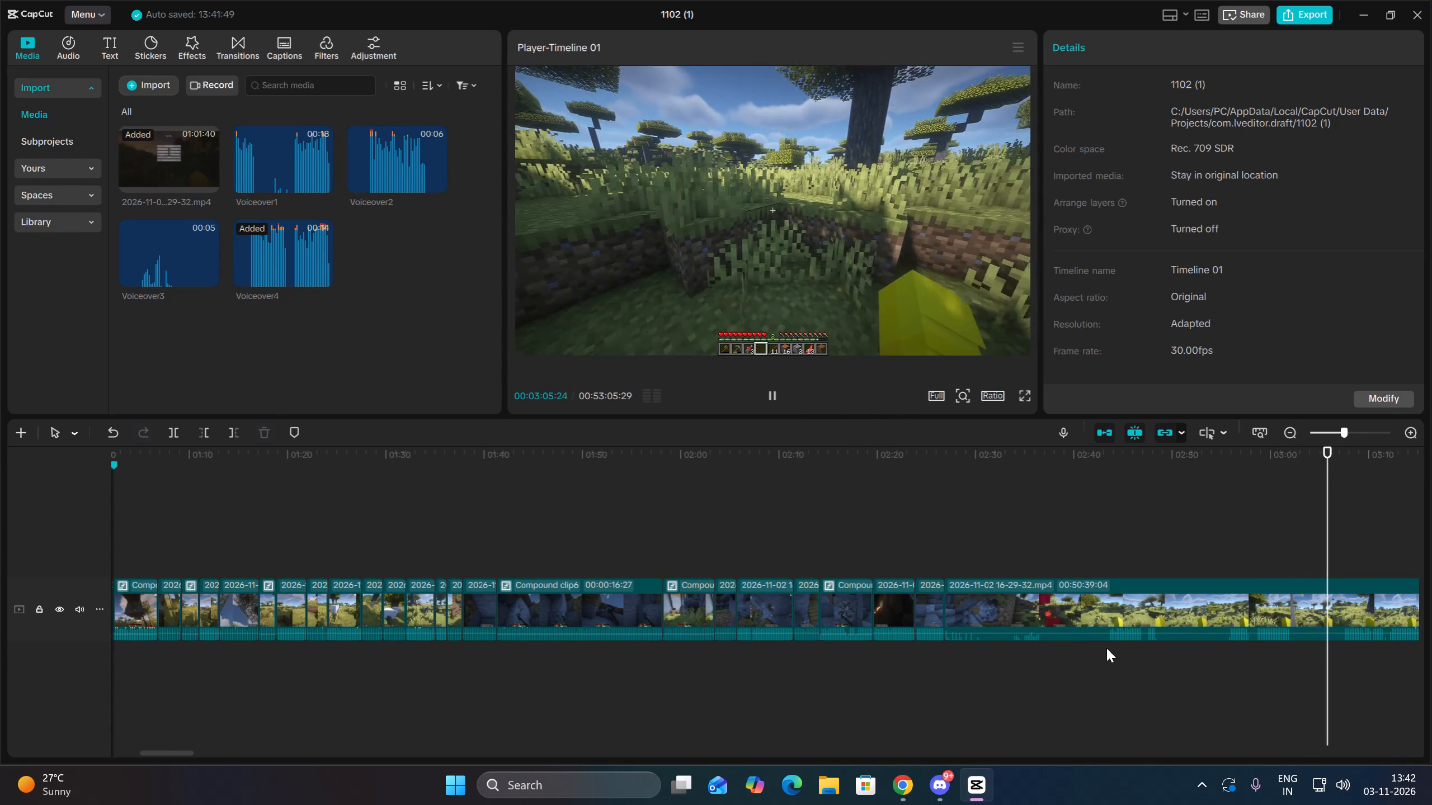
pyautogui.click(1106, 648)
pyautogui.moveTo(1038, 676); pyautogui.dragTo(1043, 581)
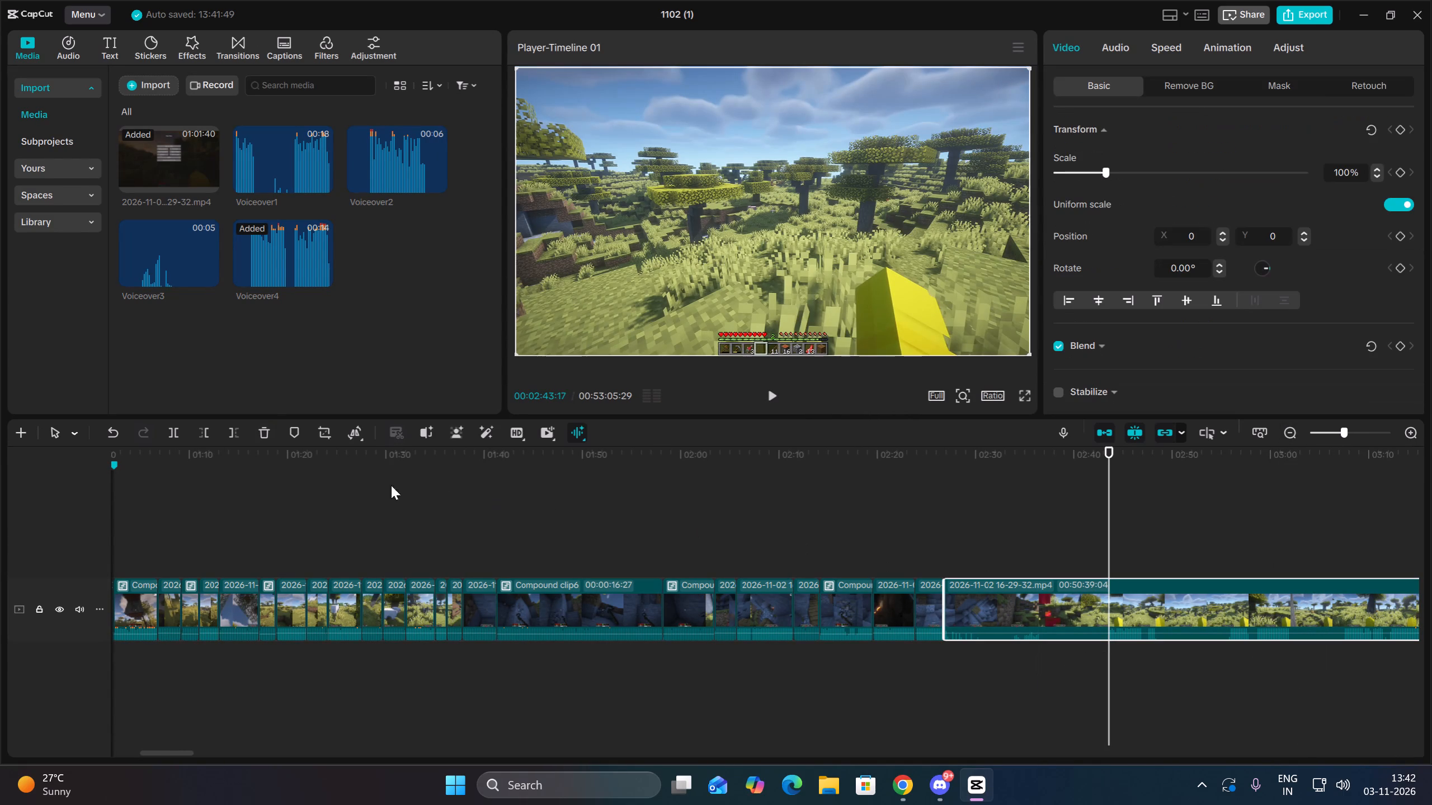
pyautogui.click(199, 434)
# Isolate a short segment of the long savanna clip with splits at 00:02:30:03 and 00:02:31:16.
pyautogui.press('space')
pyautogui.doubleClick(1412, 424)
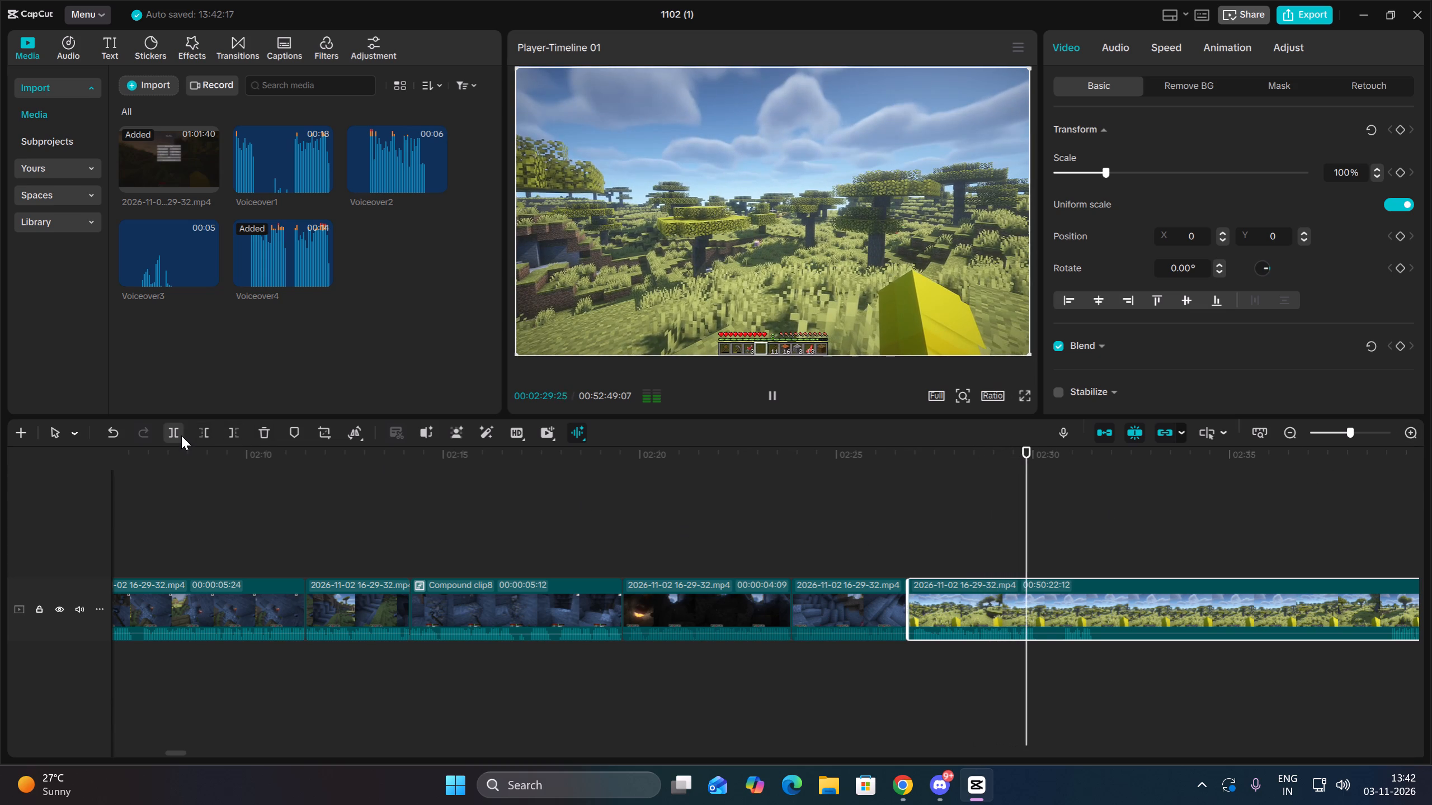
pyautogui.press('space')
pyautogui.click(181, 435)
pyautogui.press('space')
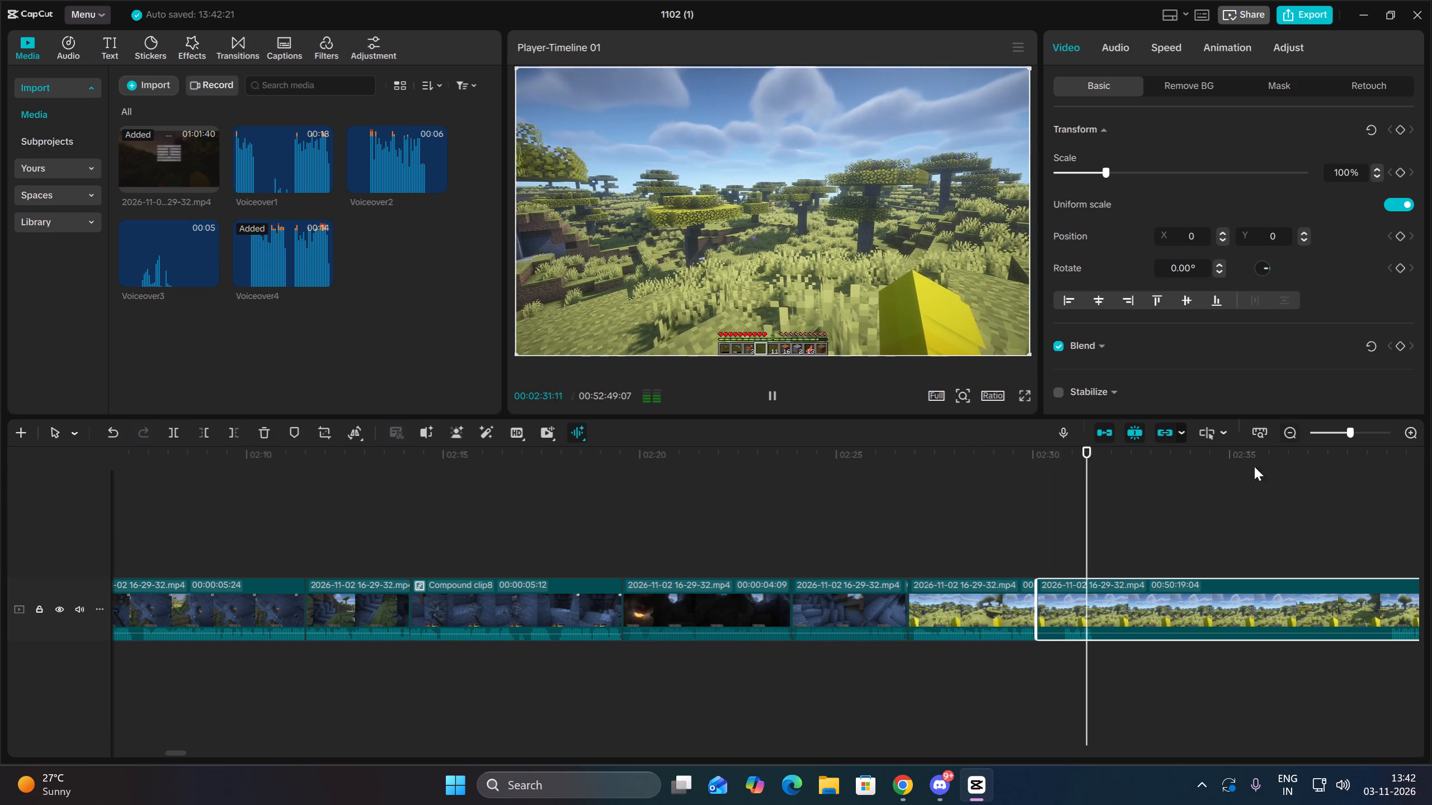
pyautogui.press('space')
pyautogui.click(162, 427)
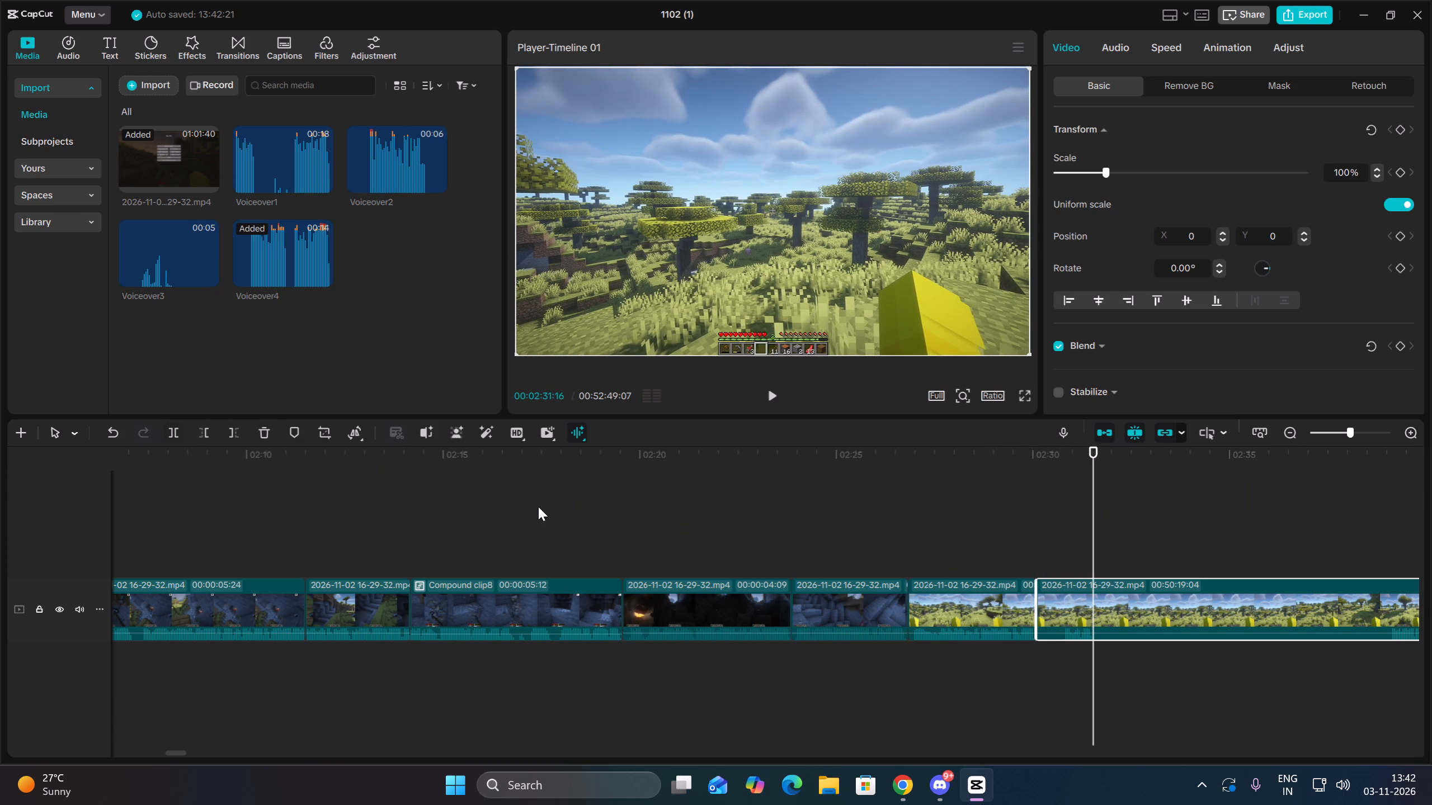
pyautogui.click(168, 429)
# Extract the audio from the short savanna segment starting at 00:02:30:03.
pyautogui.press('Up')
pyautogui.click(1067, 604)
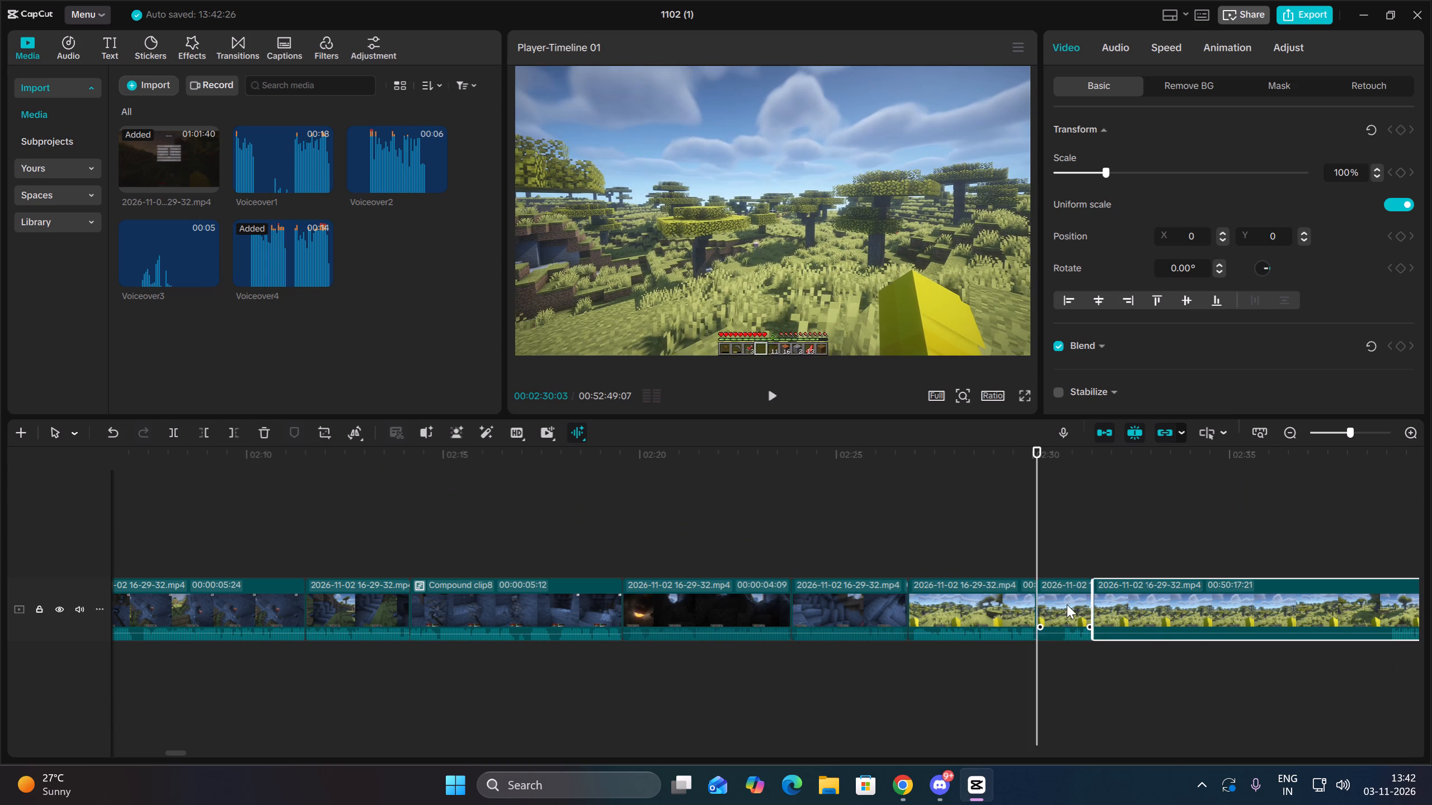
pyautogui.rightClick(1067, 604)
pyautogui.click(1093, 352)
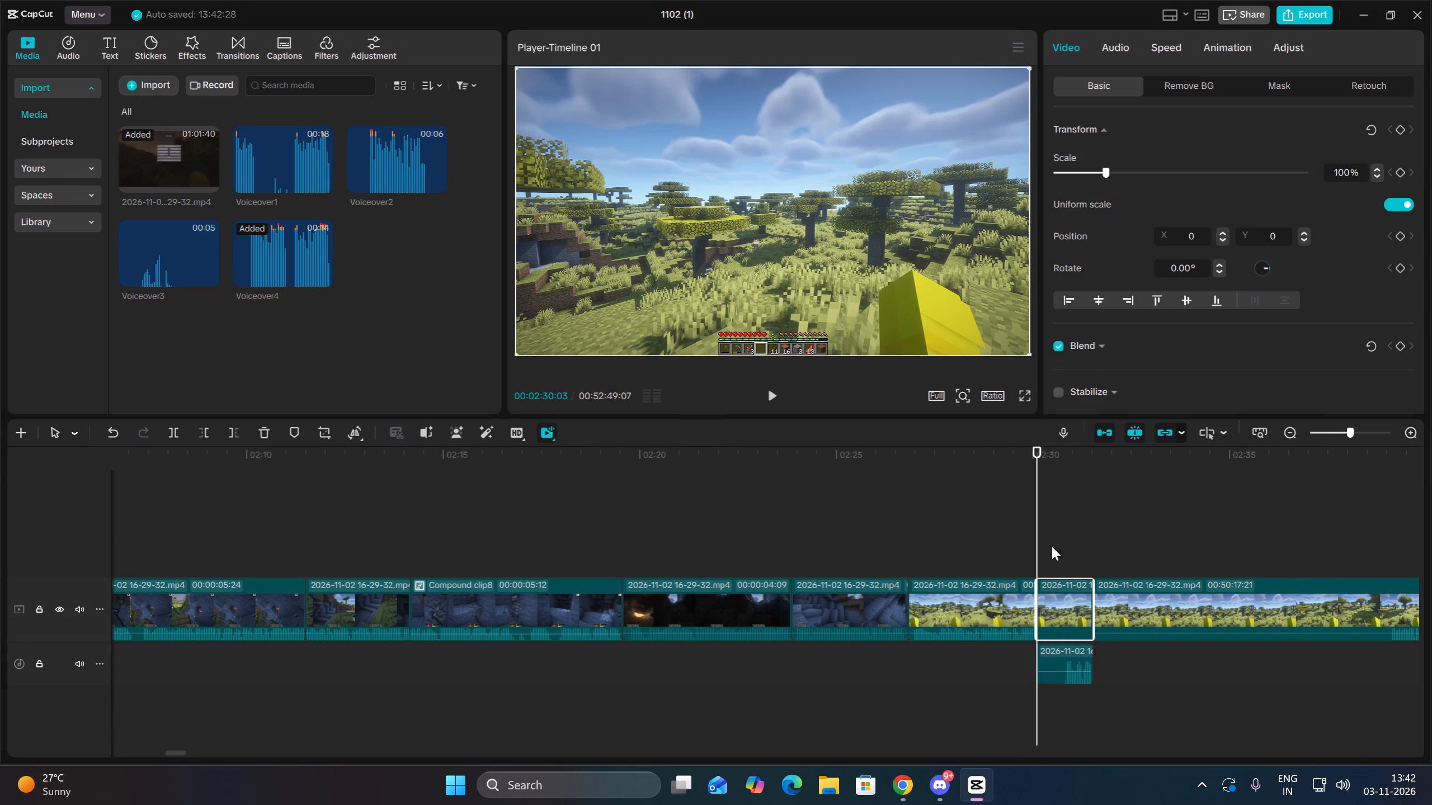
# Move the extracted audio earlier and trim off its quiet start at 00:02:30:03.
pyautogui.moveTo(1066, 656); pyautogui.dragTo(1045, 655)
pyautogui.moveTo(1059, 652); pyautogui.dragTo(1054, 652)
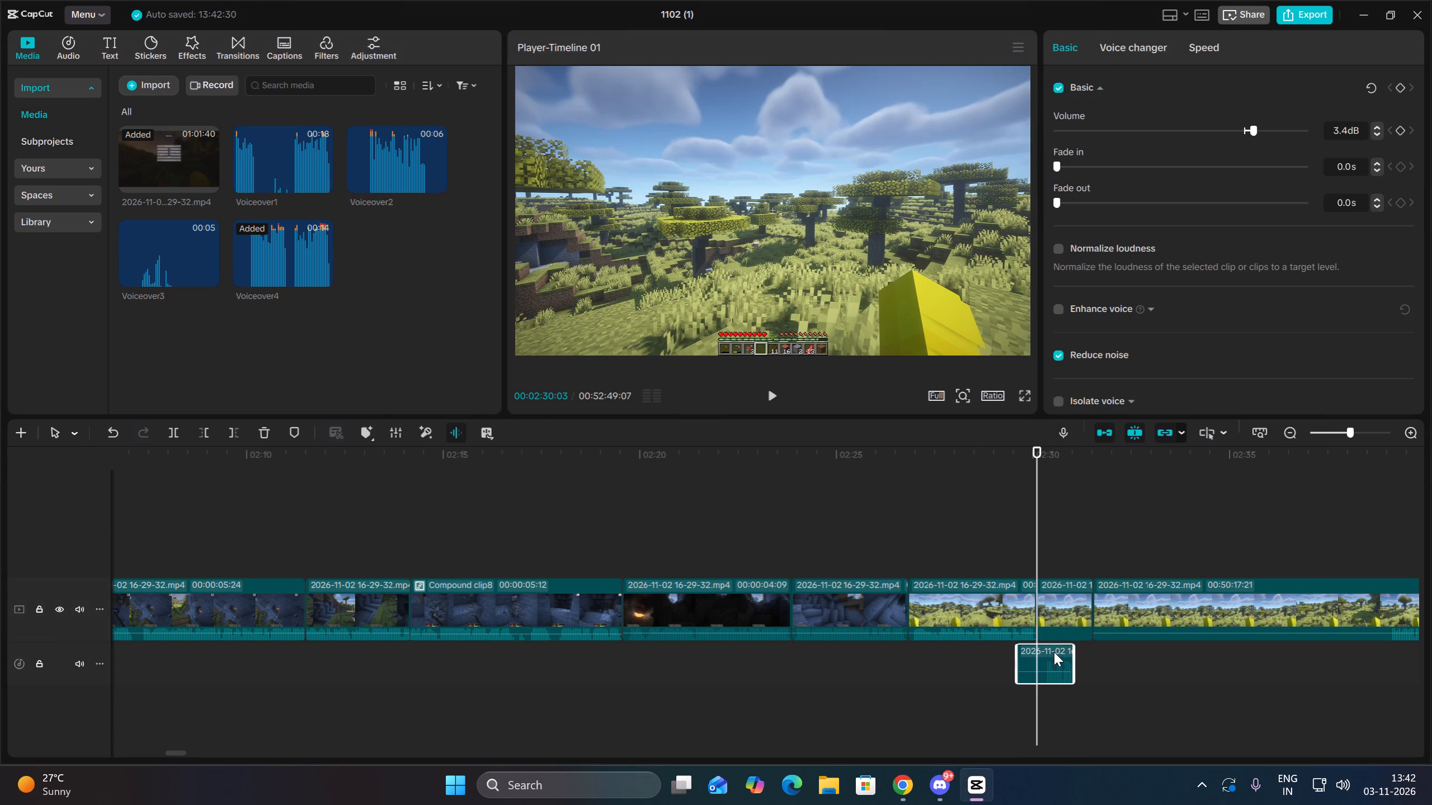
pyautogui.moveTo(1054, 652); pyautogui.dragTo(1051, 652)
pyautogui.press('space')
pyautogui.press('Up')
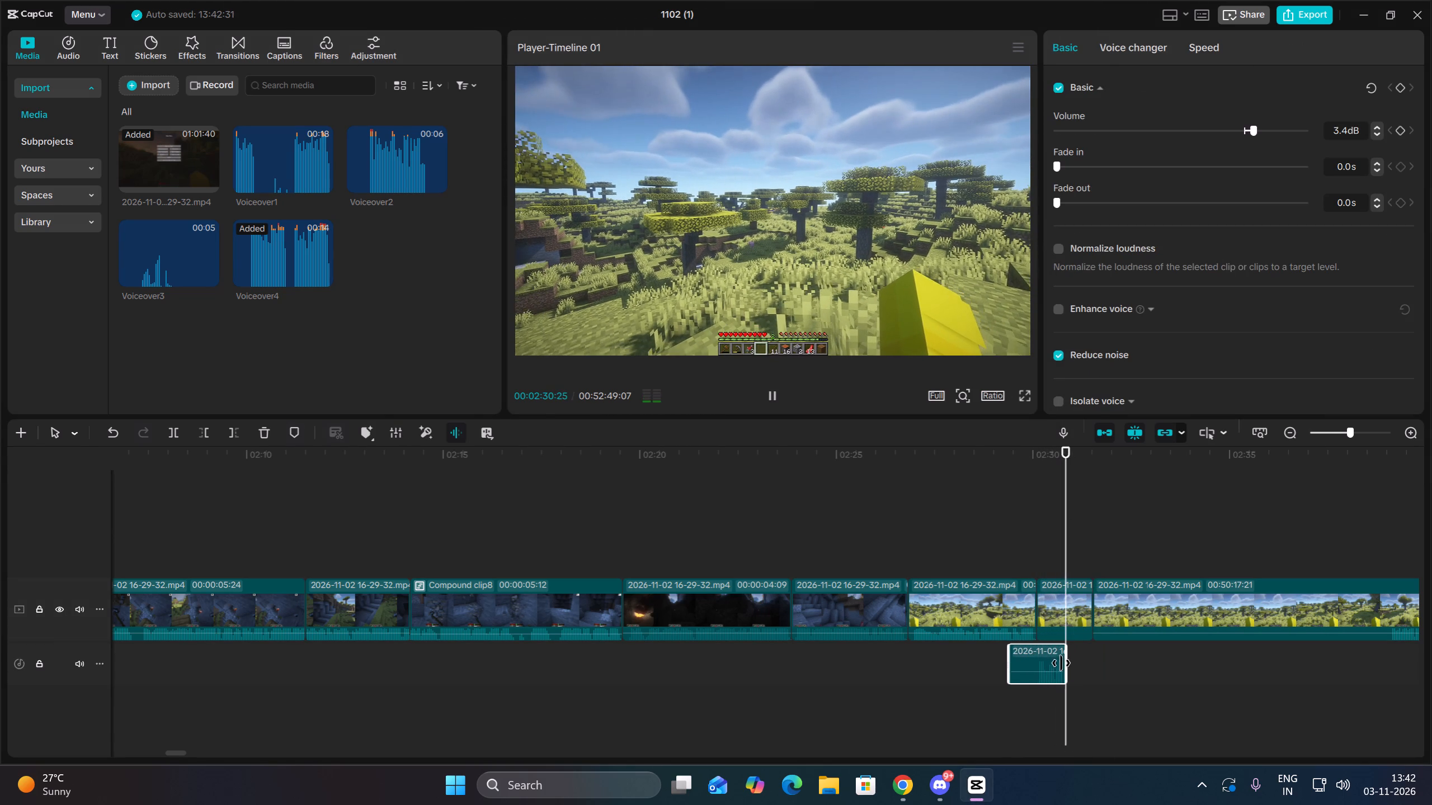
pyautogui.press('Up')
pyautogui.click(209, 430)
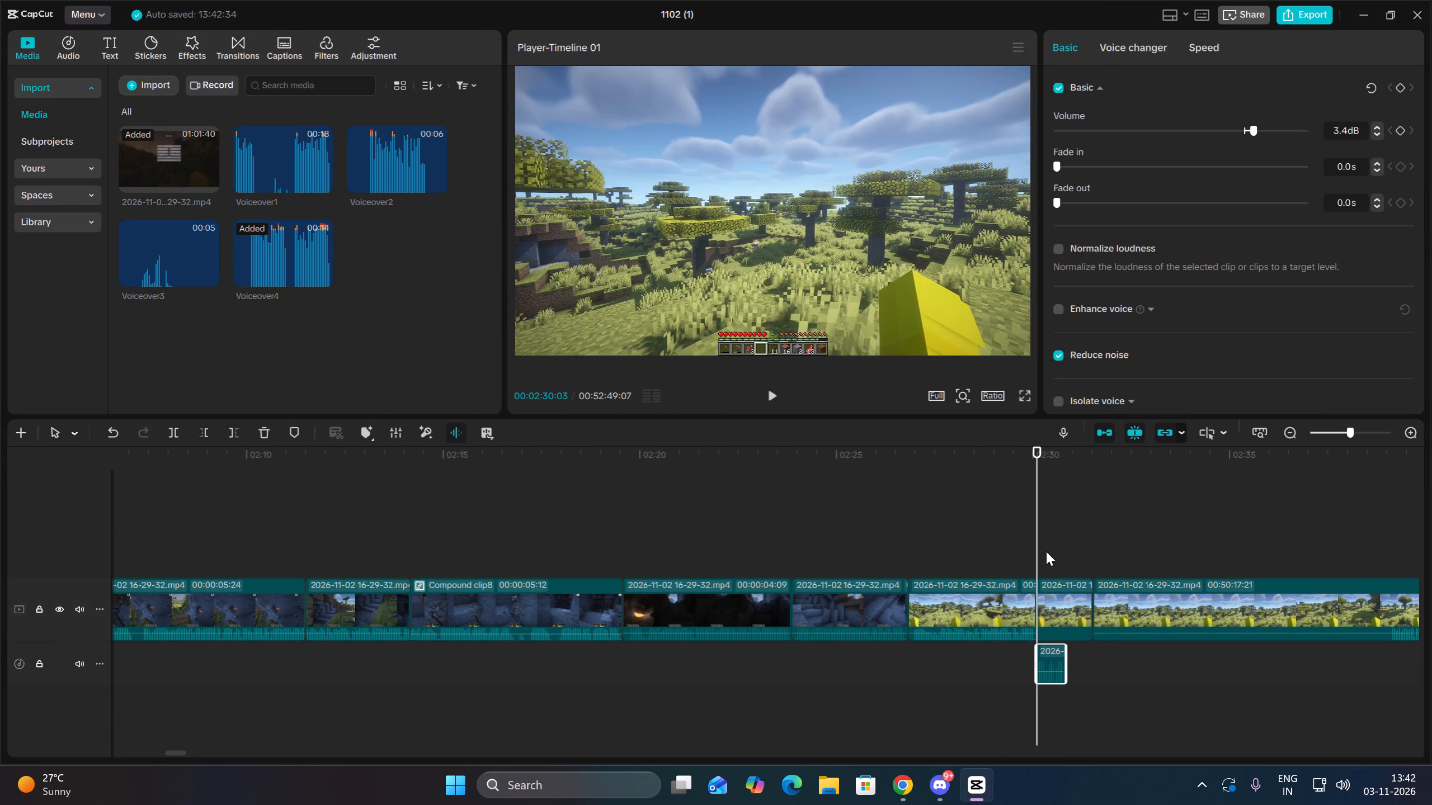
# Combine the short savanna segment and its trimmed audio into a compound clip.
pyautogui.moveTo(1051, 550); pyautogui.dragTo(1049, 689)
pyautogui.hotkey('alt', 'g')
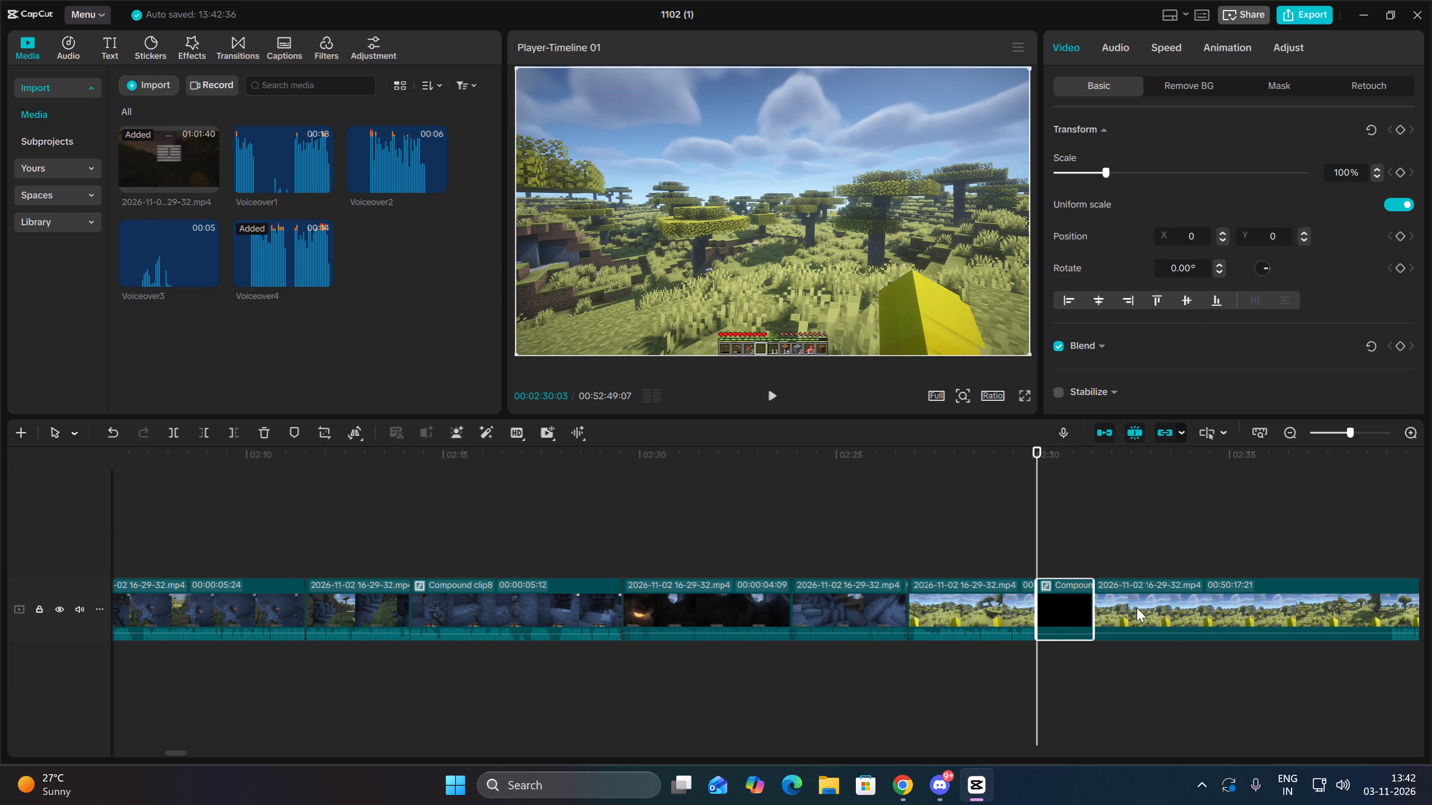
# Play the new savanna compound clip and trim its end at 00:02:30:24.
pyautogui.click(776, 392)
pyautogui.press('Up')
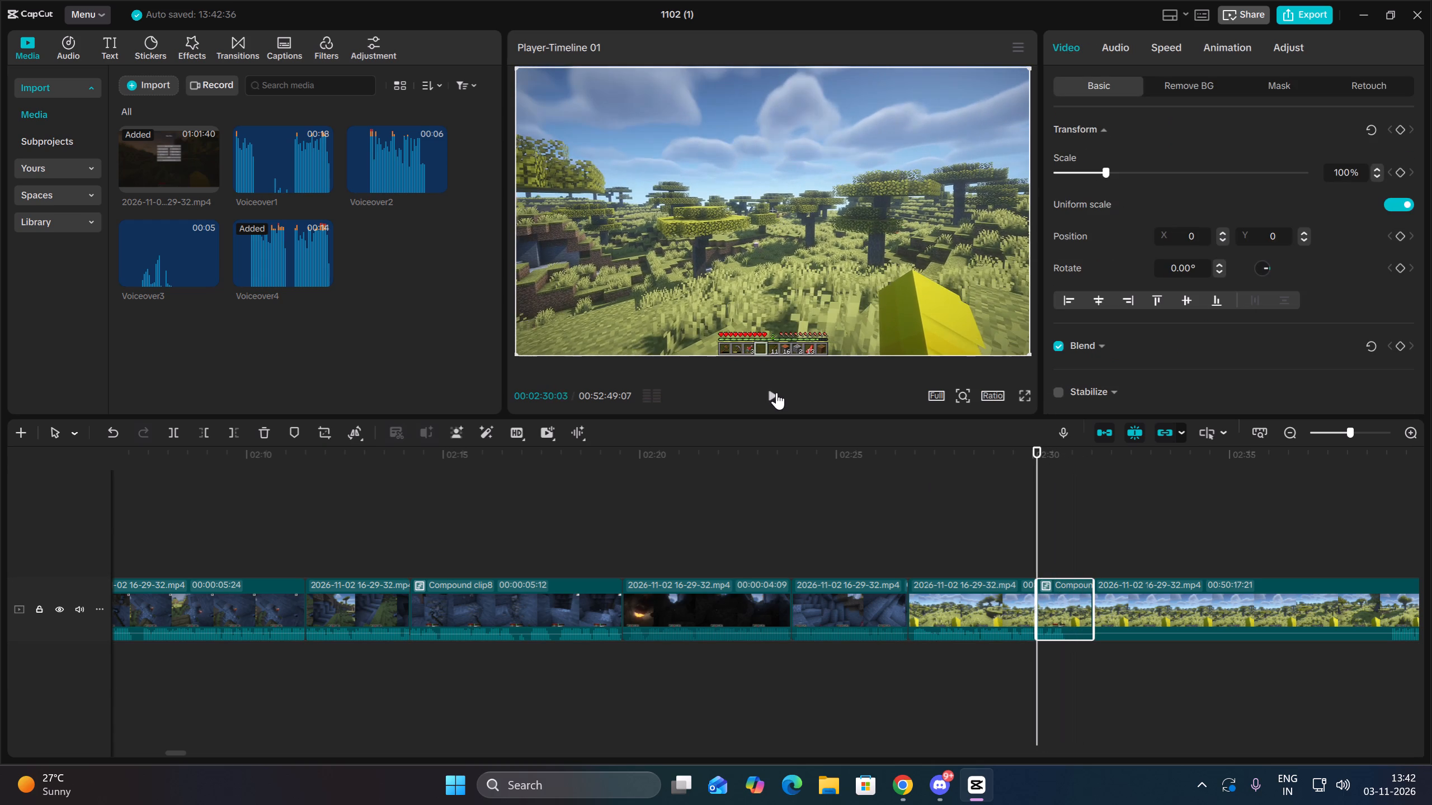
pyautogui.press('space')
pyautogui.press('space')
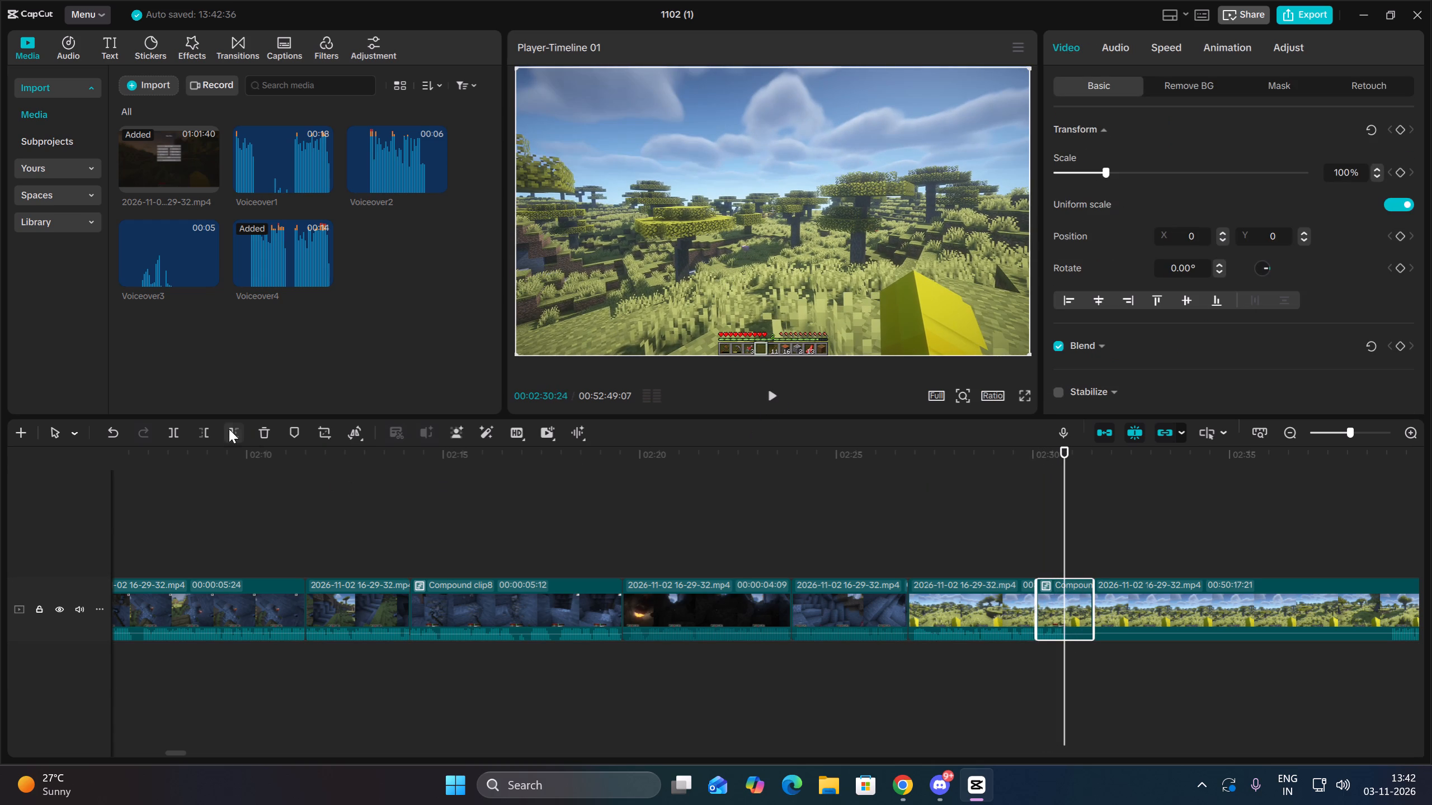
pyautogui.click(229, 429)
# Skim the long savanna clip after the compound clip and delete its uneventful footage before 00:02:52:21.
pyautogui.press('space')
pyautogui.moveTo(1369, 480); pyautogui.dragTo(1431, 498)
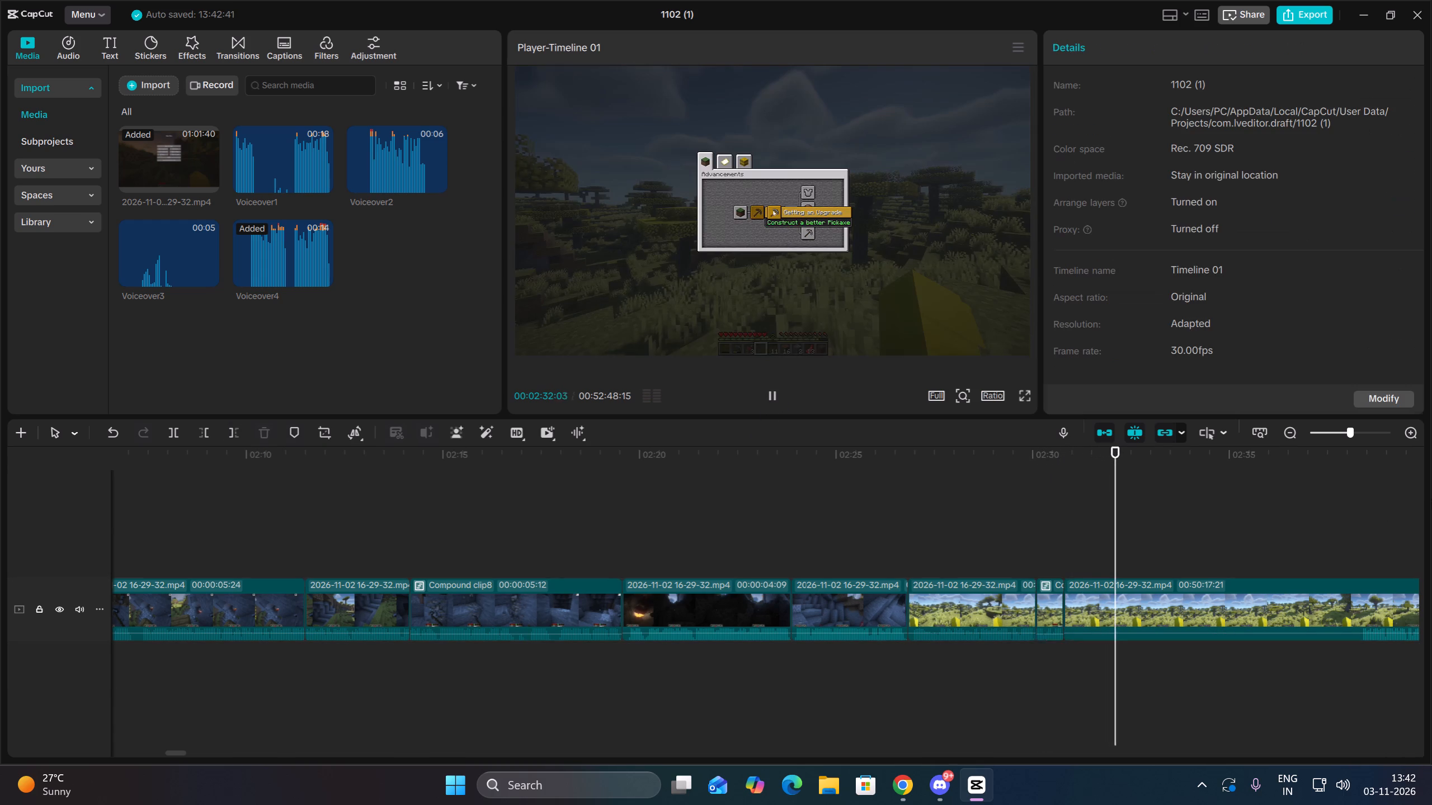
pyautogui.moveTo(1431, 498); pyautogui.dragTo(1409, 533)
pyautogui.keyDown('ctrl'); pyautogui.scroll(-8, 1112, 606); pyautogui.keyUp('ctrl')
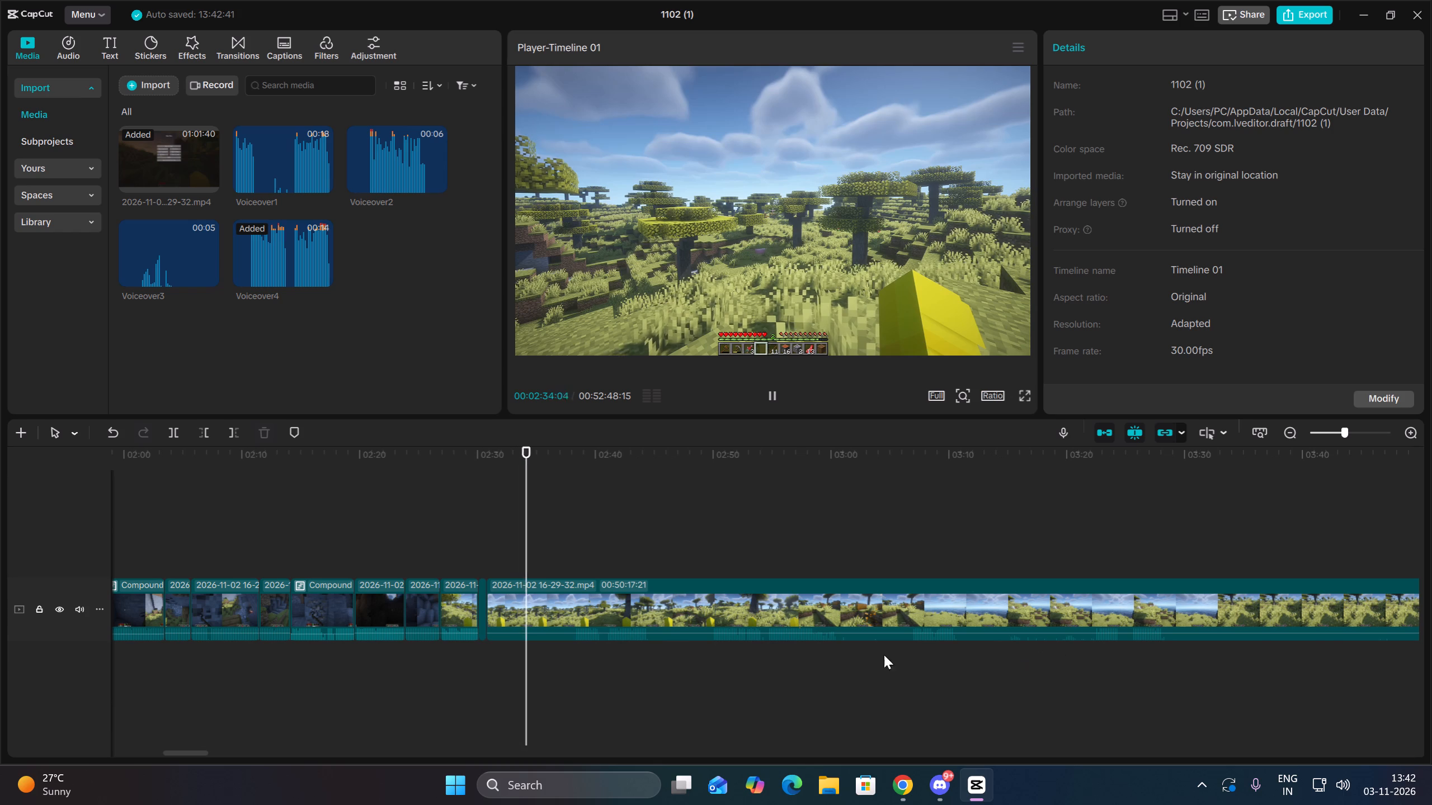
pyautogui.click(918, 652)
pyautogui.press('space')
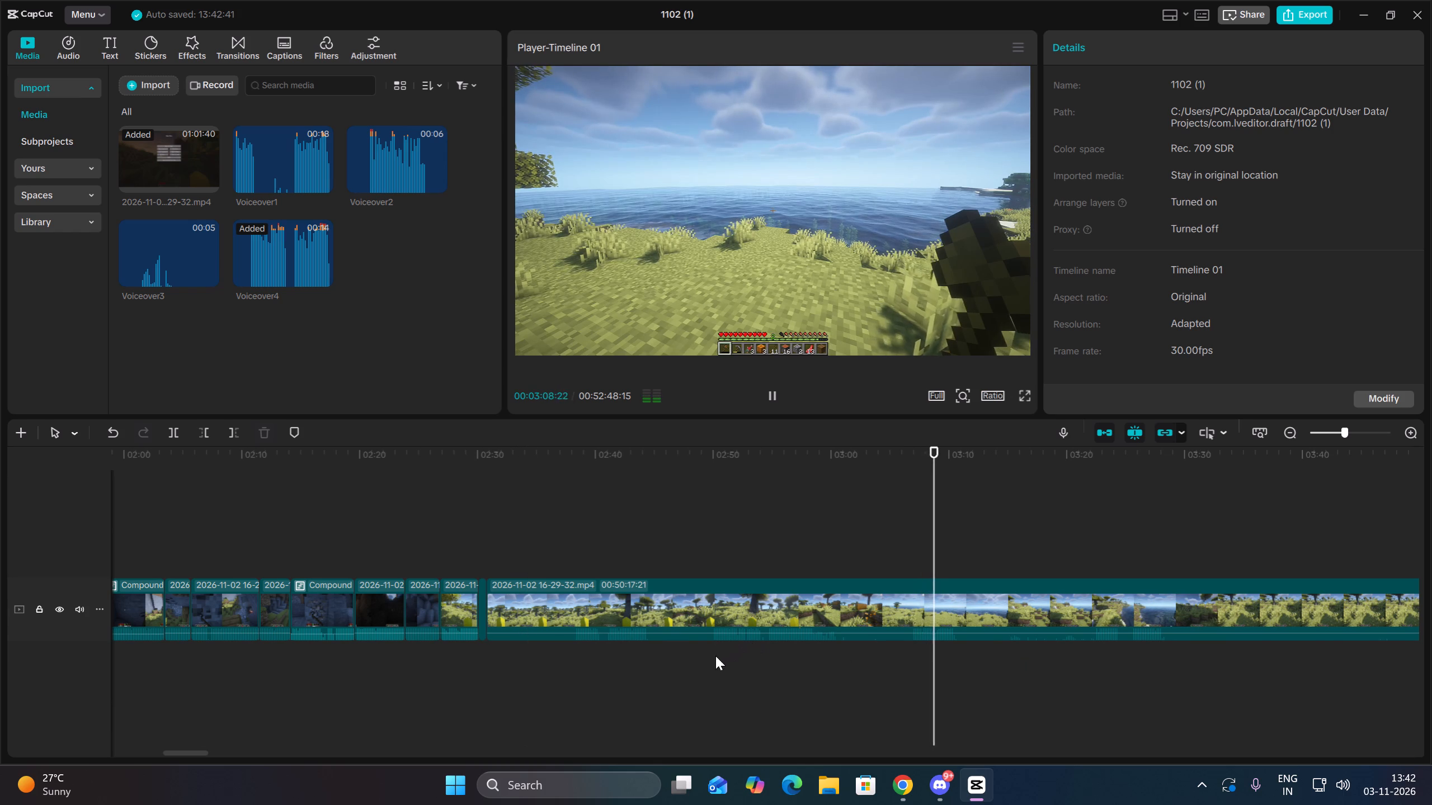
pyautogui.click(713, 656)
pyautogui.press('space')
pyautogui.press('space')
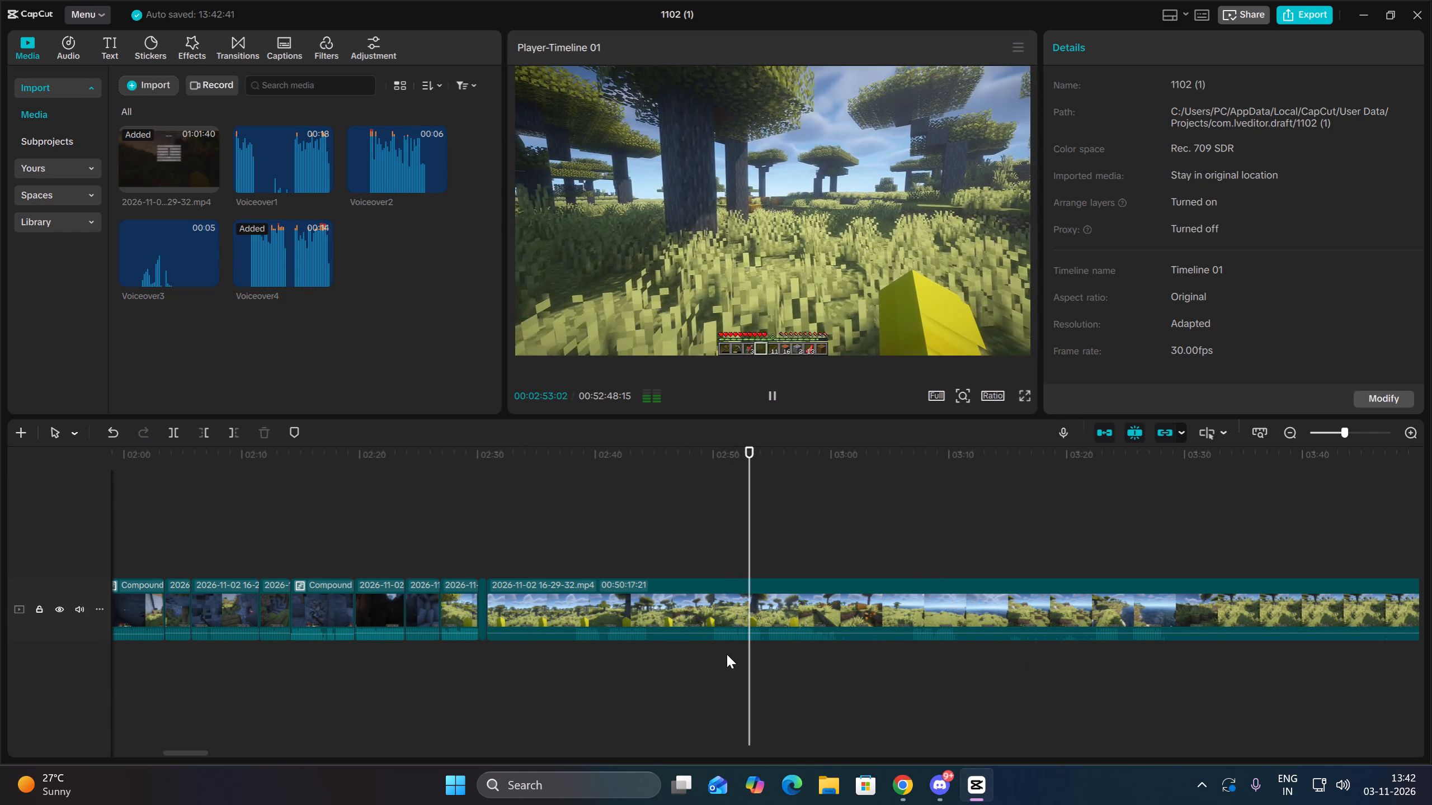
pyautogui.click(743, 654)
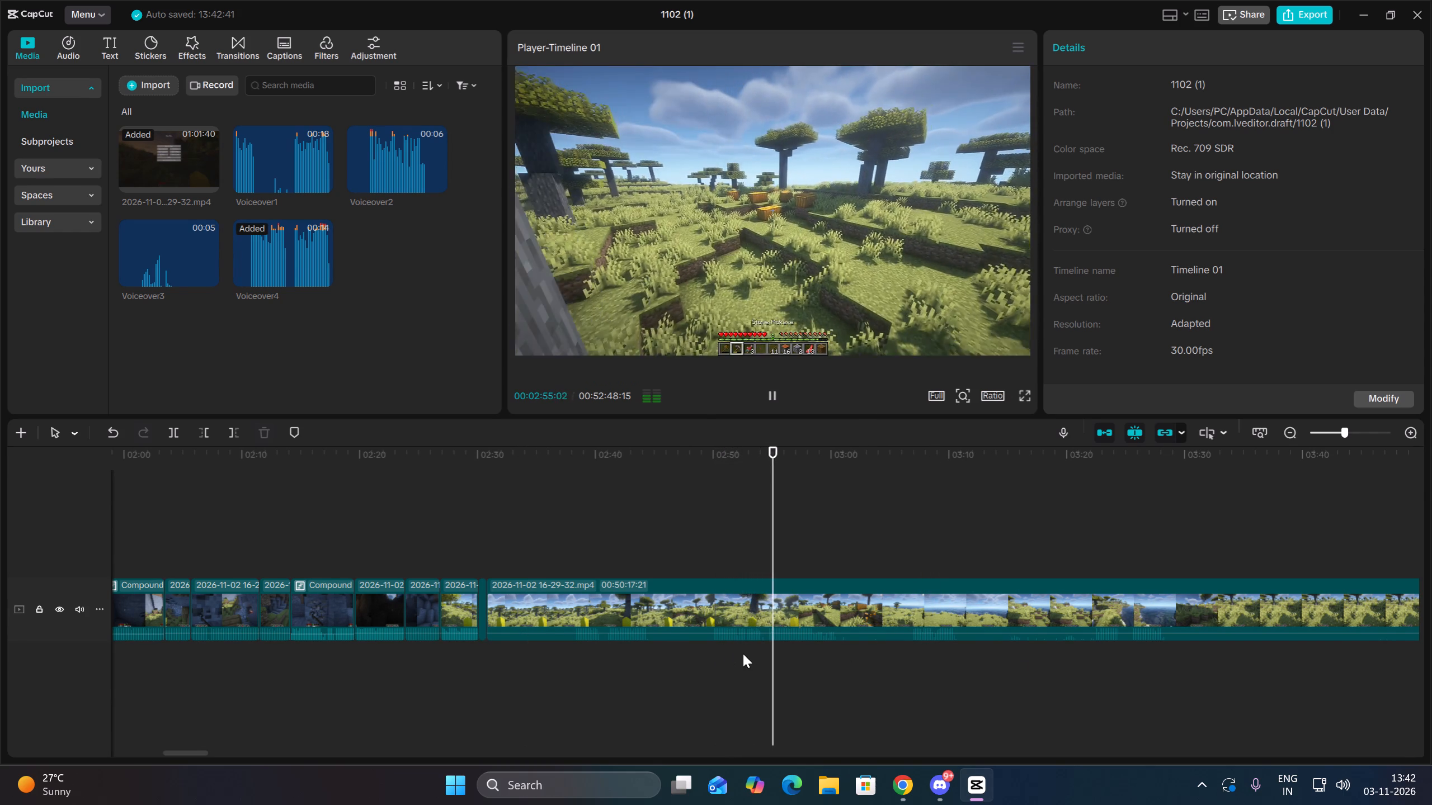
pyautogui.press('space')
pyautogui.moveTo(774, 648); pyautogui.dragTo(766, 650)
pyautogui.press('space')
pyautogui.click(766, 650)
pyautogui.press('space')
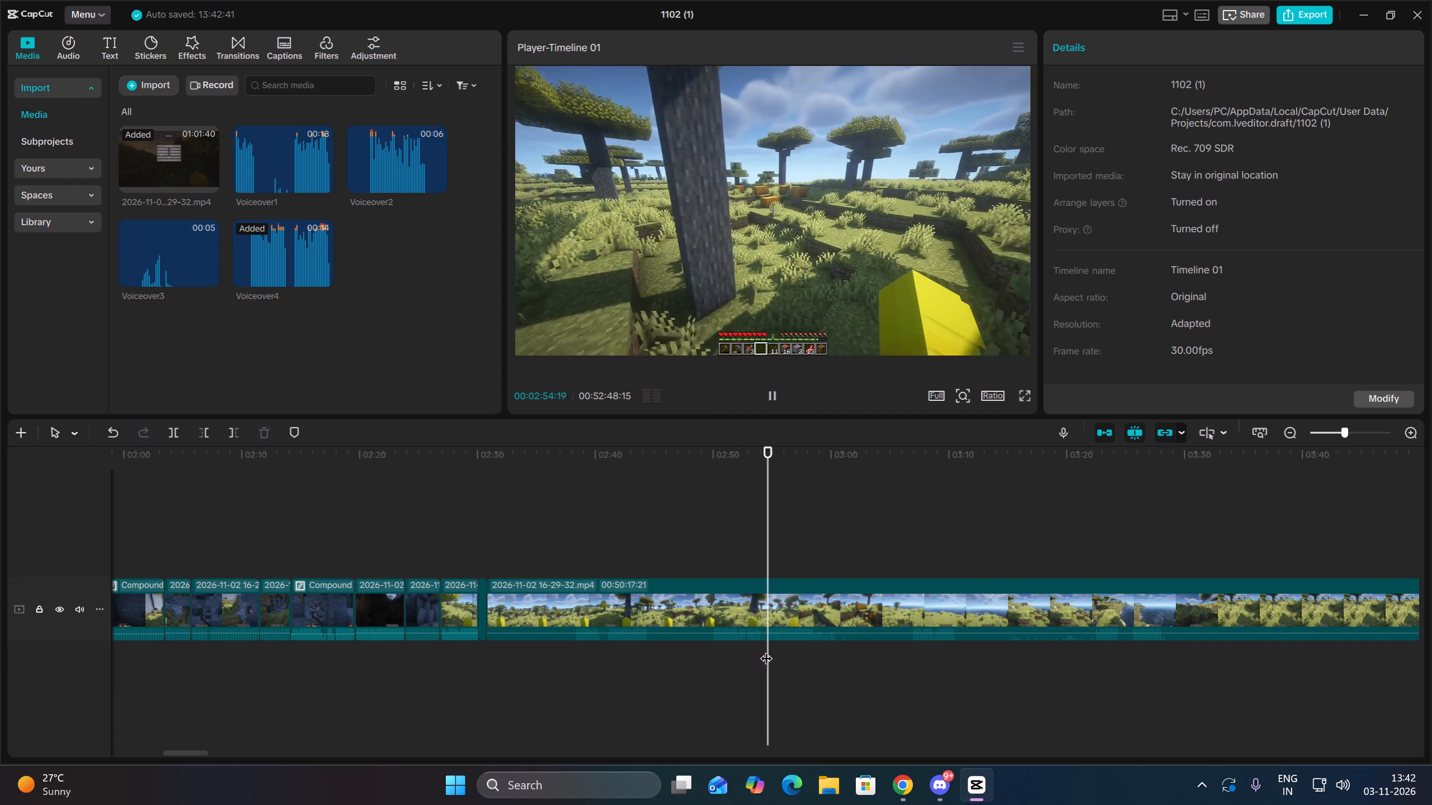
pyautogui.click(1407, 434)
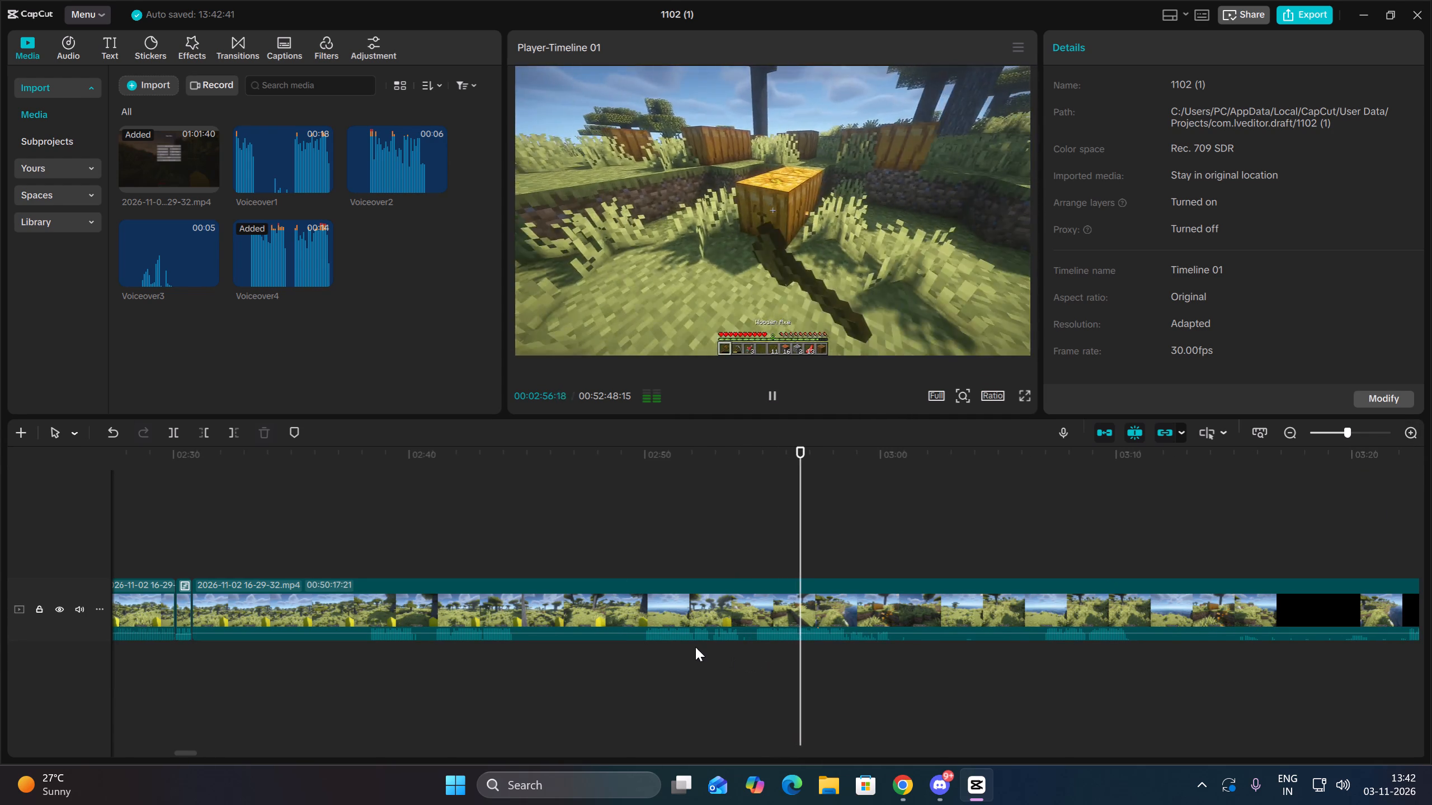
pyautogui.tripleClick(712, 650)
pyautogui.moveTo(741, 664); pyautogui.dragTo(753, 599)
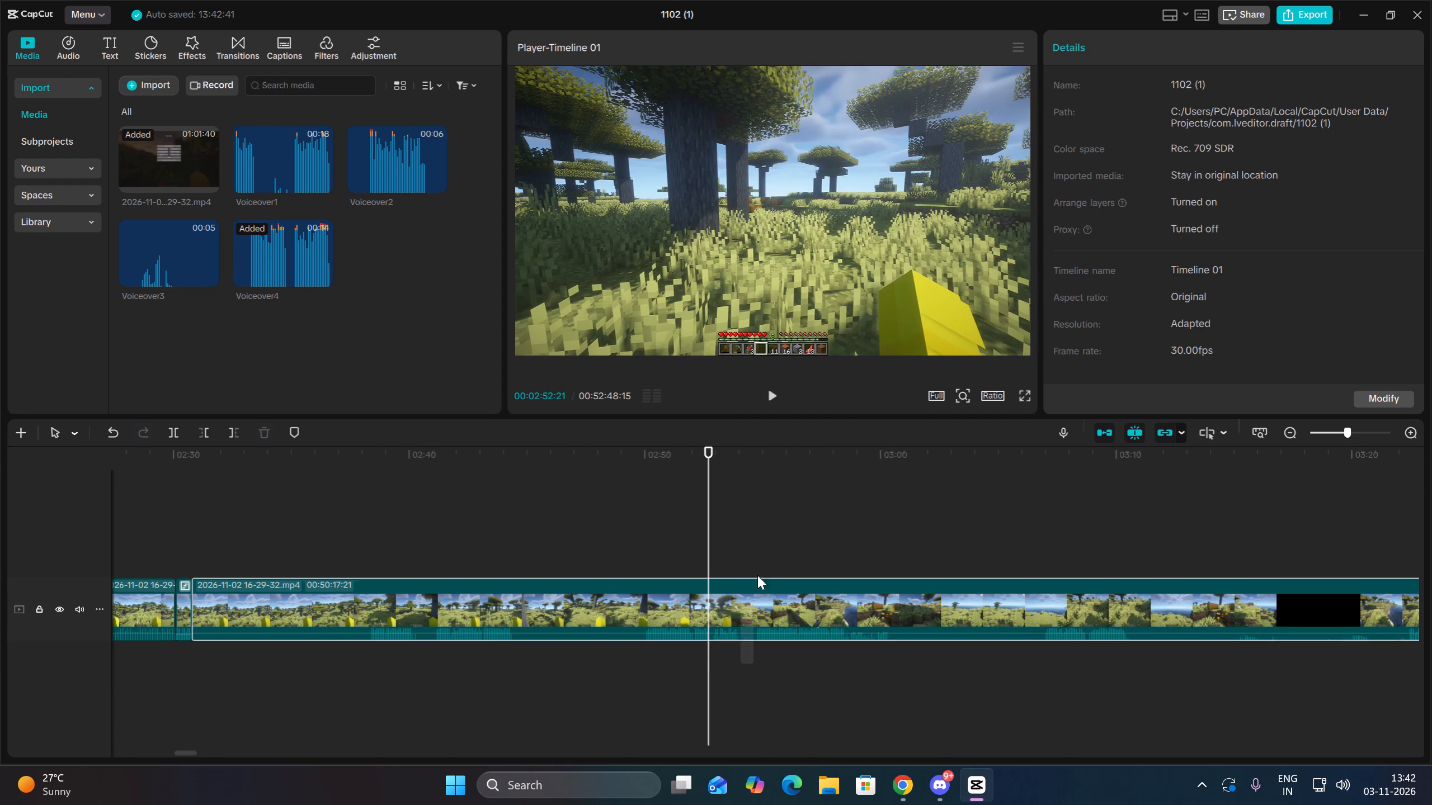
pyautogui.click(215, 427)
pyautogui.click(203, 432)
# Split the long clip at about 00:02:32 and delete the short quiet stretch right after the split.
pyautogui.press('space')
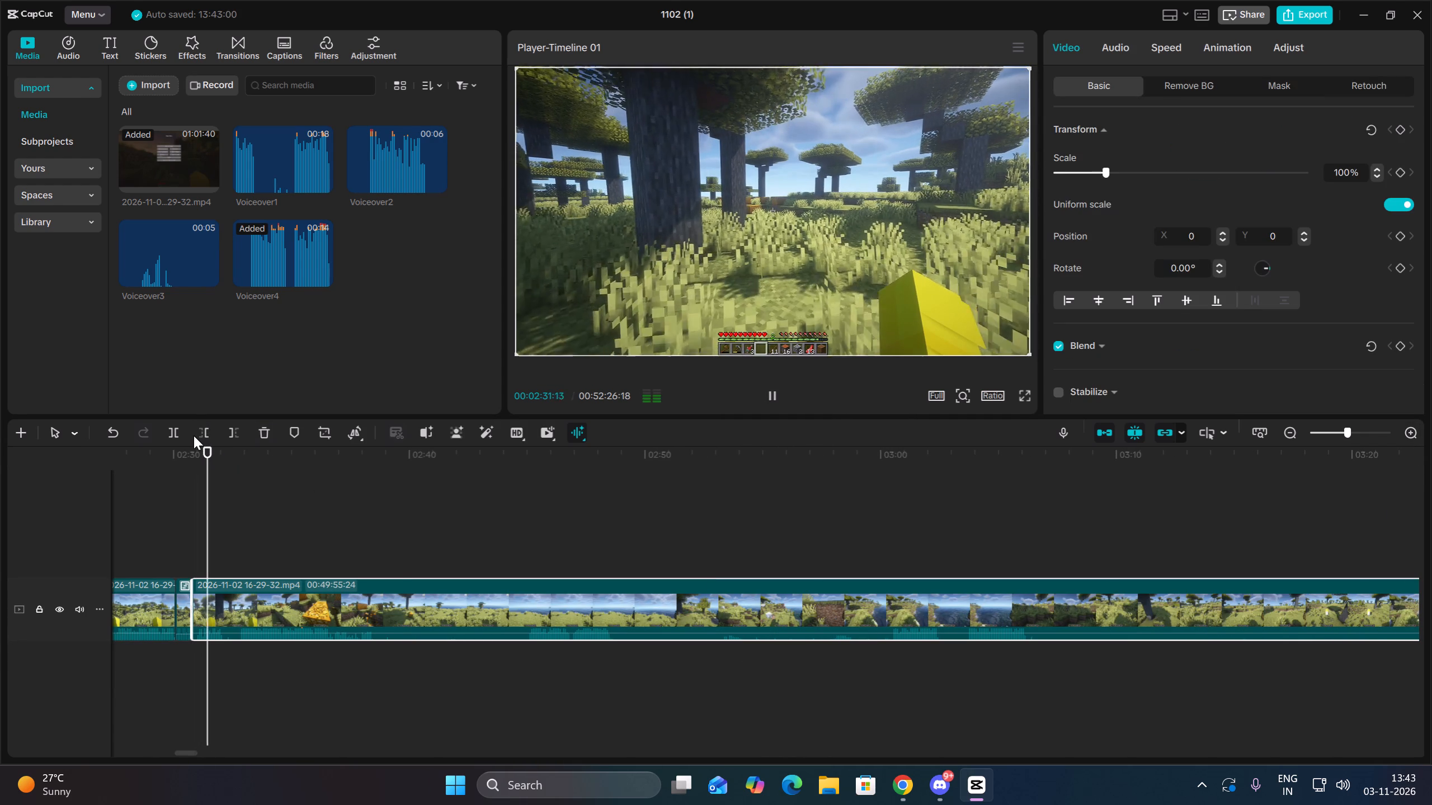
pyautogui.press('space')
pyautogui.click(171, 436)
pyautogui.press('space')
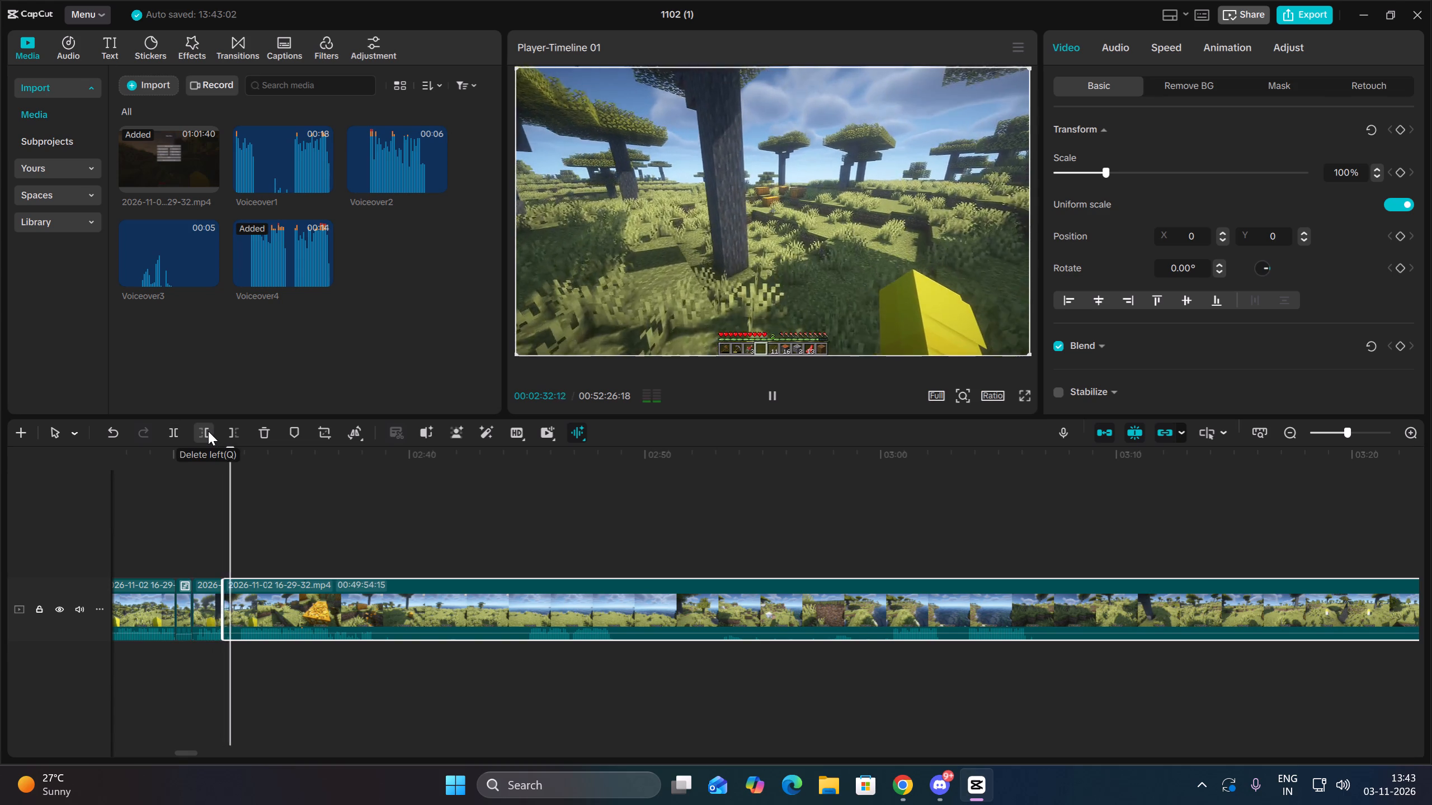
pyautogui.click(208, 431)
# Play on through the pumpkin breaking and split the clip at about 00:02:36.
pyautogui.press('space')
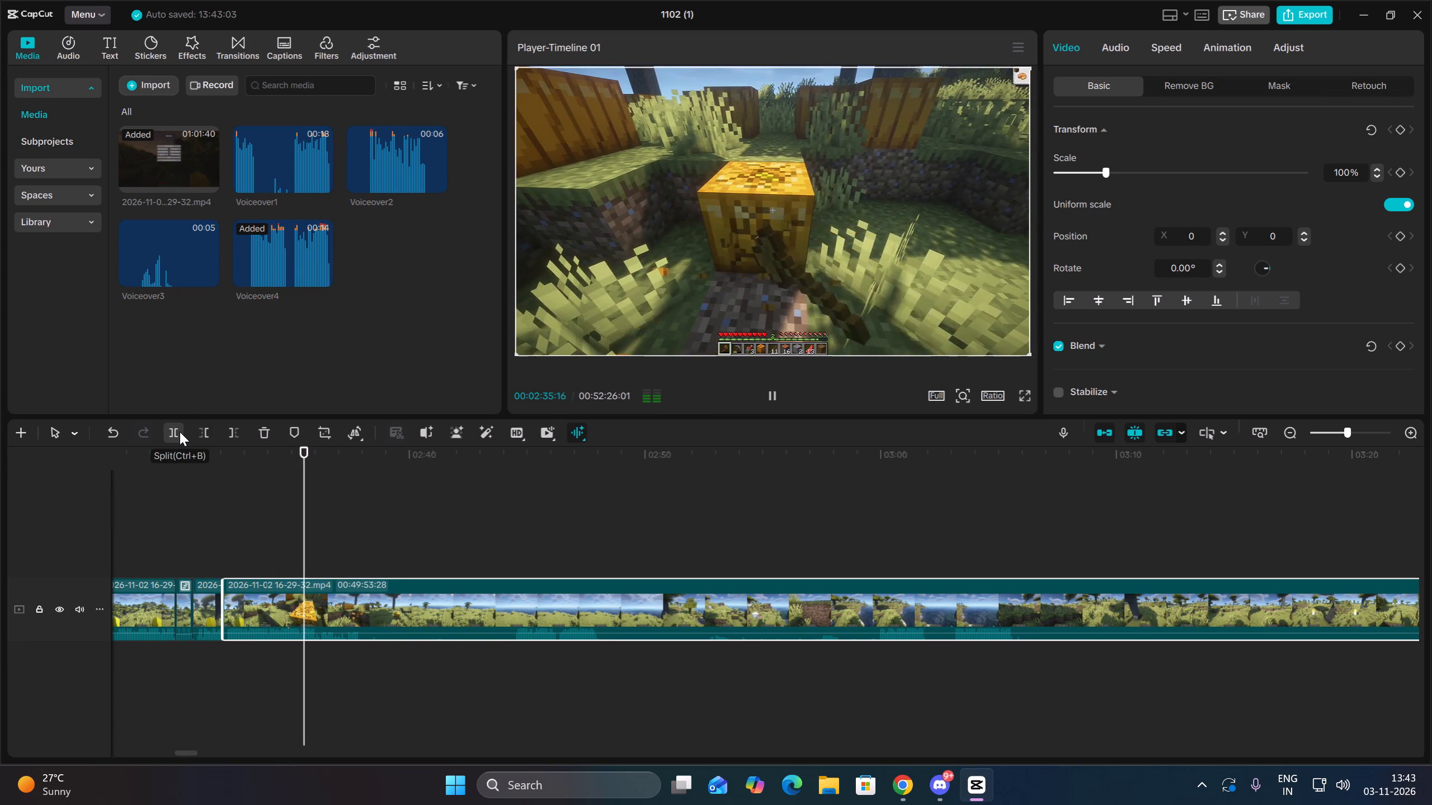
pyautogui.press('space')
pyautogui.click(180, 432)
# Skim the remaining long clip and delete its uneventful footage from the pumpkin split up to 00:03:02:16.
pyautogui.press('space')
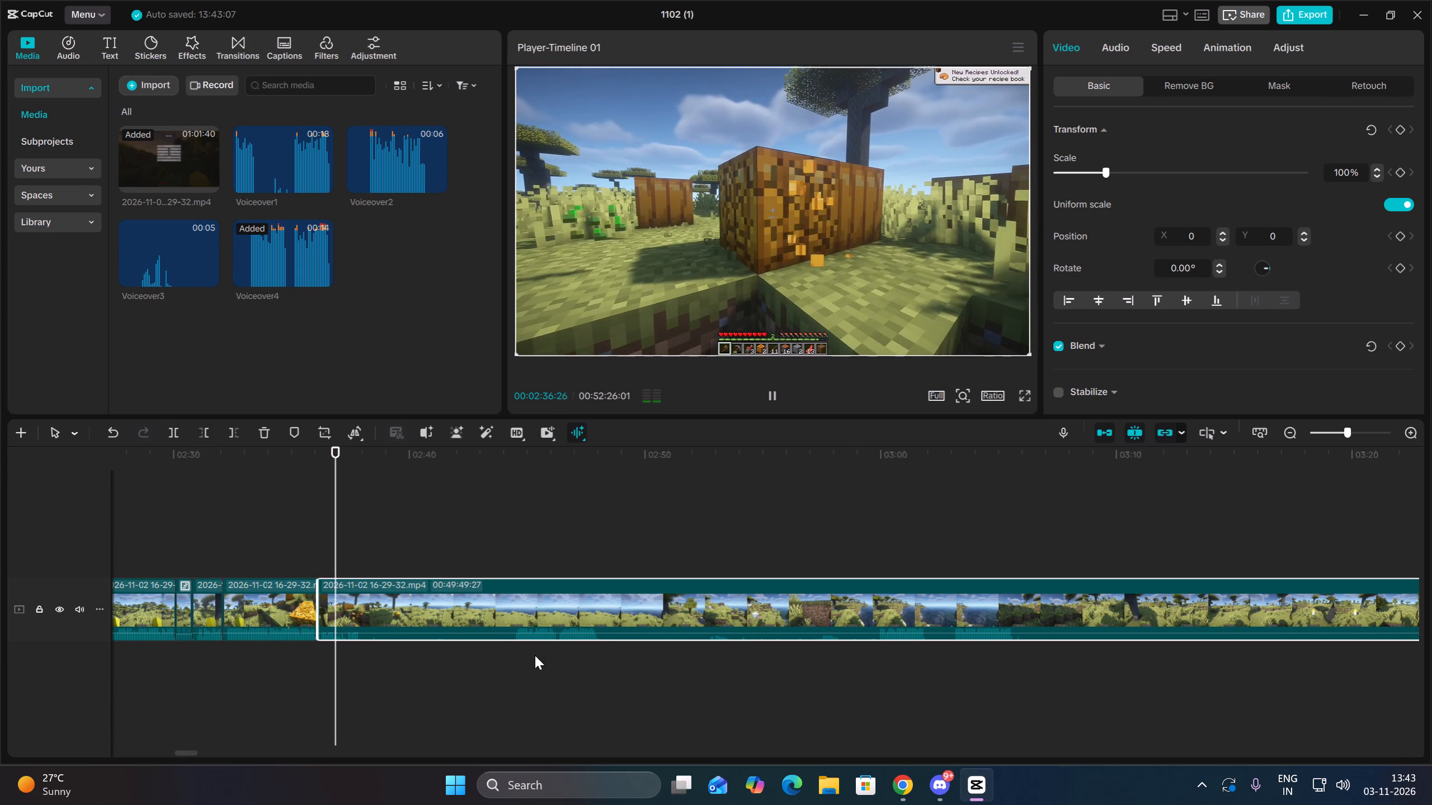
pyautogui.click(513, 651)
pyautogui.press('space')
pyautogui.press('space')
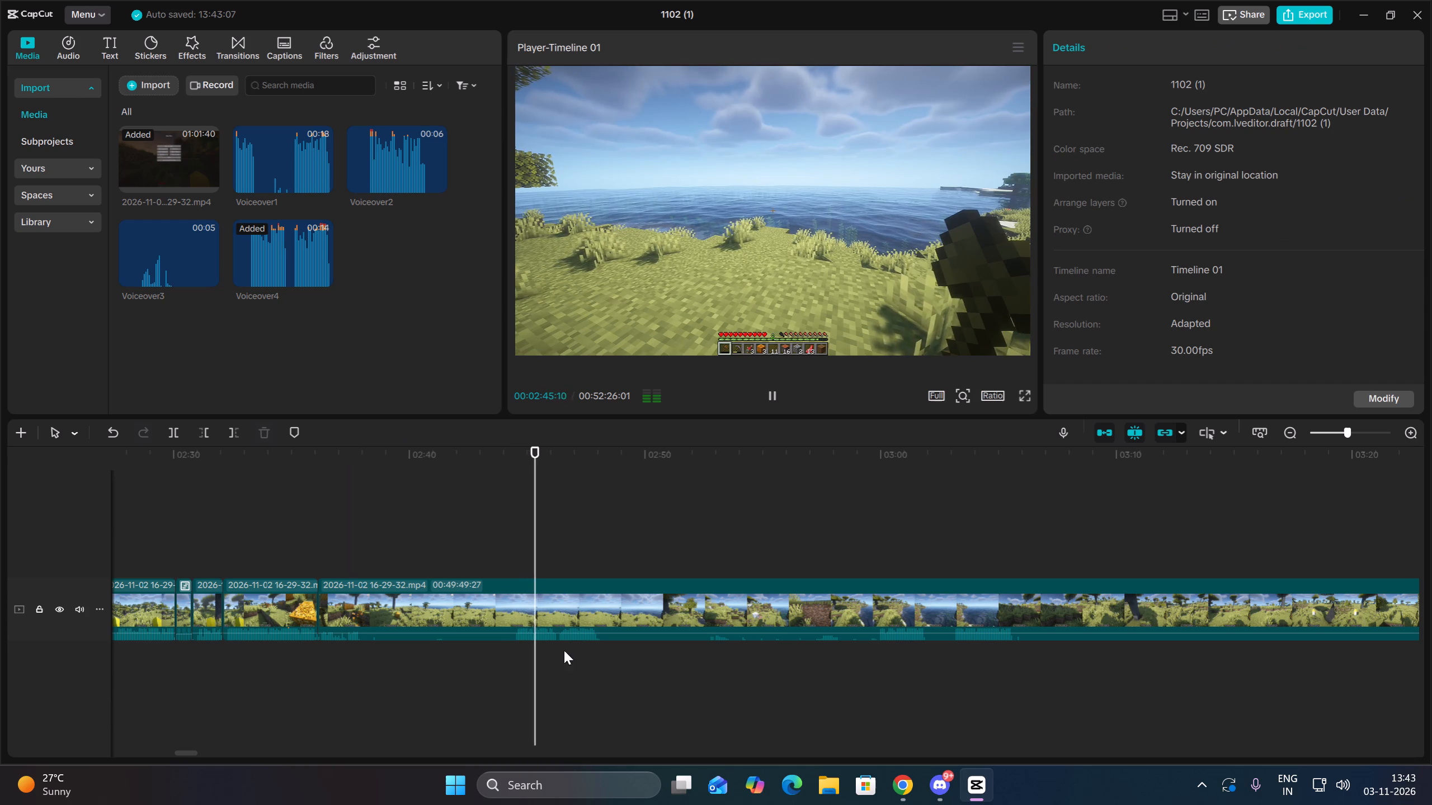
pyautogui.click(872, 652)
pyautogui.press('space')
pyautogui.press('space')
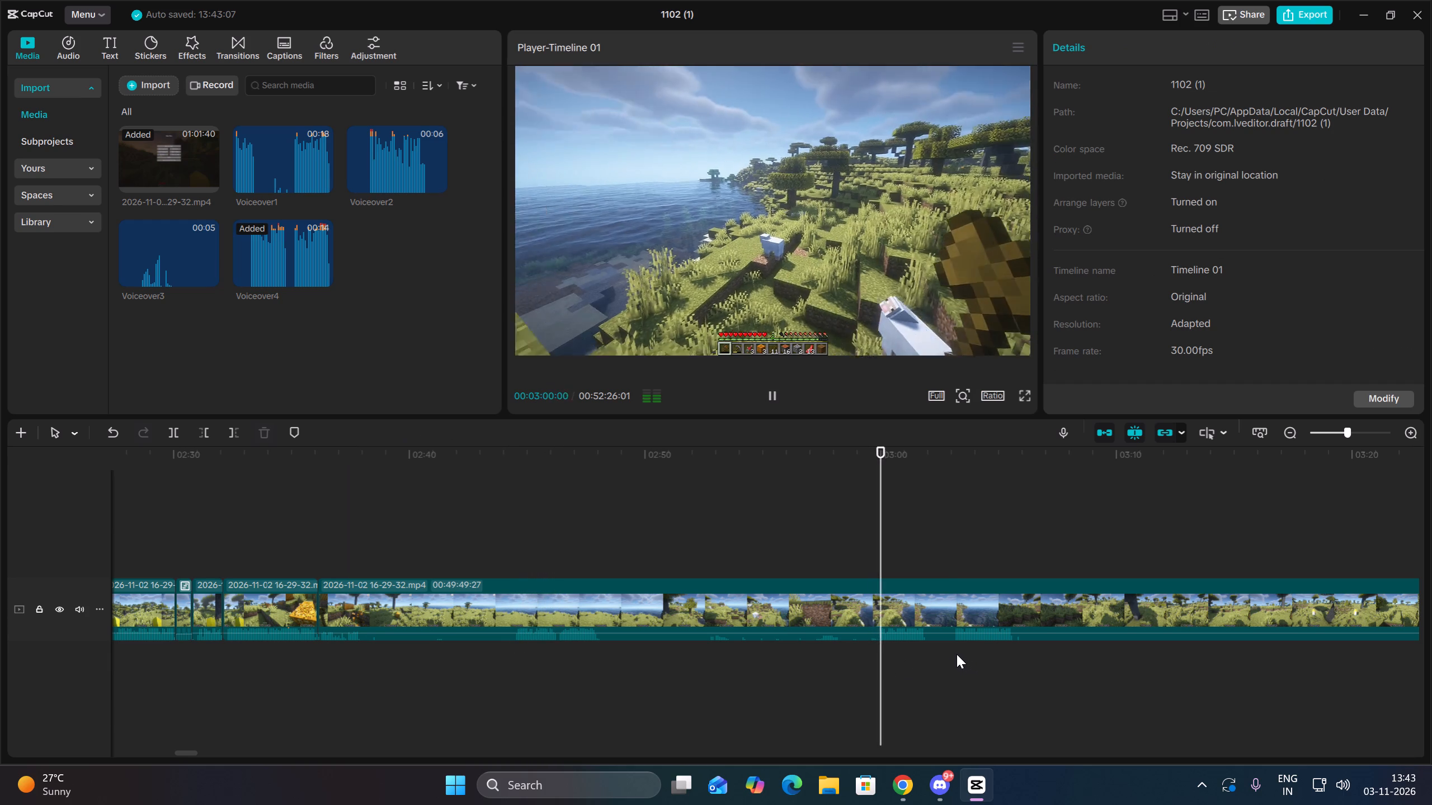
pyautogui.click(950, 651)
pyautogui.press('space')
pyautogui.doubleClick(1286, 433)
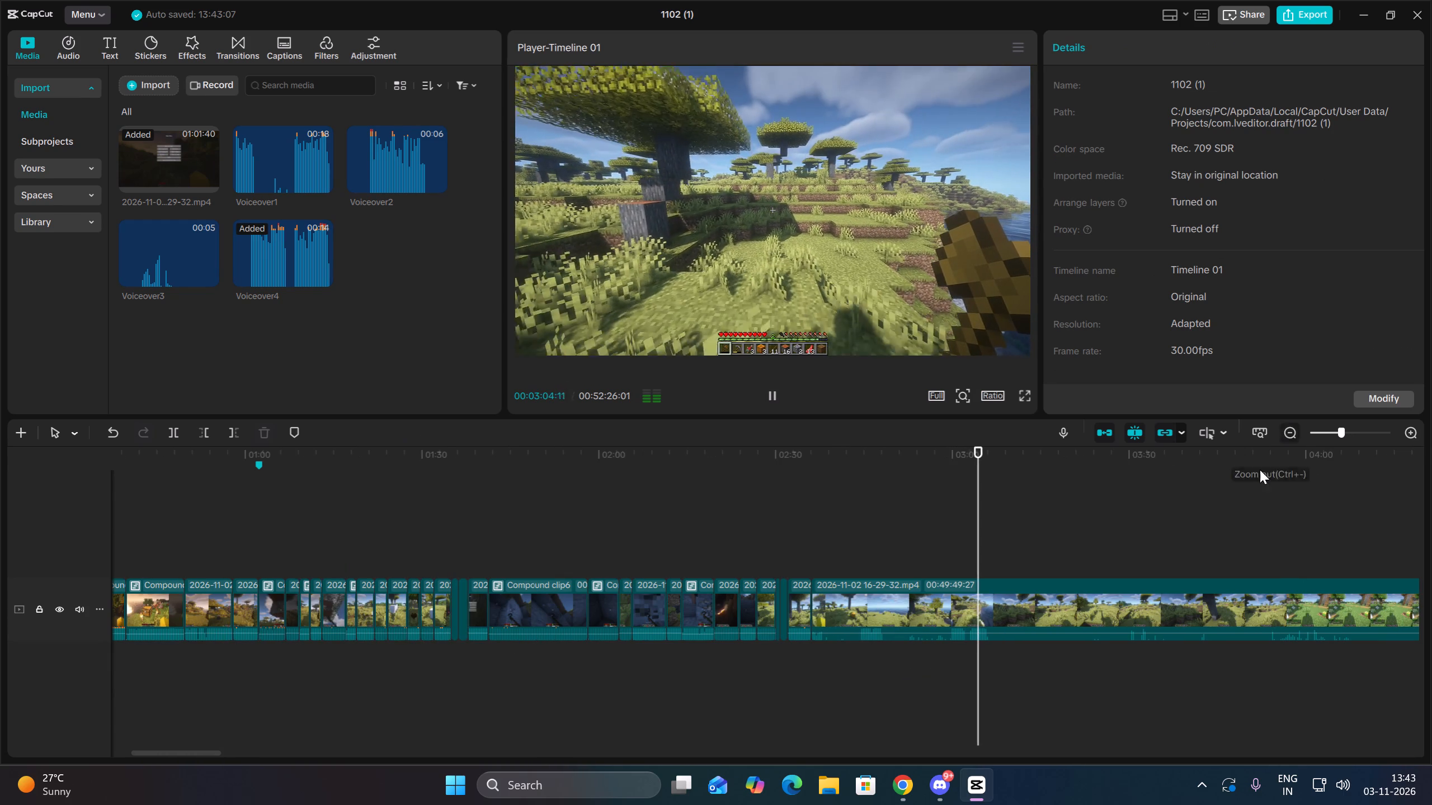
pyautogui.click(1136, 659)
pyautogui.press('space')
pyautogui.doubleClick(970, 648)
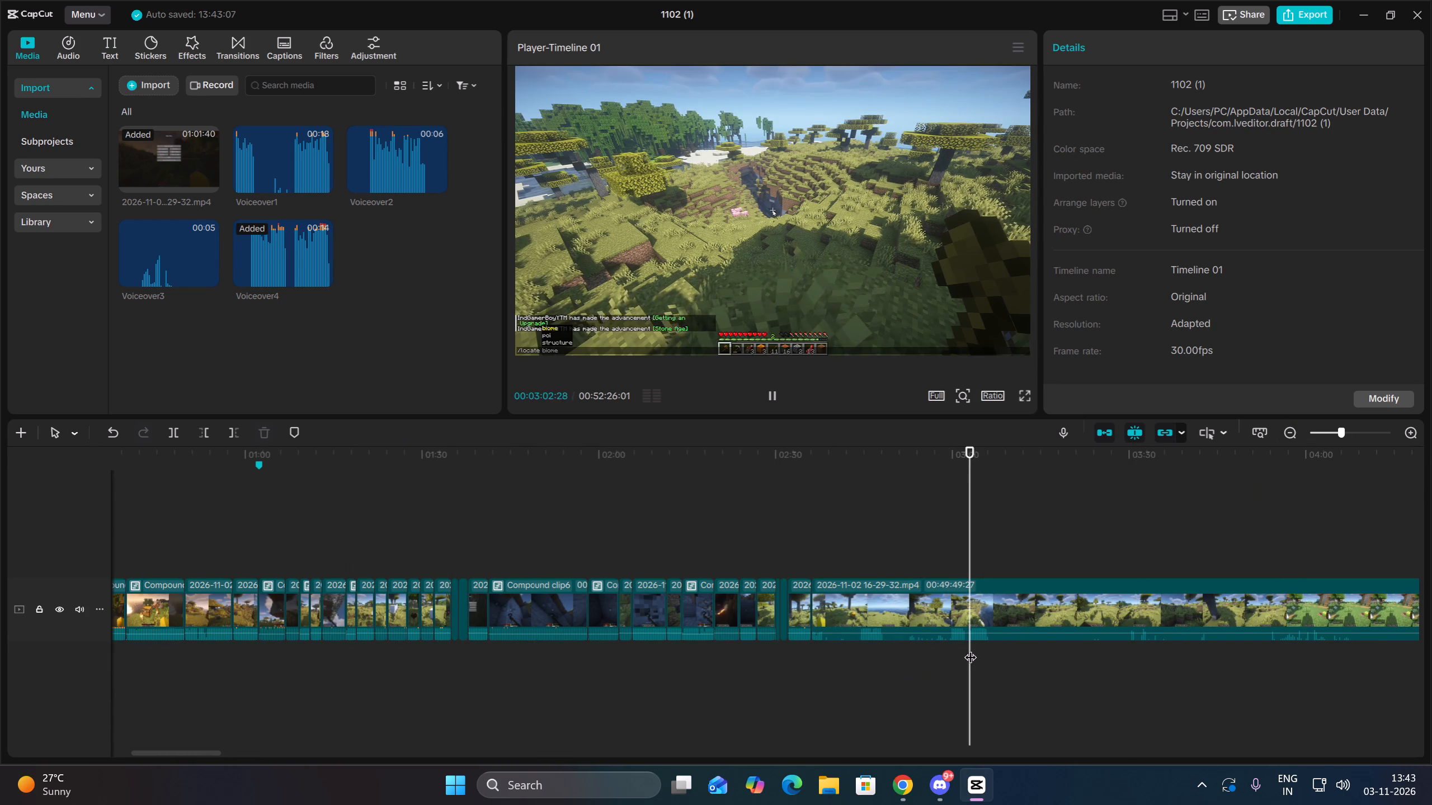
pyautogui.moveTo(1000, 669); pyautogui.dragTo(992, 606)
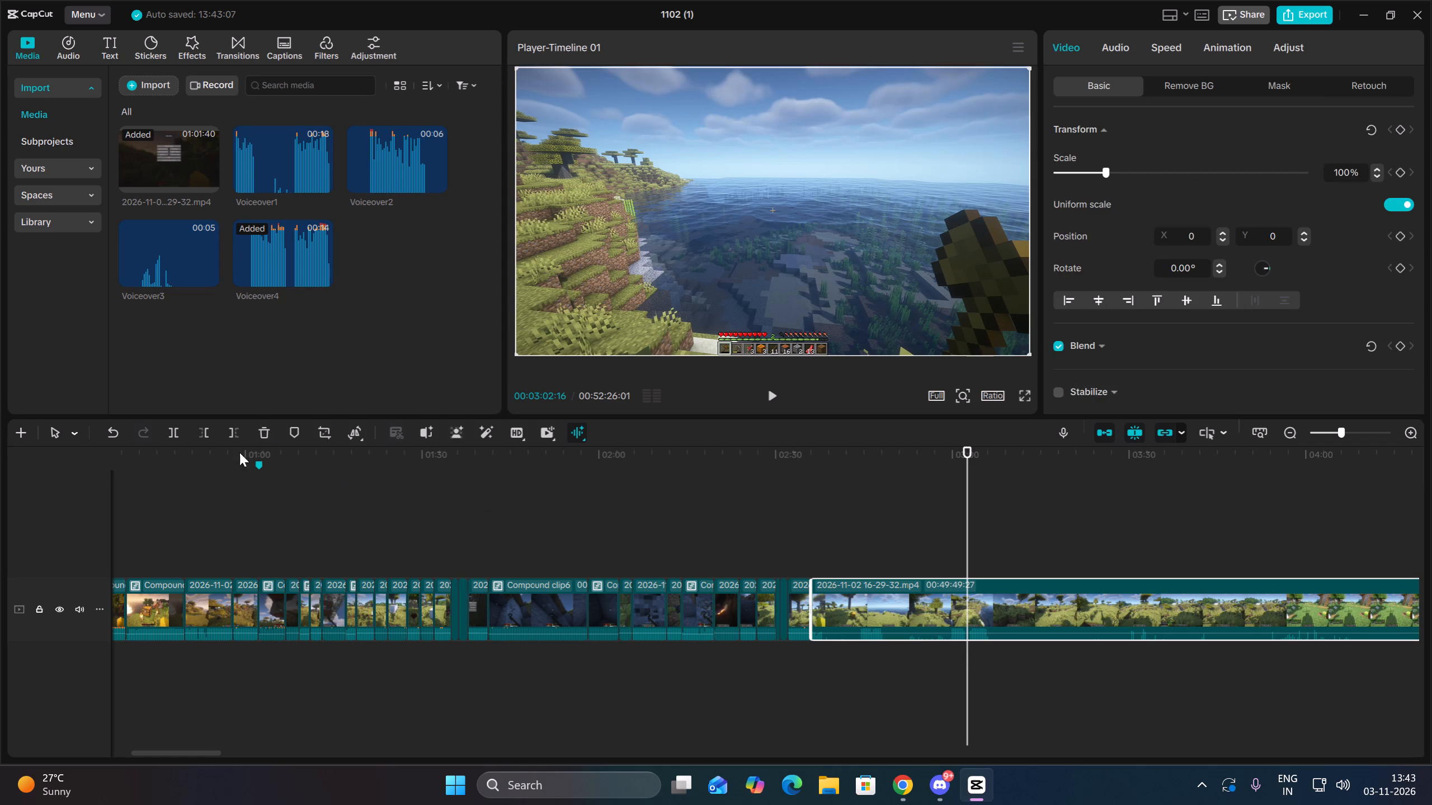
pyautogui.click(191, 429)
pyautogui.click(202, 427)
# Play the new start of the long clip and split it at about 00:02:39, after the seaside shot.
pyautogui.press('space')
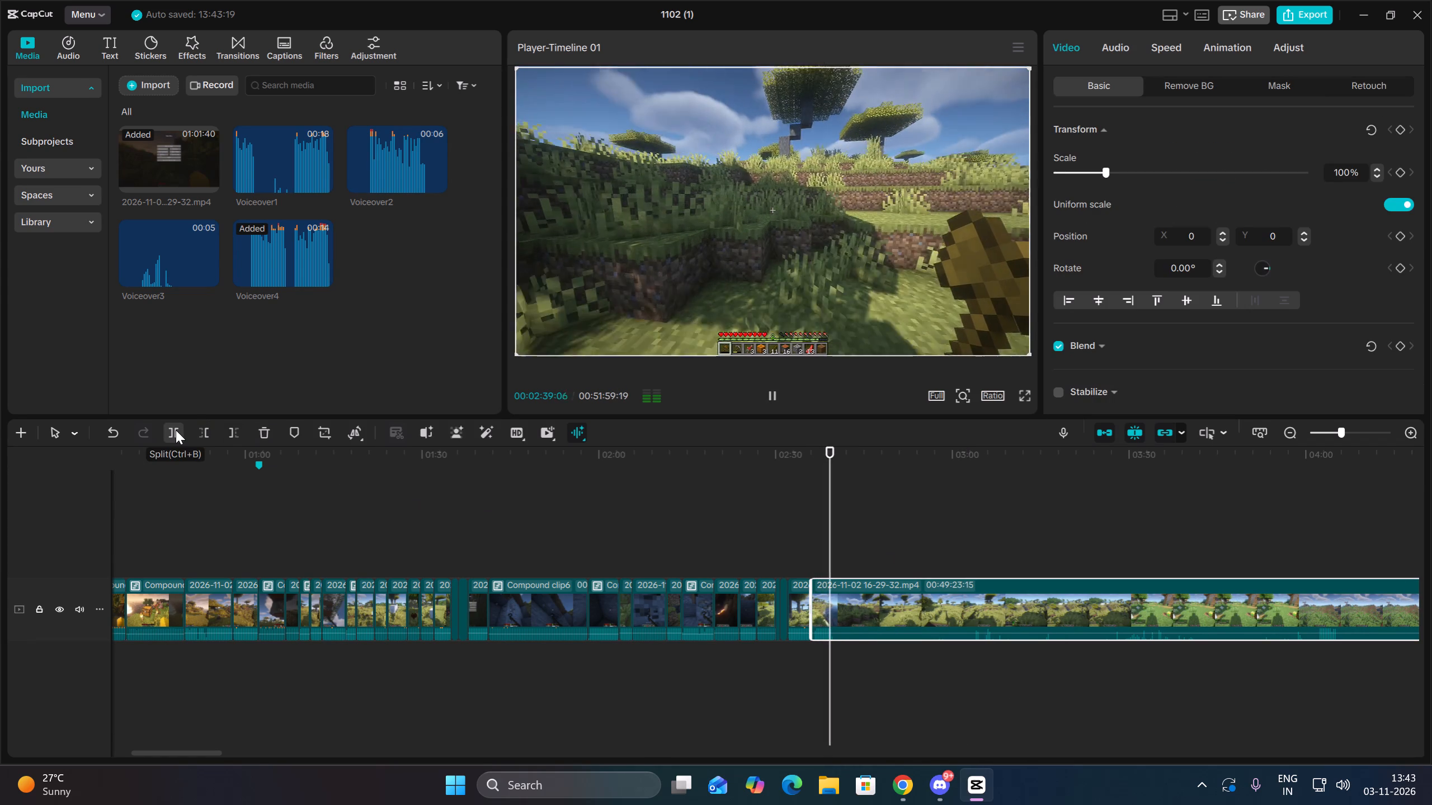
pyautogui.press('space')
pyautogui.click(176, 430)
# Skim the remaining savanna and grassland footage and delete everything from the latest split up to 00:04:22:16.
pyautogui.press('space')
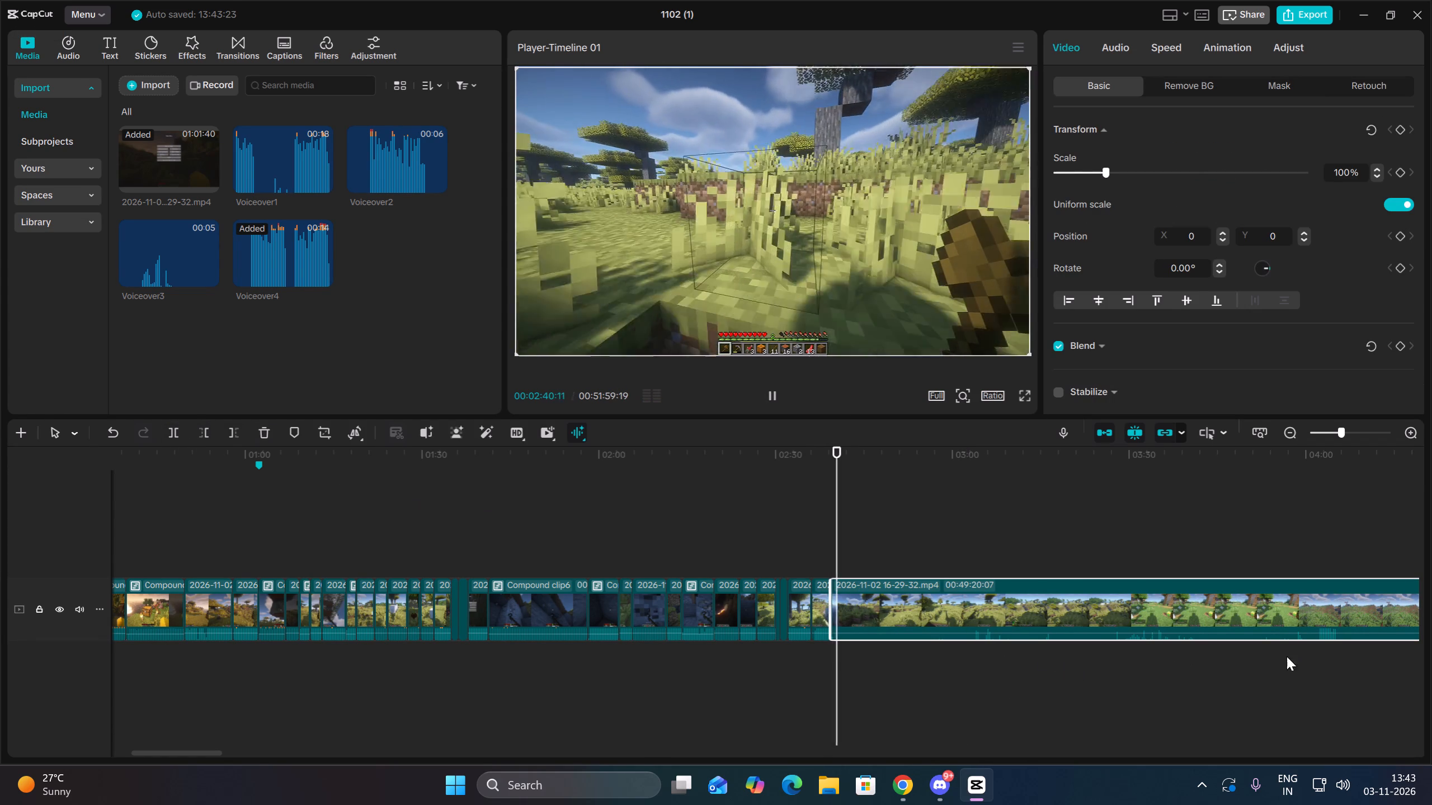
pyautogui.moveTo(1361, 661); pyautogui.dragTo(1428, 706)
pyautogui.click(1131, 652)
pyautogui.click(1128, 652)
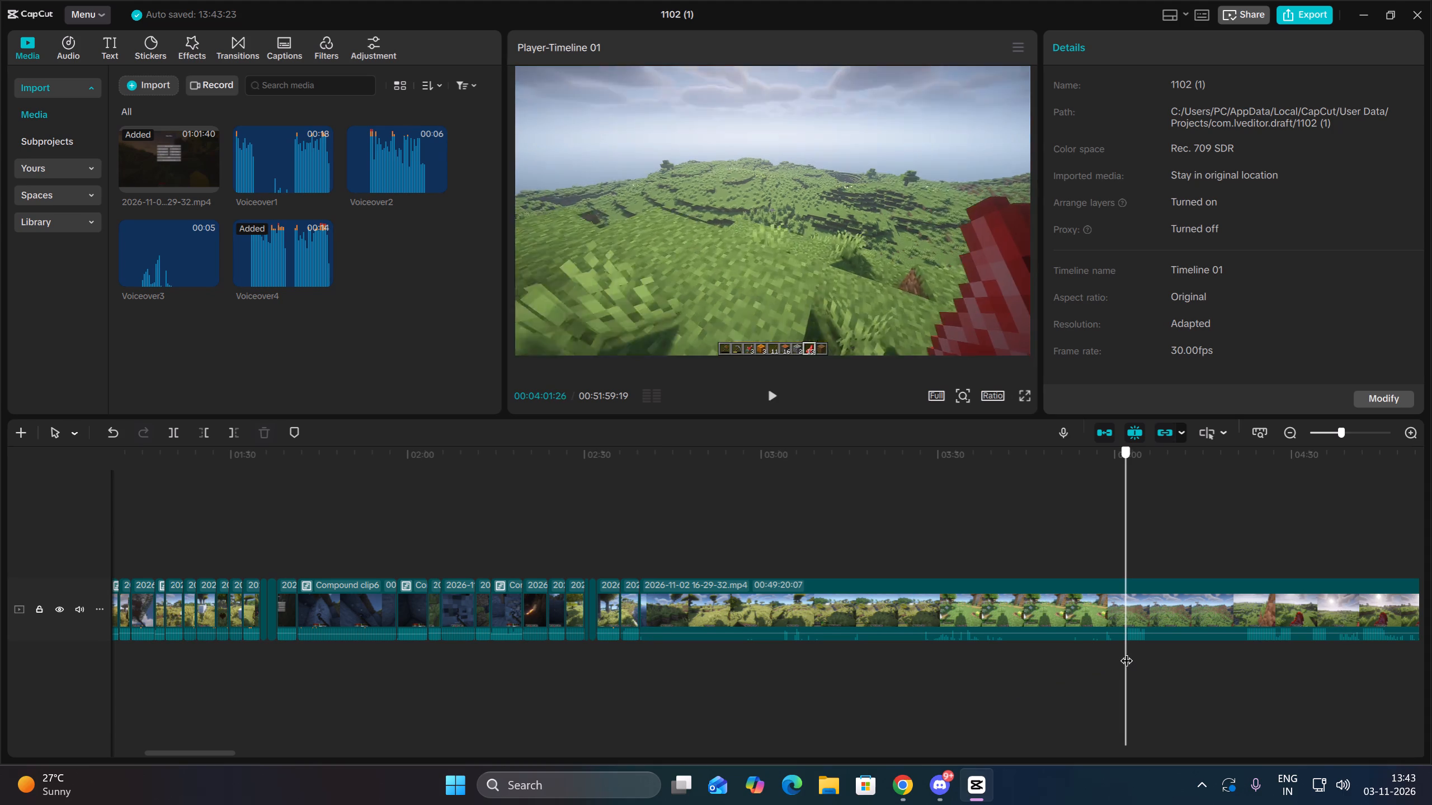
pyautogui.press('space')
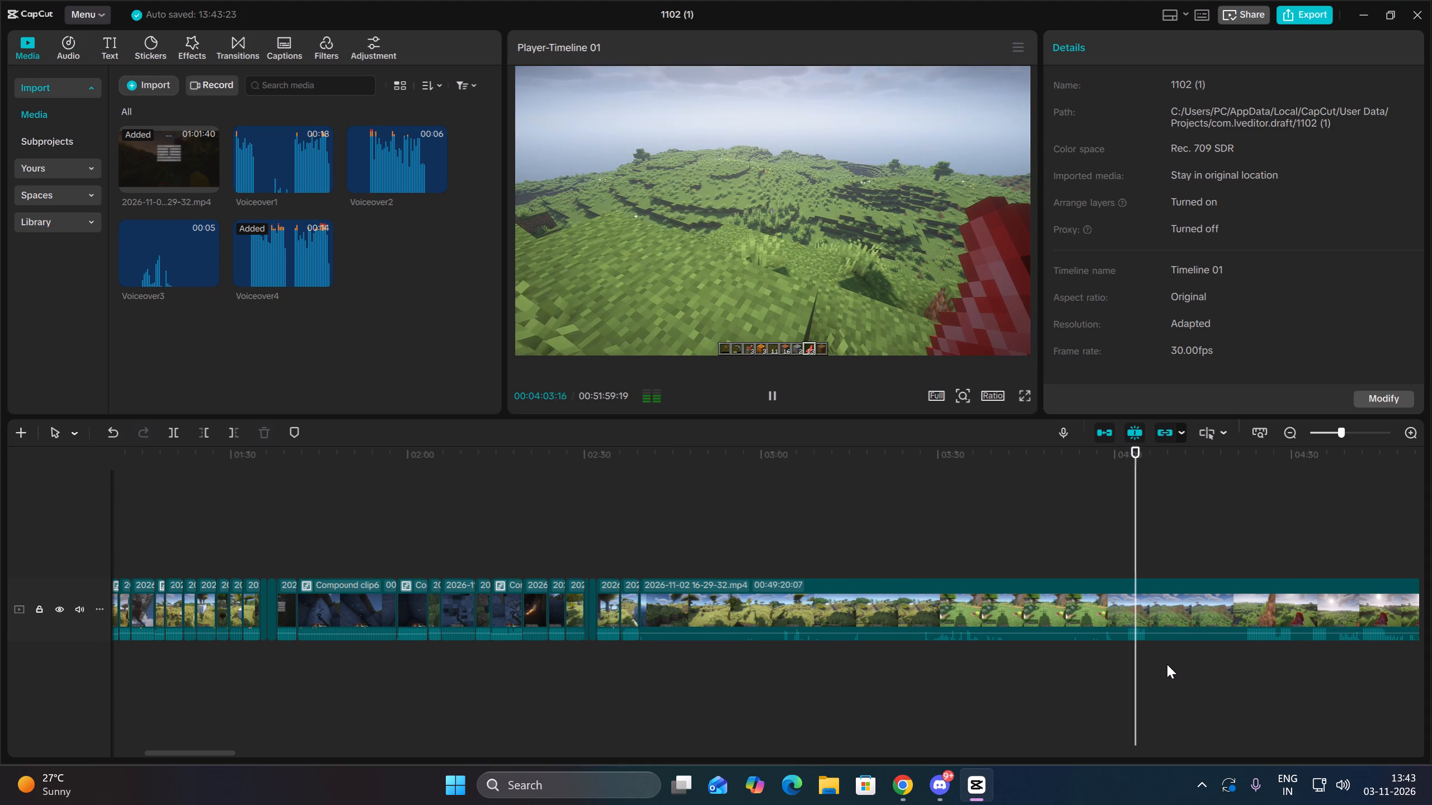
pyautogui.click(1247, 645)
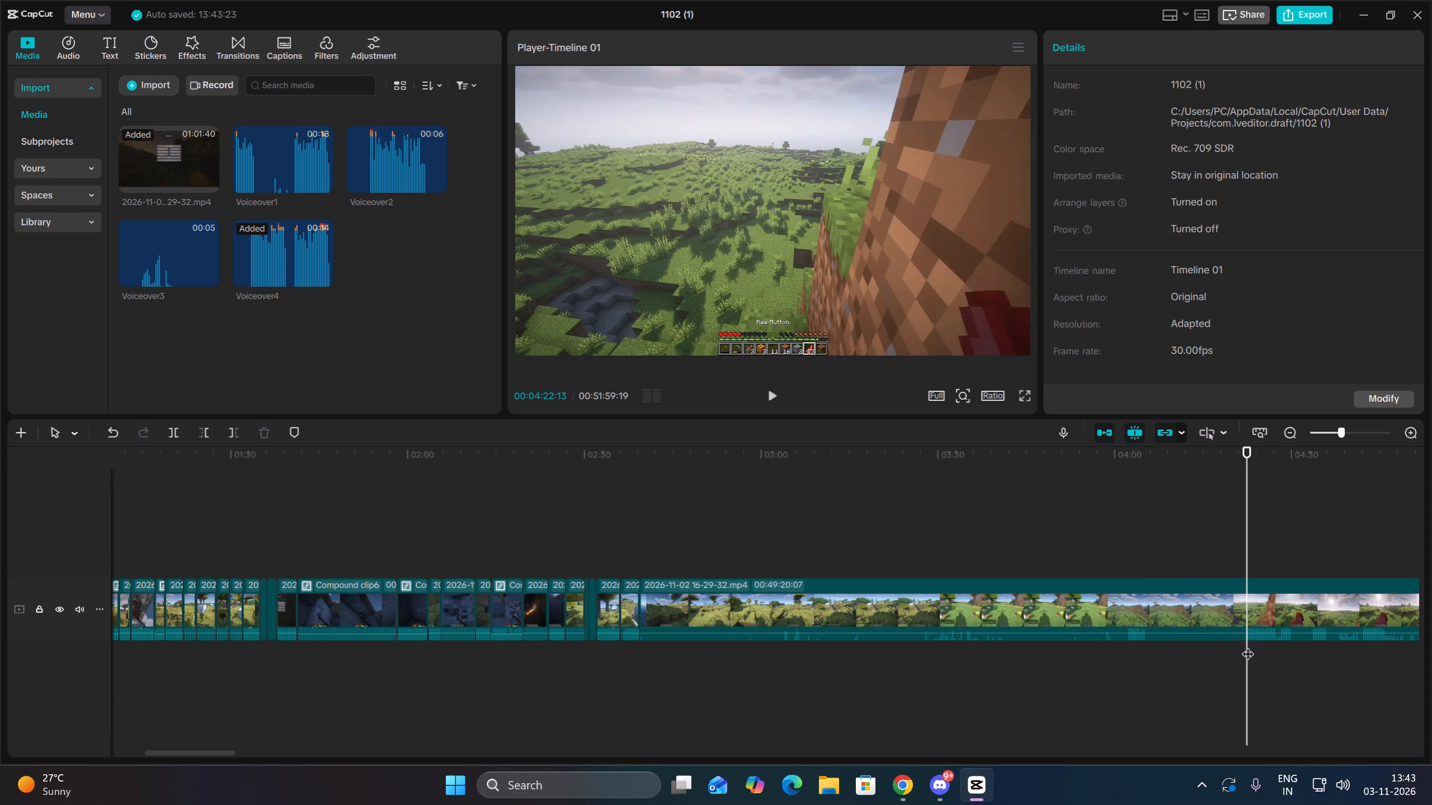
pyautogui.press('space')
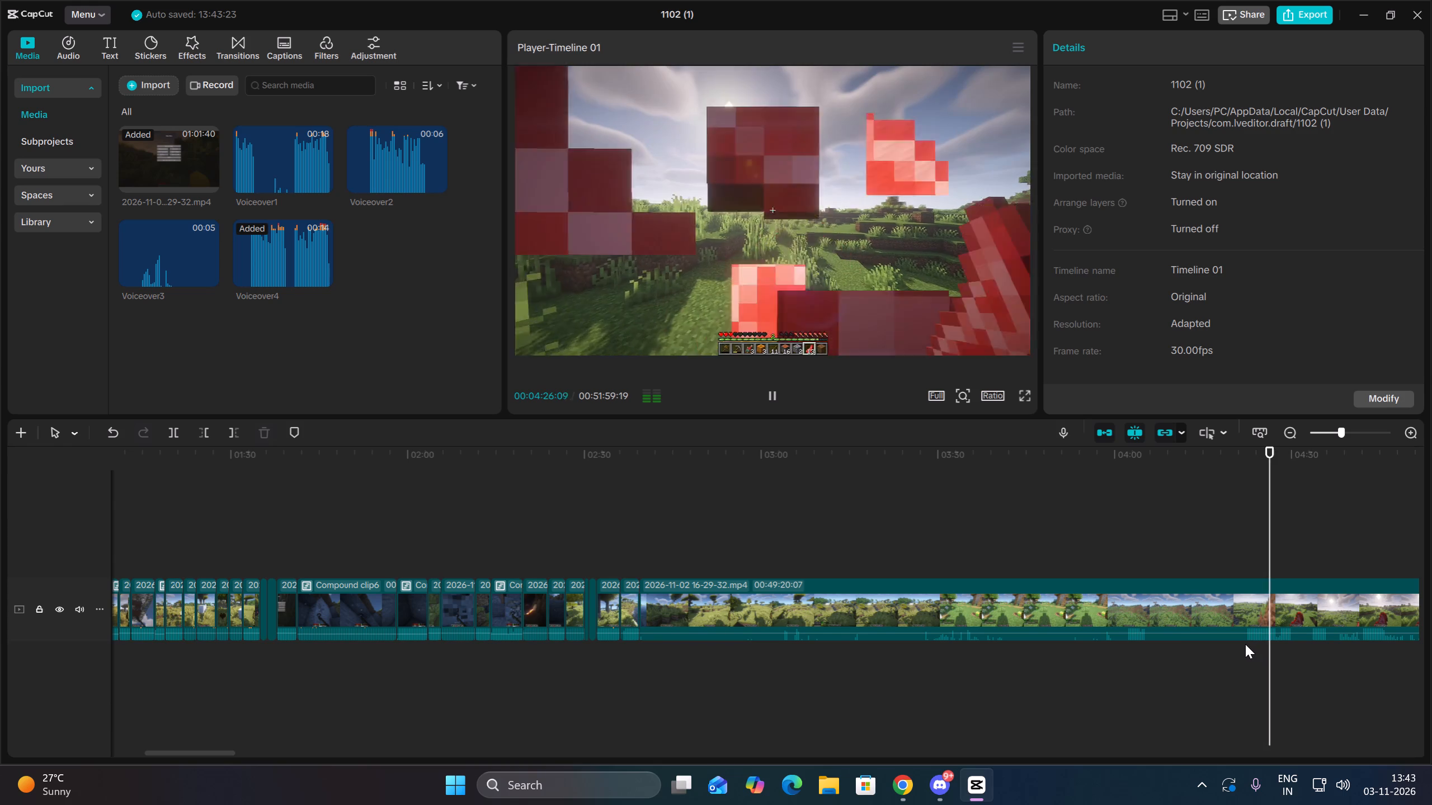
pyautogui.tripleClick(1245, 651)
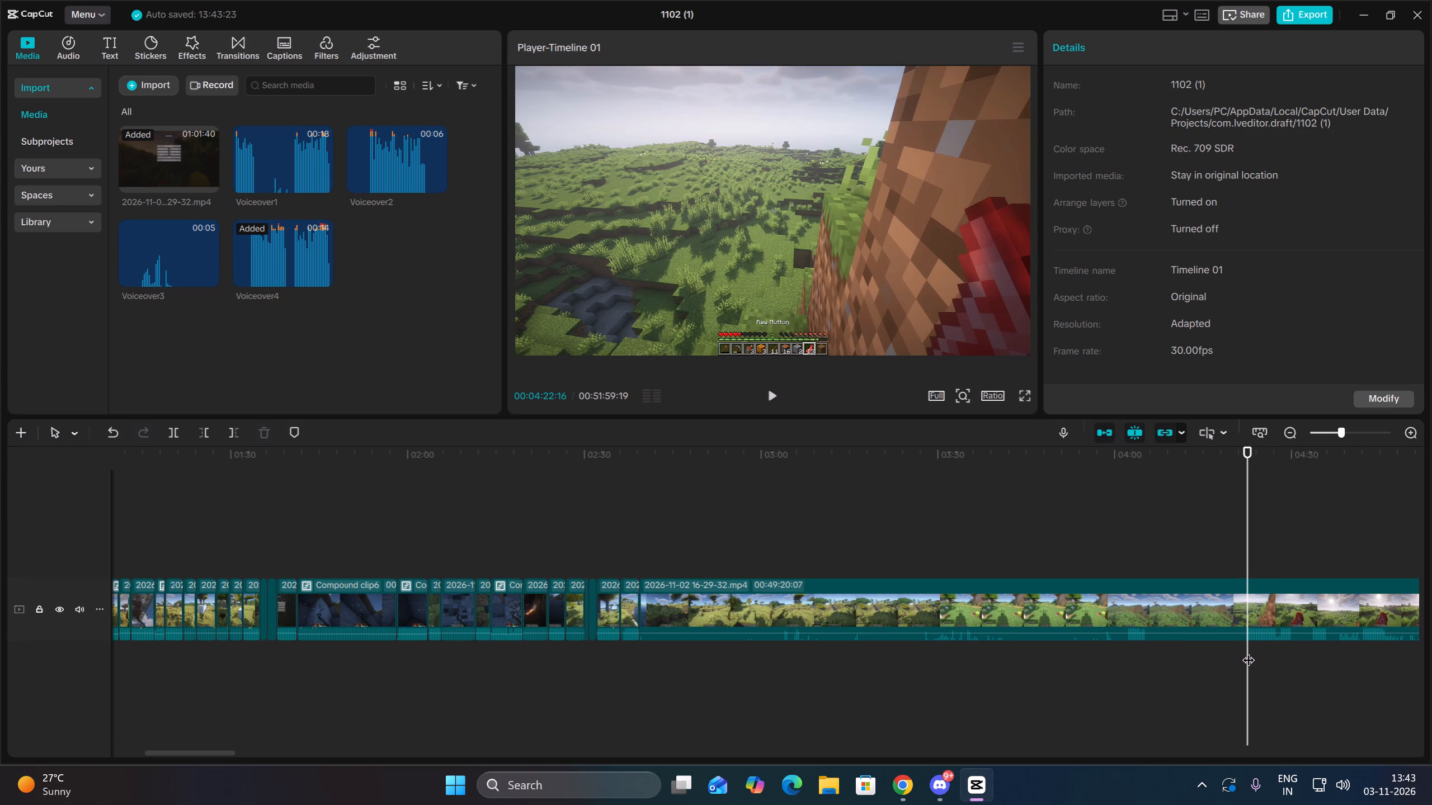
pyautogui.moveTo(1174, 686); pyautogui.dragTo(1156, 598)
pyautogui.click(204, 433)
# Play the new grassland section and split the long clip at 00:02:46:23.
pyautogui.press('Up')
pyautogui.press('space')
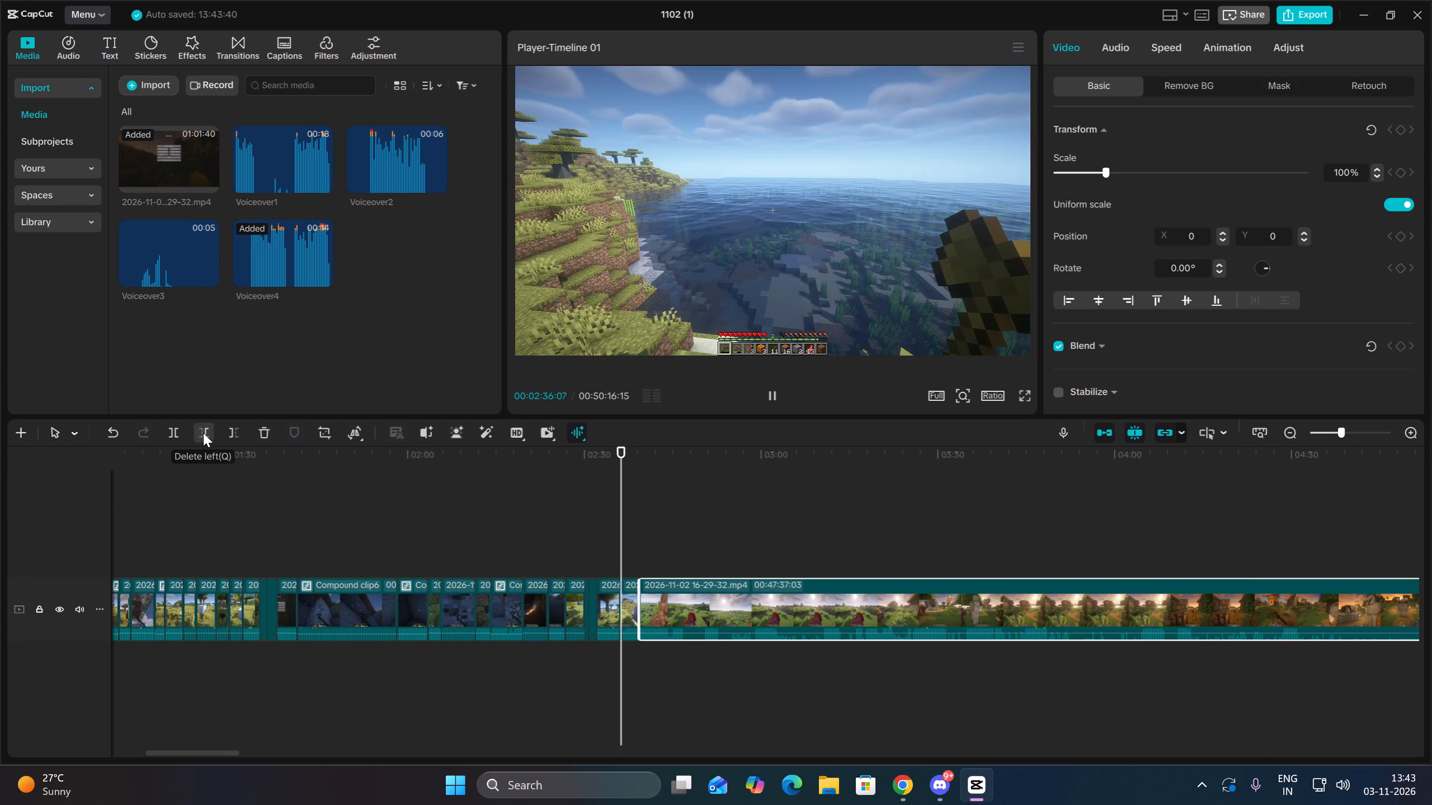
pyautogui.click(1416, 430)
pyautogui.click(1416, 430)
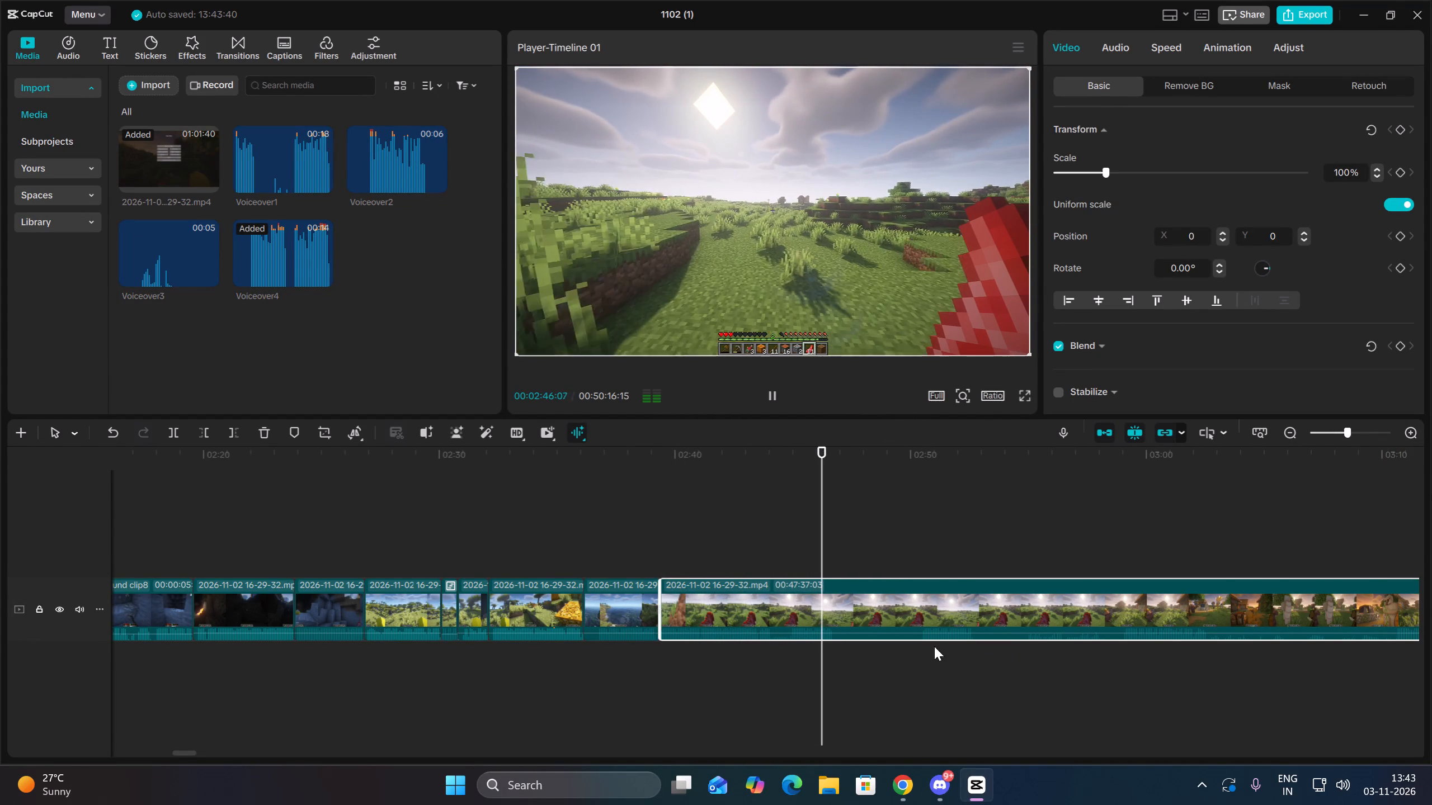
pyautogui.press('space')
pyautogui.moveTo(932, 660); pyautogui.dragTo(949, 575)
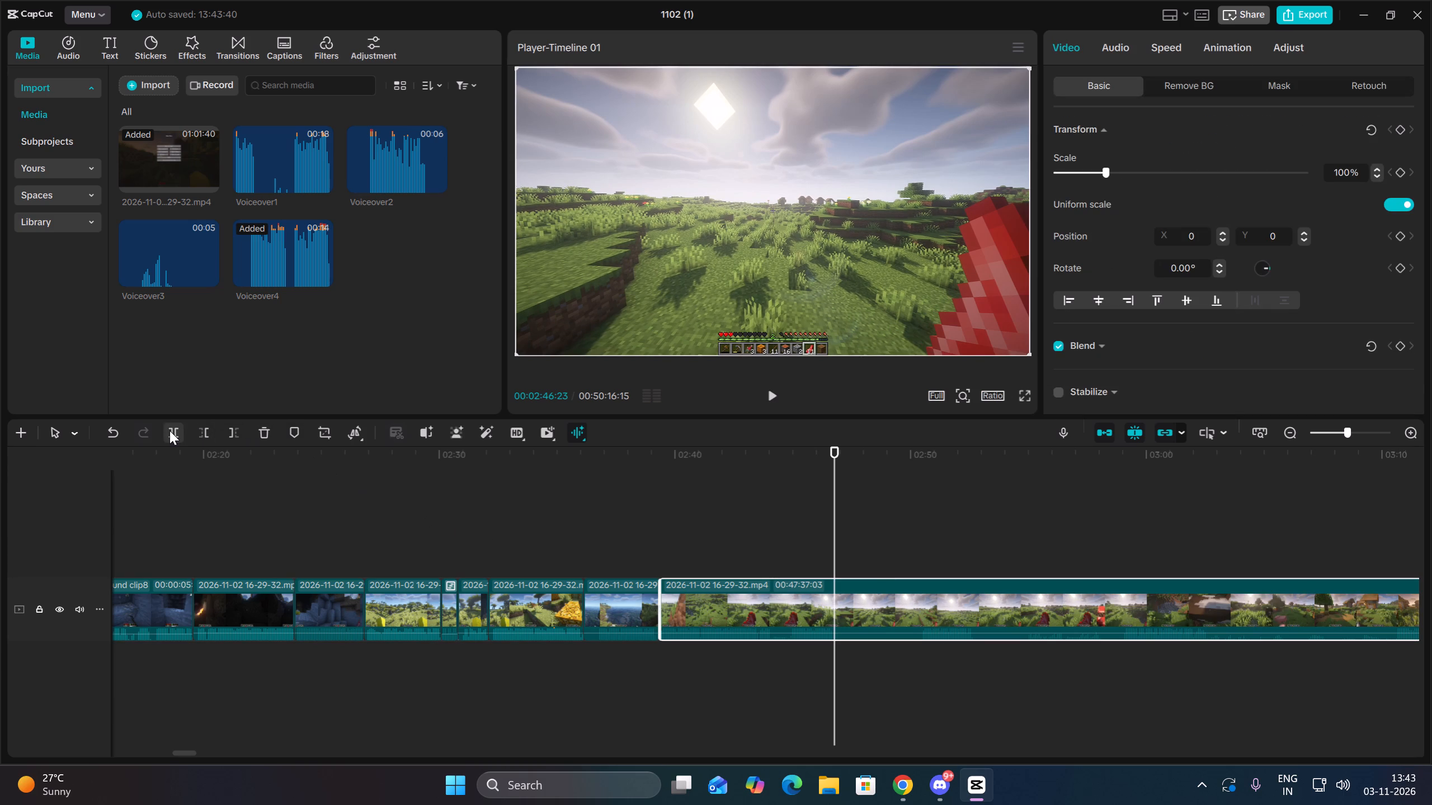
pyautogui.click(169, 430)
# Preview the footage after the split and extract the audio from the grassland segment ending at 00:02:46:23.
pyautogui.press('space')
pyautogui.click(913, 650)
pyautogui.press('space')
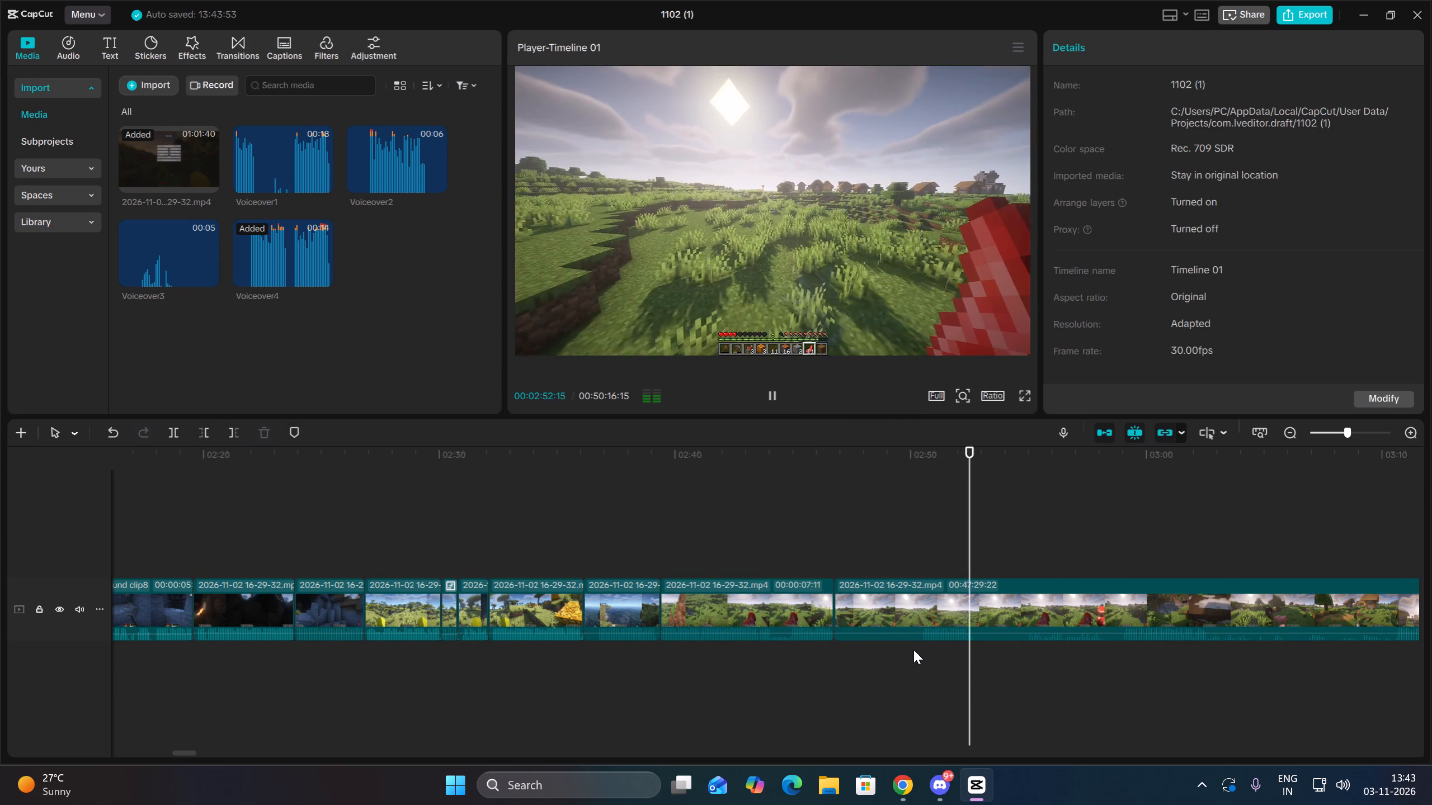
pyautogui.click(776, 617)
pyautogui.press('Up')
pyautogui.rightClick(776, 617)
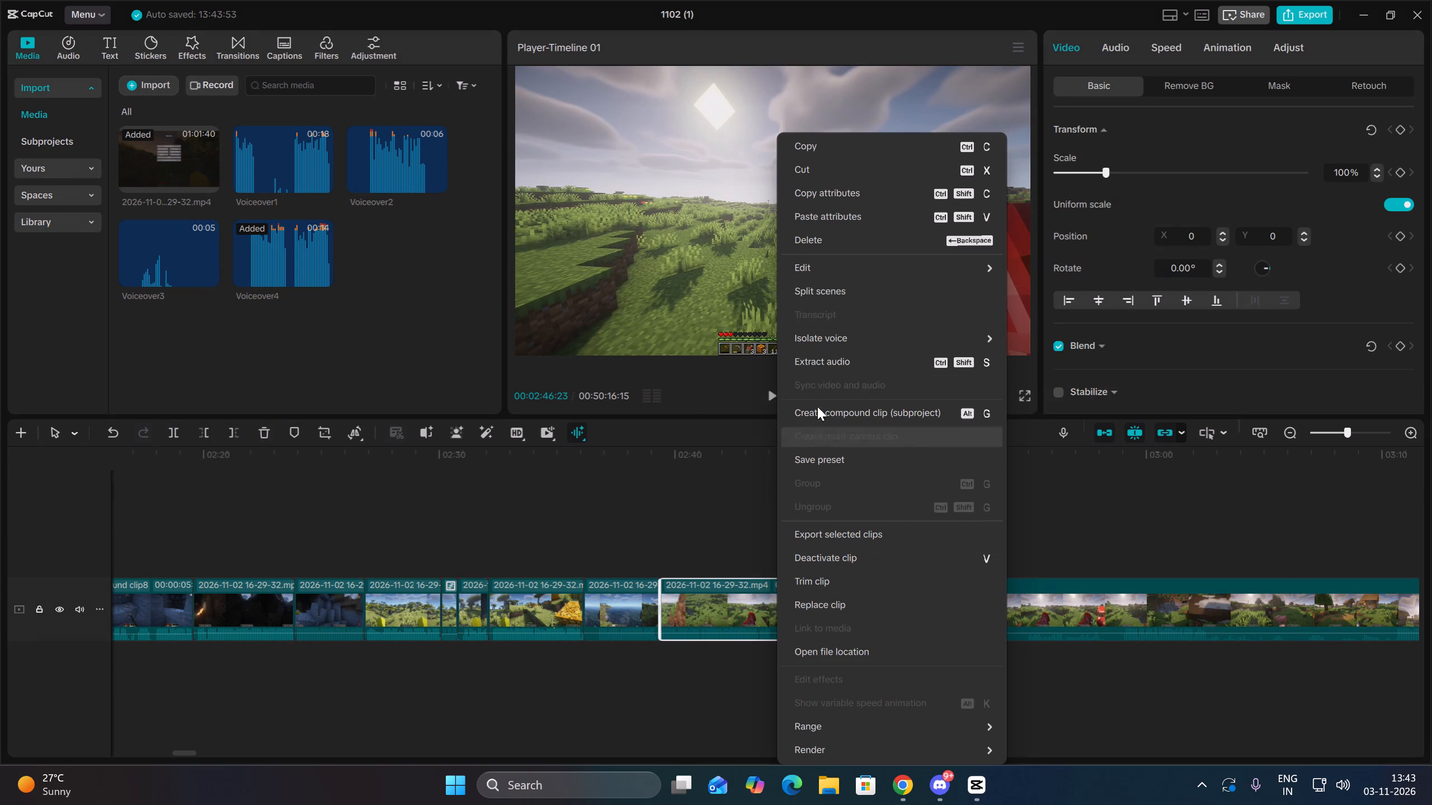
pyautogui.click(808, 362)
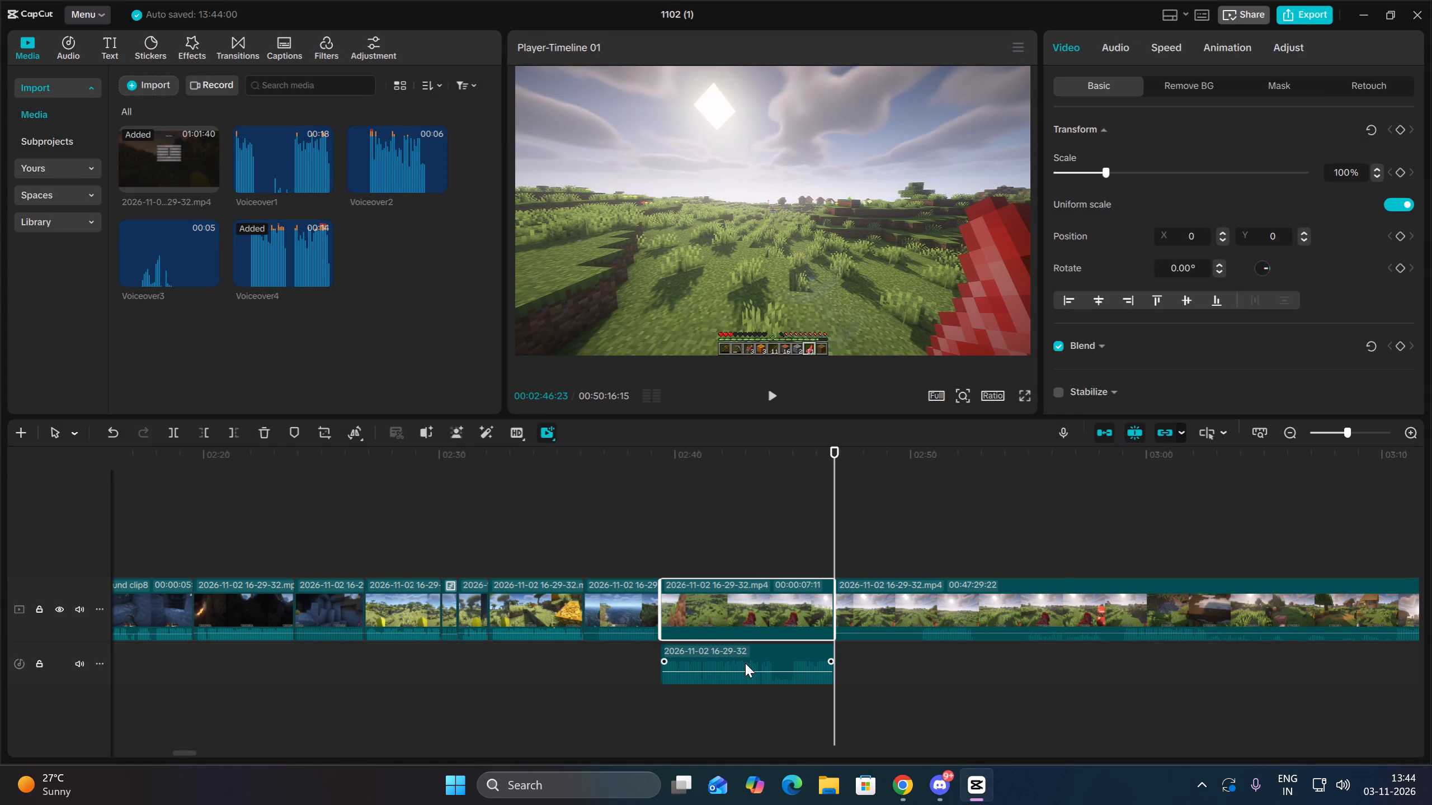
# Play the extracted audio, split it at 00:02:44:01 and delete the part from there to 00:02:44:22.
pyautogui.click(745, 663)
pyautogui.press('Up')
pyautogui.press('space')
pyautogui.click(1416, 438)
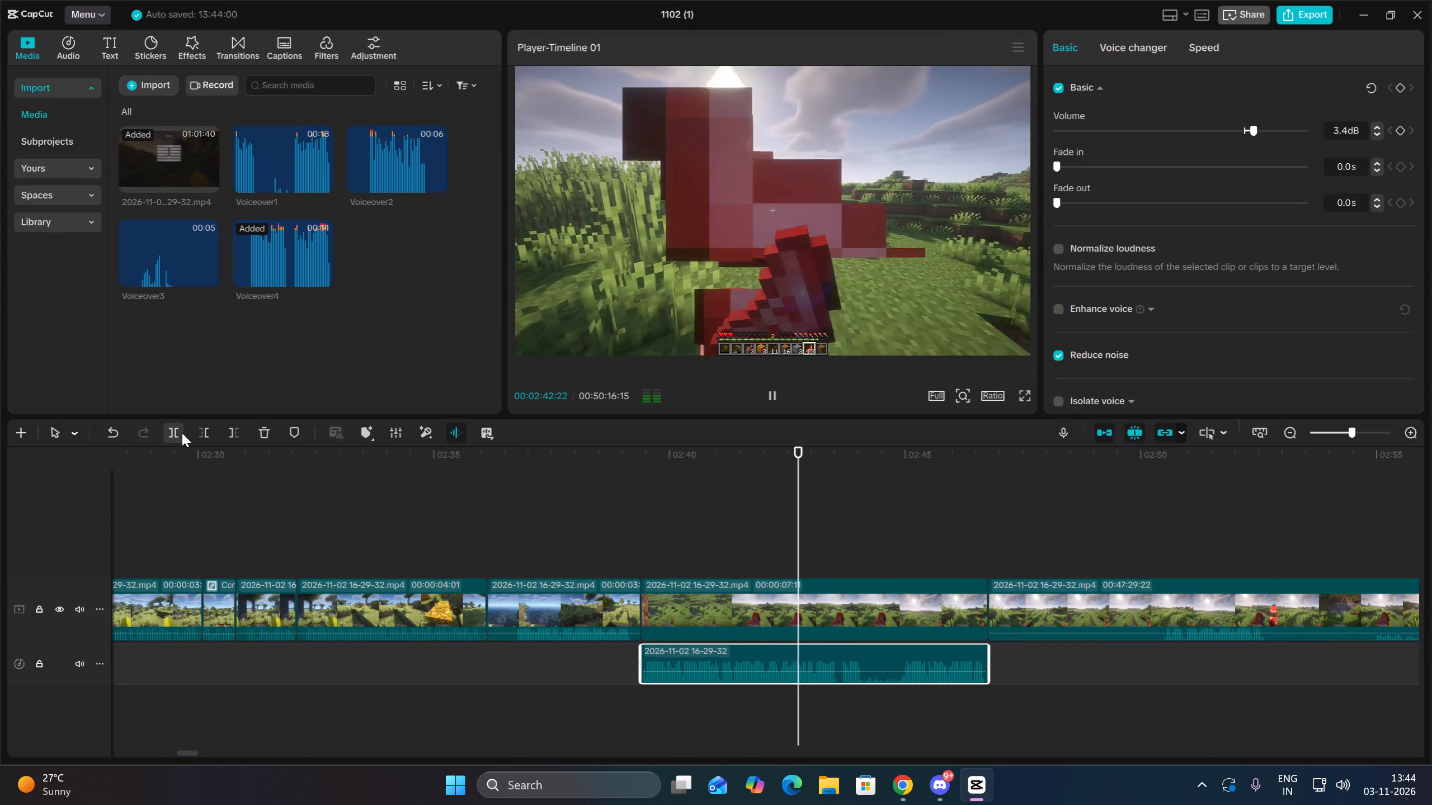
pyautogui.press('space')
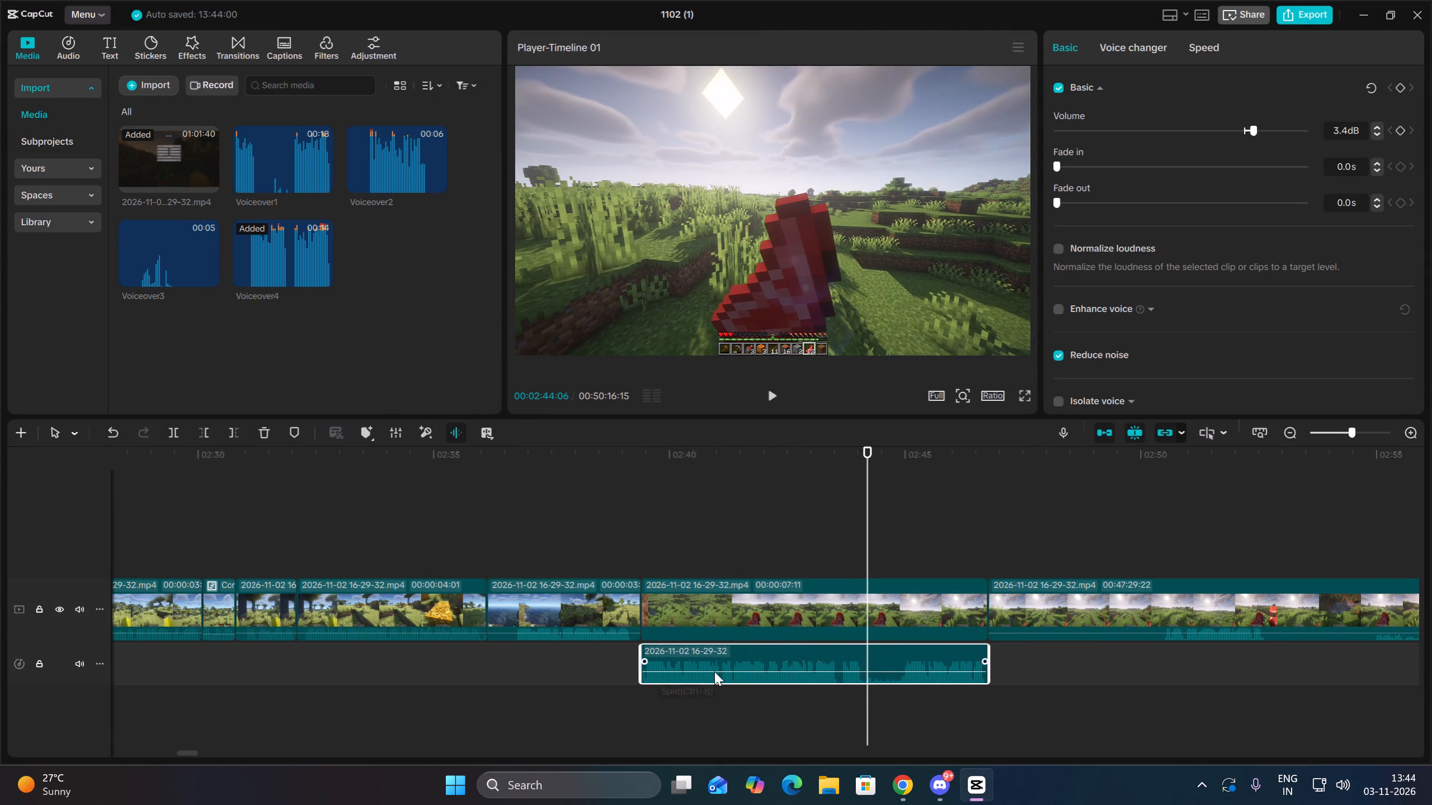
pyautogui.doubleClick(860, 689)
pyautogui.moveTo(739, 698); pyautogui.dragTo(747, 659)
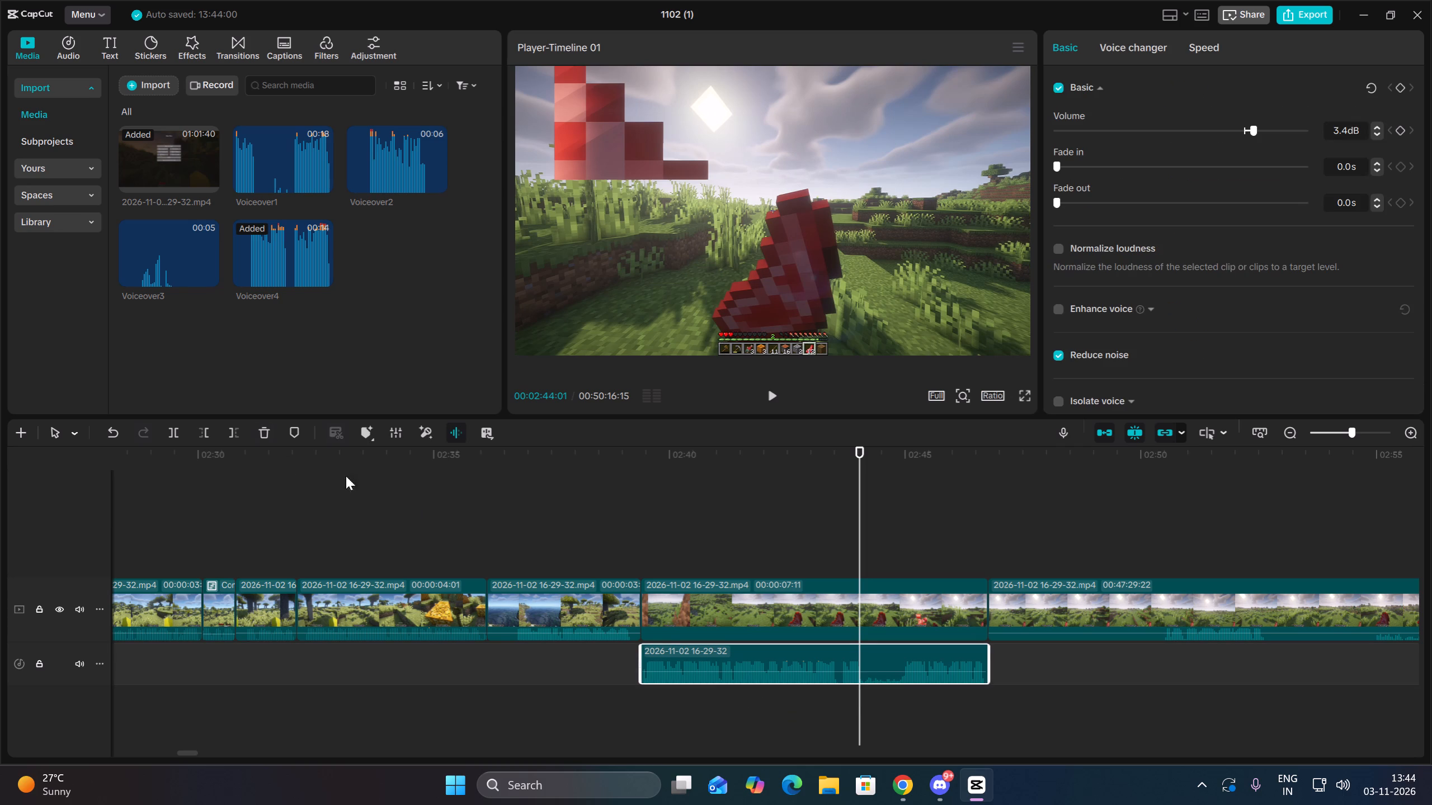
pyautogui.click(177, 435)
pyautogui.press('space')
pyautogui.press('space')
pyautogui.click(205, 430)
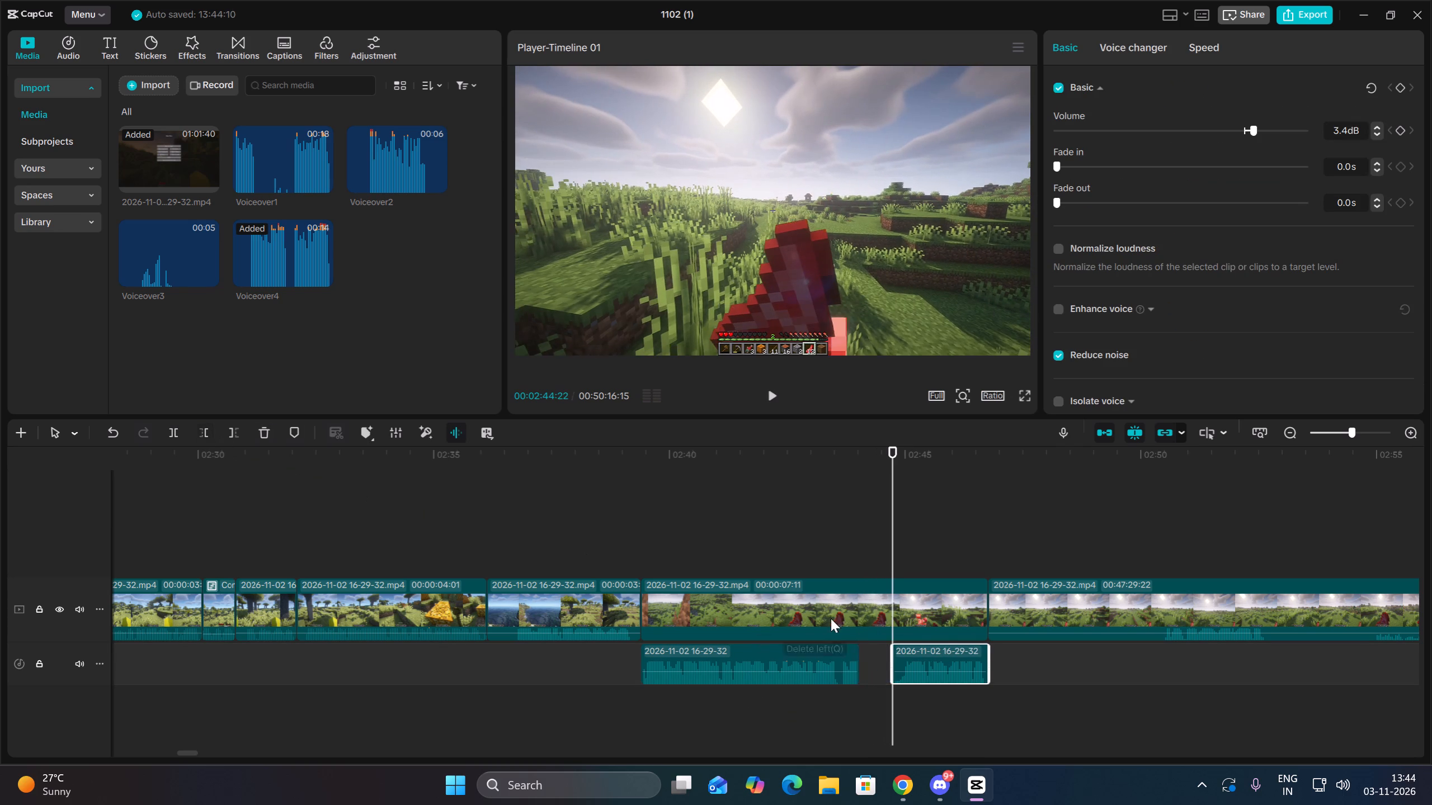
# Move the second audio piece earlier to close the gap after the first piece and play it back.
pyautogui.press('Up')
pyautogui.moveTo(940, 647); pyautogui.dragTo(904, 651)
pyautogui.press('Up')
pyautogui.press('space')
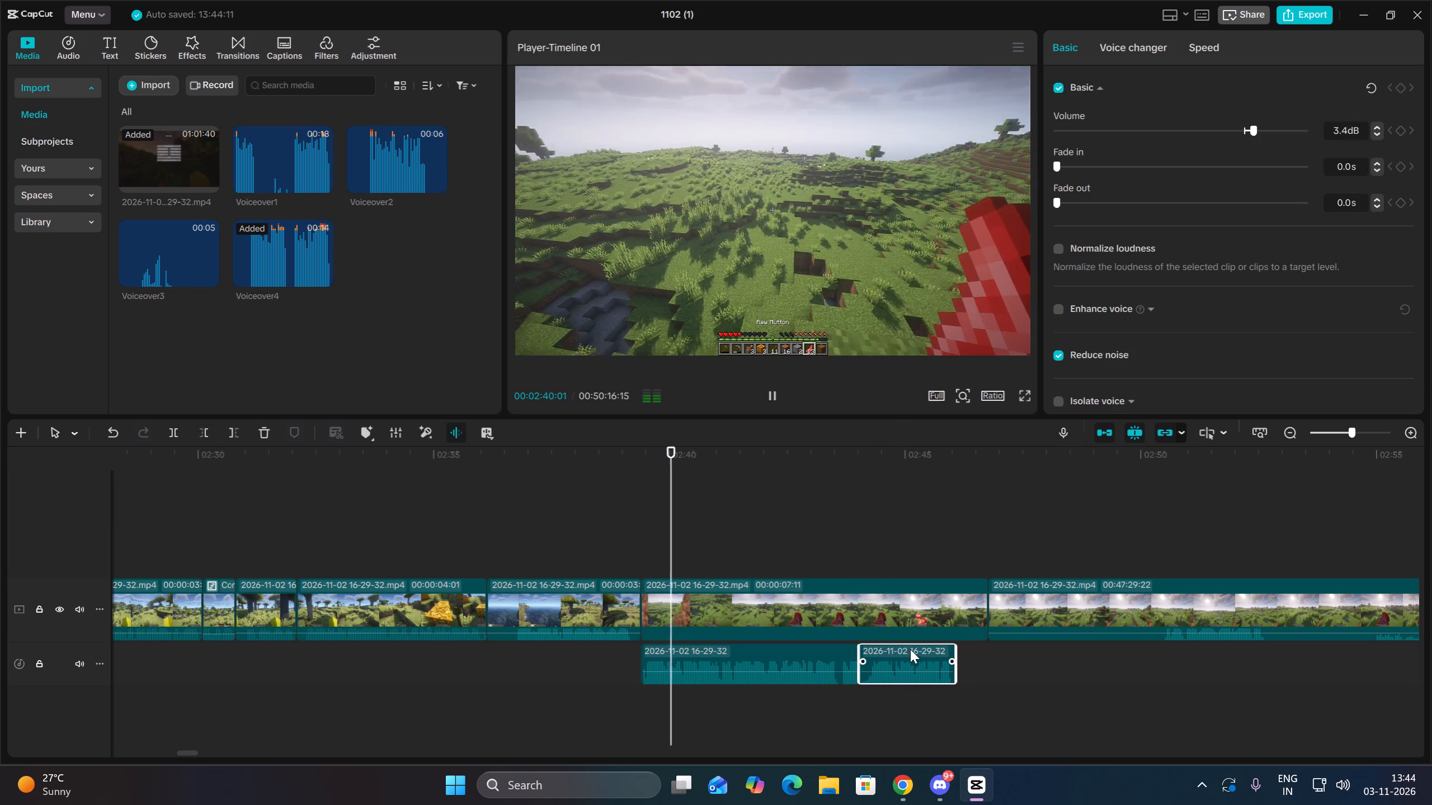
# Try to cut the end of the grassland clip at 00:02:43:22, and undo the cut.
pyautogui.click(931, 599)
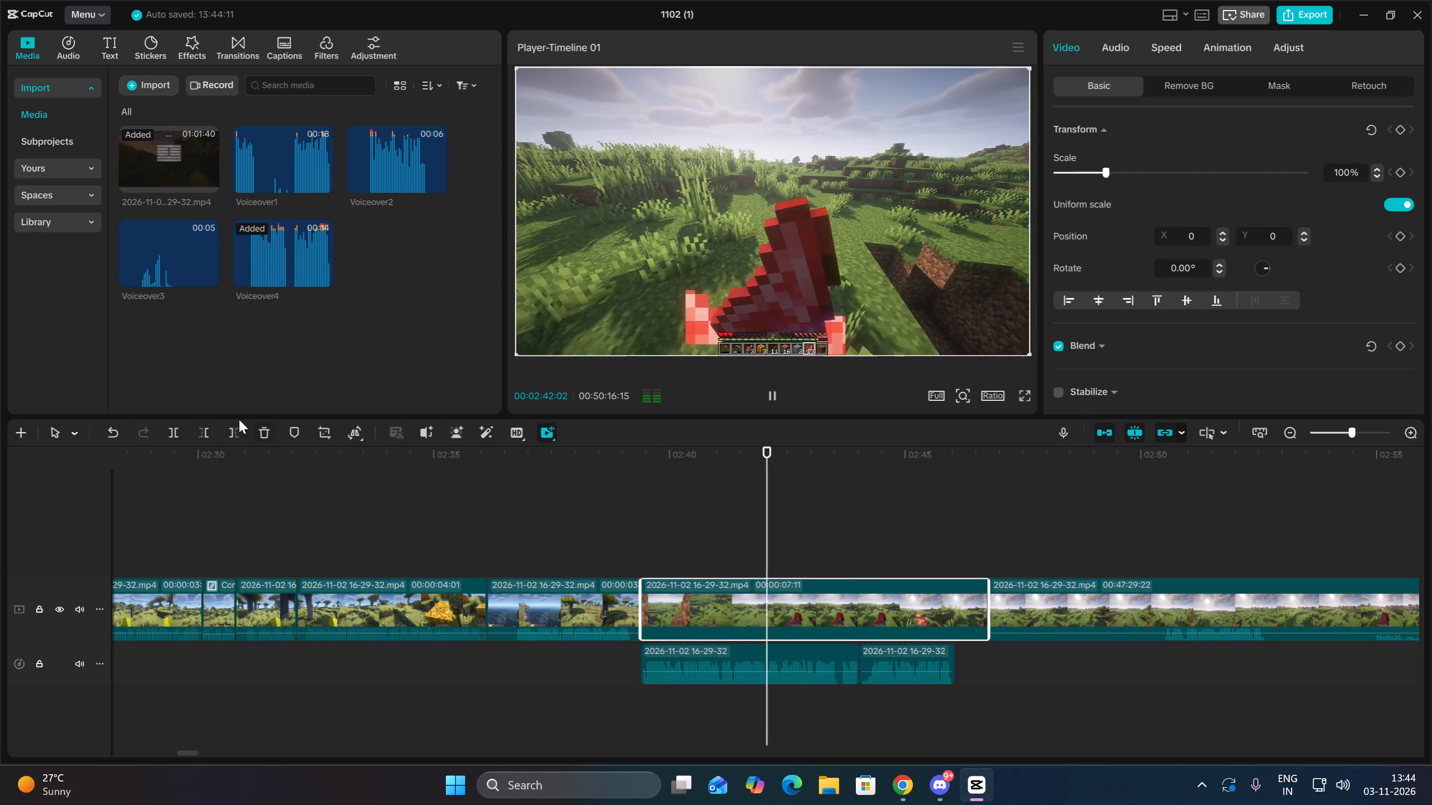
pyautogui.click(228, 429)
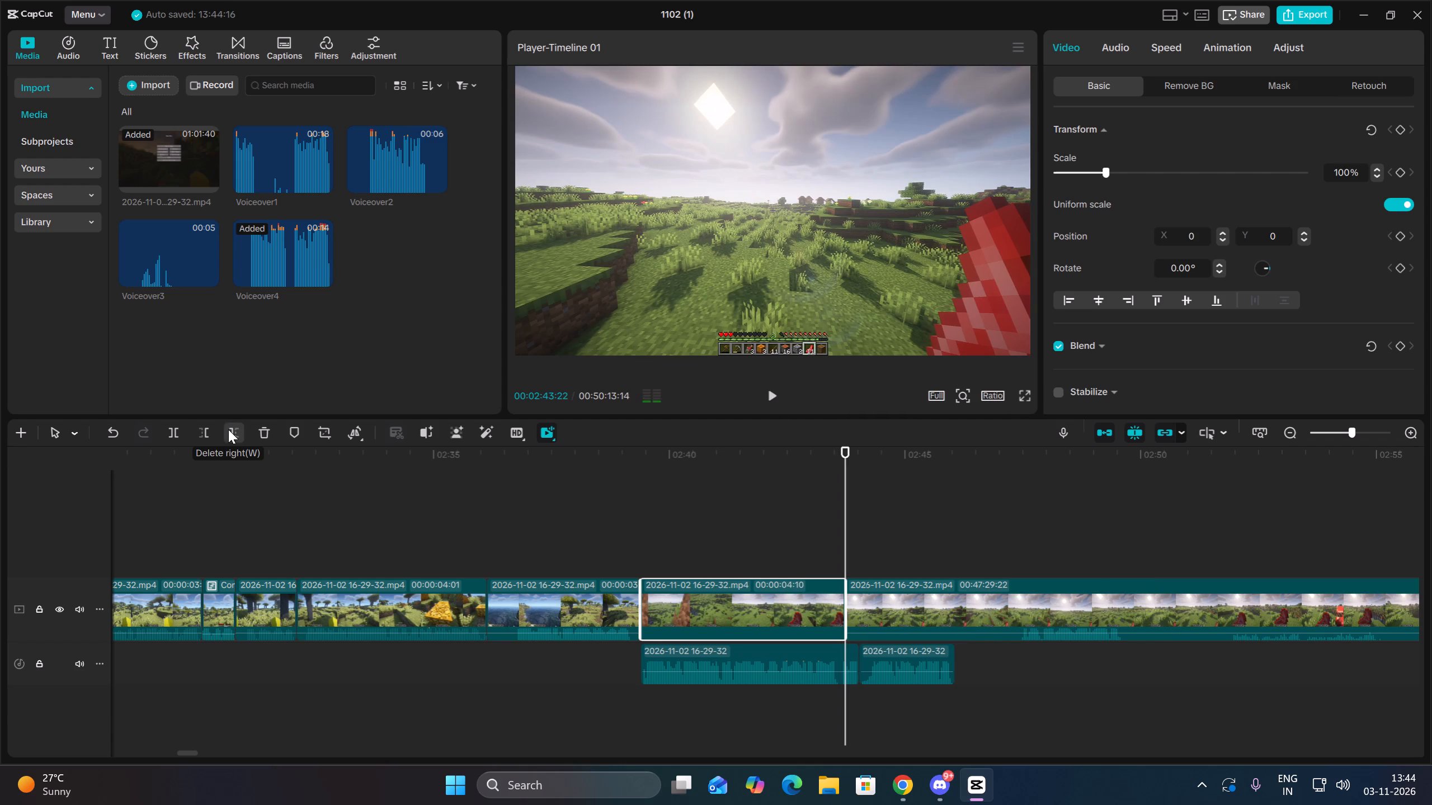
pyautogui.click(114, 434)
# Play to the end of the second extracted audio piece and trim the grassland clip there to 00:00:06:20.
pyautogui.press('space')
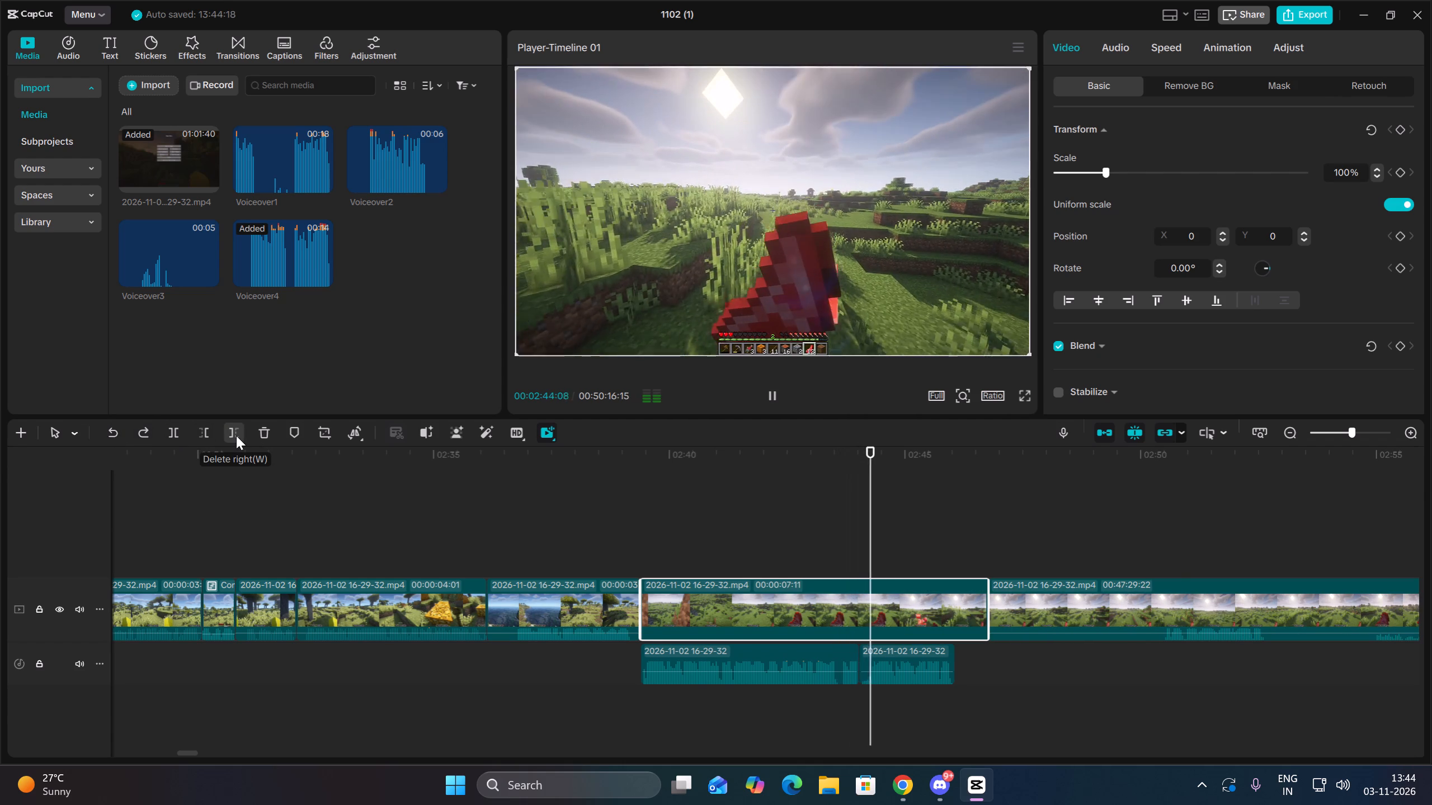
pyautogui.press('Up')
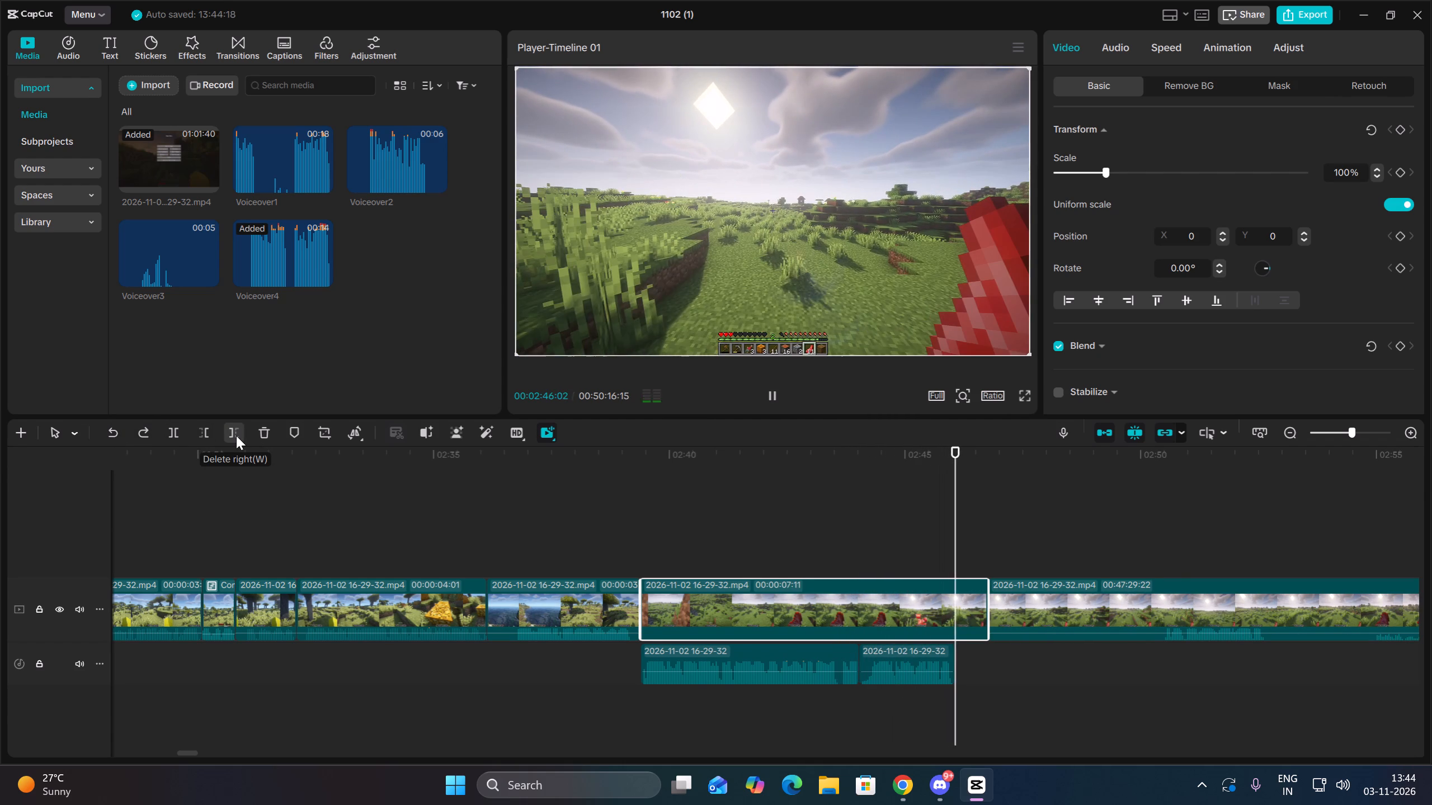
pyautogui.click(236, 435)
# Preview the run to the village and cut the long clip's opening footage up to 00:03:09:23.
pyautogui.press('space')
pyautogui.moveTo(1141, 656); pyautogui.dragTo(1135, 652)
pyautogui.press('space')
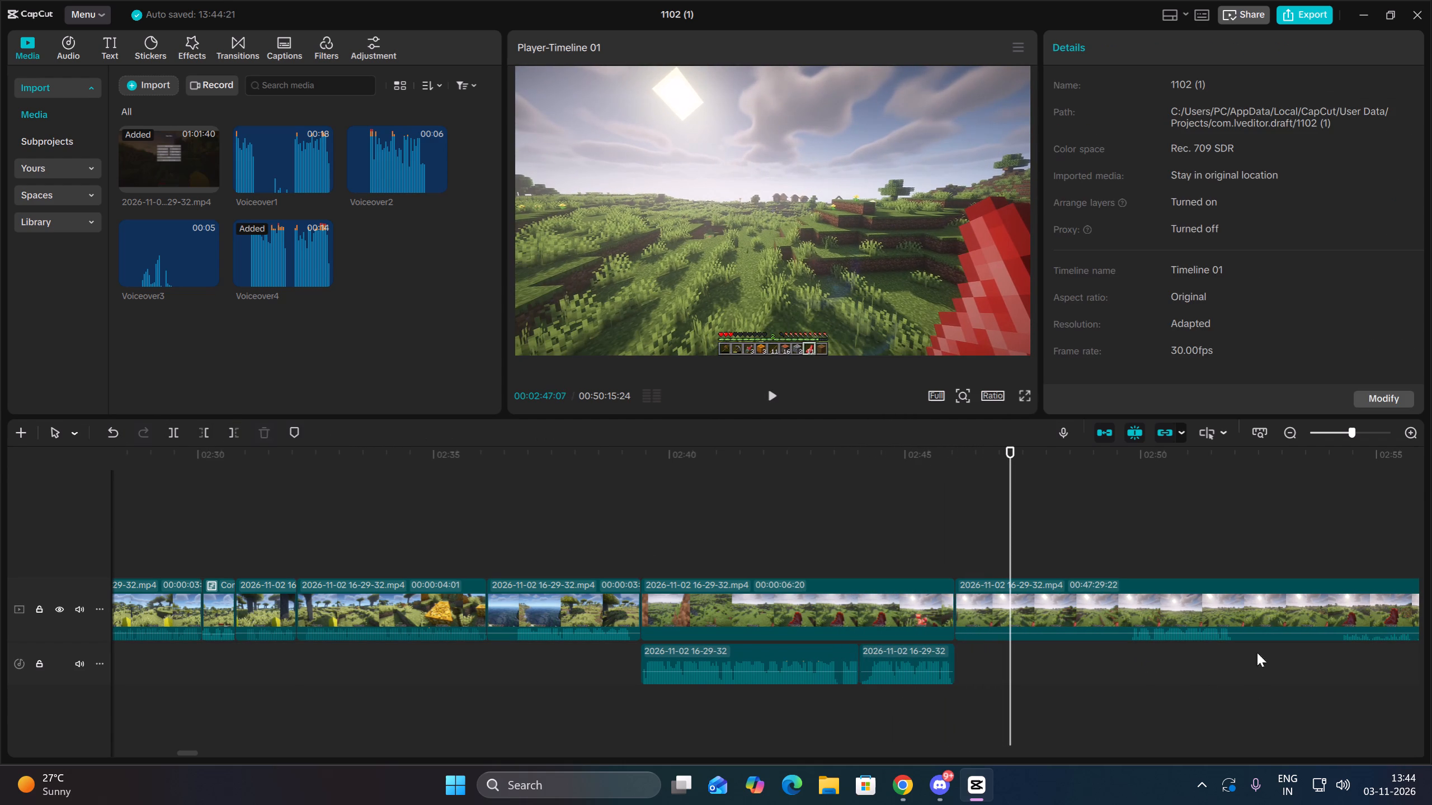
pyautogui.click(1337, 652)
pyautogui.press('space')
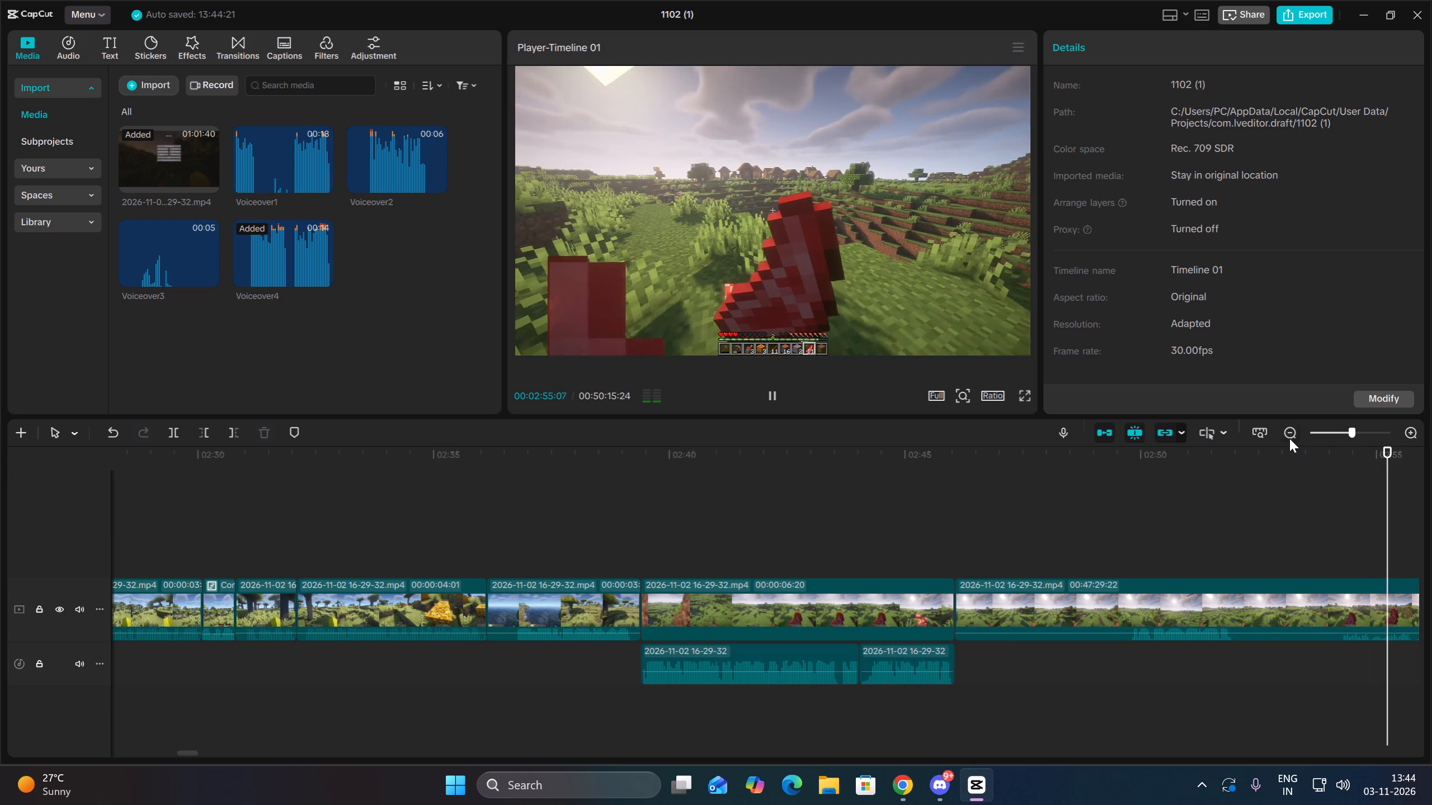
pyautogui.click(1289, 438)
pyautogui.moveTo(1259, 699); pyautogui.dragTo(1431, 716)
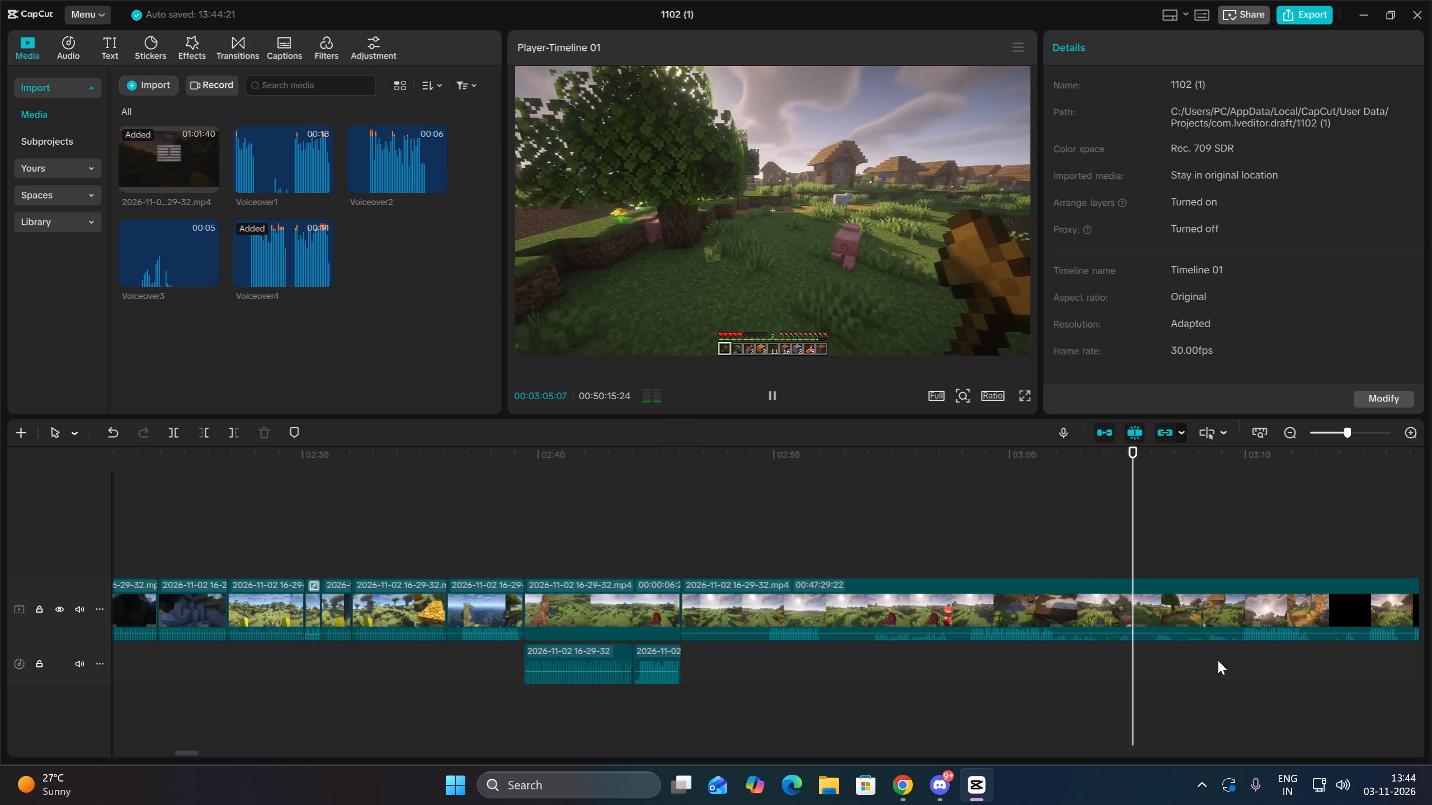
pyautogui.click(1245, 660)
pyautogui.press('space')
pyautogui.press('space')
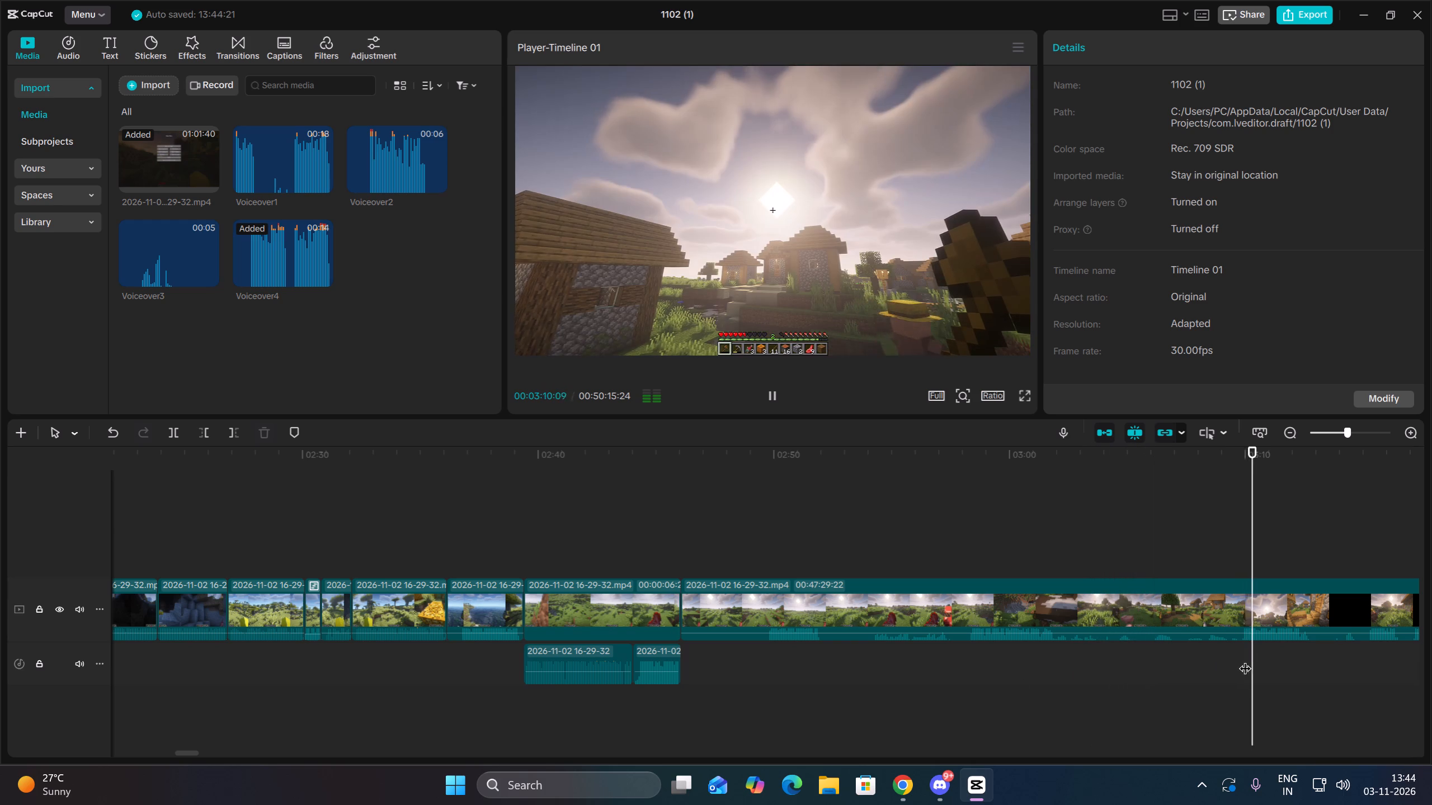
pyautogui.doubleClick(1240, 650)
pyautogui.moveTo(1273, 673); pyautogui.dragTo(1273, 670)
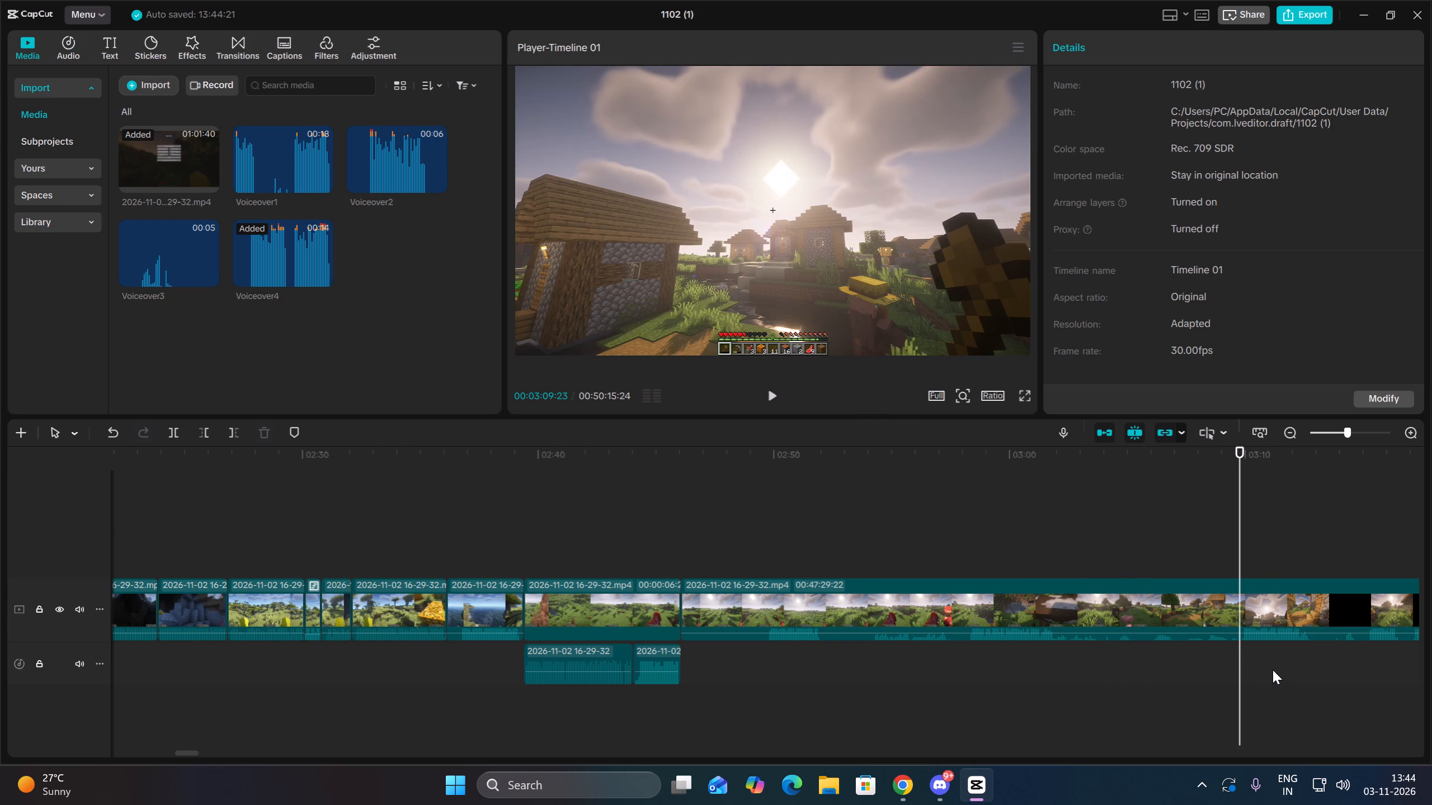
pyautogui.moveTo(1273, 670); pyautogui.dragTo(1278, 629)
pyautogui.click(202, 434)
# Play the village arrival, split it to leave a 00:00:03:05 clip, and trim footage off the start of the remaining clip.
pyautogui.press('space')
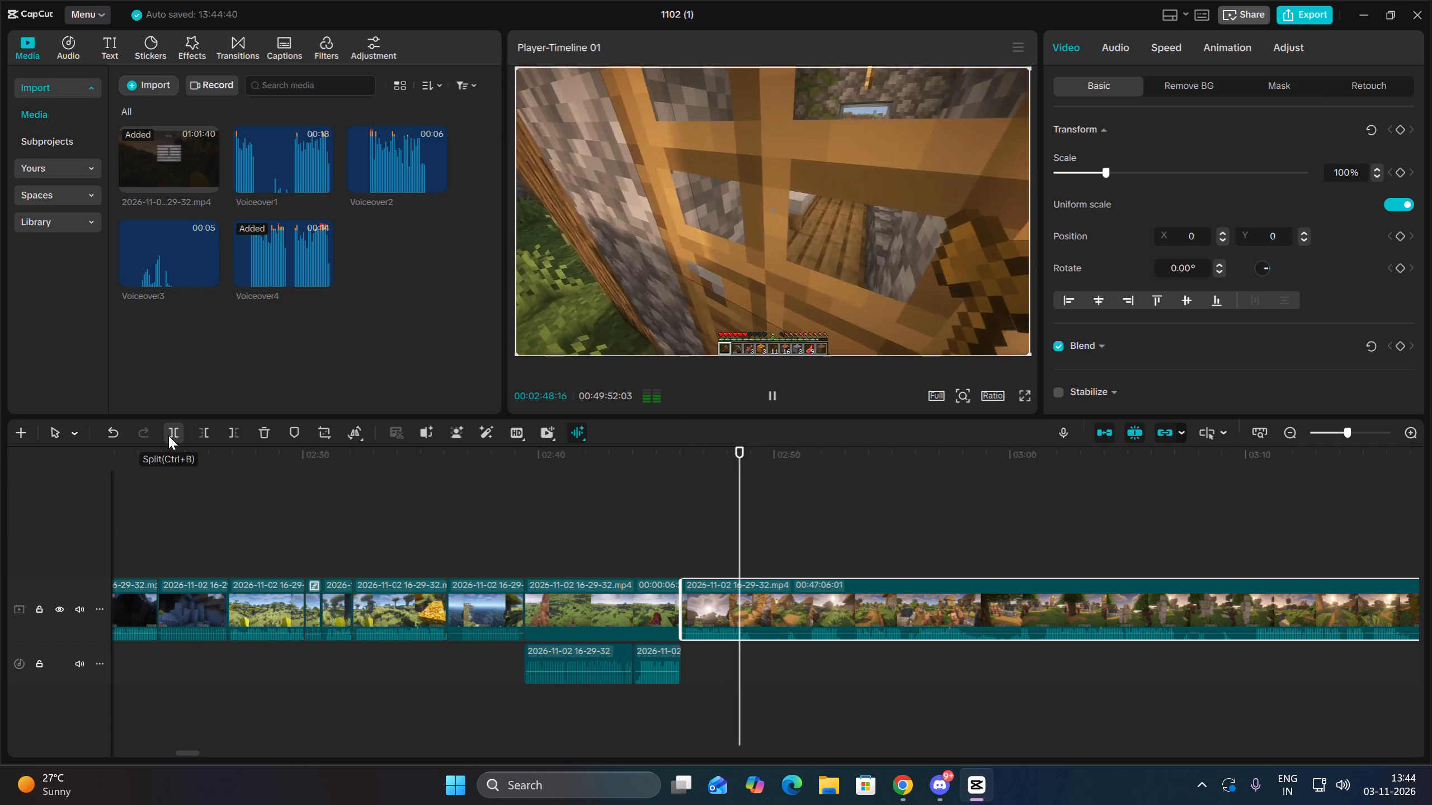
pyautogui.click(168, 435)
pyautogui.press('space')
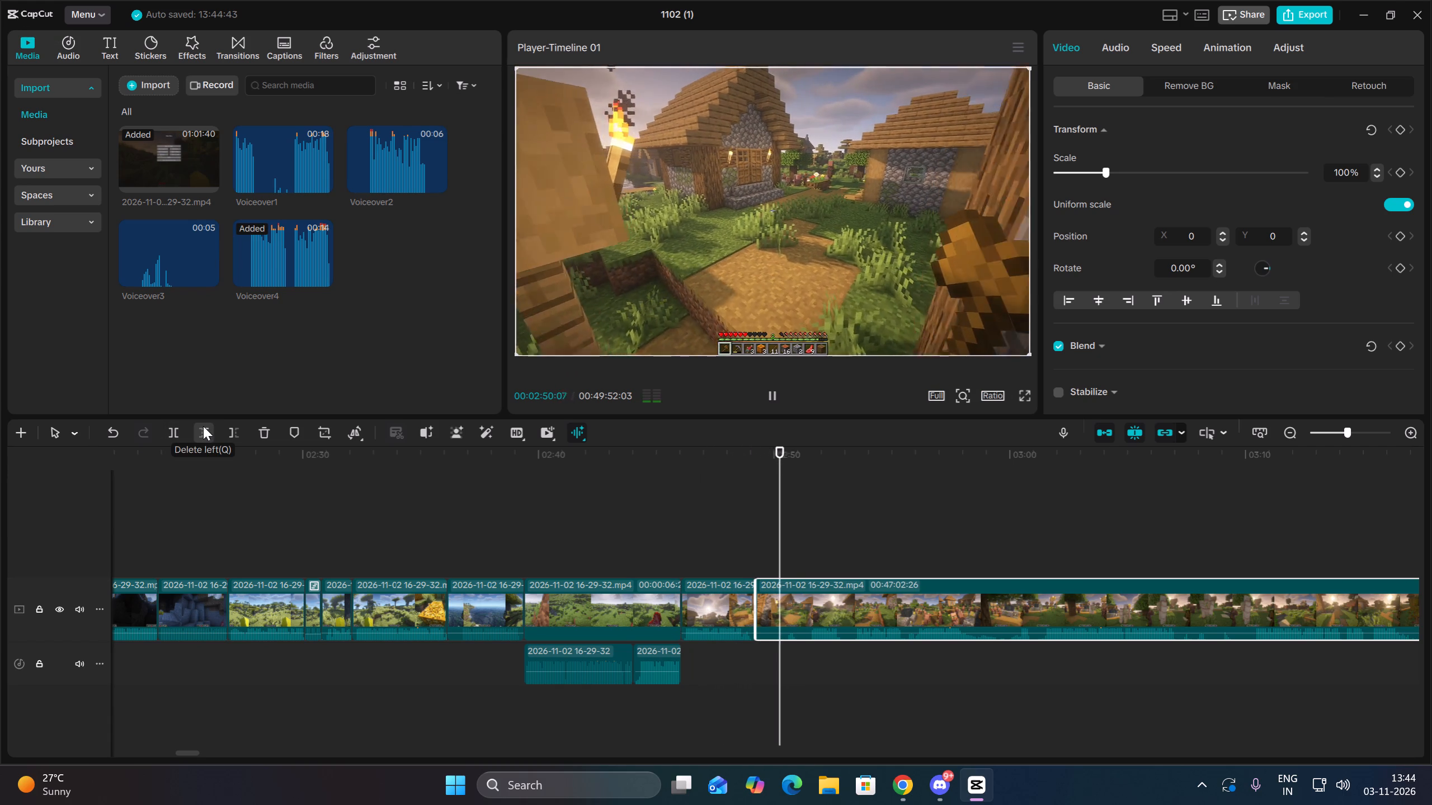
pyautogui.click(203, 426)
# Preview the village walk and trim the start of the remaining clip again, bringing its length to 00:46:58:22.
pyautogui.press('space')
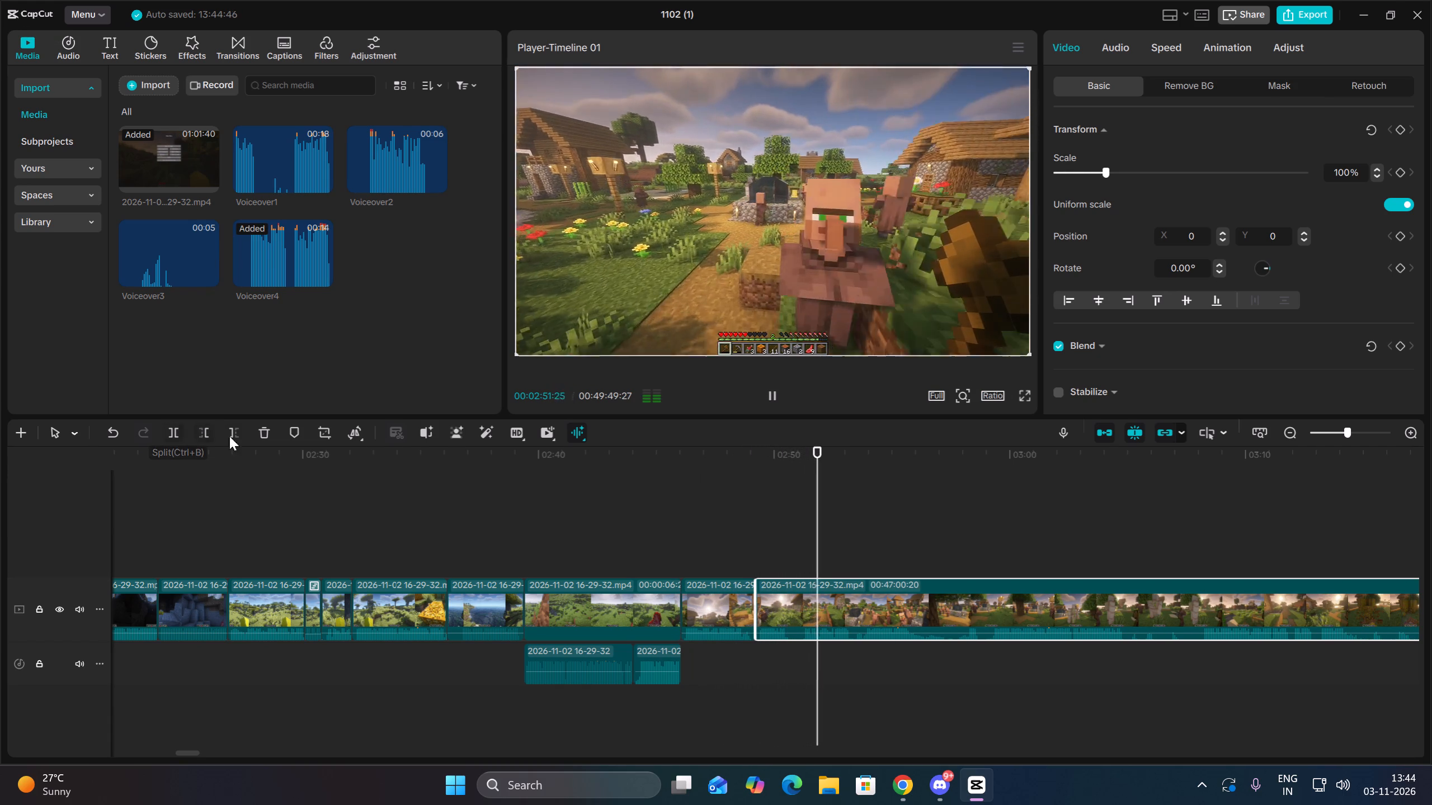
pyautogui.click(807, 652)
pyautogui.moveTo(807, 652); pyautogui.dragTo(802, 653)
pyautogui.moveTo(818, 663); pyautogui.dragTo(825, 615)
pyautogui.click(209, 432)
# Split the village clip at 00:02:51:07 and trim a short stretch off the start of the part after the split.
pyautogui.press('space')
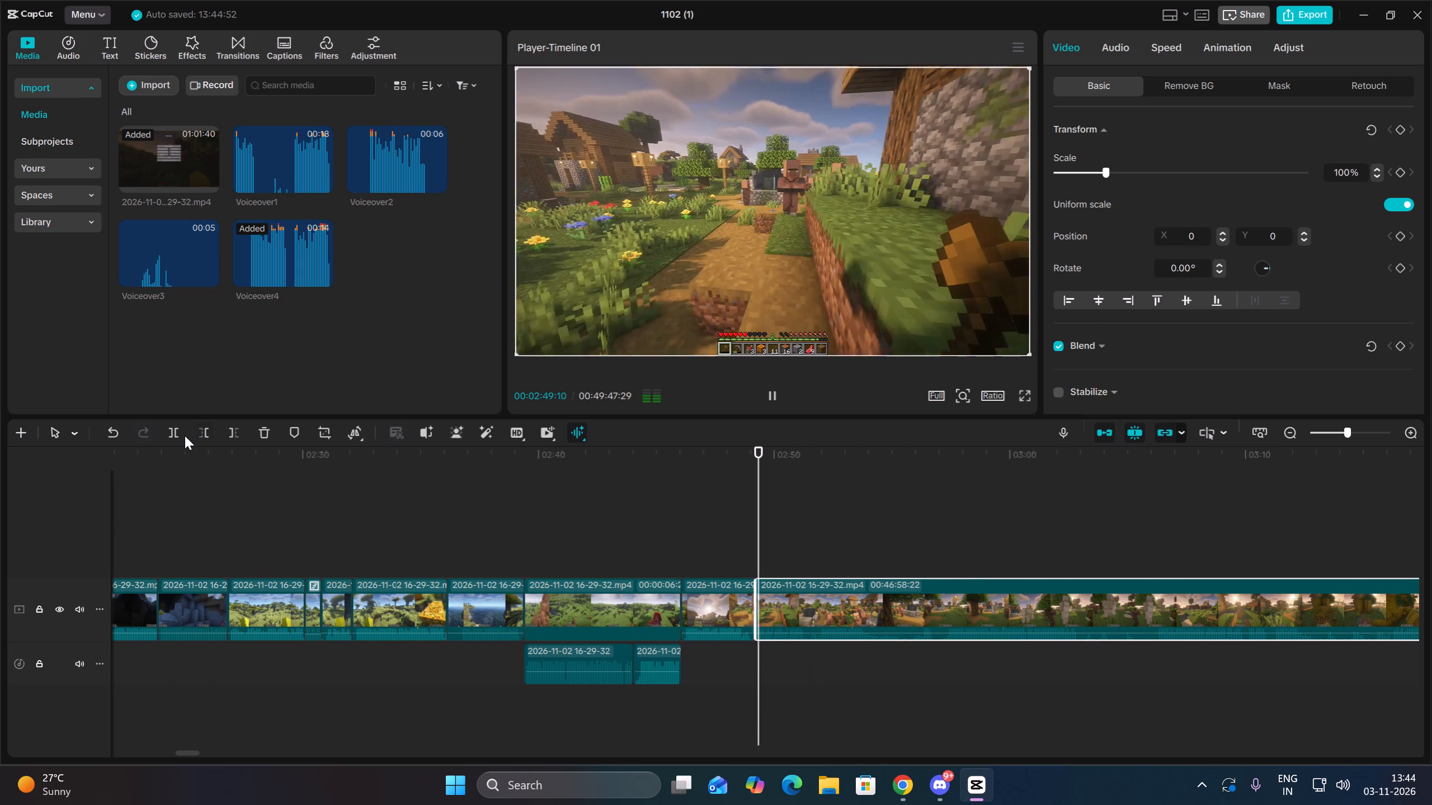
pyautogui.click(1421, 432)
pyautogui.click(1415, 432)
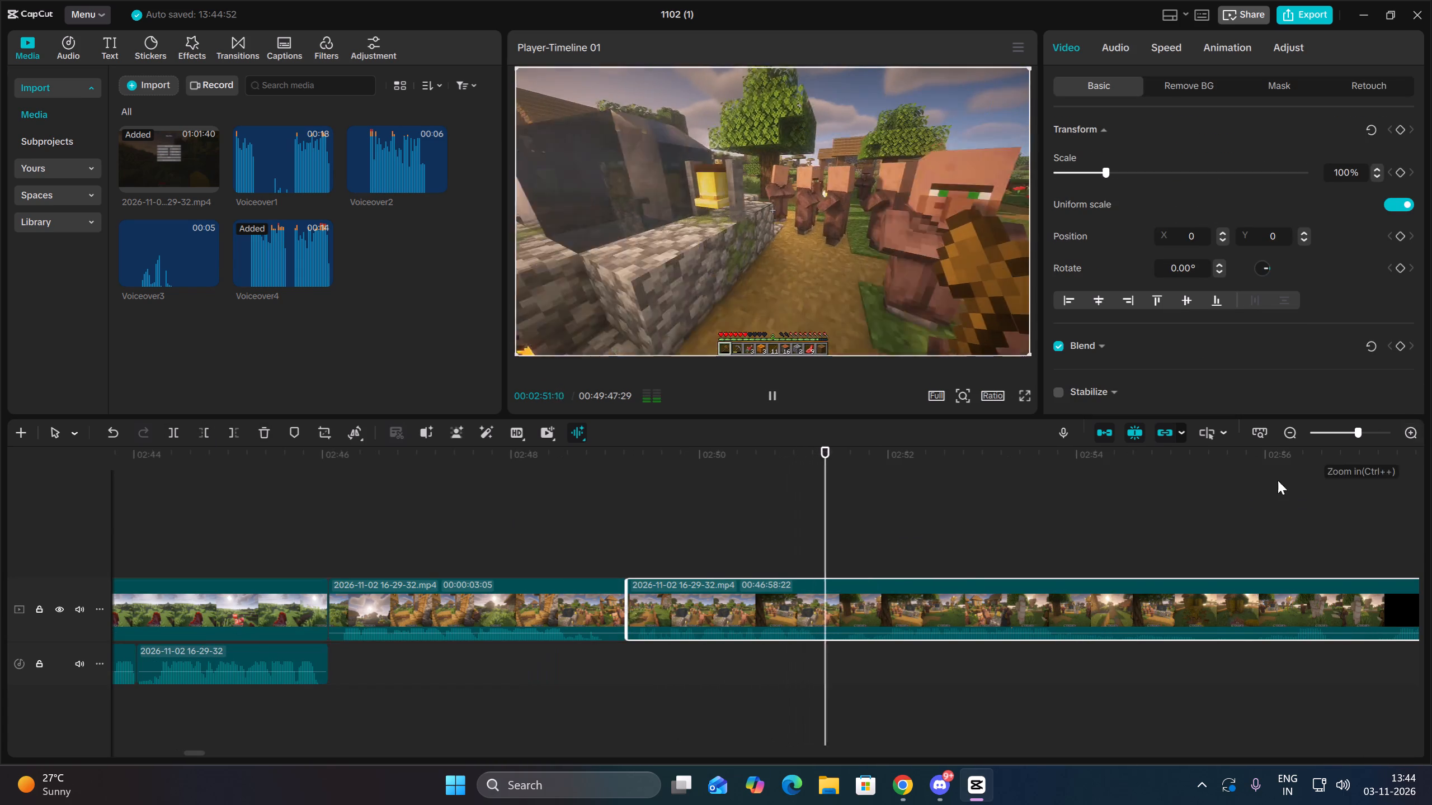
pyautogui.click(827, 650)
pyautogui.moveTo(827, 650); pyautogui.dragTo(817, 647)
pyautogui.moveTo(853, 669); pyautogui.dragTo(866, 580)
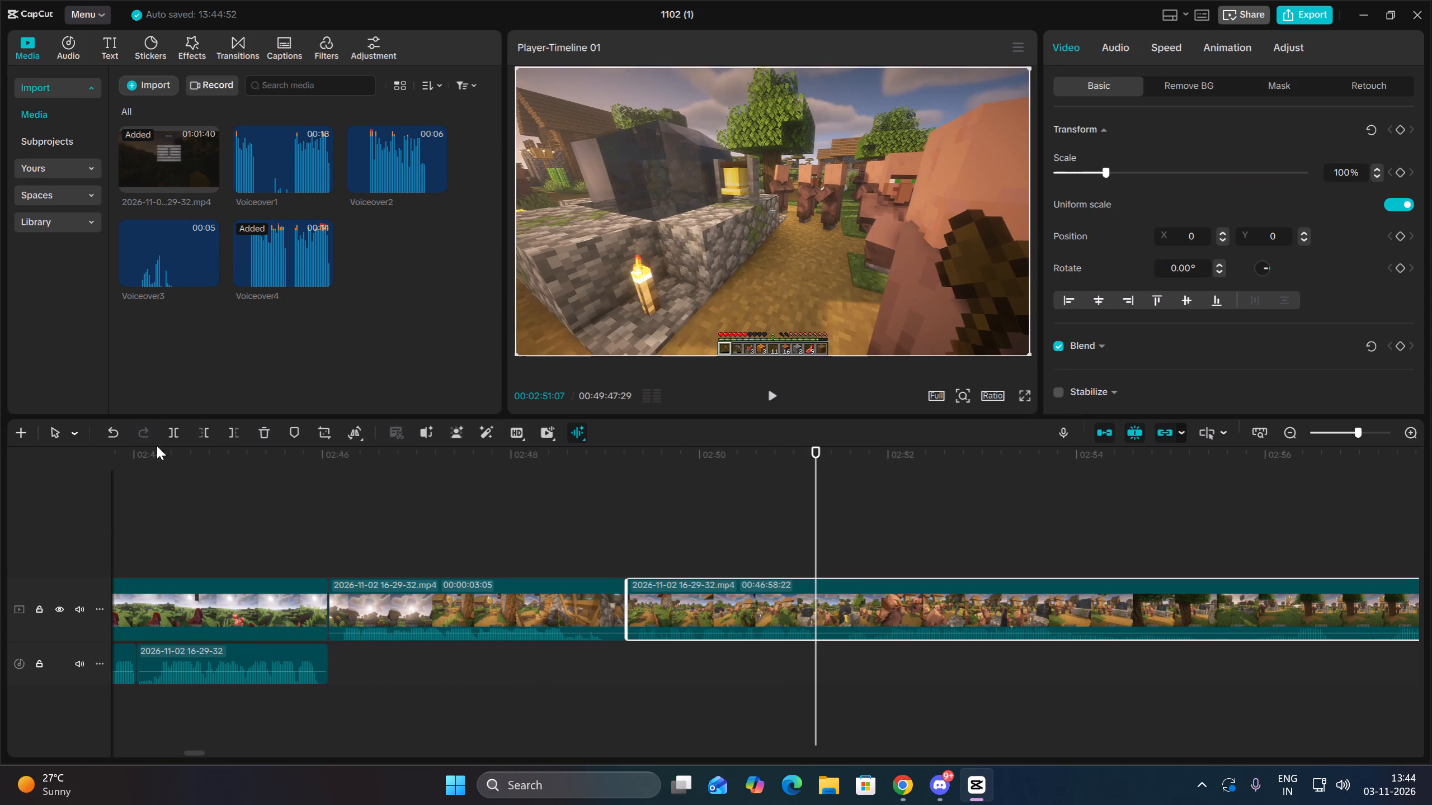
pyautogui.click(174, 435)
pyautogui.press('space')
pyautogui.press('space')
pyautogui.click(210, 432)
# Split the villager crowd footage at 00:02:53:09 and delete the part from there to 00:02:56:14.
pyautogui.press('space')
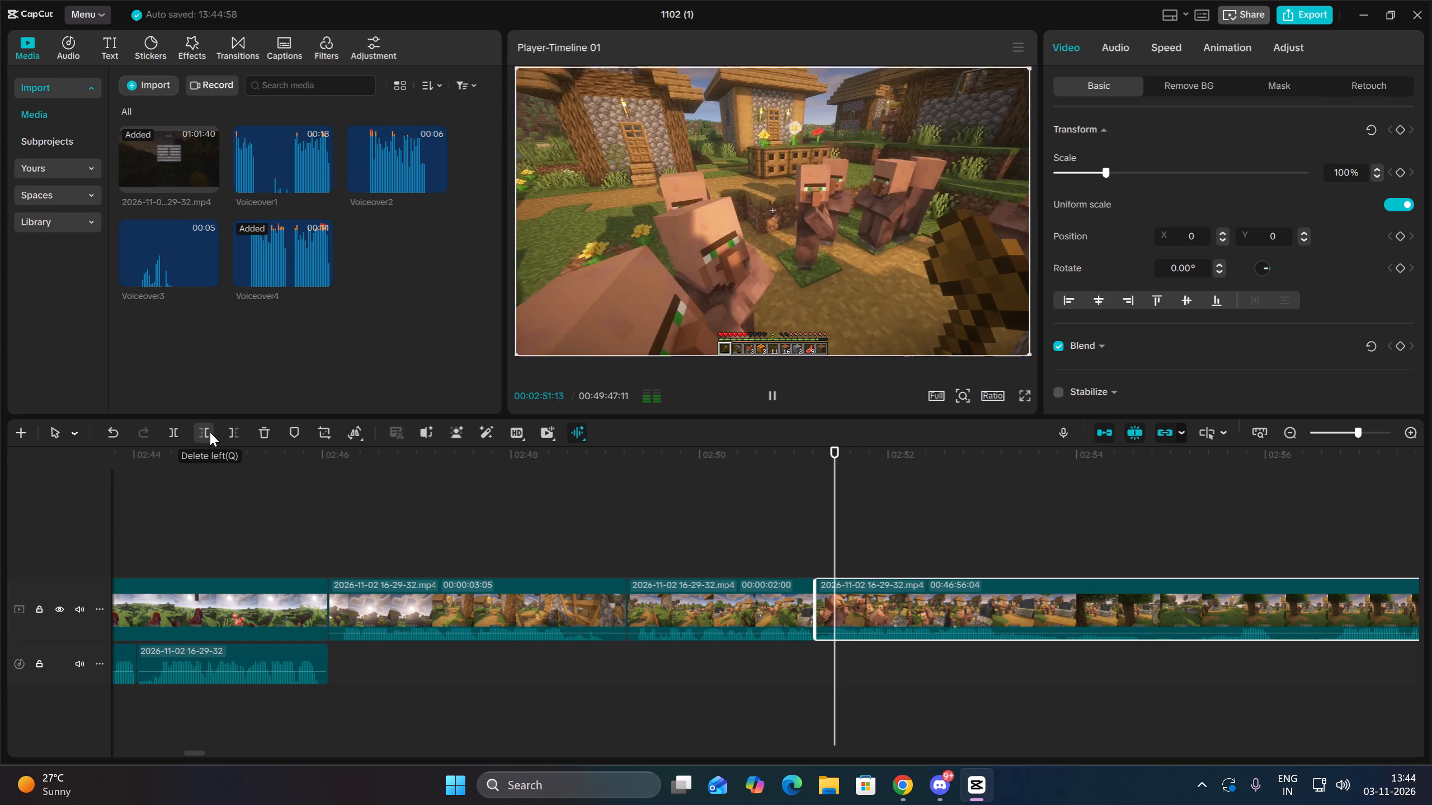
pyautogui.press('space')
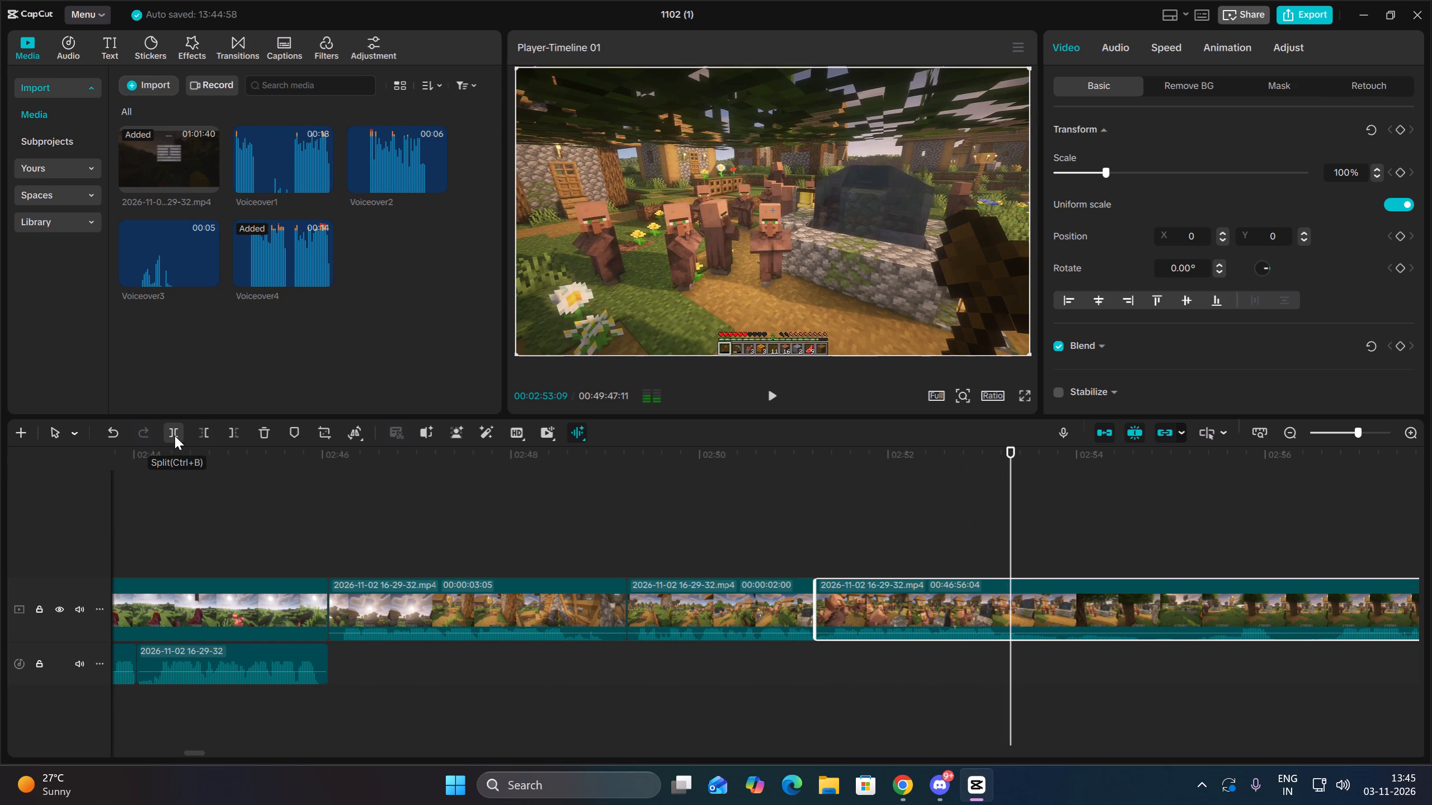
pyautogui.click(175, 435)
pyautogui.press('space')
pyautogui.click(1236, 656)
pyautogui.press('space')
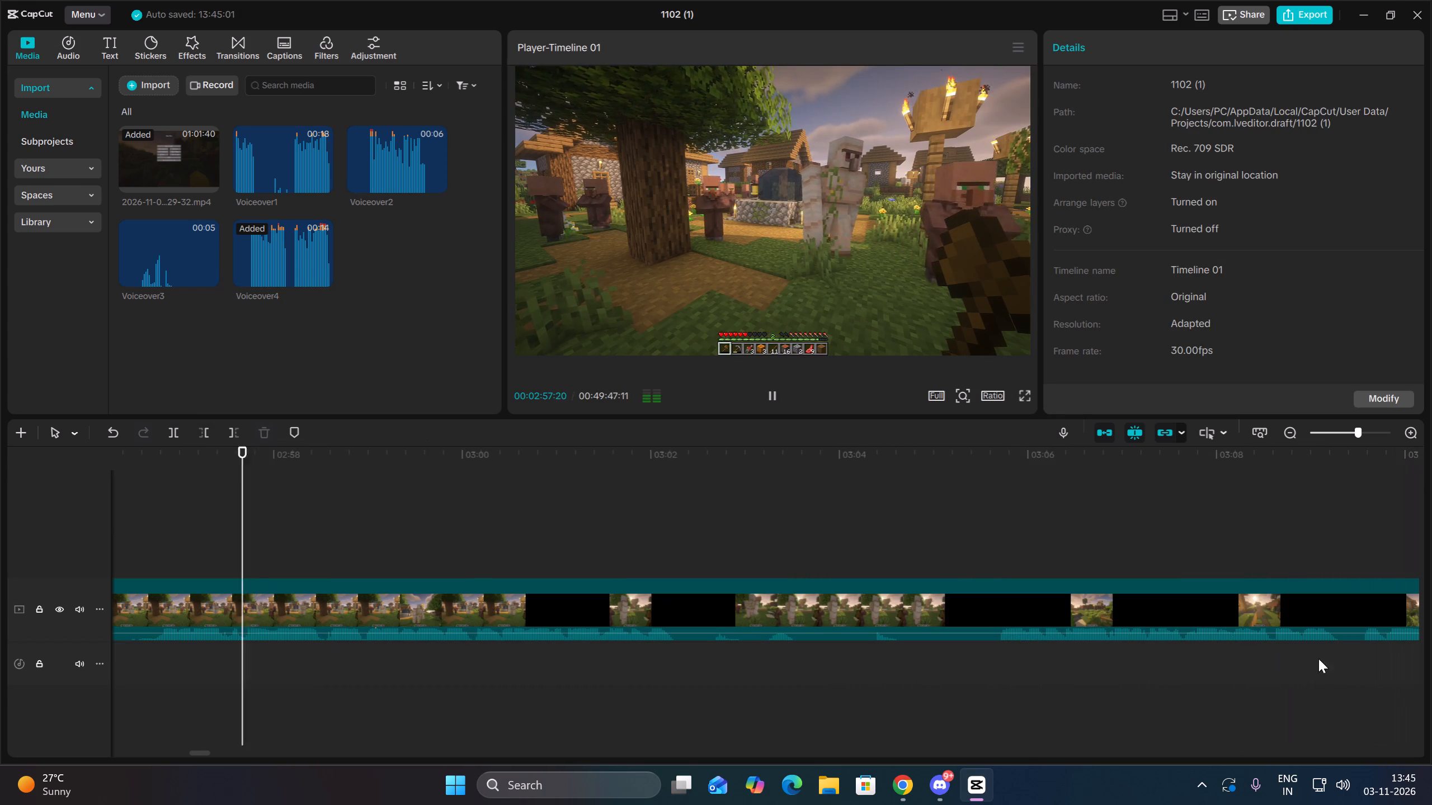
pyautogui.press('Up')
pyautogui.click(1294, 425)
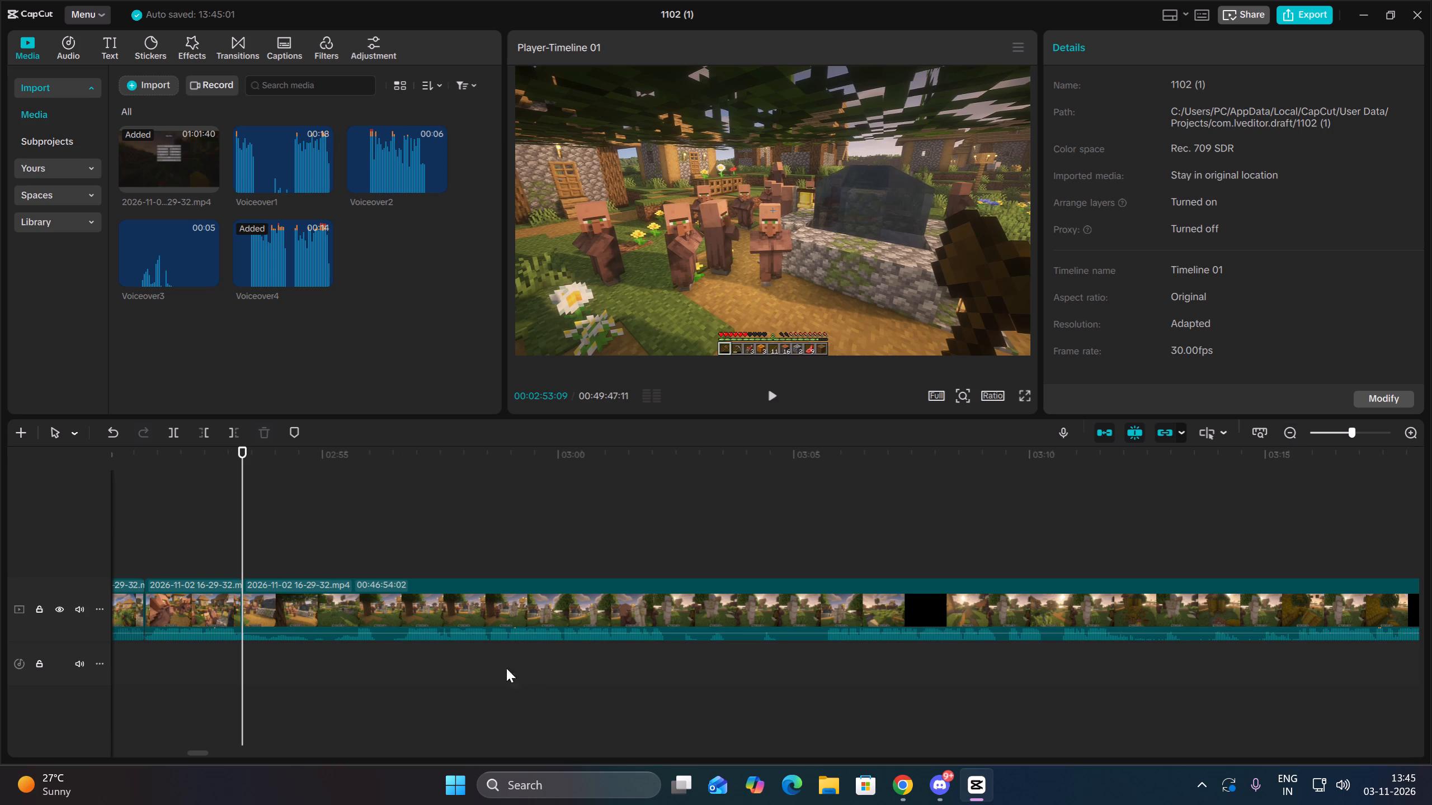
pyautogui.click(385, 645)
pyautogui.moveTo(387, 645); pyautogui.dragTo(392, 646)
pyautogui.moveTo(441, 654); pyautogui.dragTo(457, 589)
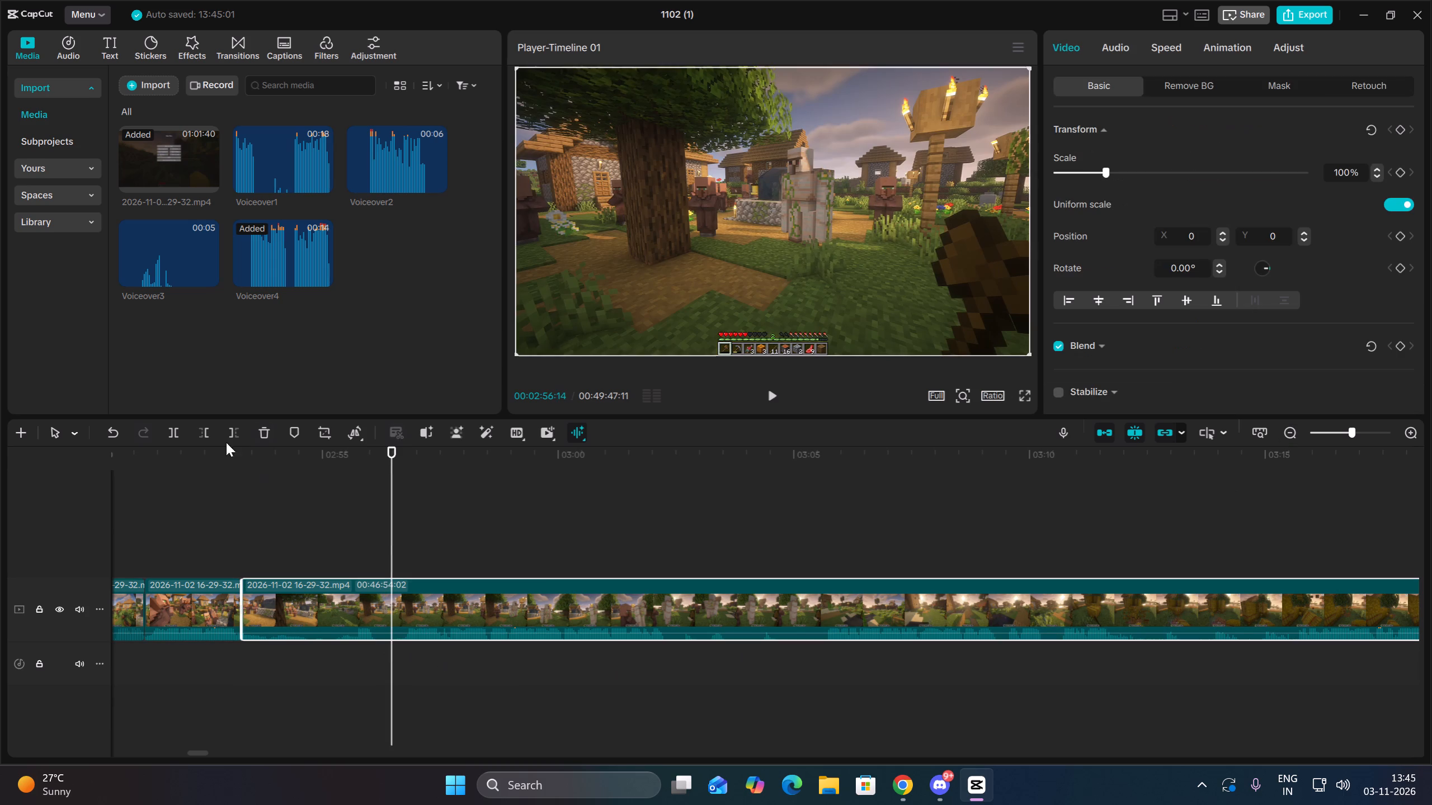
pyautogui.click(195, 428)
# Split the iron golem footage to leave a 00:00:05:25 clip, and delete what follows up to 00:03:02:16.
pyautogui.press('space')
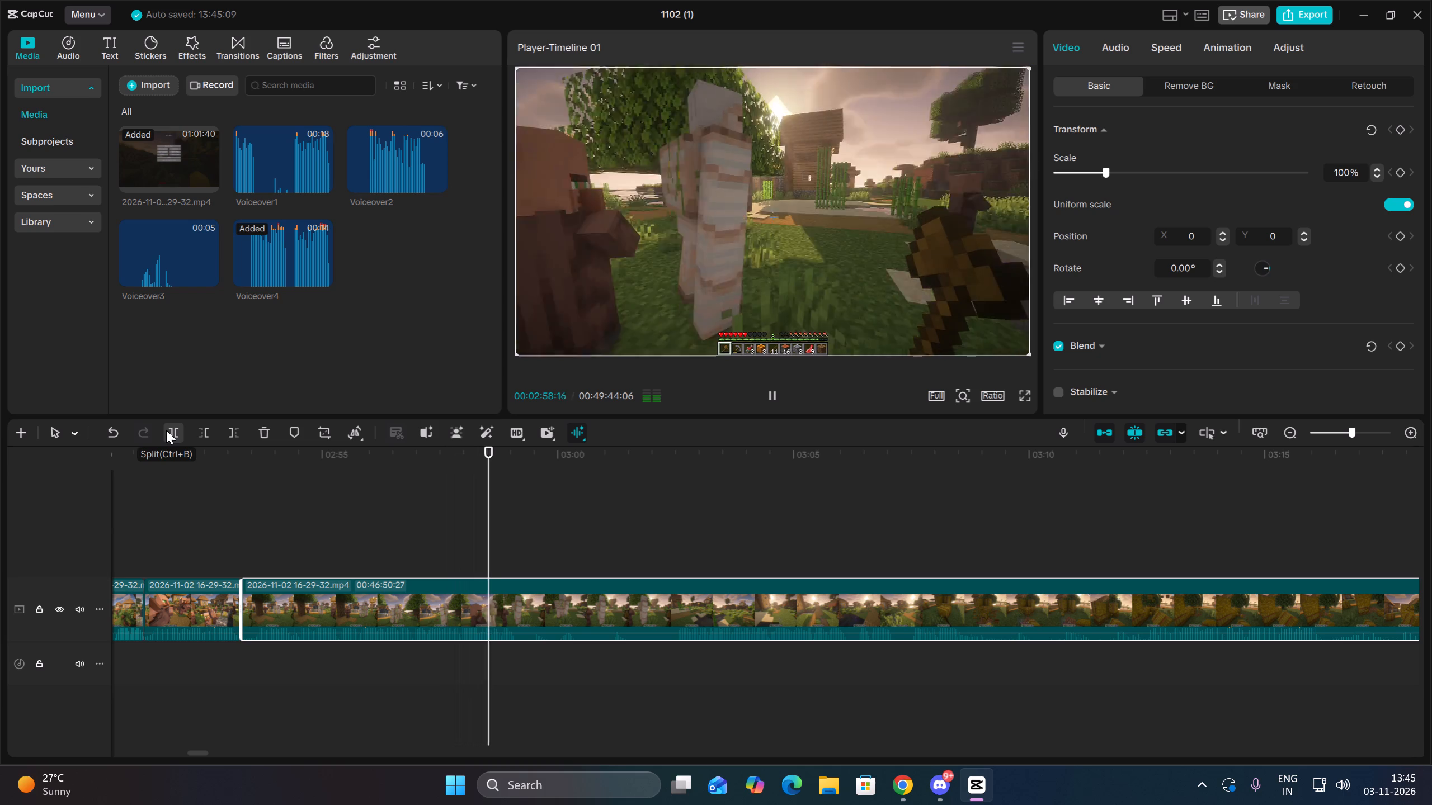
pyautogui.press('space')
pyautogui.click(166, 430)
pyautogui.press('space')
pyautogui.click(672, 661)
pyautogui.press('space')
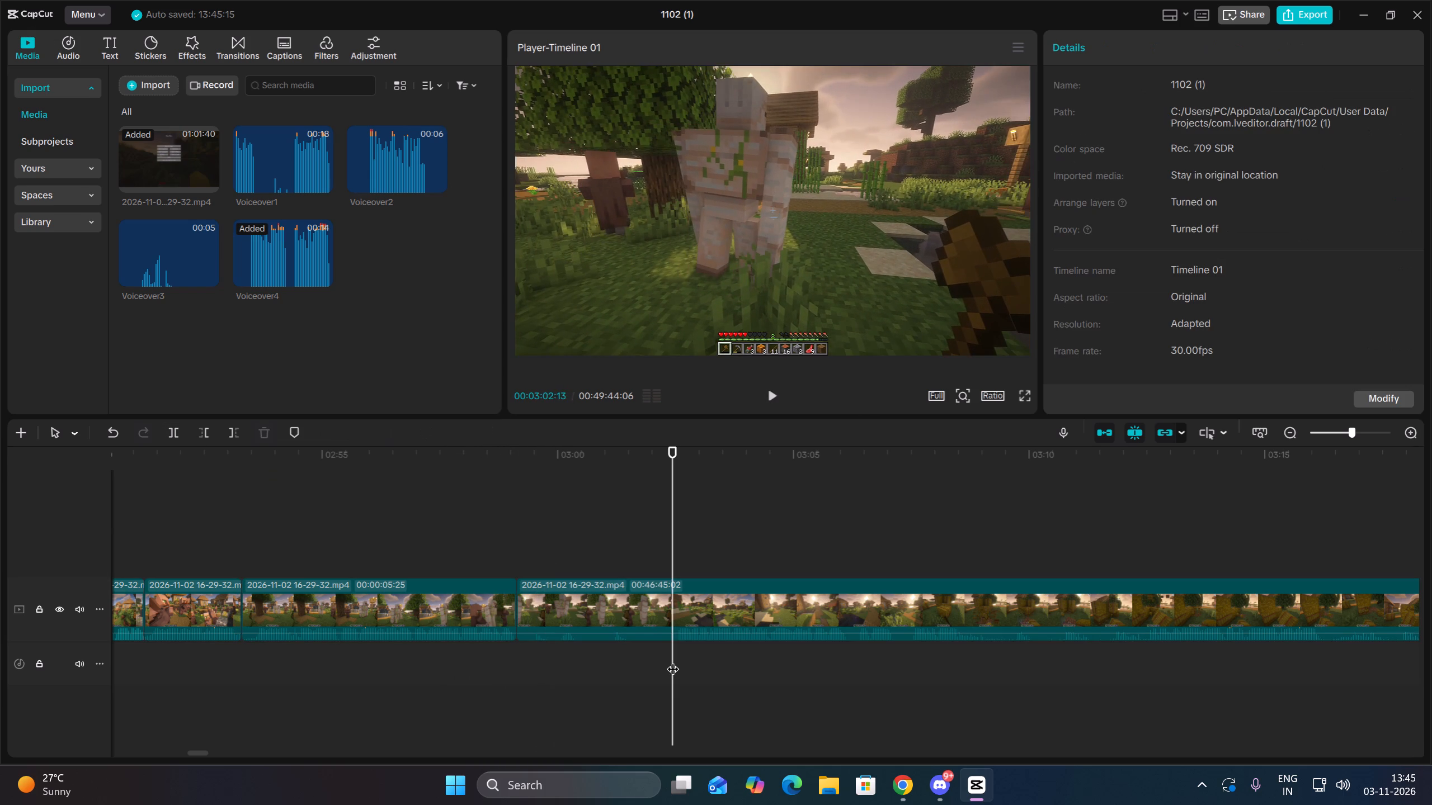
pyautogui.press('space')
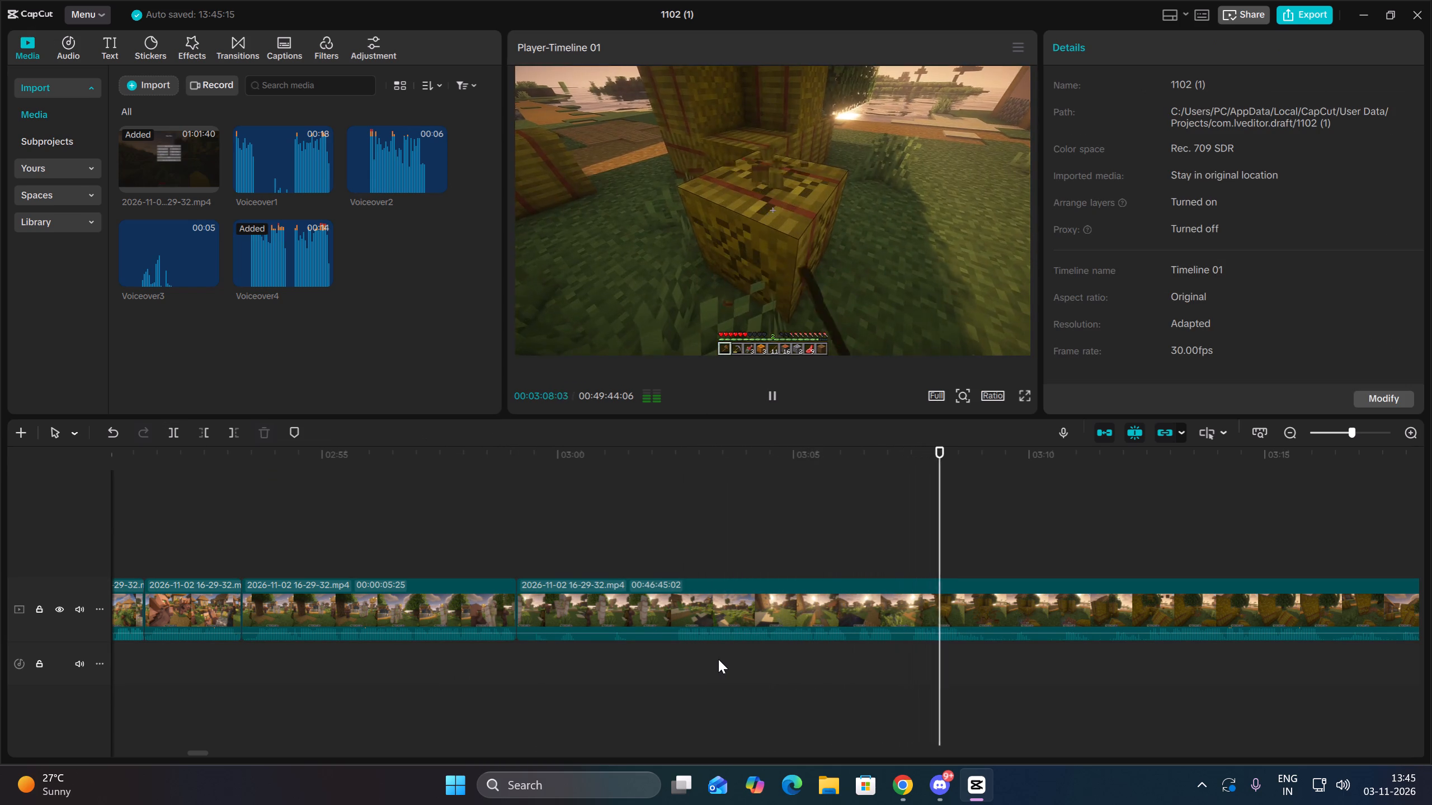
pyautogui.click(992, 671)
pyautogui.moveTo(992, 670); pyautogui.dragTo(986, 670)
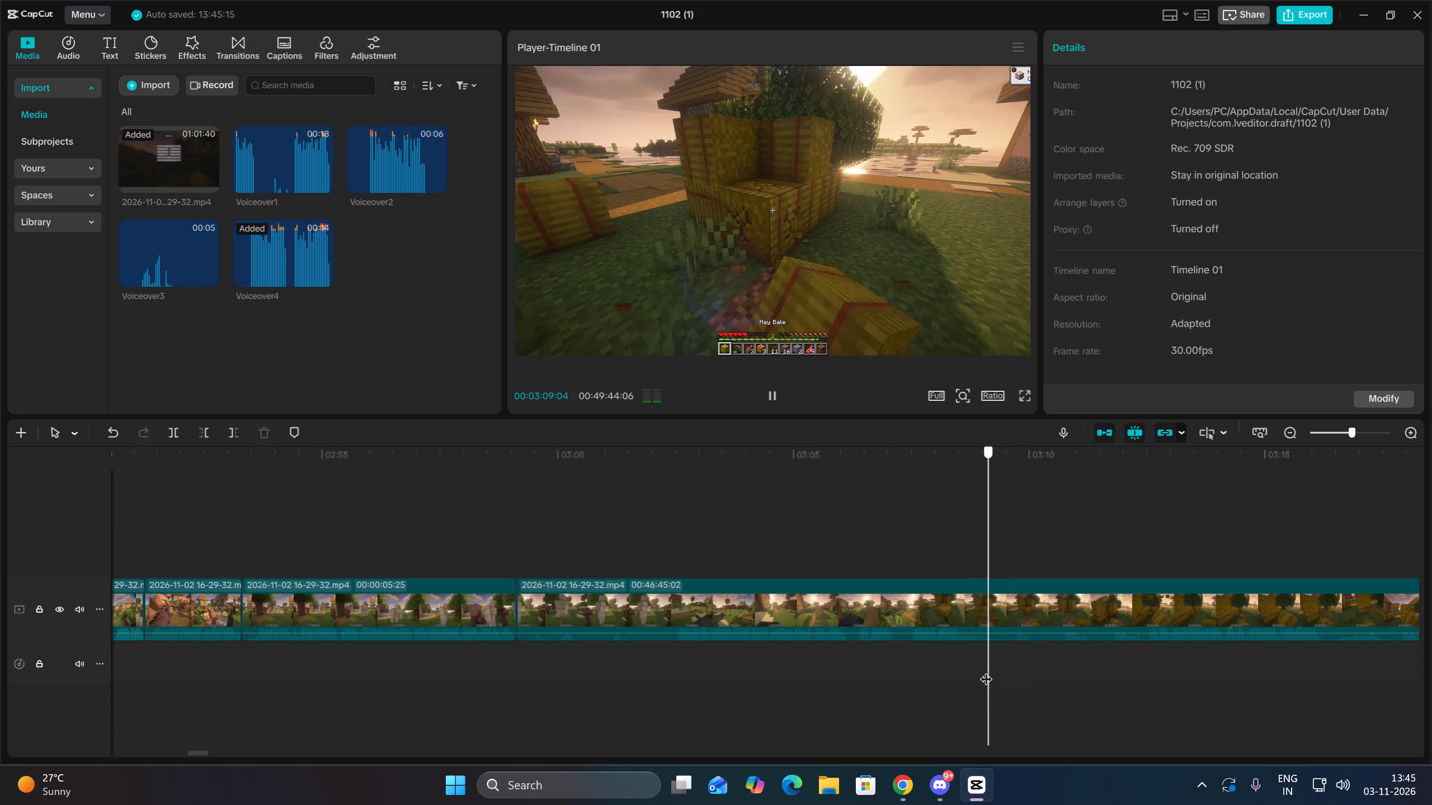
pyautogui.moveTo(986, 670); pyautogui.dragTo(979, 673)
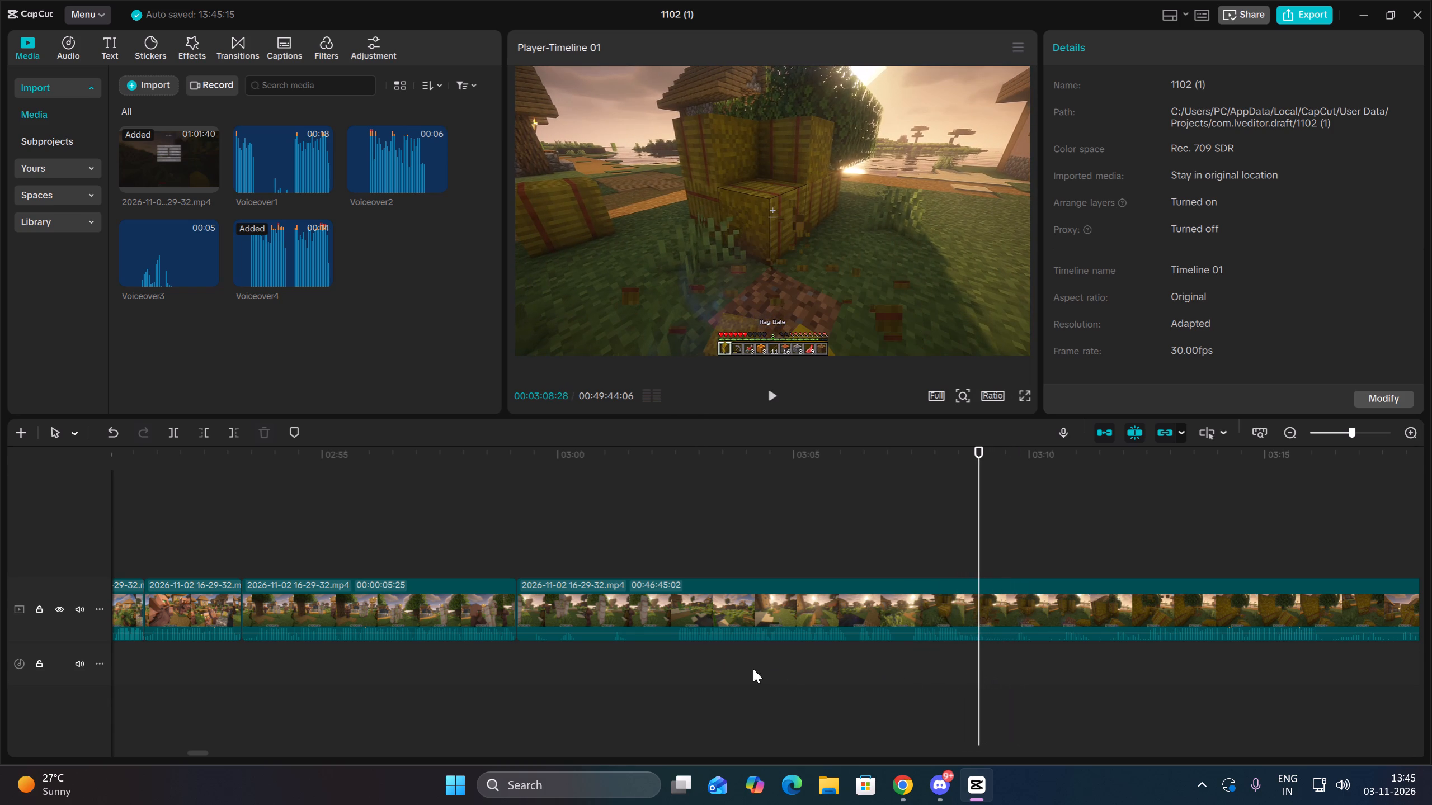
pyautogui.click(673, 651)
pyautogui.doubleClick(677, 650)
pyautogui.moveTo(720, 674); pyautogui.dragTo(728, 592)
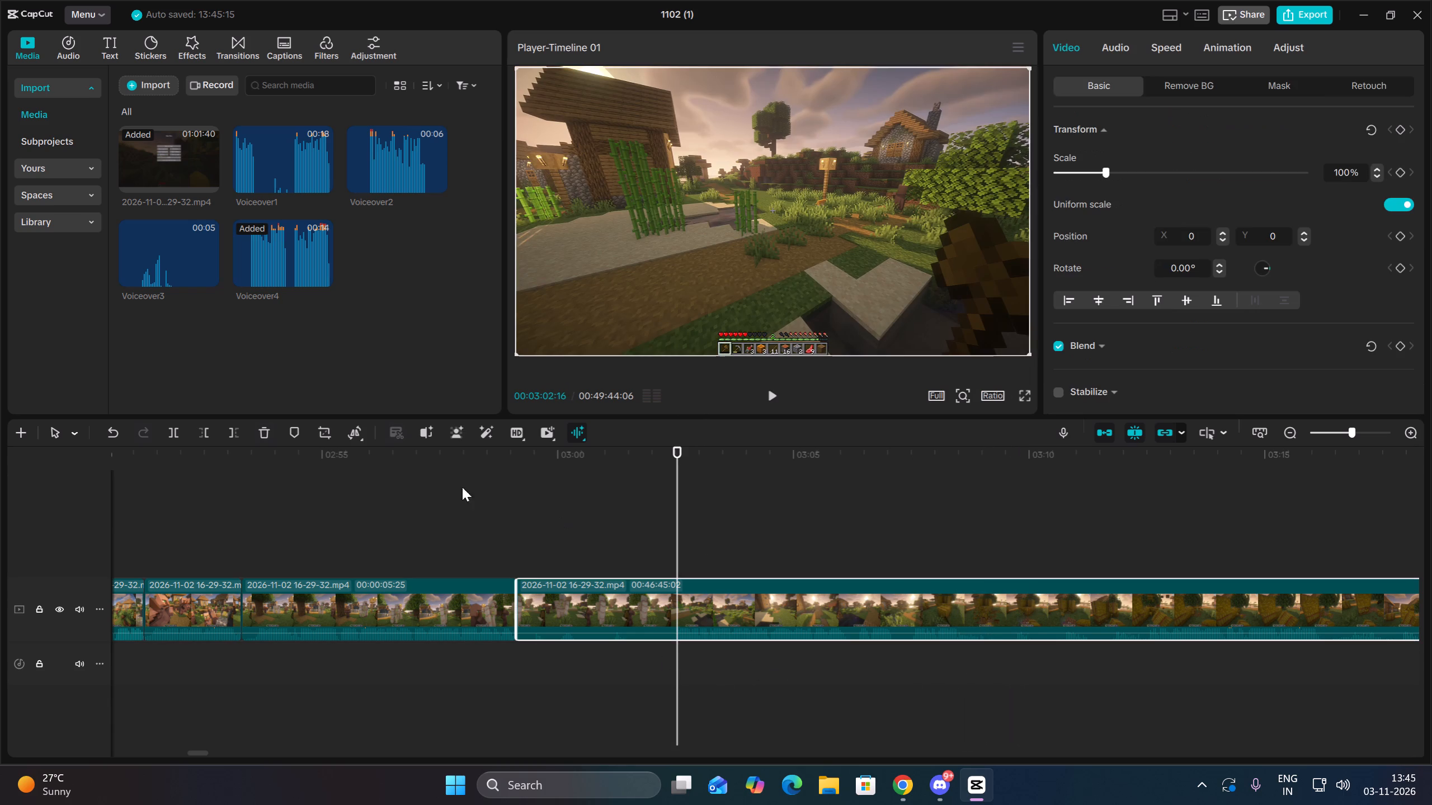
pyautogui.click(195, 436)
# Preview the walk past the village house toward the hay bales and split the long clip at 00:03:02:23.
pyautogui.press('space')
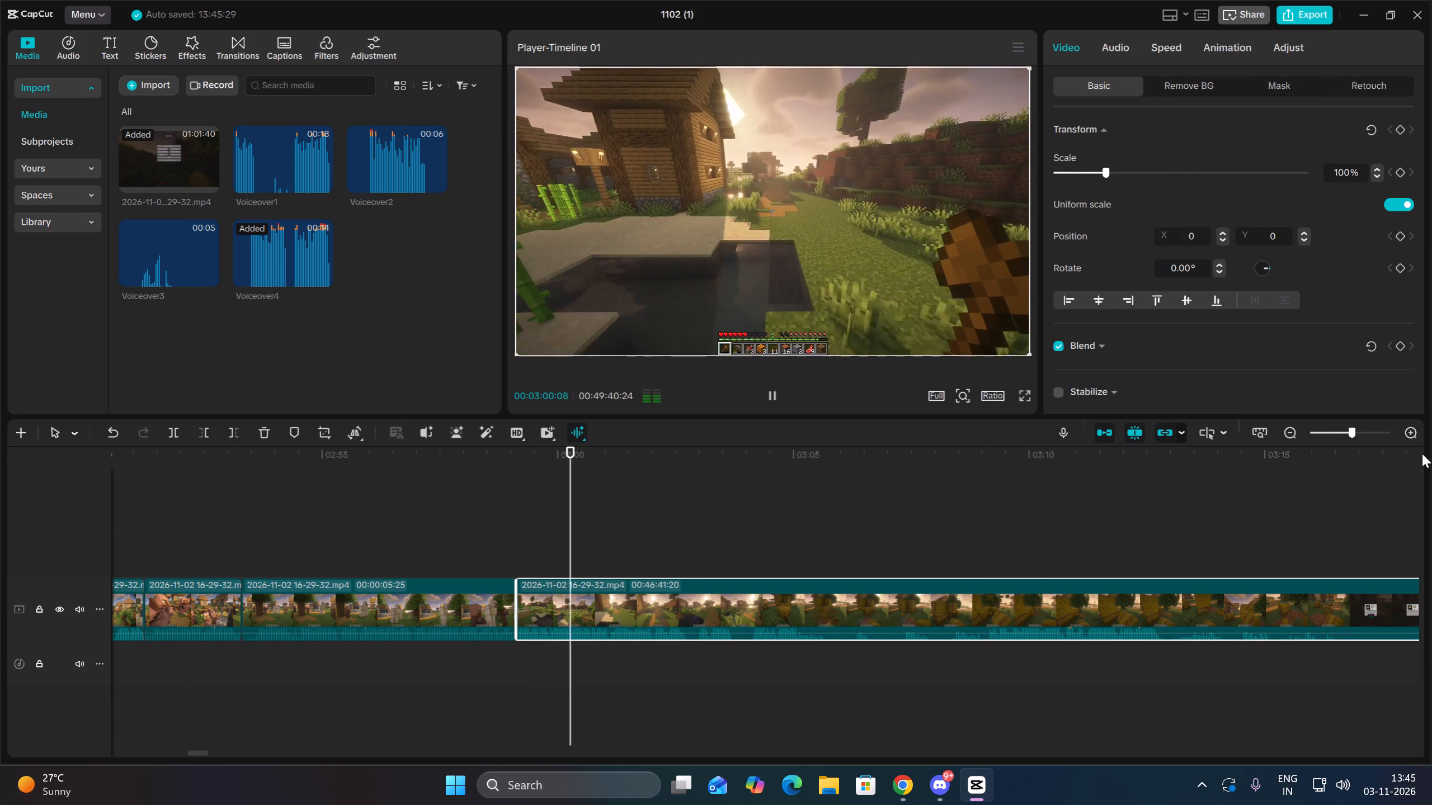
pyautogui.click(1297, 433)
pyautogui.doubleClick(1297, 433)
pyautogui.click(1297, 433)
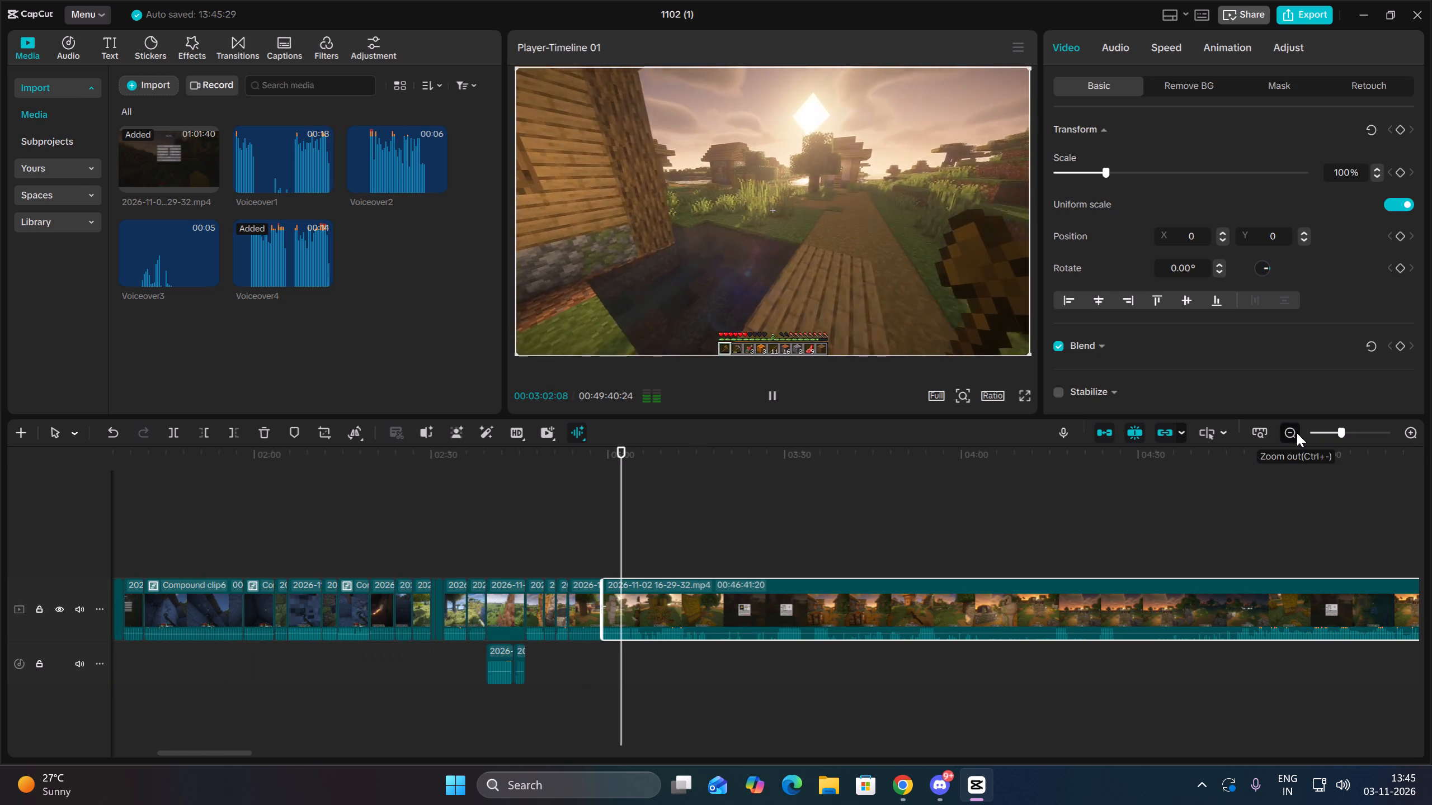
pyautogui.tripleClick(1409, 431)
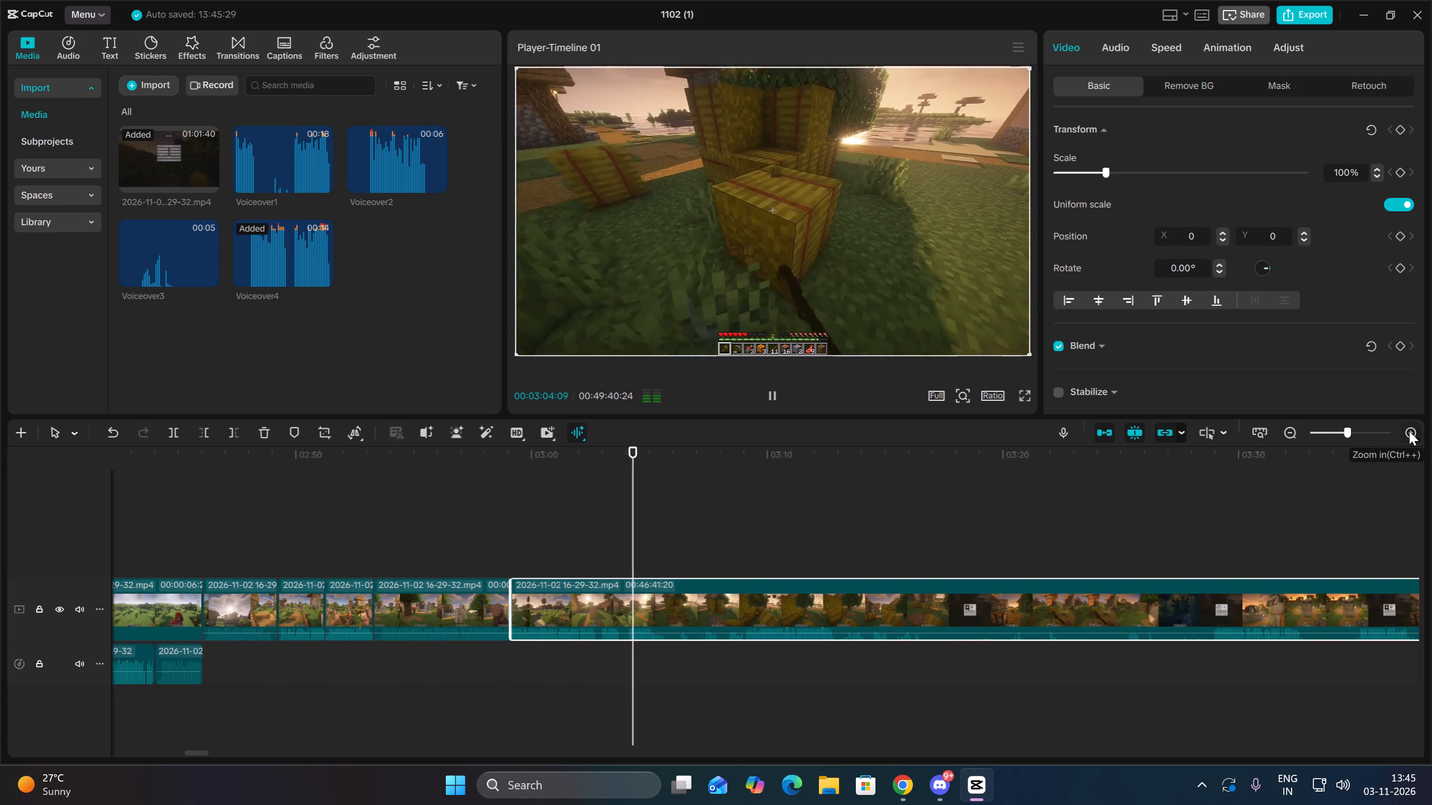
pyautogui.click(1409, 431)
pyautogui.press('Up')
pyautogui.press('space')
pyautogui.click(562, 646)
pyautogui.click(562, 646)
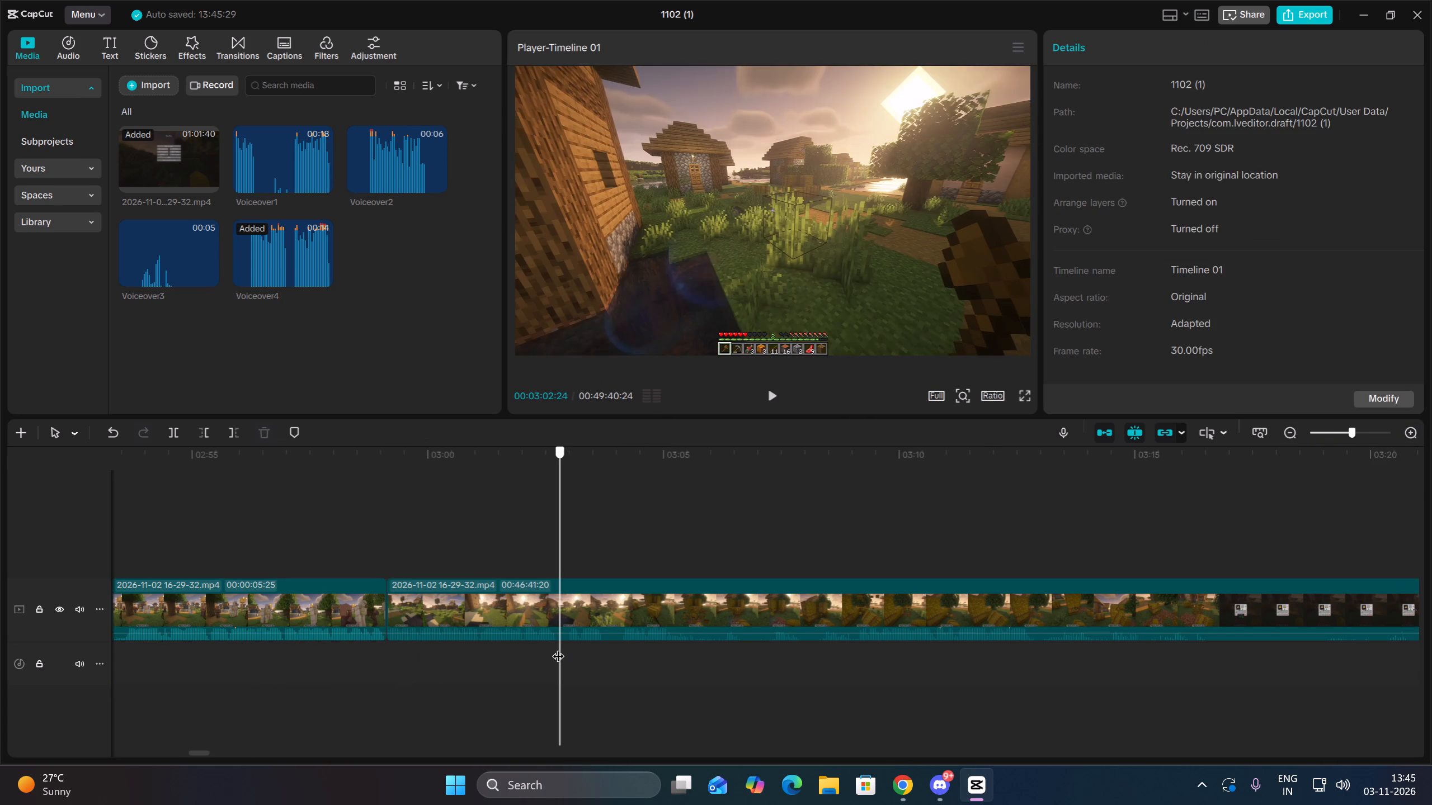
pyautogui.moveTo(588, 653); pyautogui.dragTo(605, 579)
pyautogui.click(176, 432)
# Split the hay bale approach at 00:03:03:24 and trim a few frames off the start of the remaining clip.
pyautogui.press('space')
pyautogui.press('space')
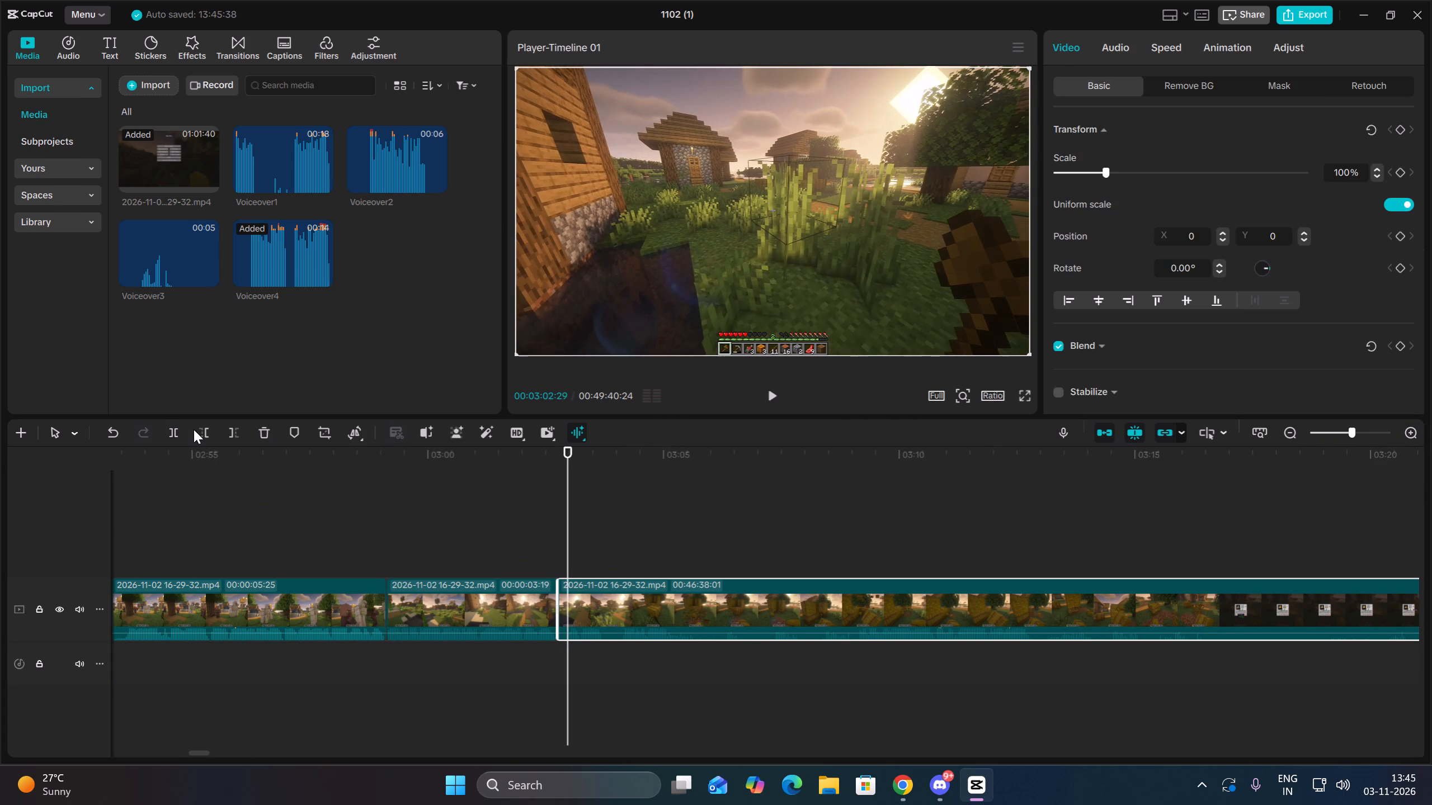
pyautogui.click(194, 429)
pyautogui.press('space')
pyautogui.press('space')
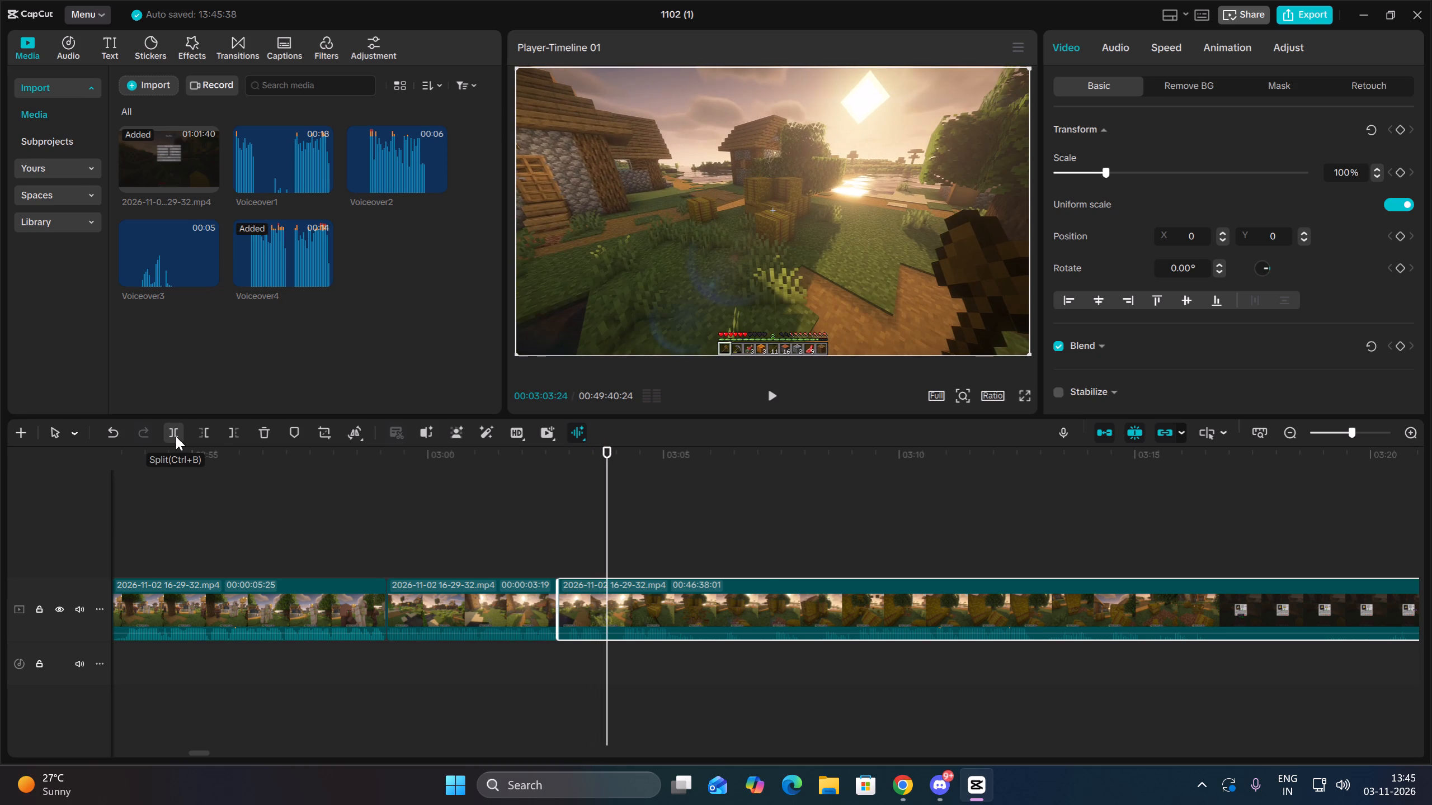
pyautogui.click(176, 436)
pyautogui.press('space')
pyautogui.press('space')
pyautogui.click(210, 433)
# Delete the short clip between 00:03:02:23 and the hay bale footage, and play back the new join.
pyautogui.press('space')
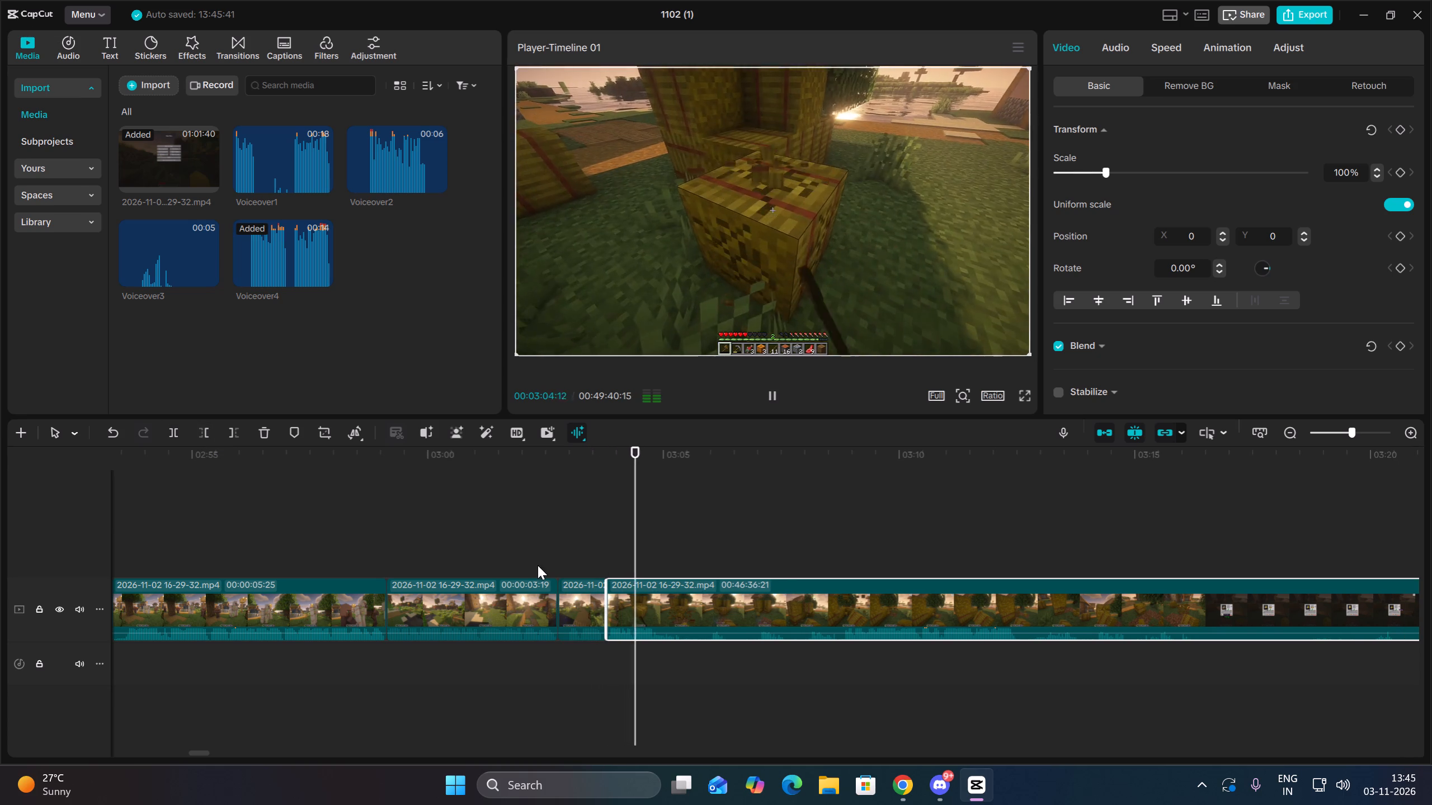
pyautogui.press('Up')
pyautogui.press('Up')
pyautogui.click(520, 537)
pyautogui.press('space')
pyautogui.moveTo(593, 522); pyautogui.dragTo(594, 656)
pyautogui.press('Up')
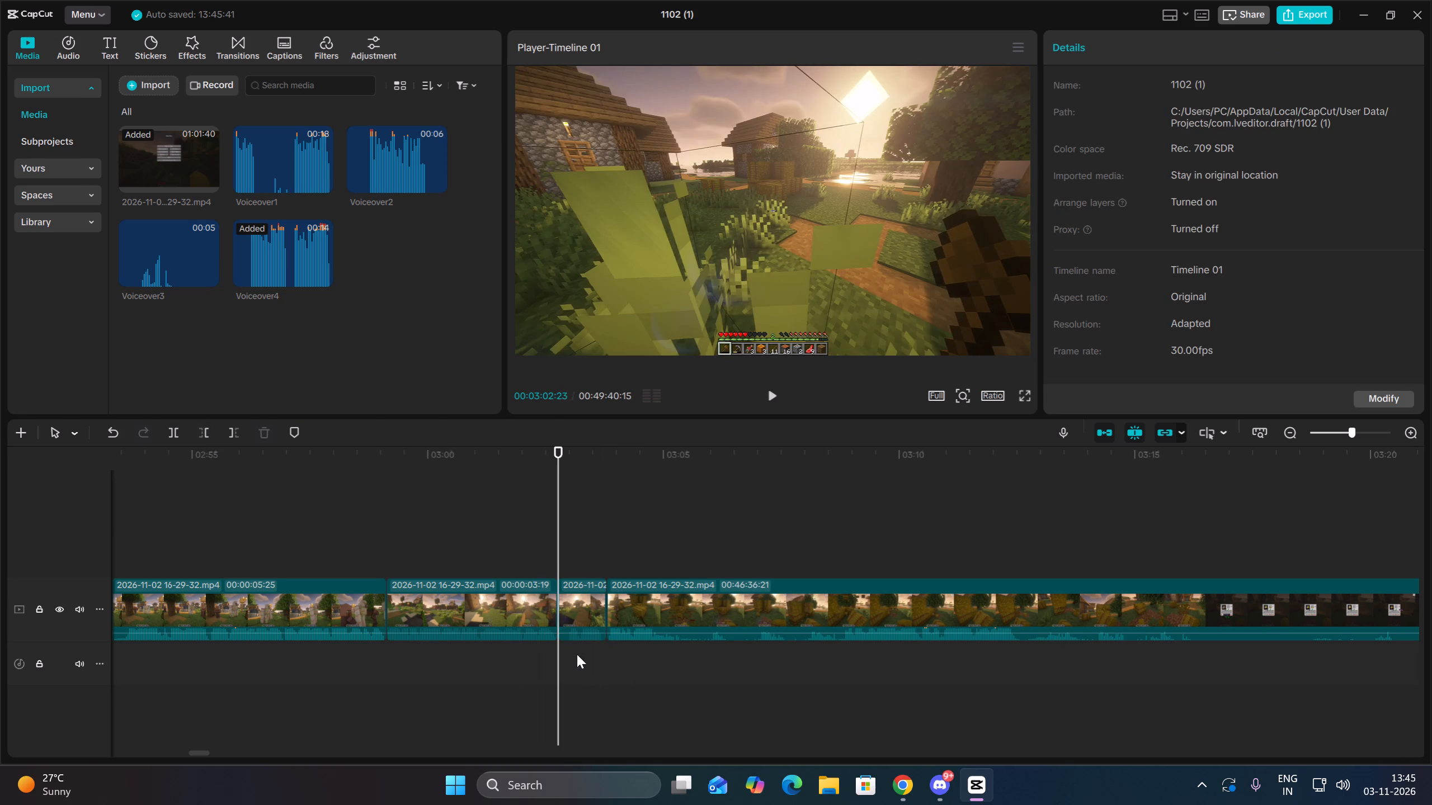
pyautogui.click(581, 626)
pyautogui.press('Delete')
pyautogui.press('Up')
pyautogui.press('space')
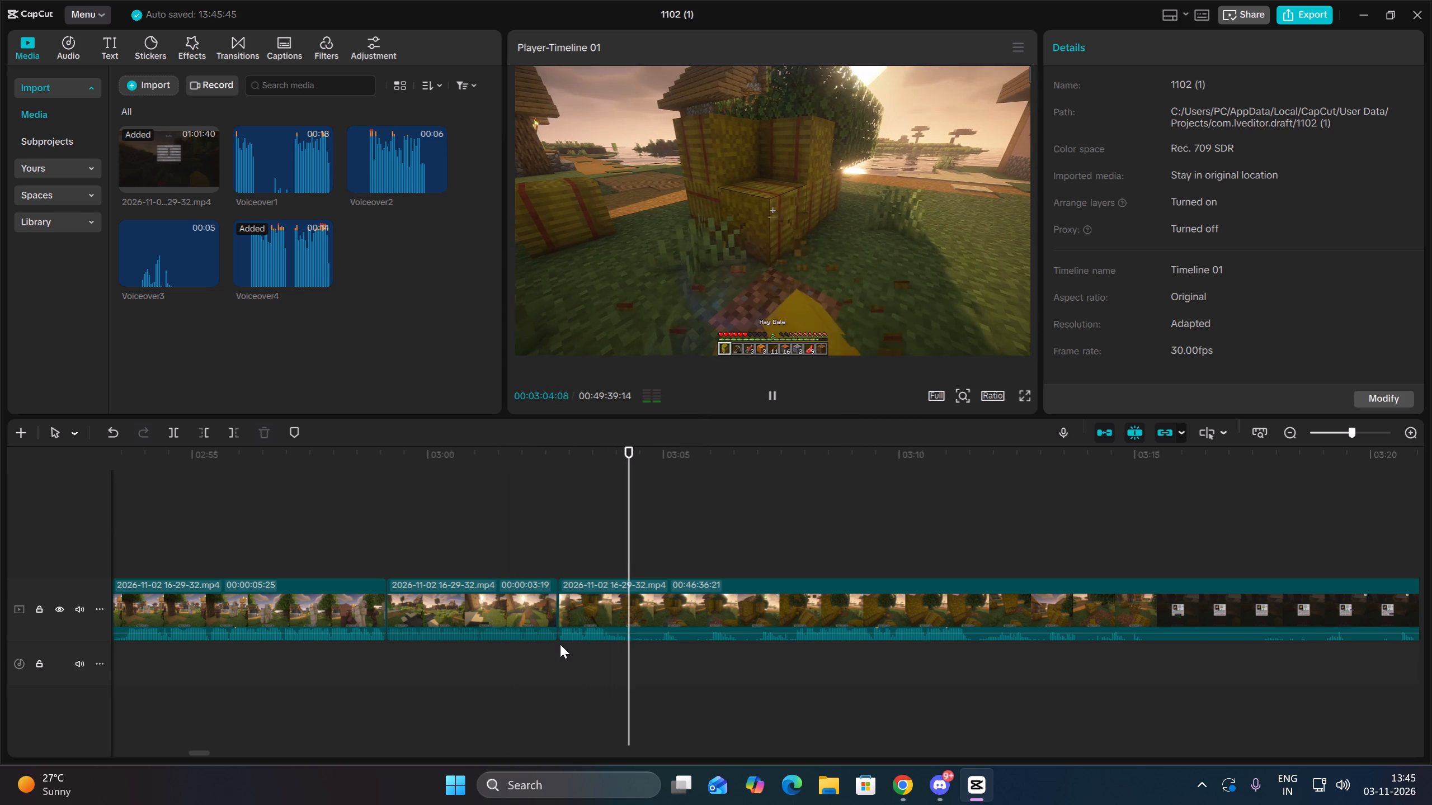
# Undo the deletion of the short clip at 00:03:02:23 and trim its end back to 00:03:03:17.
pyautogui.click(119, 430)
pyautogui.press('Up')
pyautogui.press('Up')
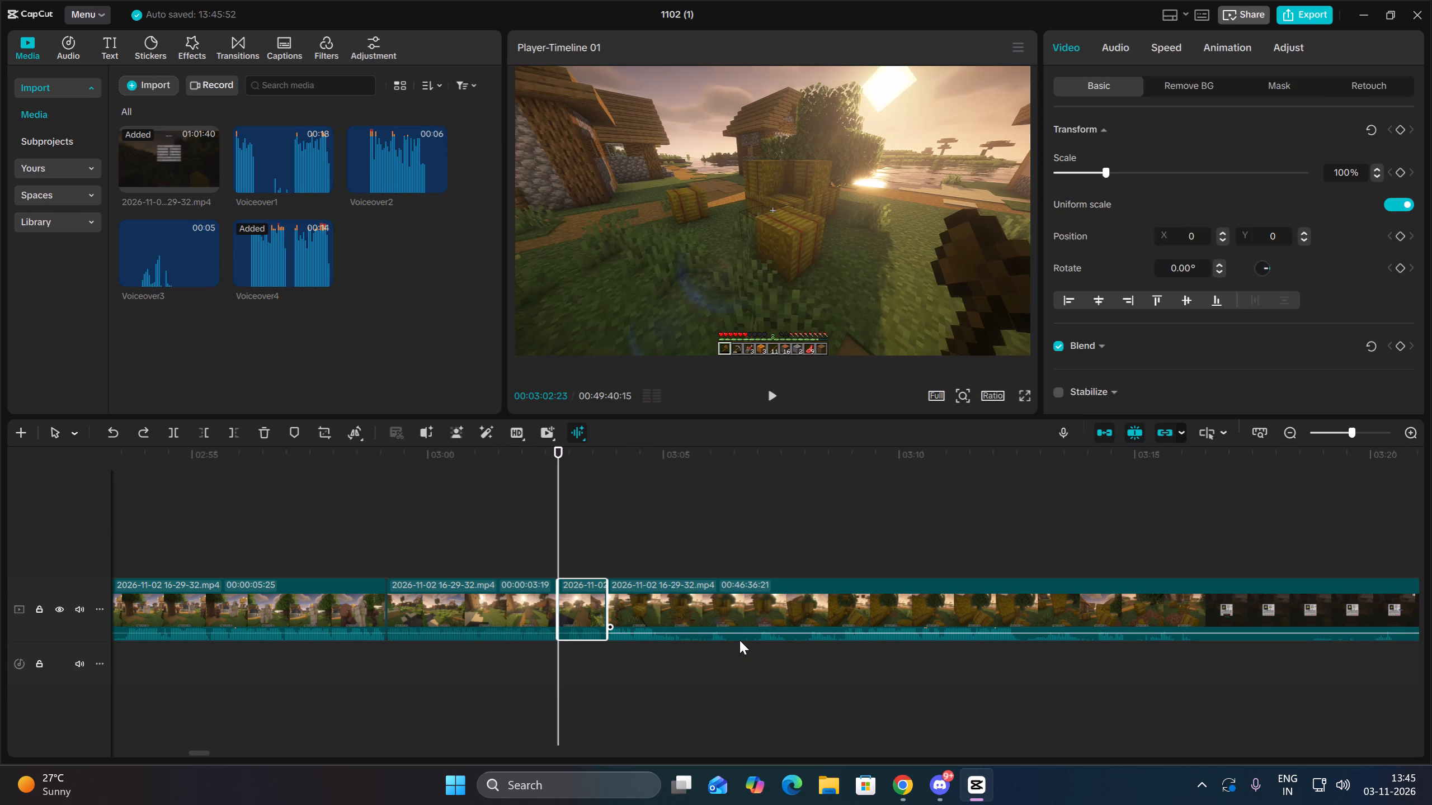
pyautogui.press('space')
pyautogui.press('space')
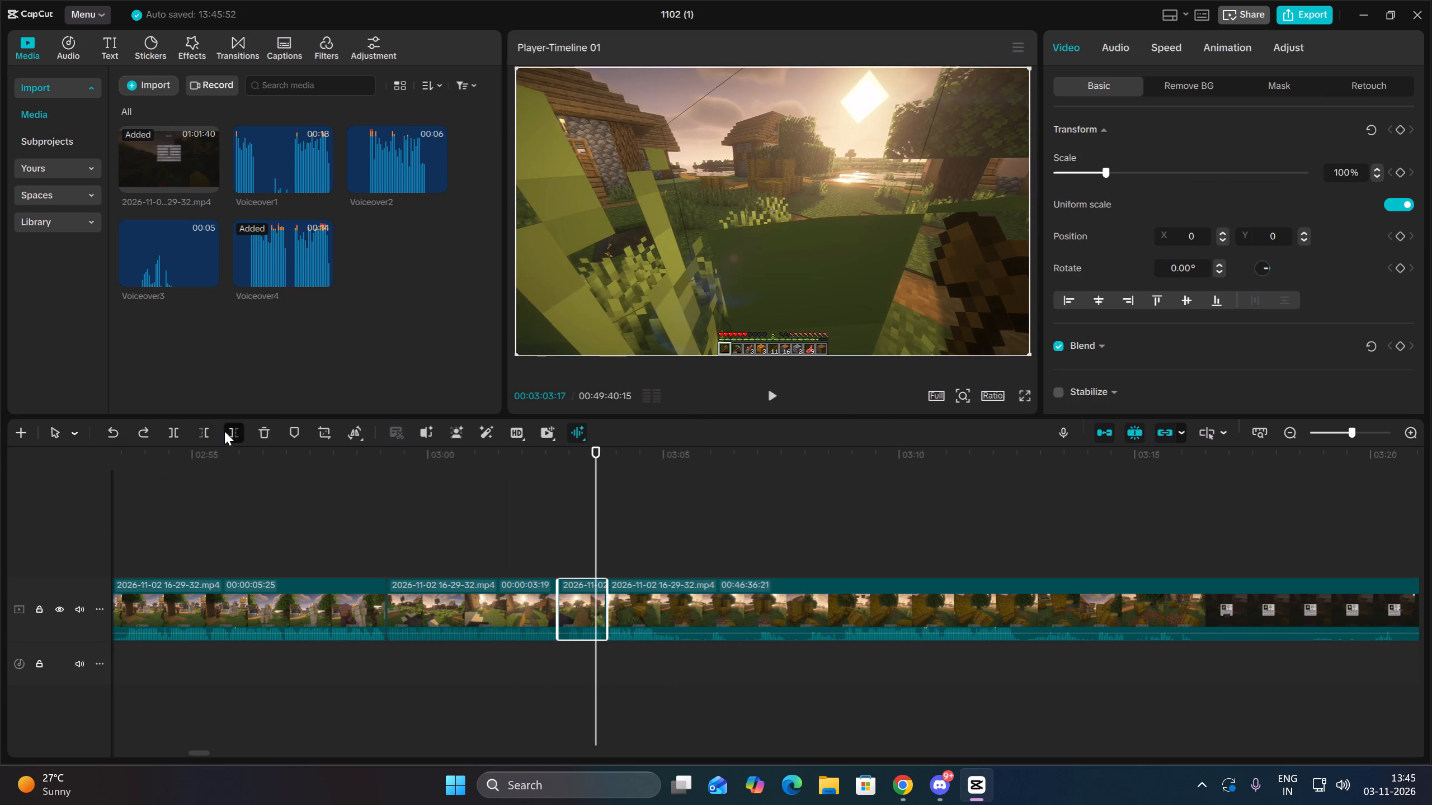
pyautogui.click(224, 431)
# Split the hay bale footage at 00:03:04:21 and delete what follows up to 00:03:08:17.
pyautogui.press('space')
pyautogui.press('space')
pyautogui.moveTo(708, 667); pyautogui.dragTo(713, 569)
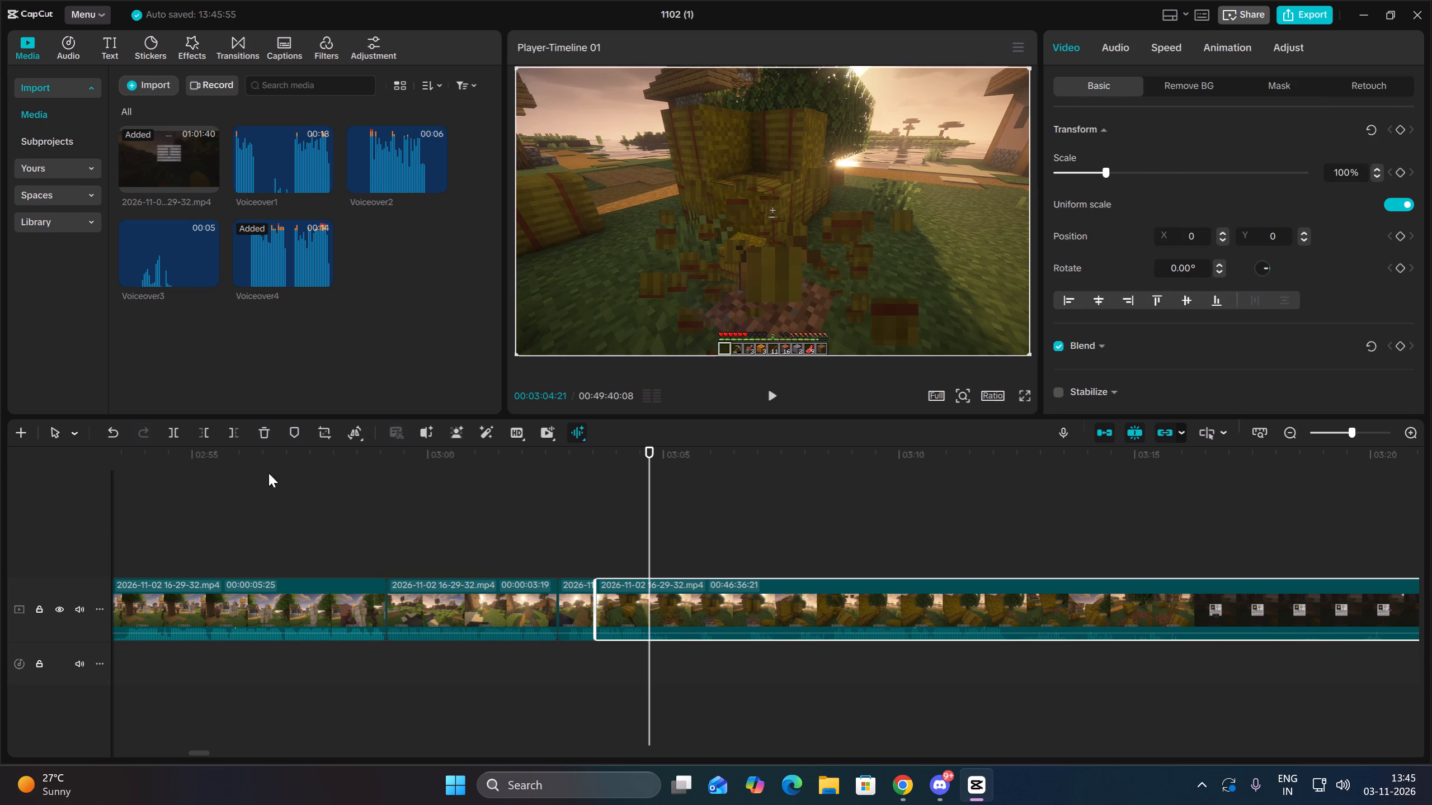
pyautogui.click(173, 434)
pyautogui.press('space')
pyautogui.click(699, 665)
pyautogui.press('space')
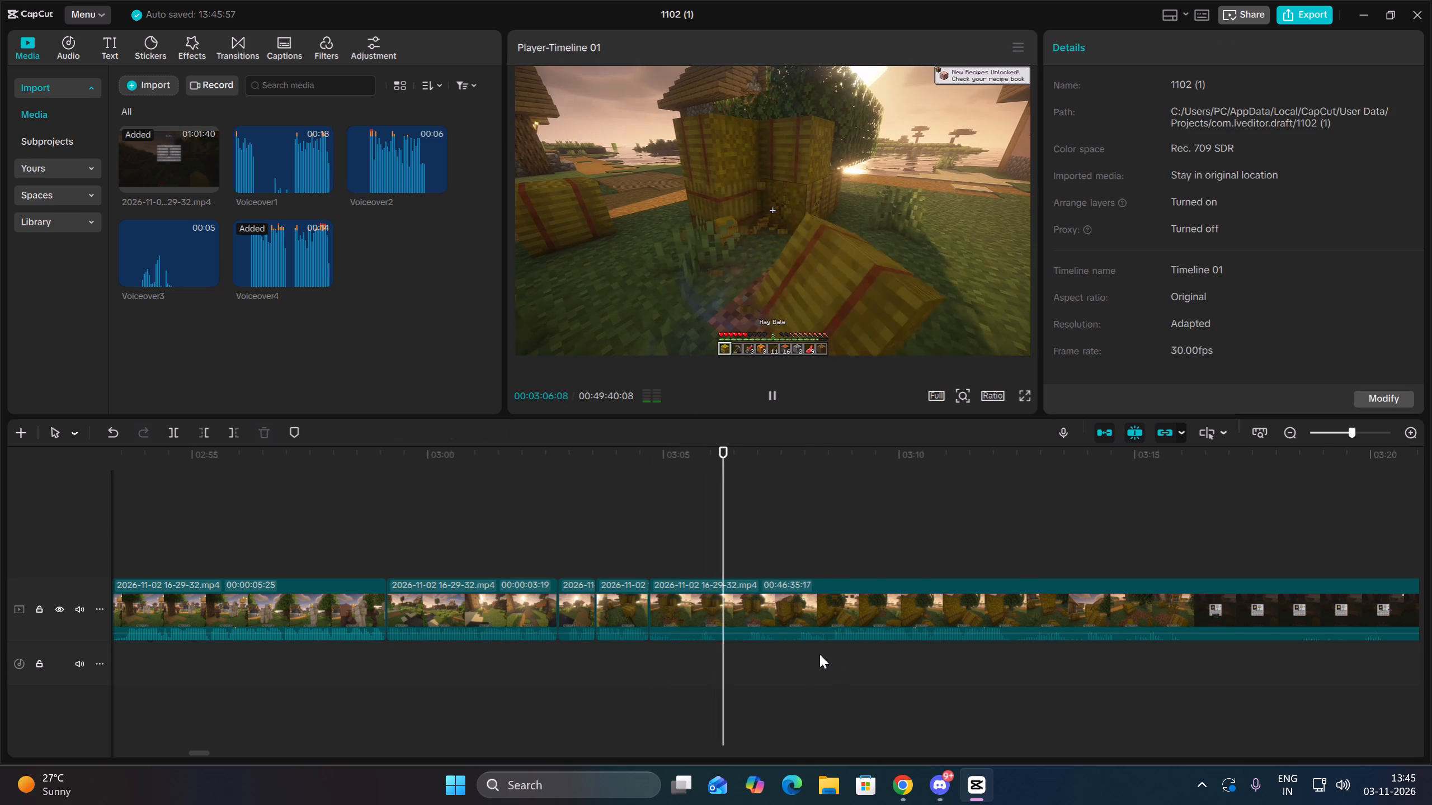
pyautogui.click(819, 654)
pyautogui.moveTo(819, 654); pyautogui.dragTo(831, 654)
pyautogui.moveTo(789, 676); pyautogui.dragTo(788, 580)
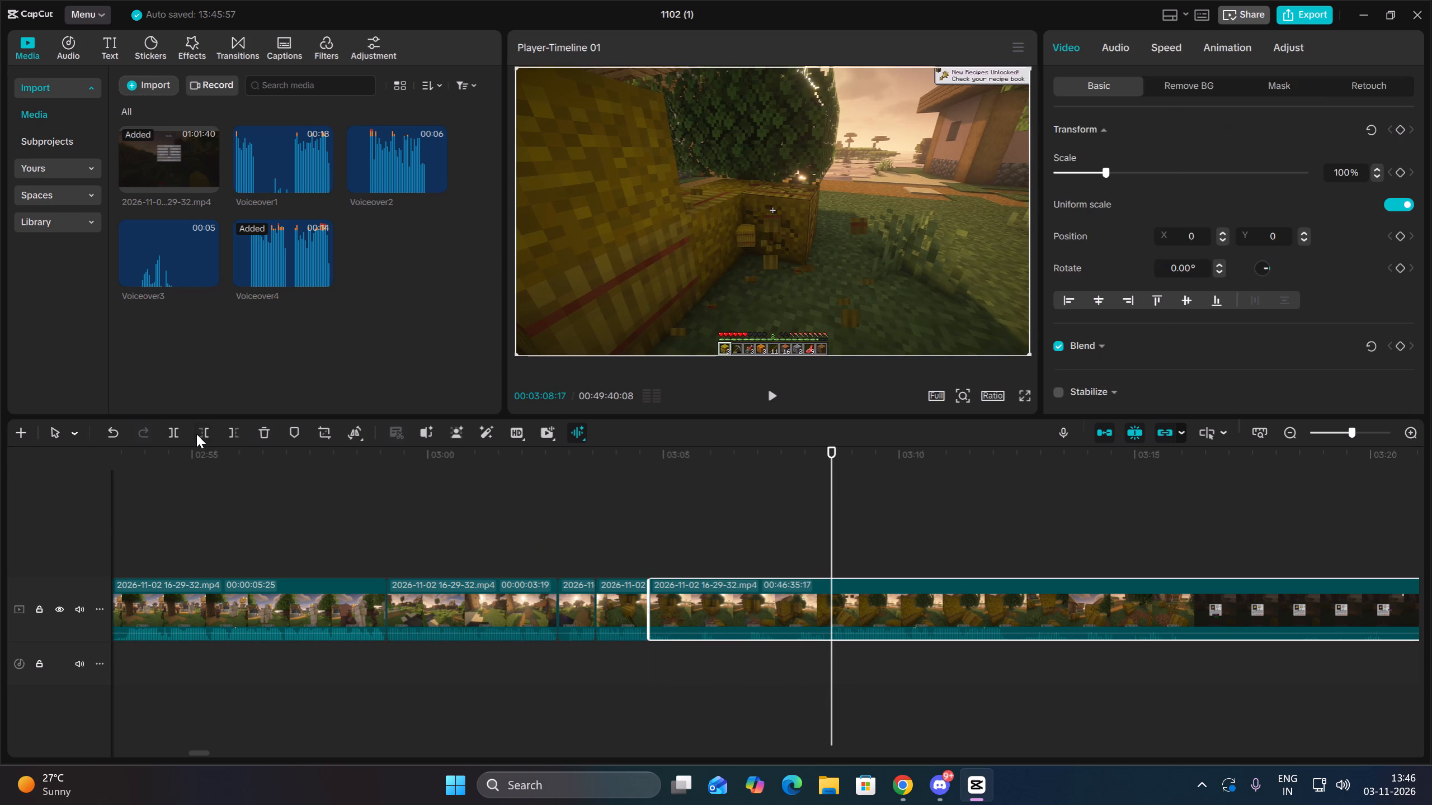
pyautogui.click(197, 433)
# Play on through the hay bale breaking and split the long clip at 00:03:08:12.
pyautogui.press('space')
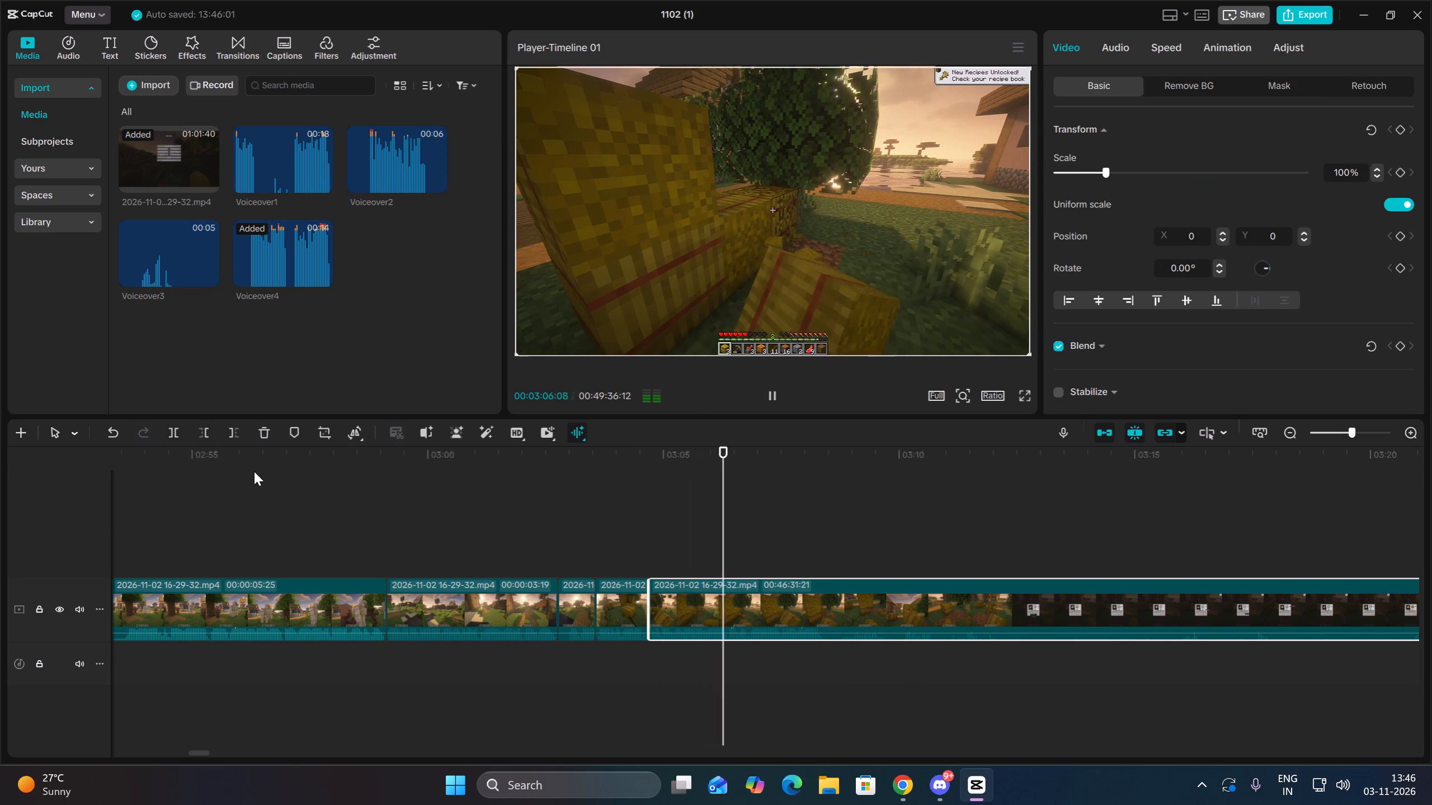
pyautogui.press('space')
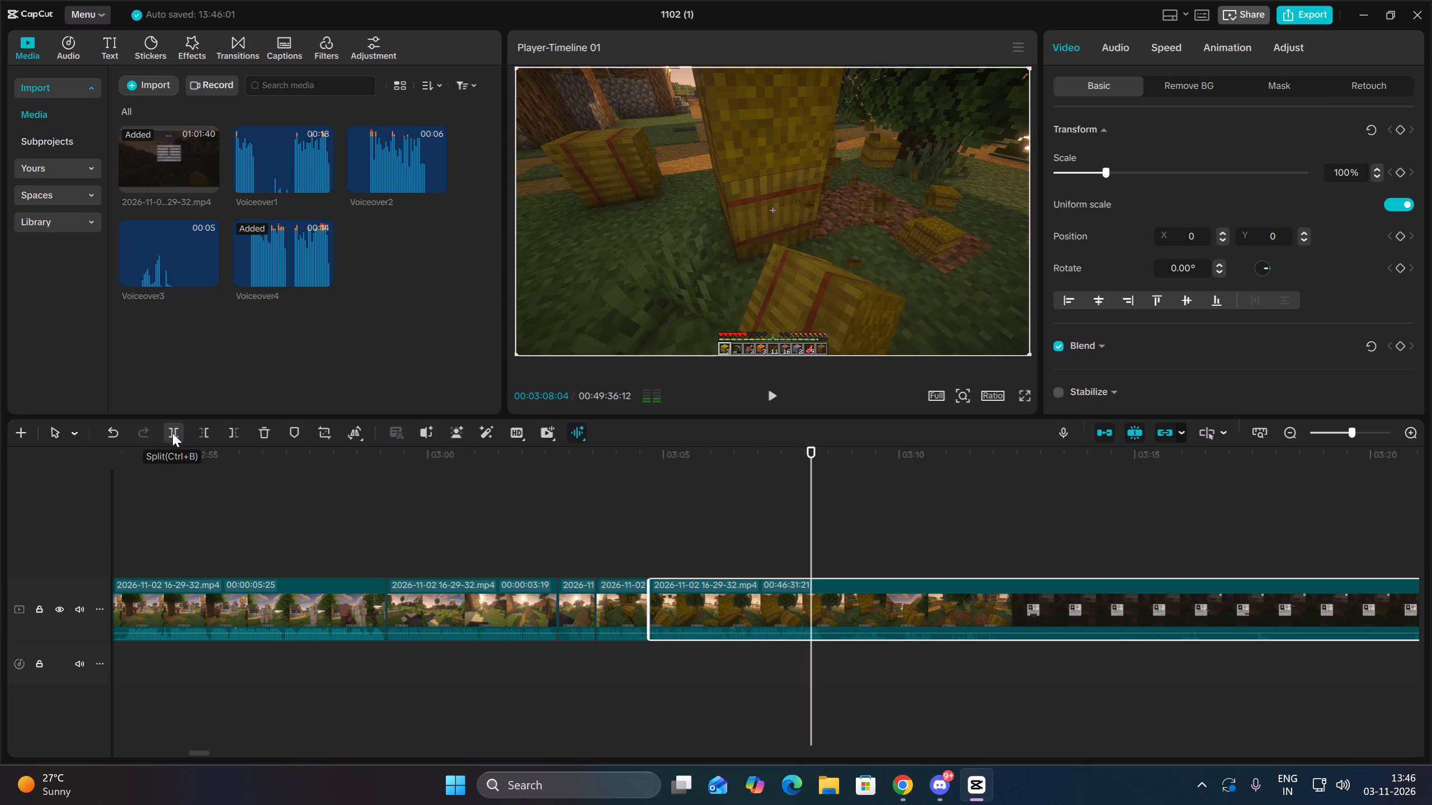
pyautogui.press('space')
pyautogui.press('space')
pyautogui.click(172, 433)
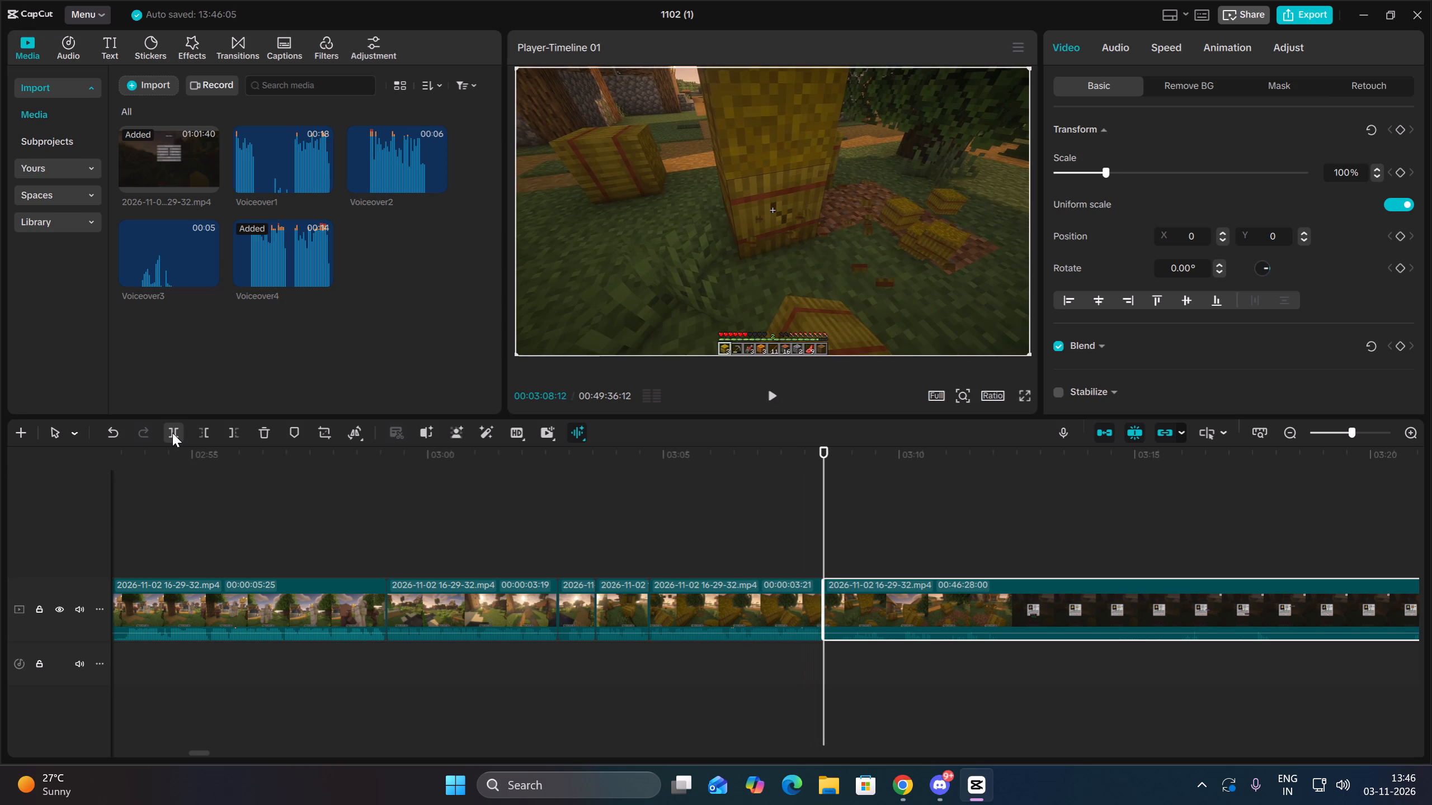
# Preview the footage after 00:03:08:12, checking the inventory and crafting table scenes for the parts worth keeping.
pyautogui.press('space')
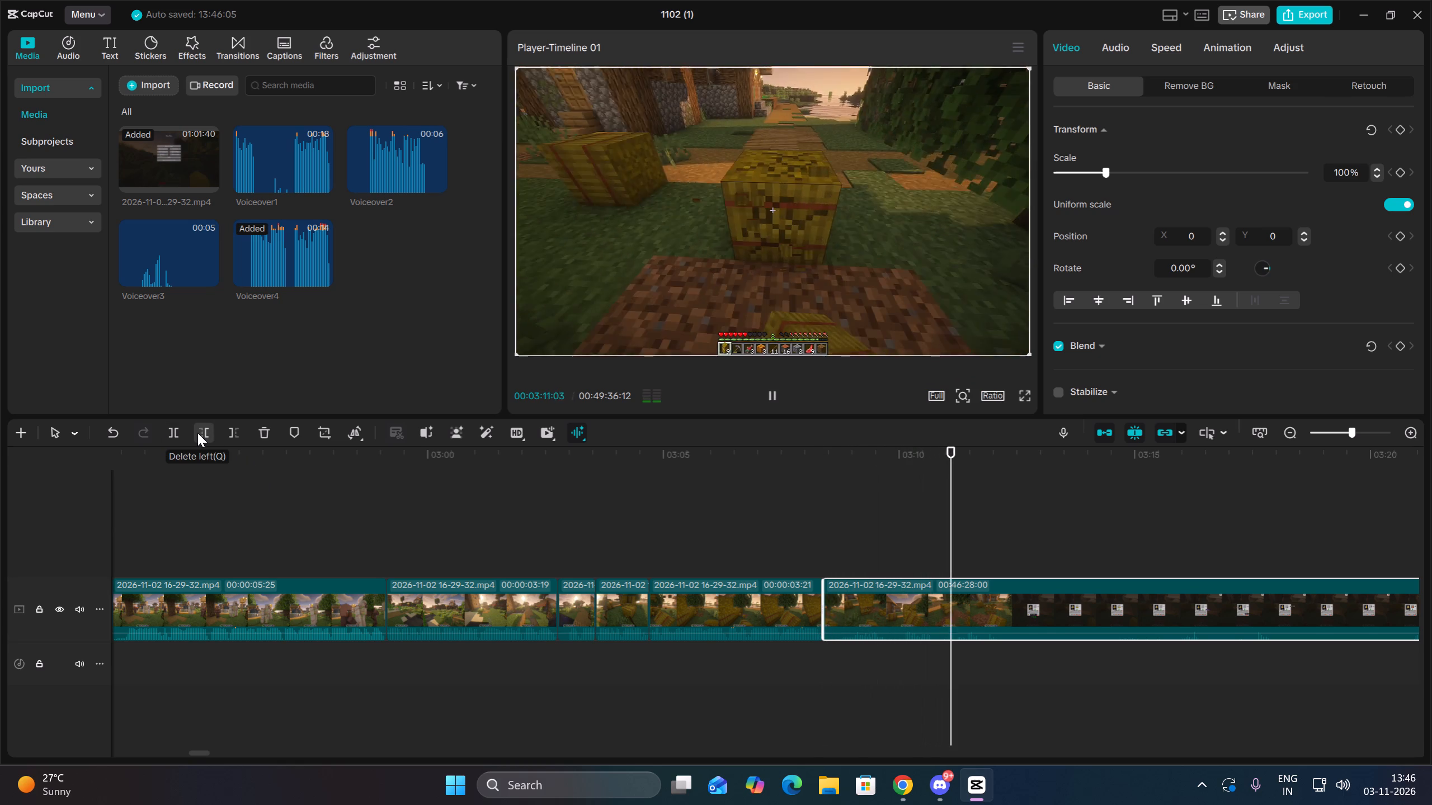
pyautogui.click(1192, 655)
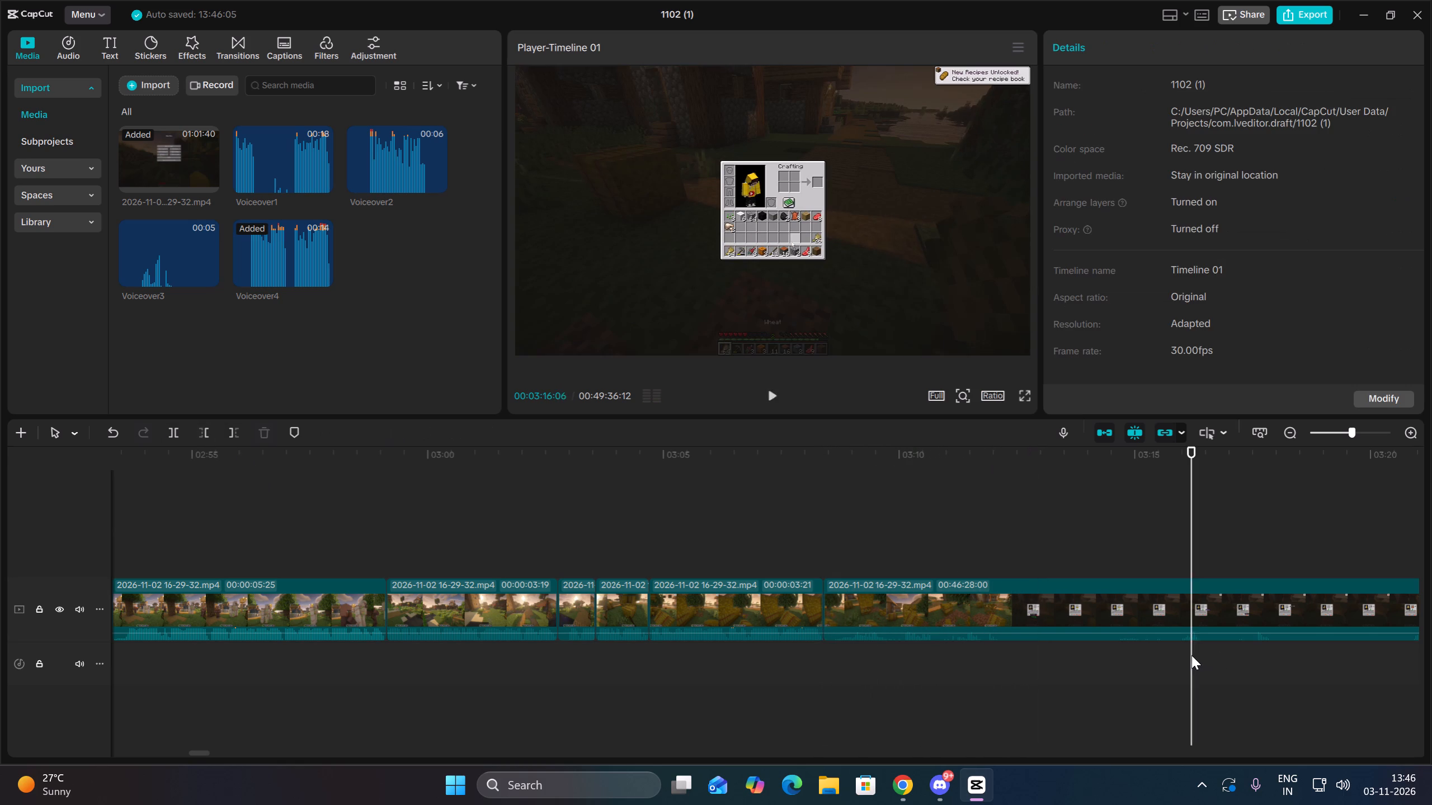
pyautogui.press('space')
pyautogui.click(1289, 439)
pyautogui.click(1325, 654)
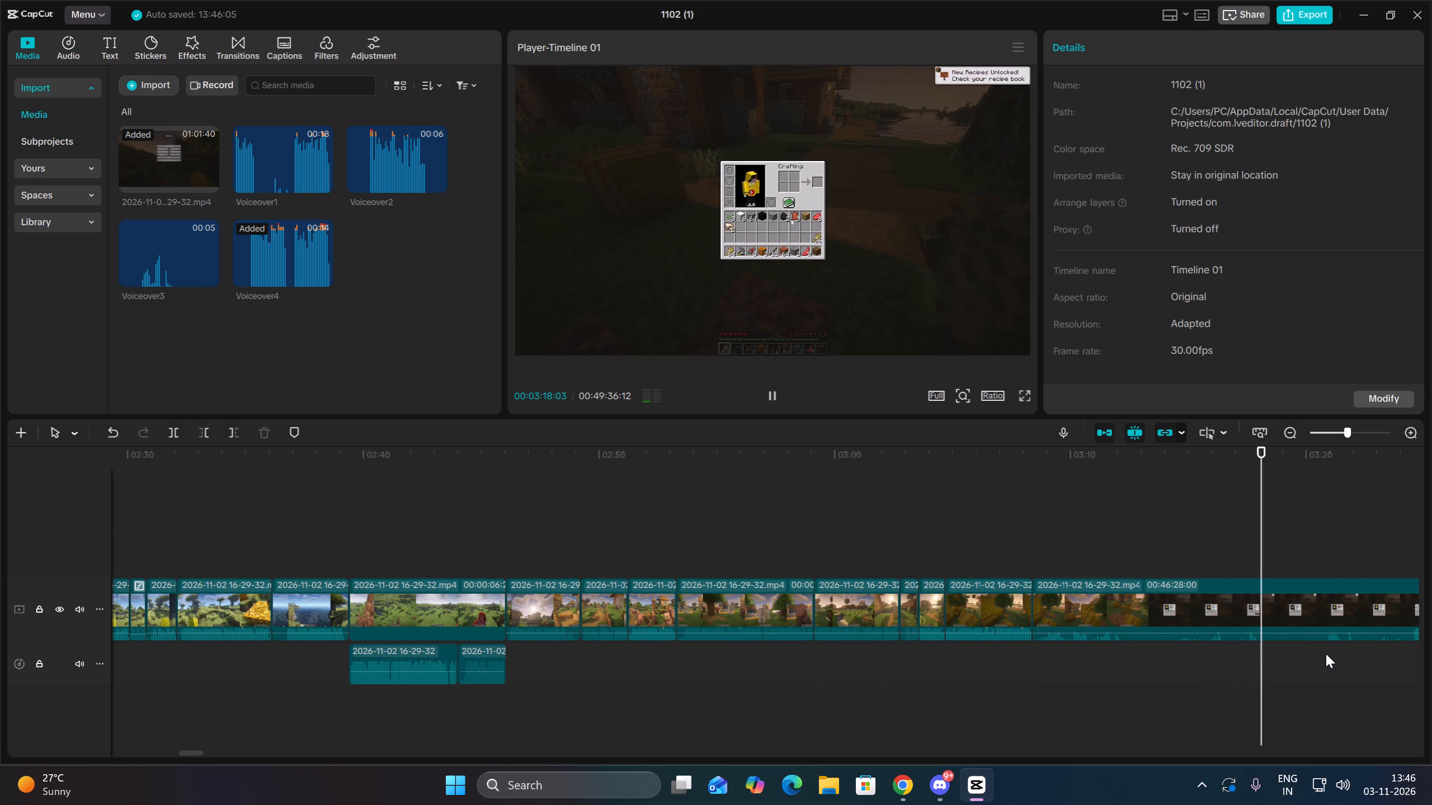
pyautogui.press('space')
pyautogui.moveTo(1329, 667); pyautogui.dragTo(1431, 692)
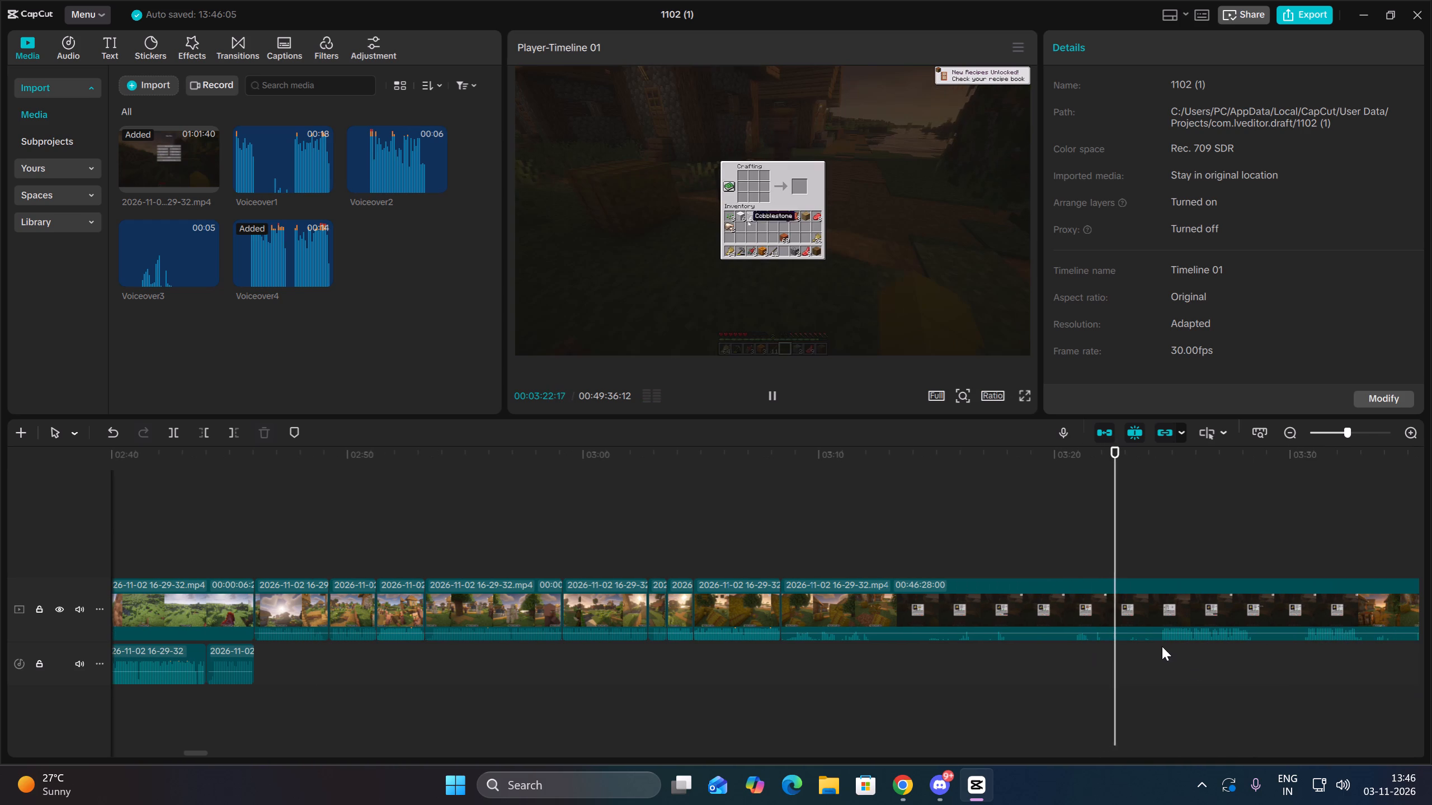
pyautogui.click(1161, 646)
pyautogui.press('space')
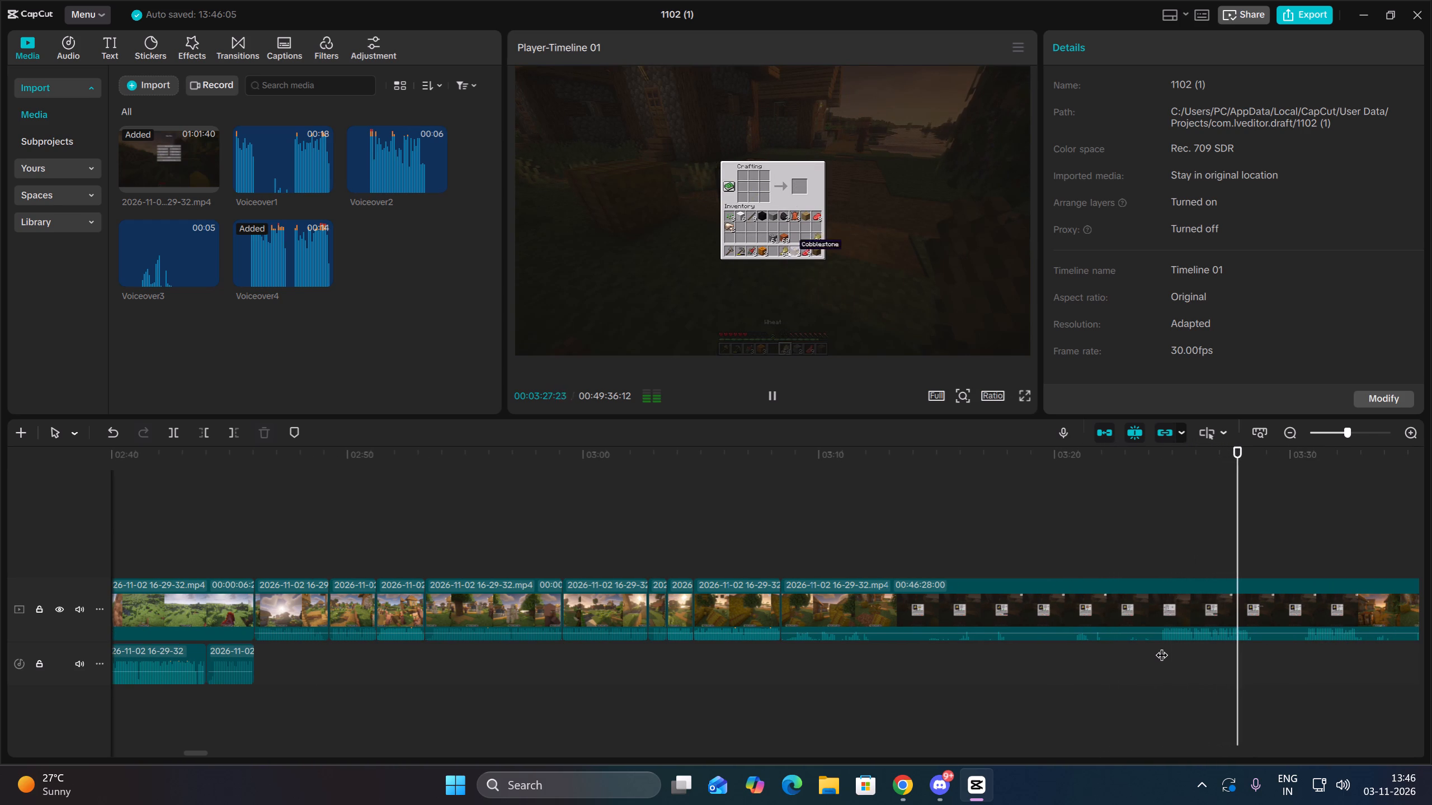
pyautogui.click(1301, 655)
pyautogui.press('space')
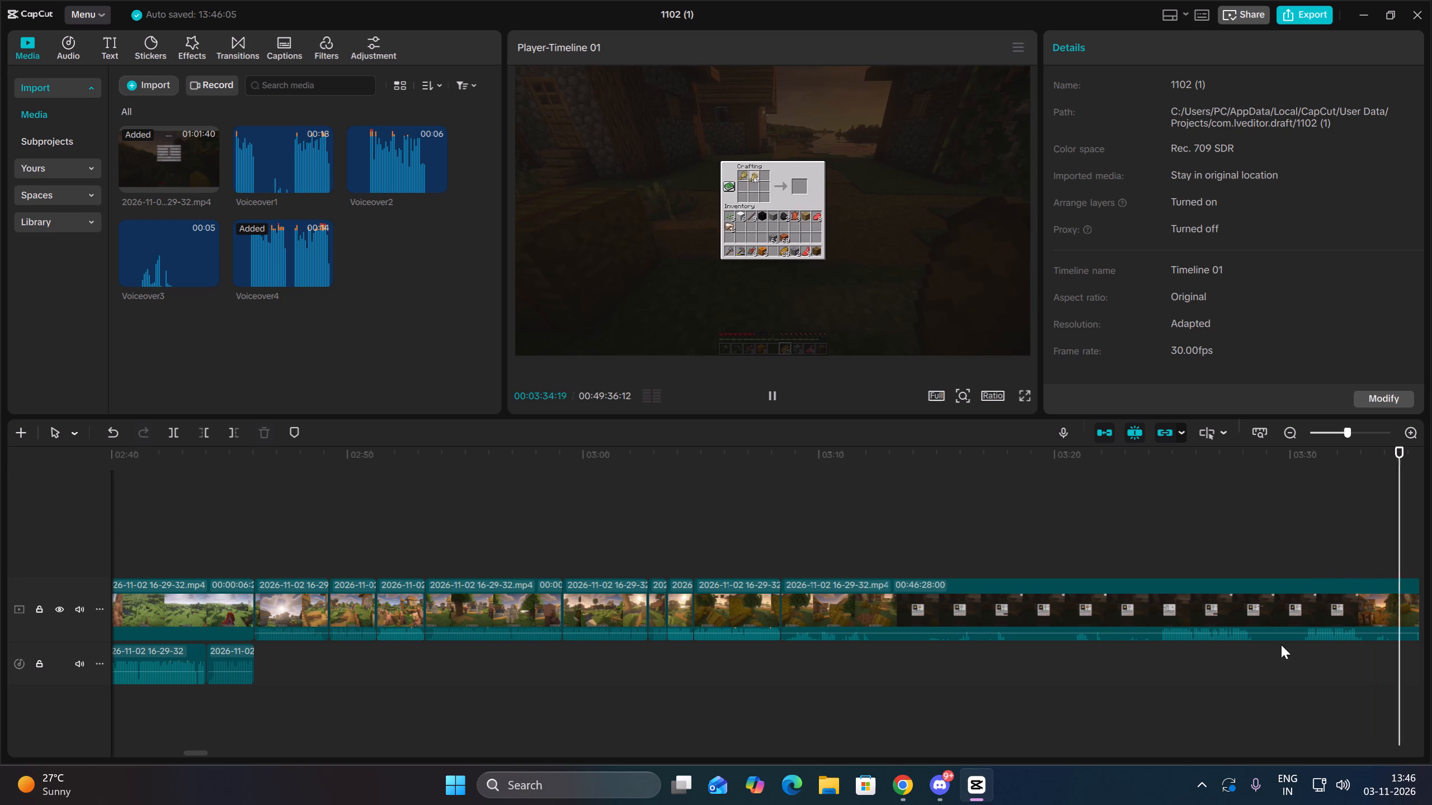
pyautogui.click(1283, 427)
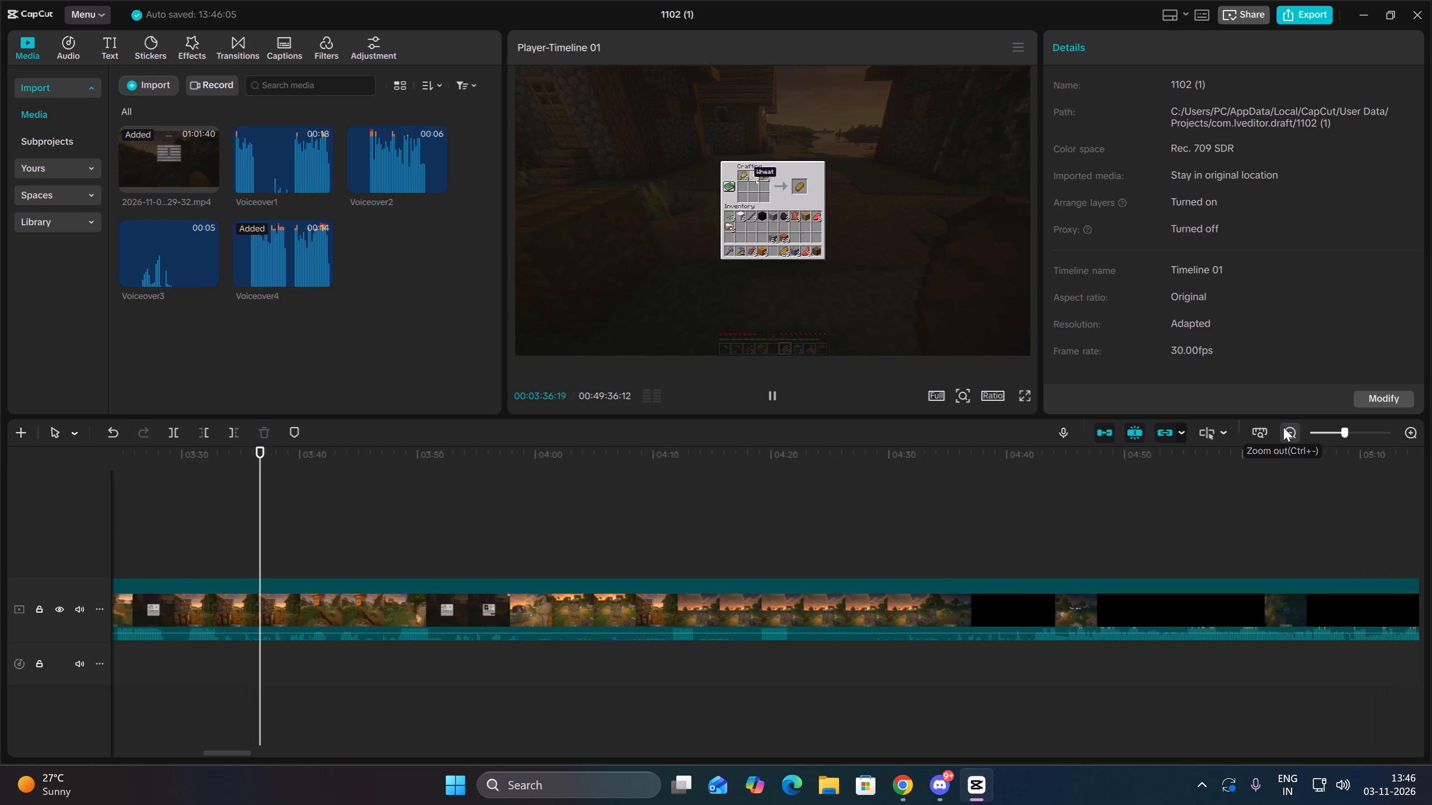
# Delete the start of the long clip from 00:03:08:12 up to the crafting table scene at 00:03:24:14.
pyautogui.press('Up')
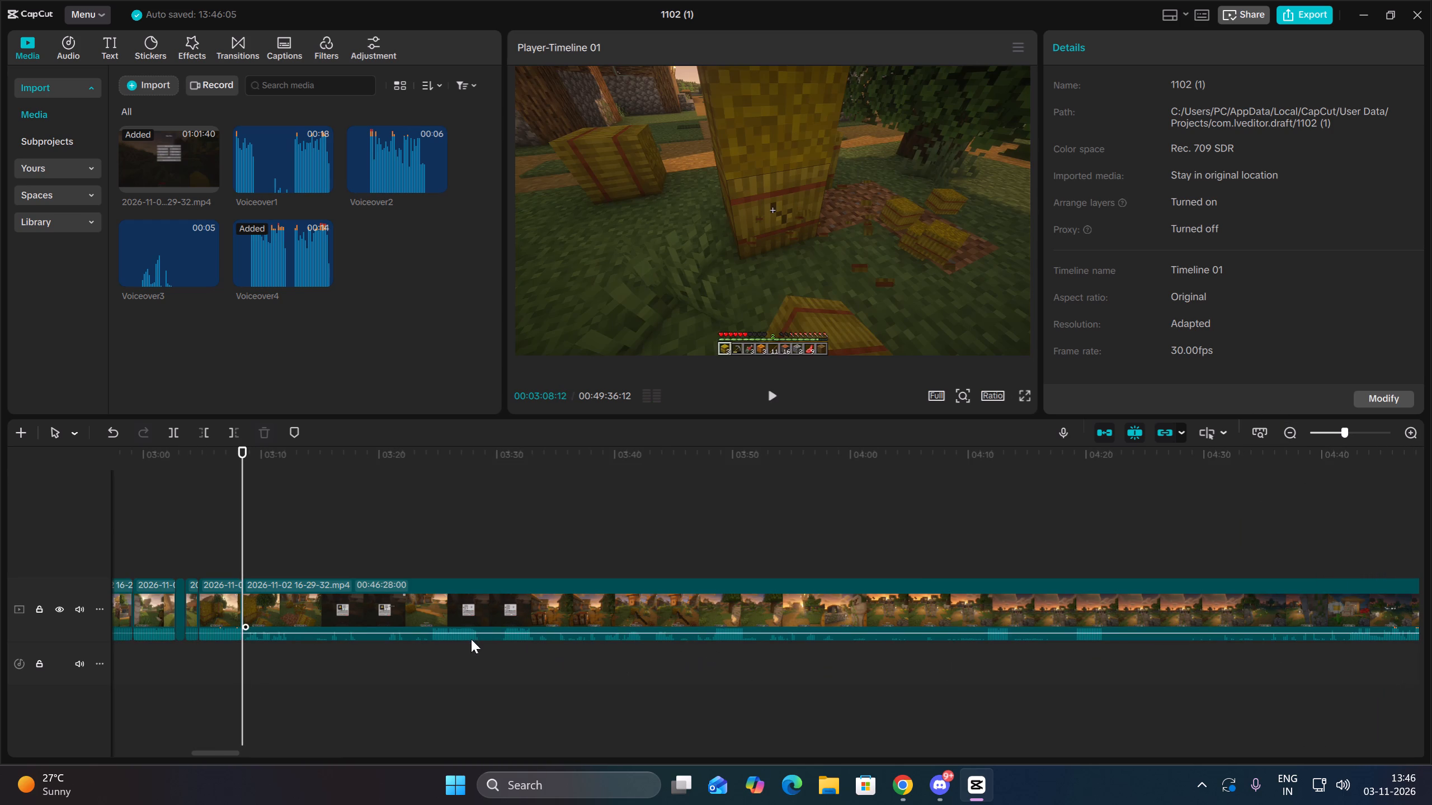
pyautogui.doubleClick(428, 643)
pyautogui.moveTo(409, 654); pyautogui.dragTo(379, 577)
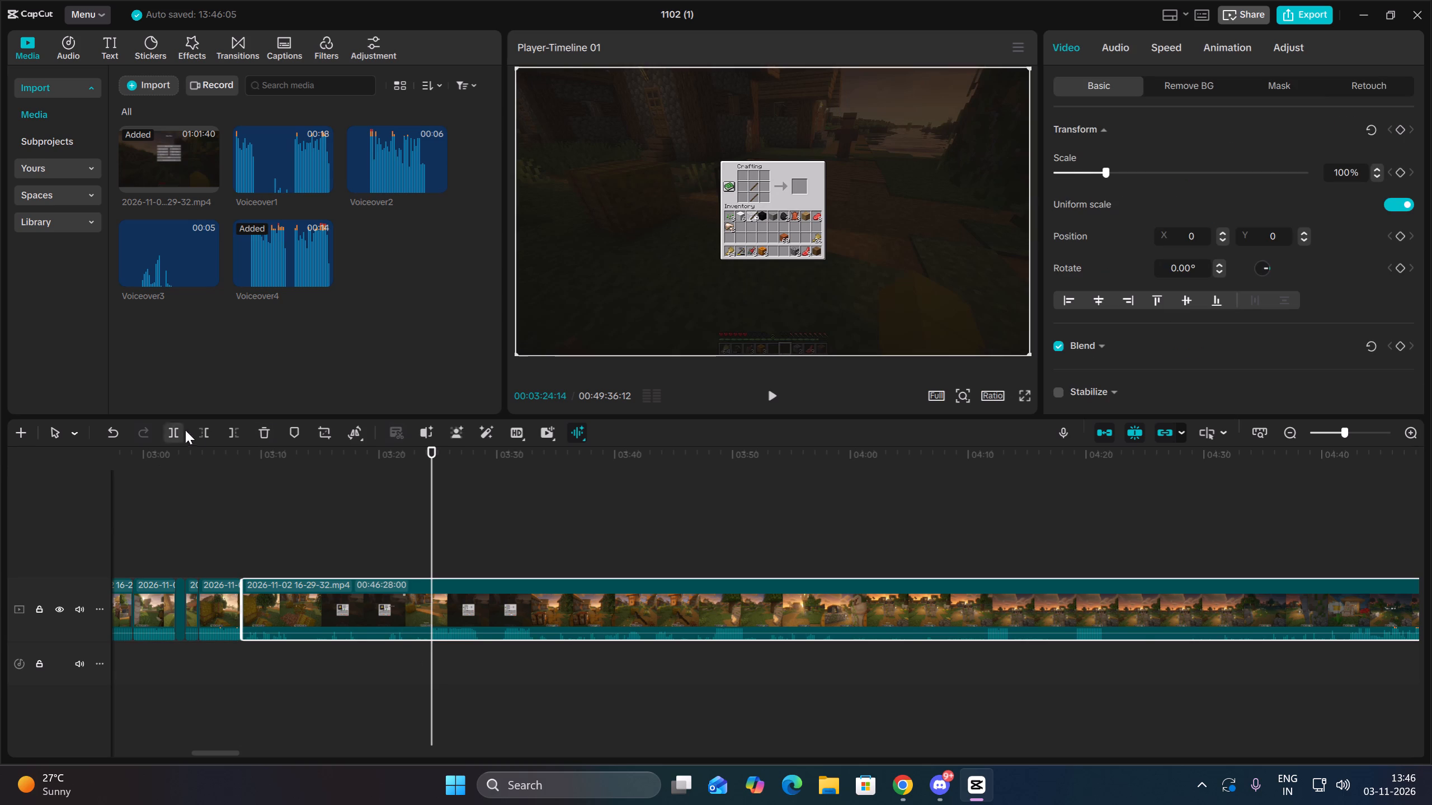
pyautogui.click(196, 428)
# Split the crafting table footage to leave a 00:00:03:21 clip, and delete what follows up to 00:03:14:20.
pyautogui.press('space')
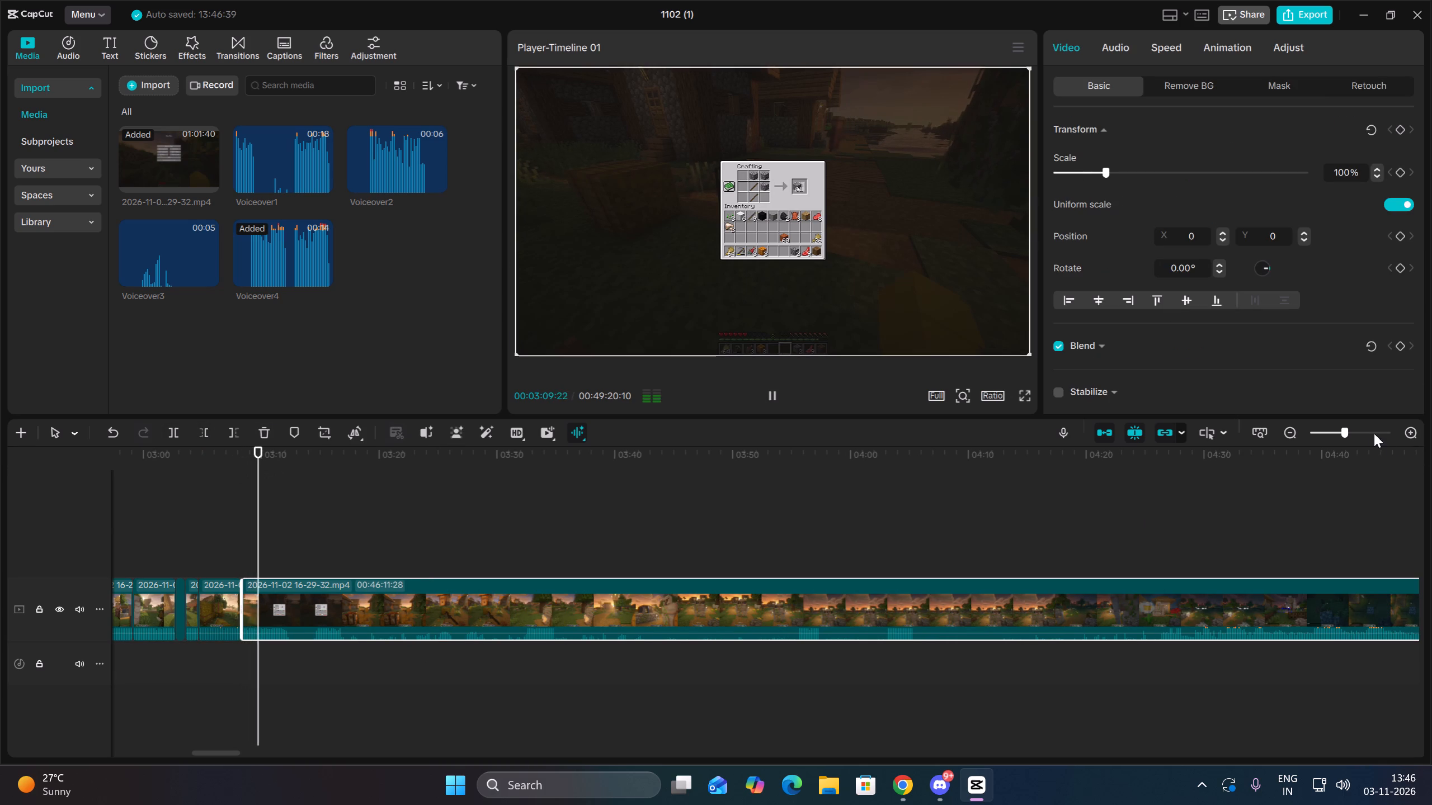
pyautogui.doubleClick(1409, 436)
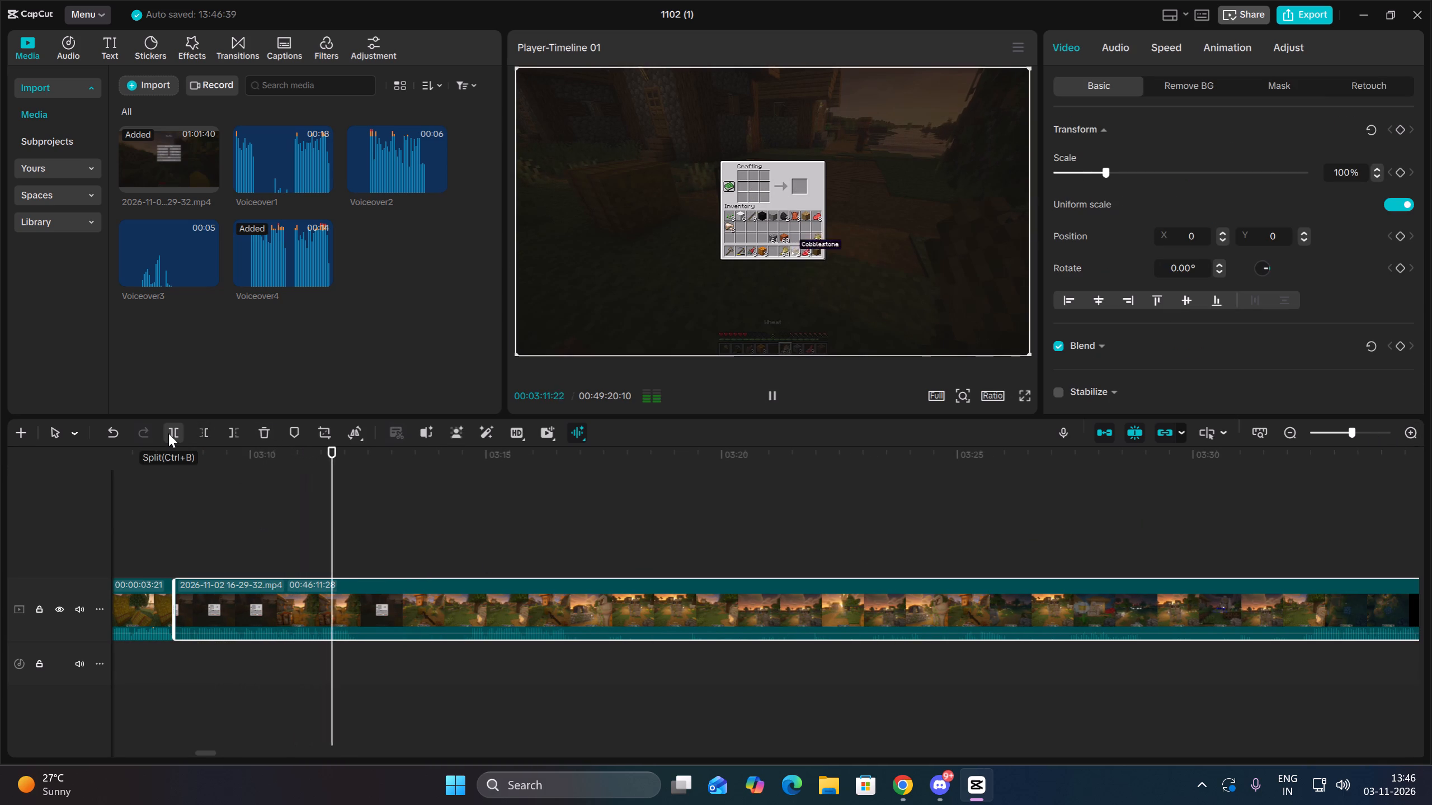
pyautogui.press('space')
pyautogui.click(168, 433)
pyautogui.press('space')
pyautogui.doubleClick(471, 651)
pyautogui.moveTo(421, 662); pyautogui.dragTo(427, 619)
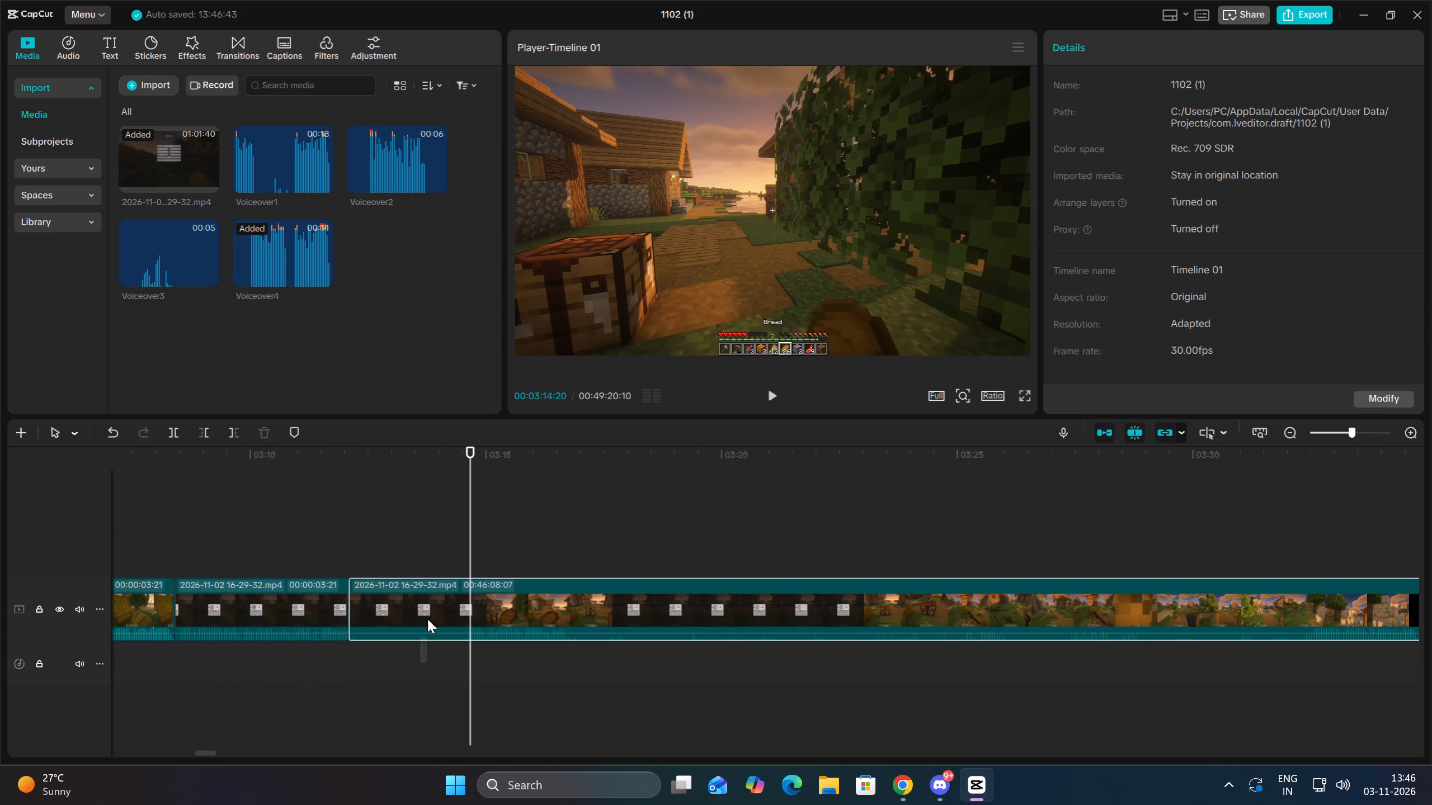
pyautogui.moveTo(427, 619); pyautogui.dragTo(427, 584)
pyautogui.click(213, 436)
# Play the bread scene beside the crafting table and split the long clip at 00:03:14:07.
pyautogui.press('space')
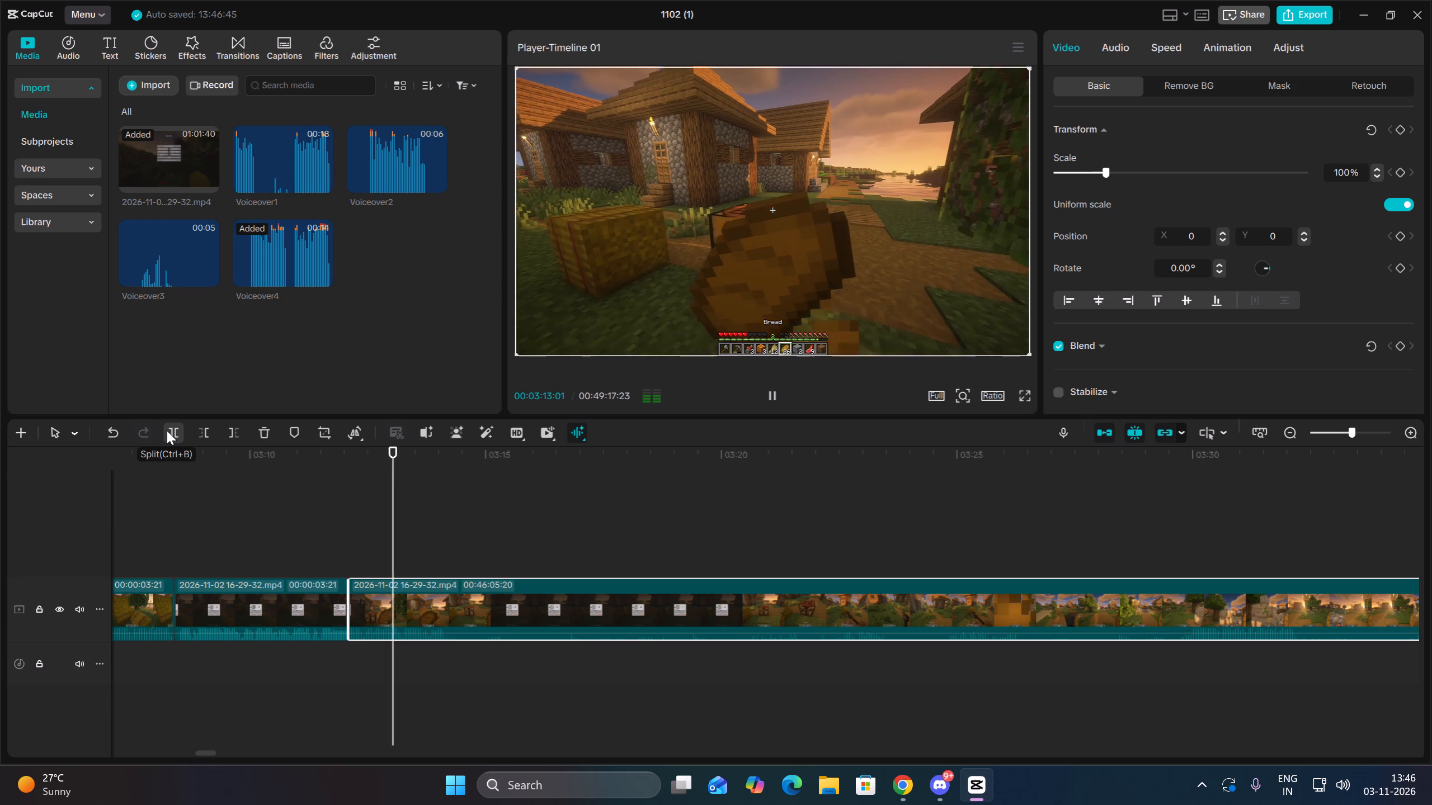
pyautogui.press('space')
pyautogui.click(167, 430)
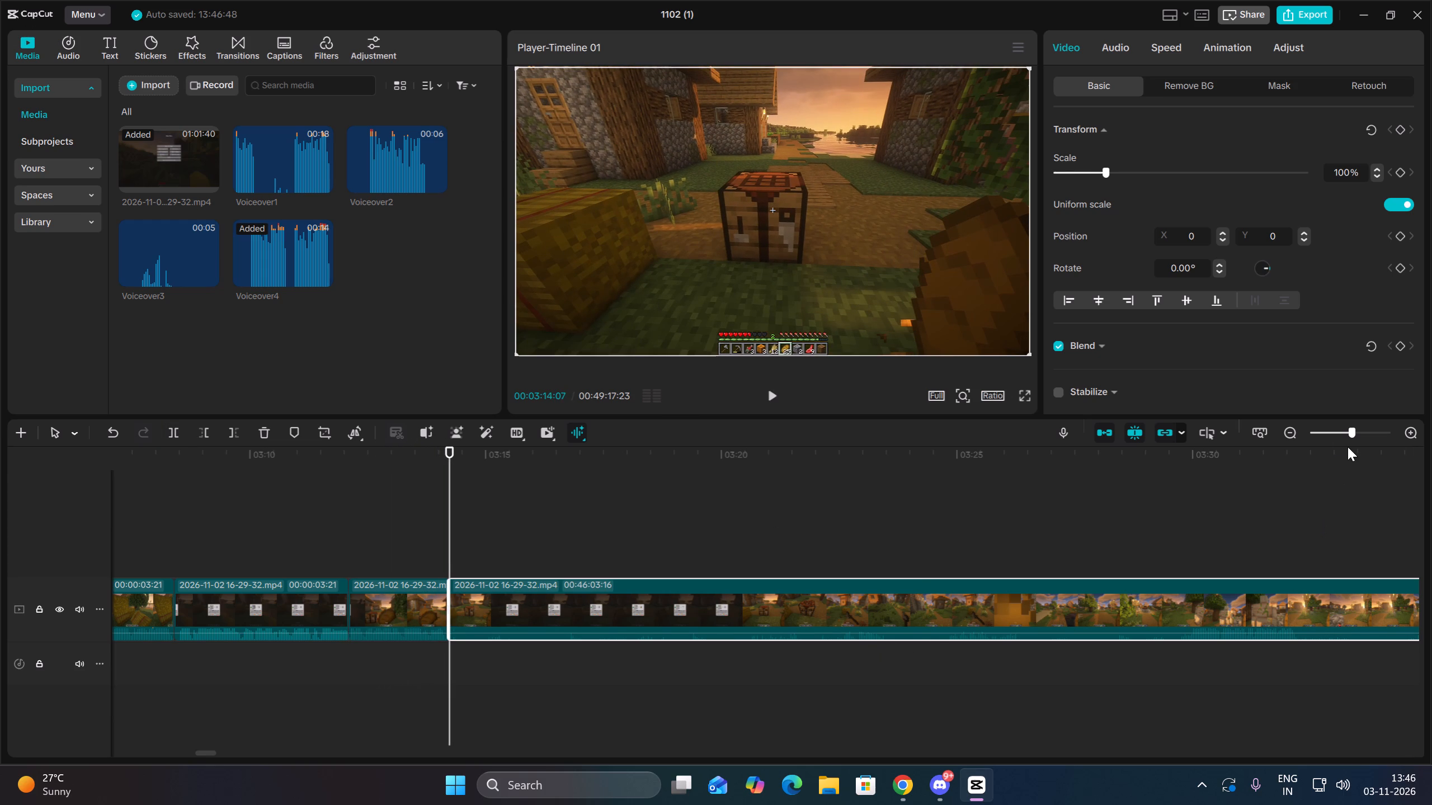
# Combine the grassland video clip and the two separate audio clips beneath it into a compound clip.
pyautogui.tripleClick(1290, 432)
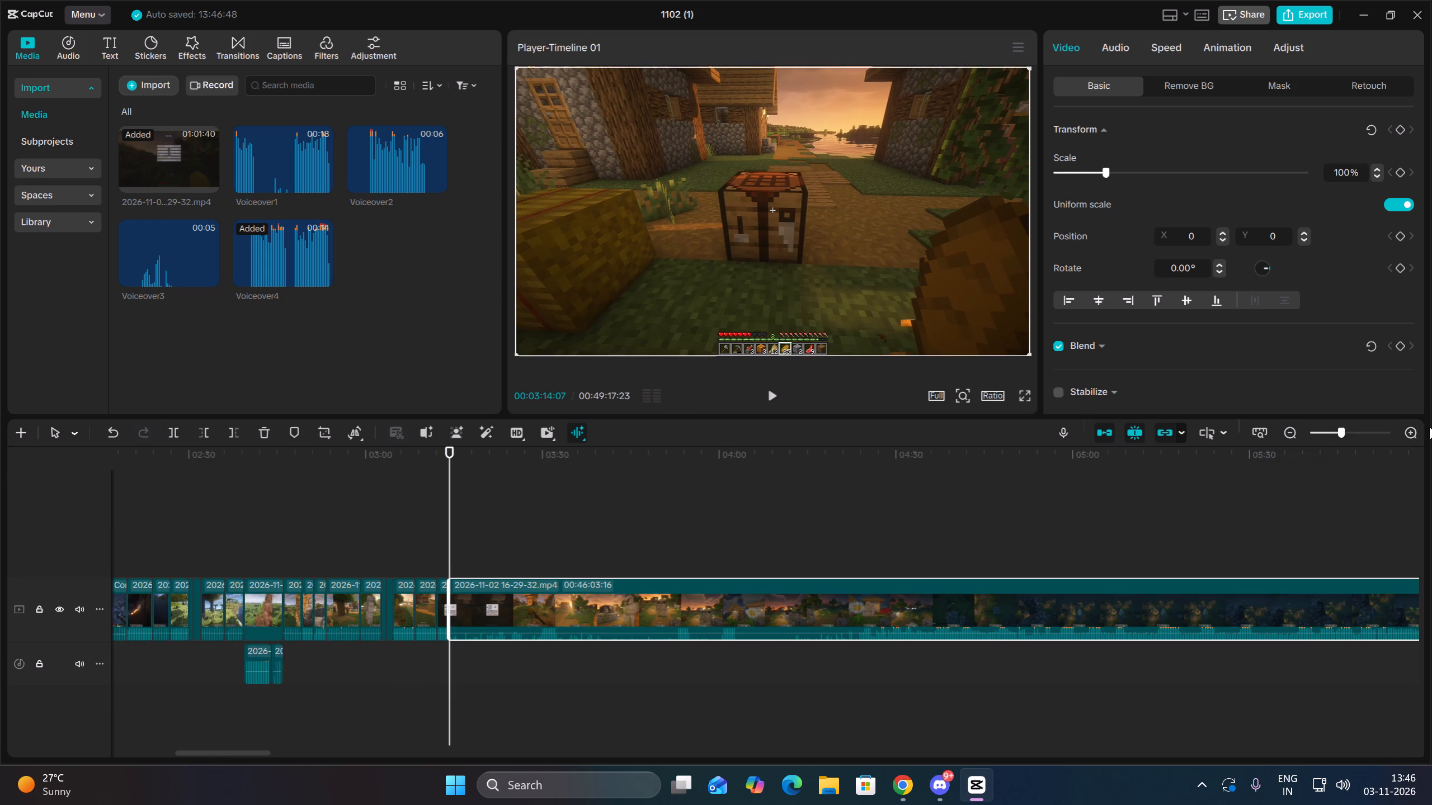
pyautogui.moveTo(256, 546); pyautogui.dragTo(267, 675)
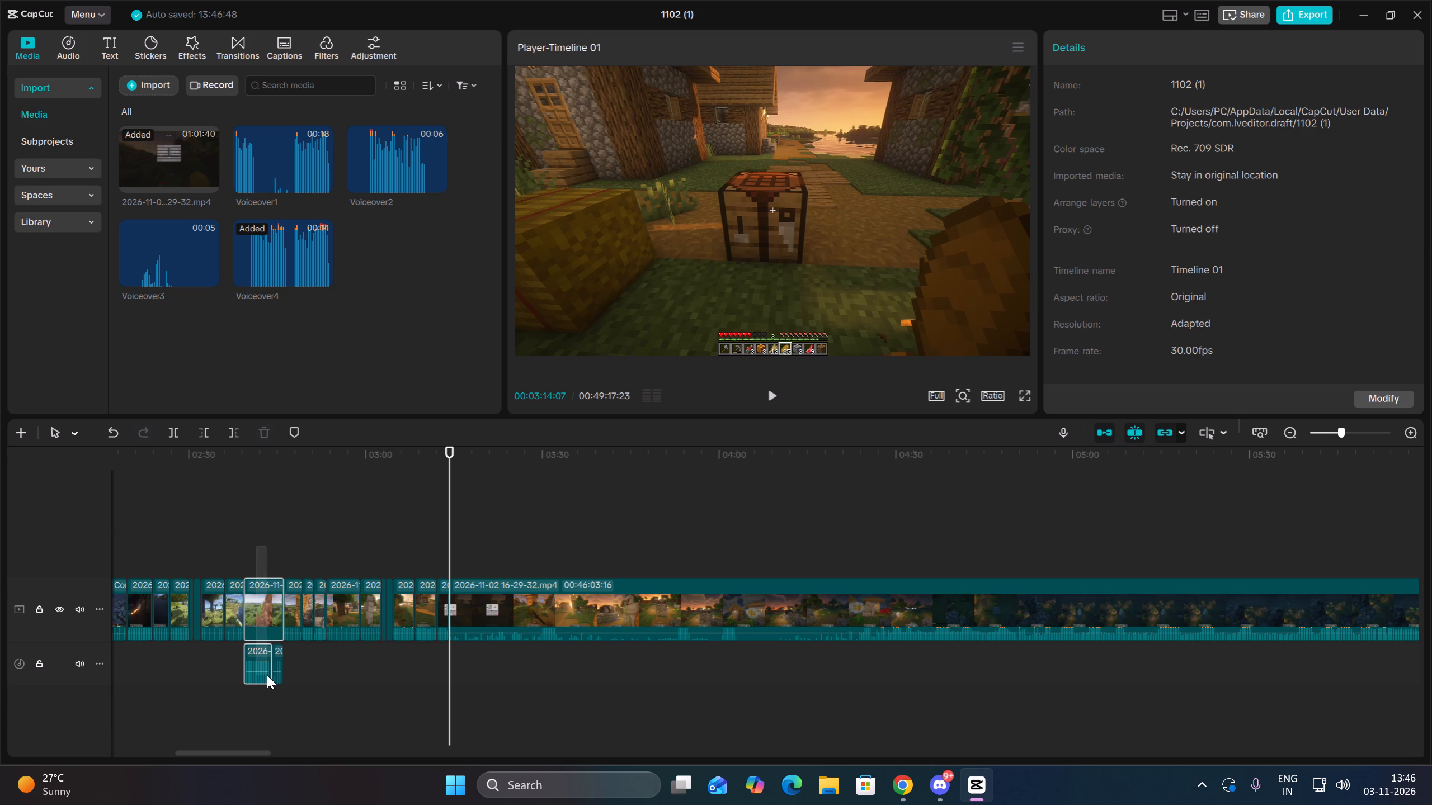
pyautogui.moveTo(267, 675); pyautogui.dragTo(272, 676)
pyautogui.hotkey('alt', 'g')
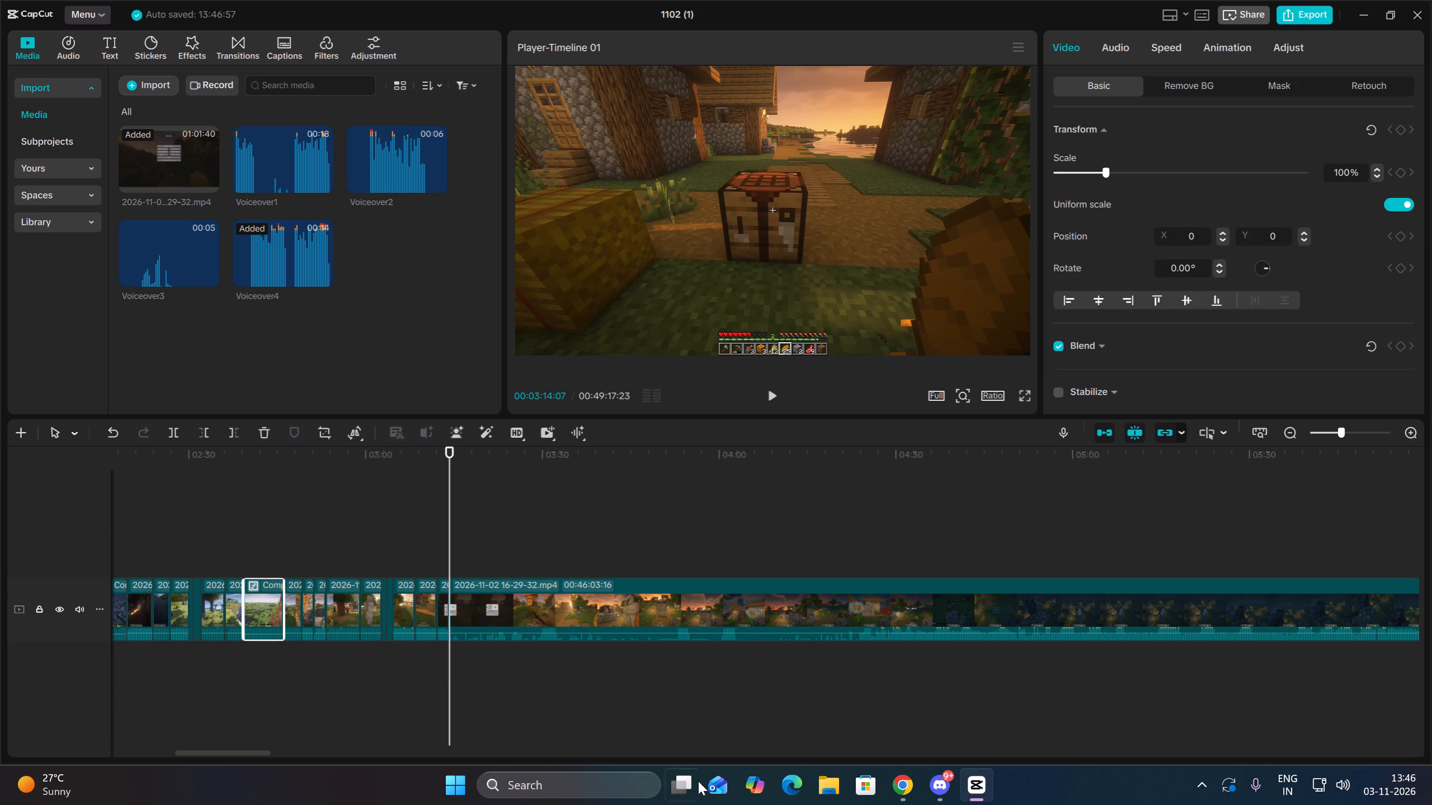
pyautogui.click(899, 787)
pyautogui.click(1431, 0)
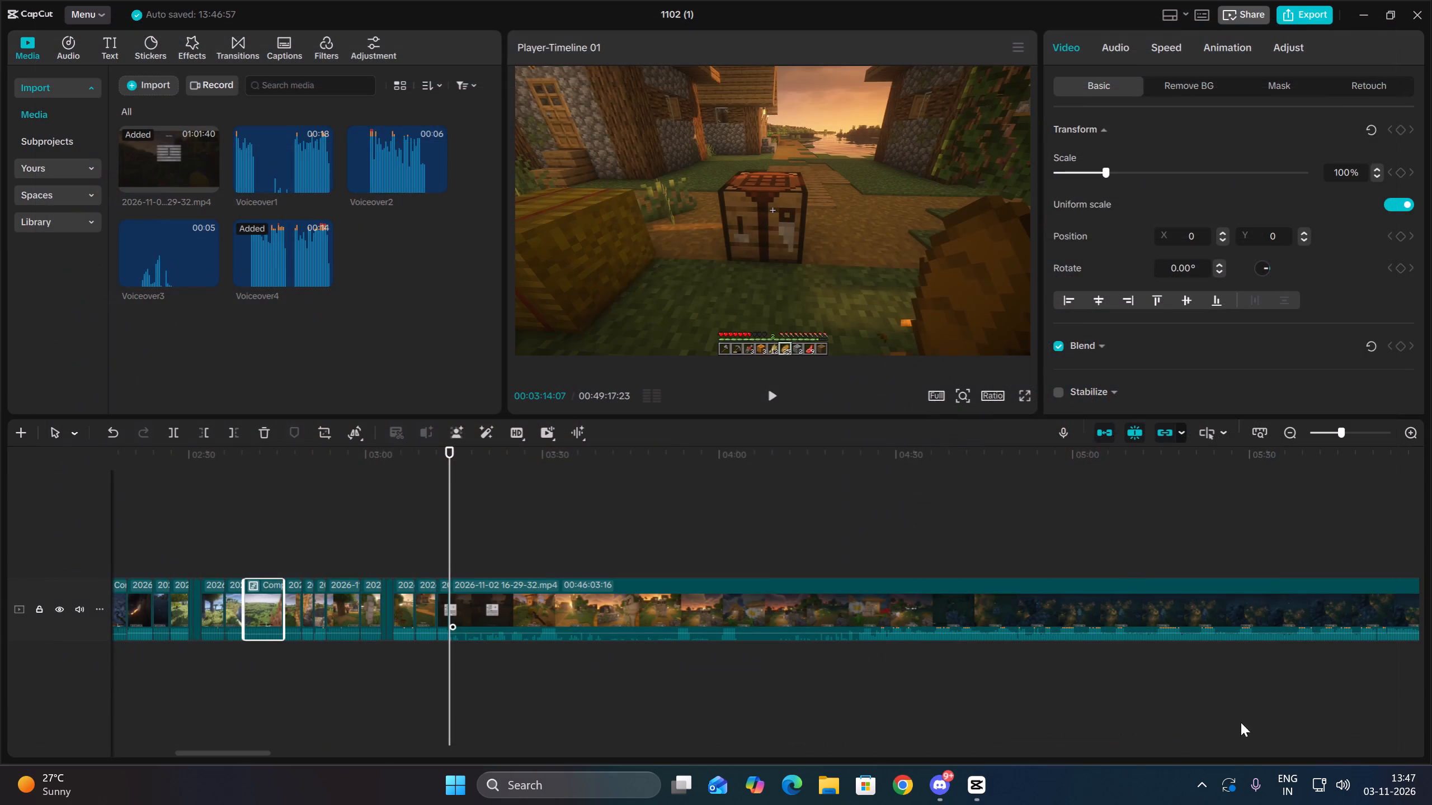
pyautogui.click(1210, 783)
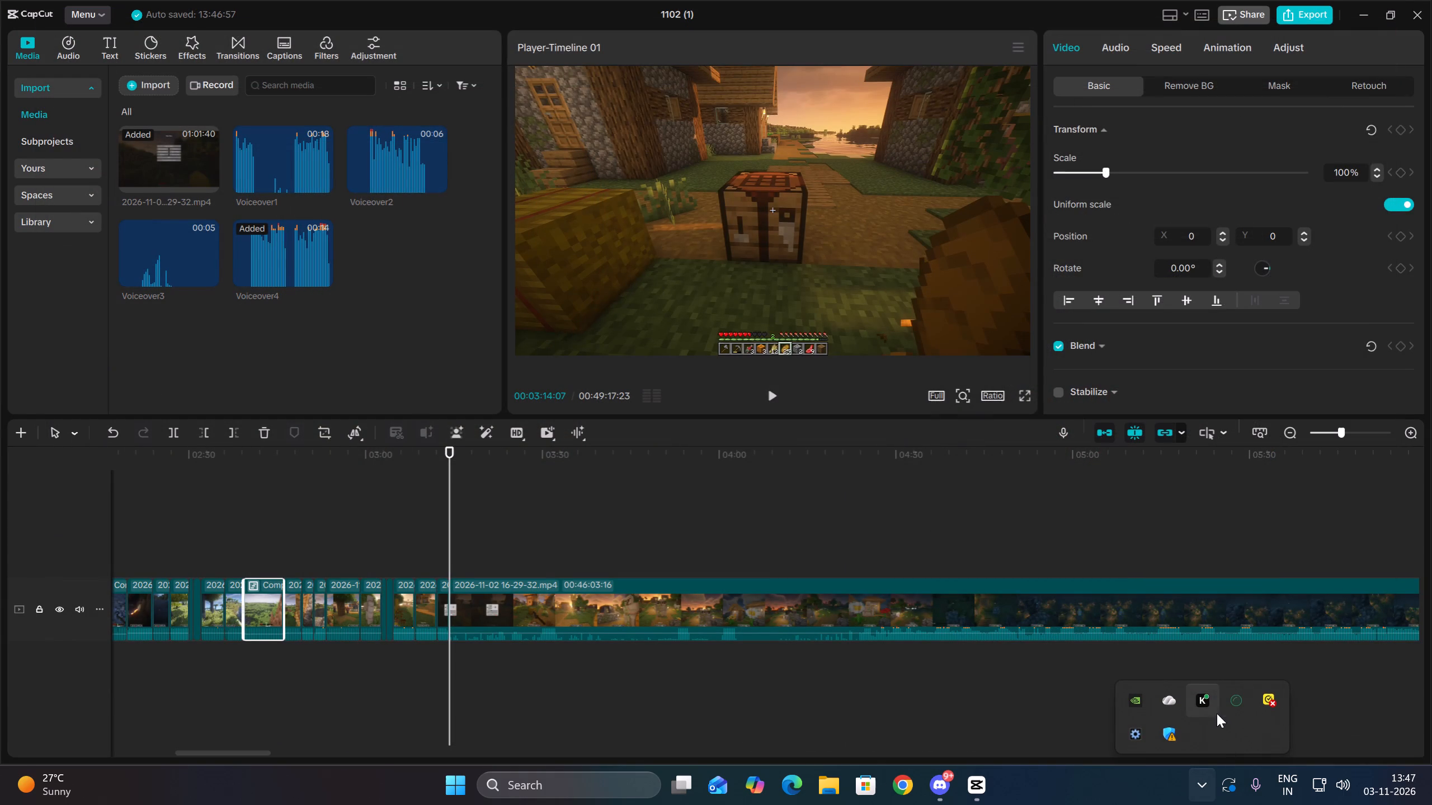
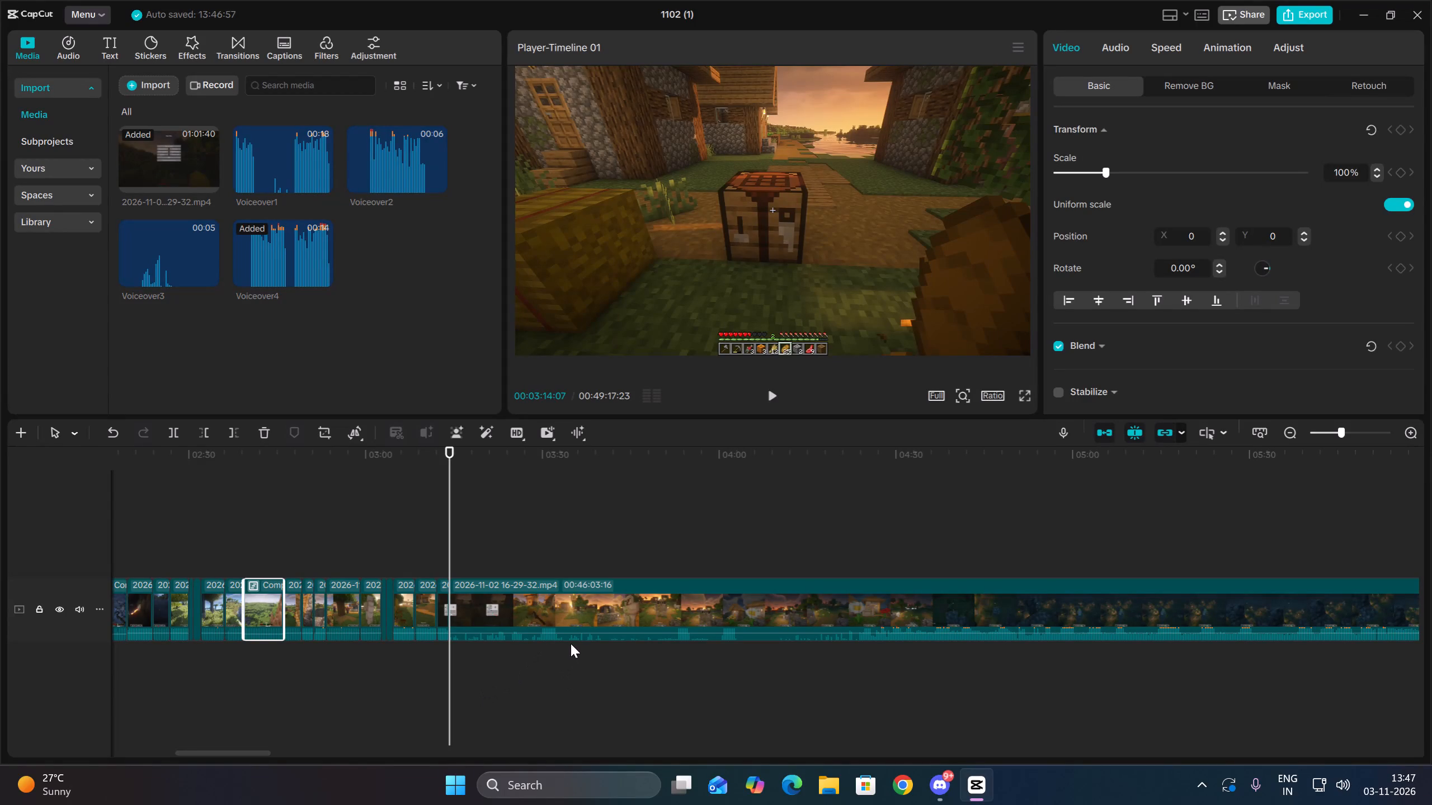
# Delete the start of the long clip from 00:03:14:07 through to the iron golem scene, leaving 00:45:48:07 of footage.
pyautogui.click(681, 654)
pyautogui.press('space')
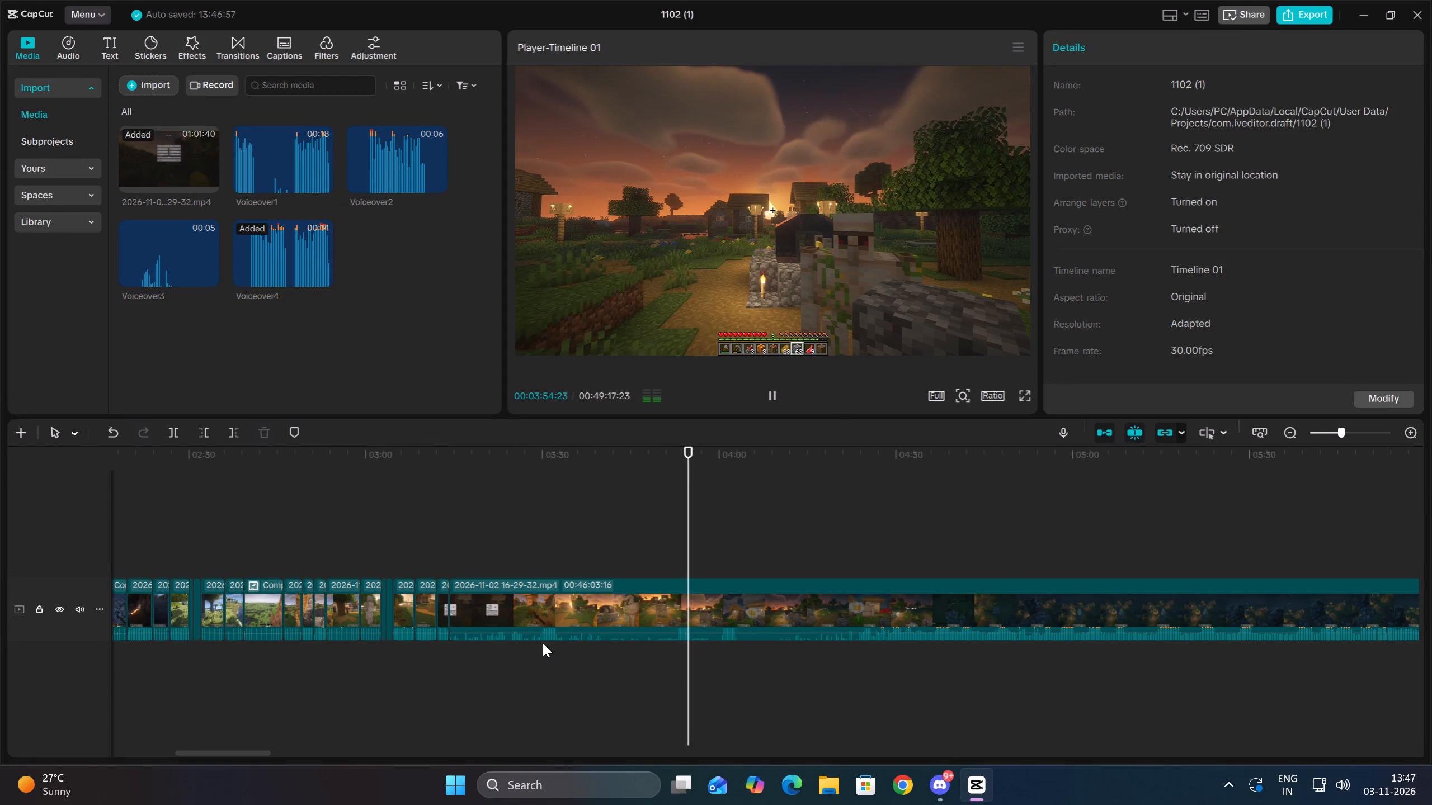
pyautogui.click(540, 643)
pyautogui.press('space')
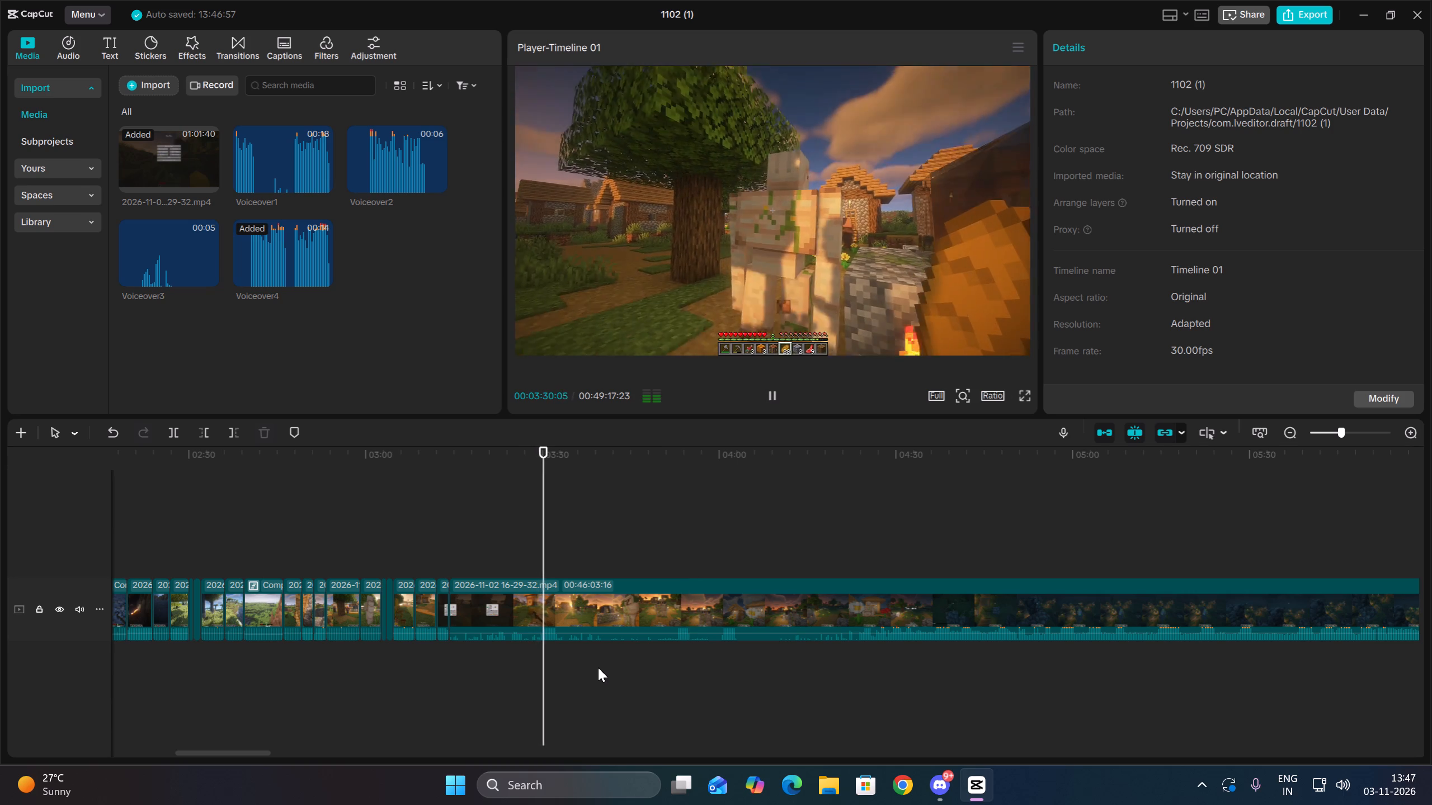
pyautogui.click(508, 645)
pyautogui.press('space')
pyautogui.press('space')
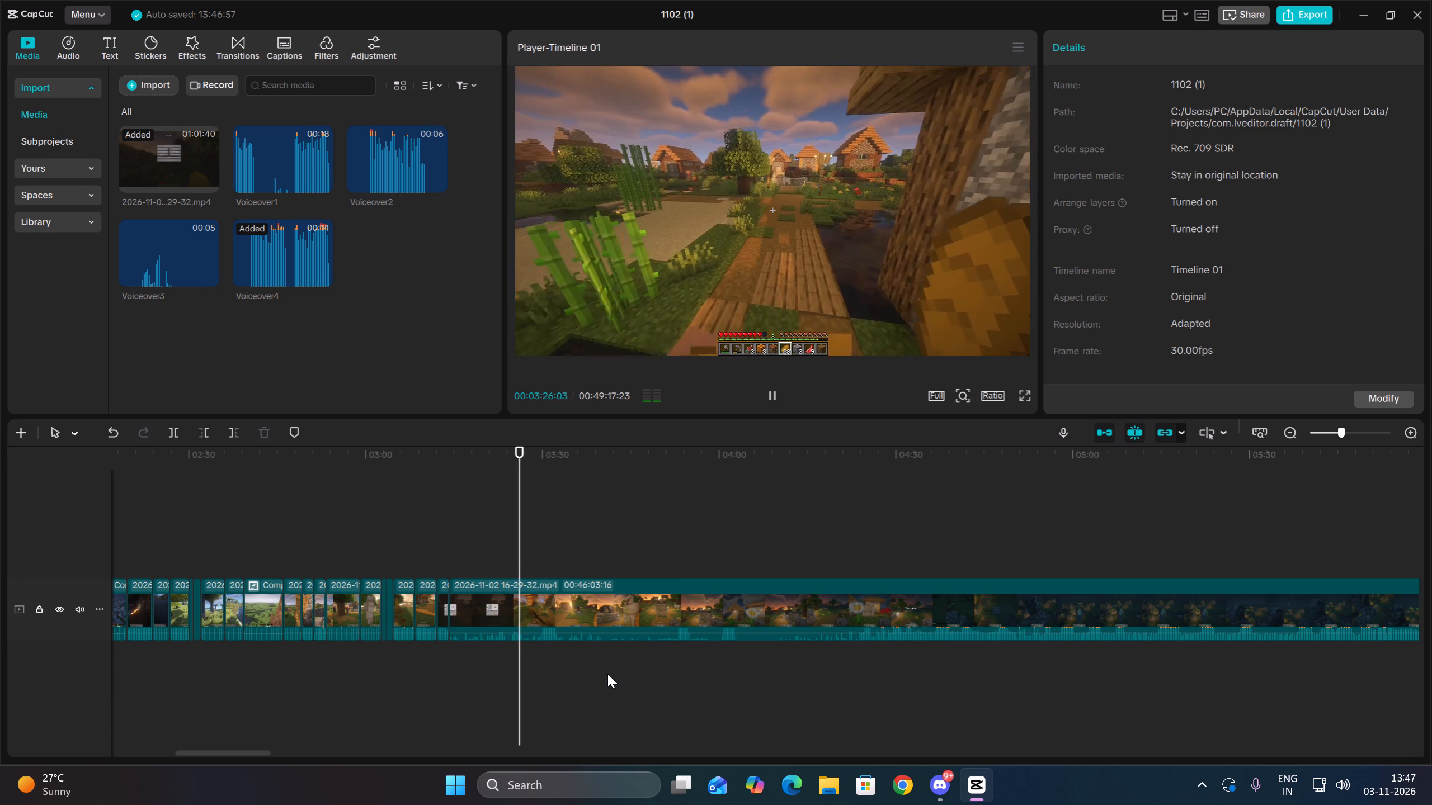
pyautogui.moveTo(606, 666); pyautogui.dragTo(618, 584)
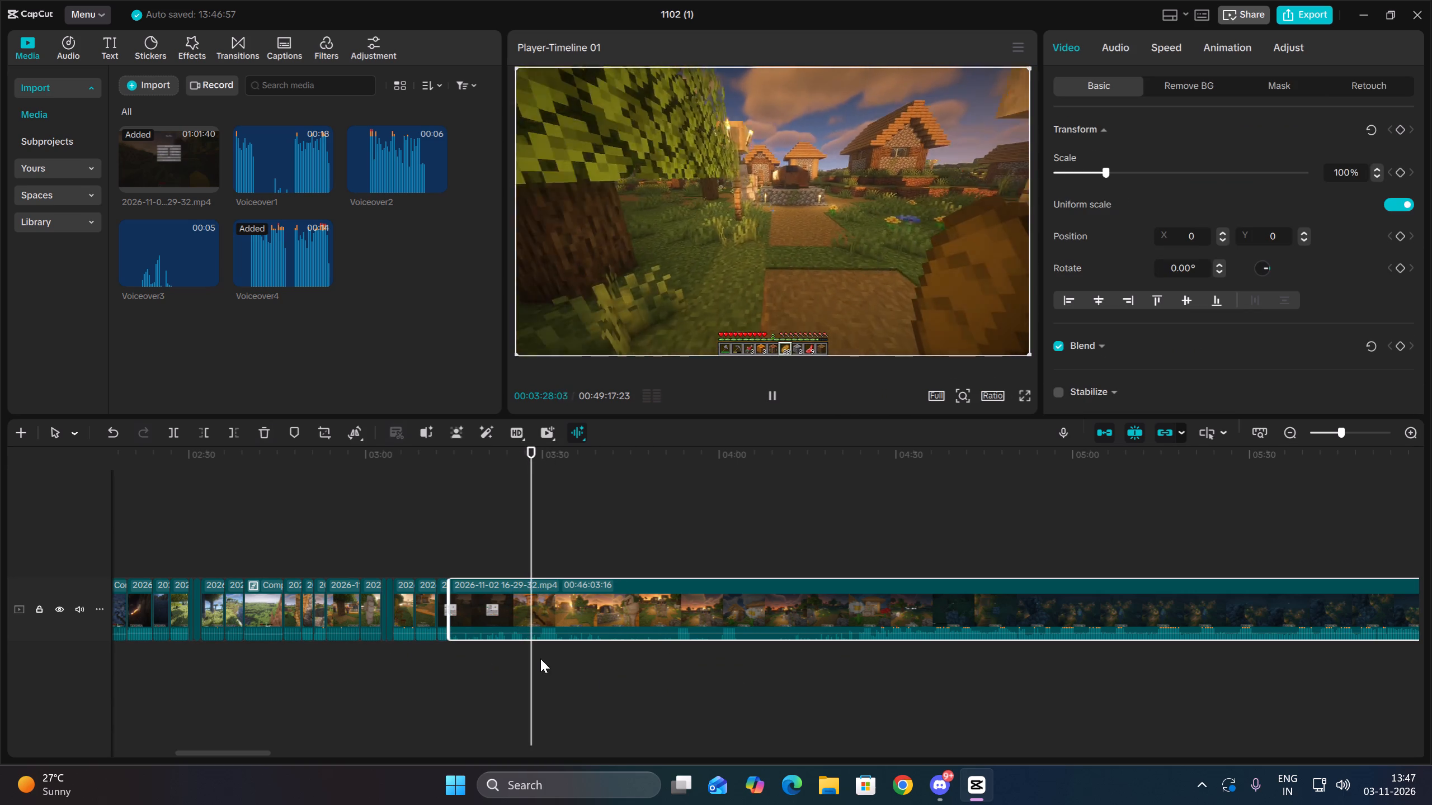
pyautogui.press('space')
pyautogui.click(210, 431)
pyautogui.press('space')
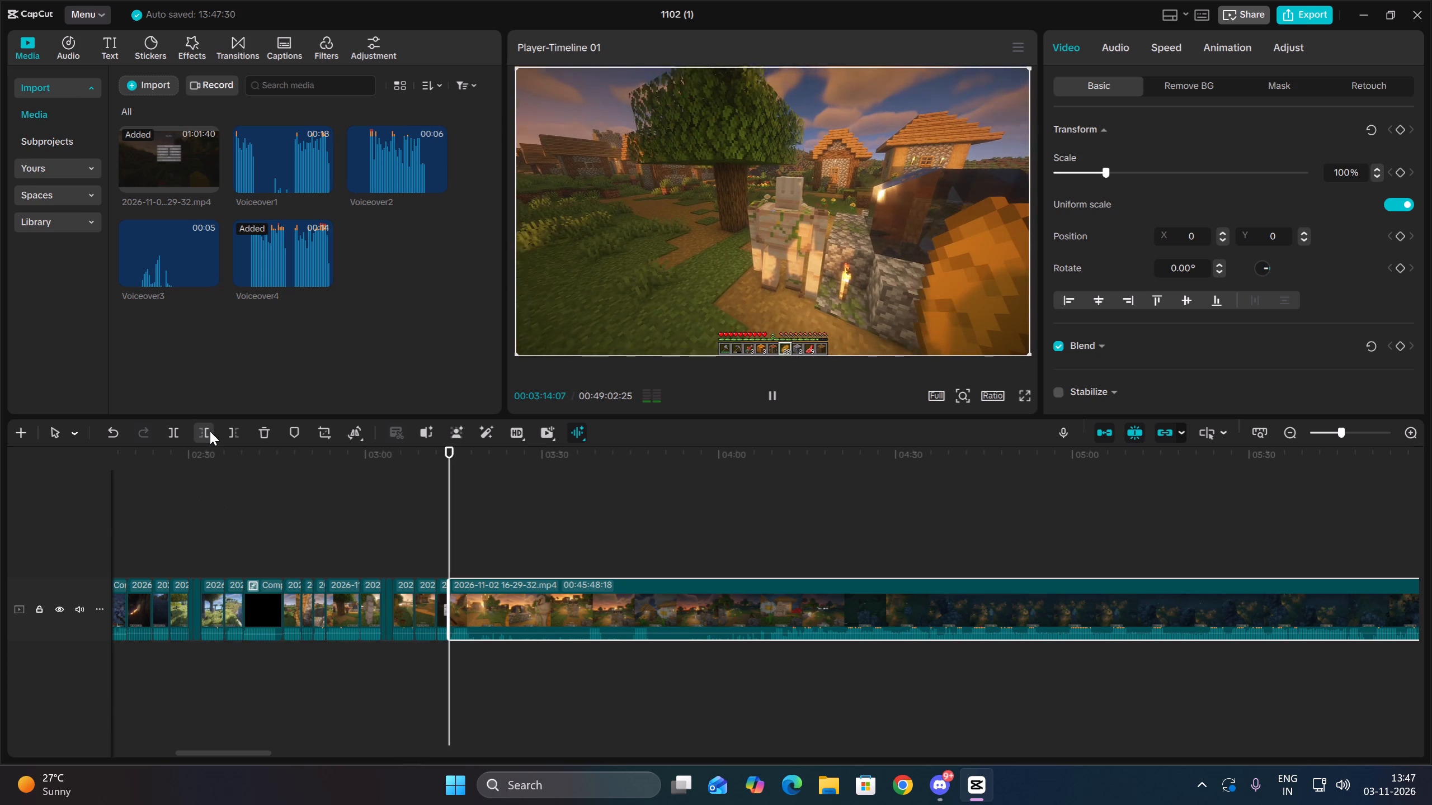
pyautogui.press('Up')
pyautogui.press('space')
pyautogui.press('space')
pyautogui.click(210, 431)
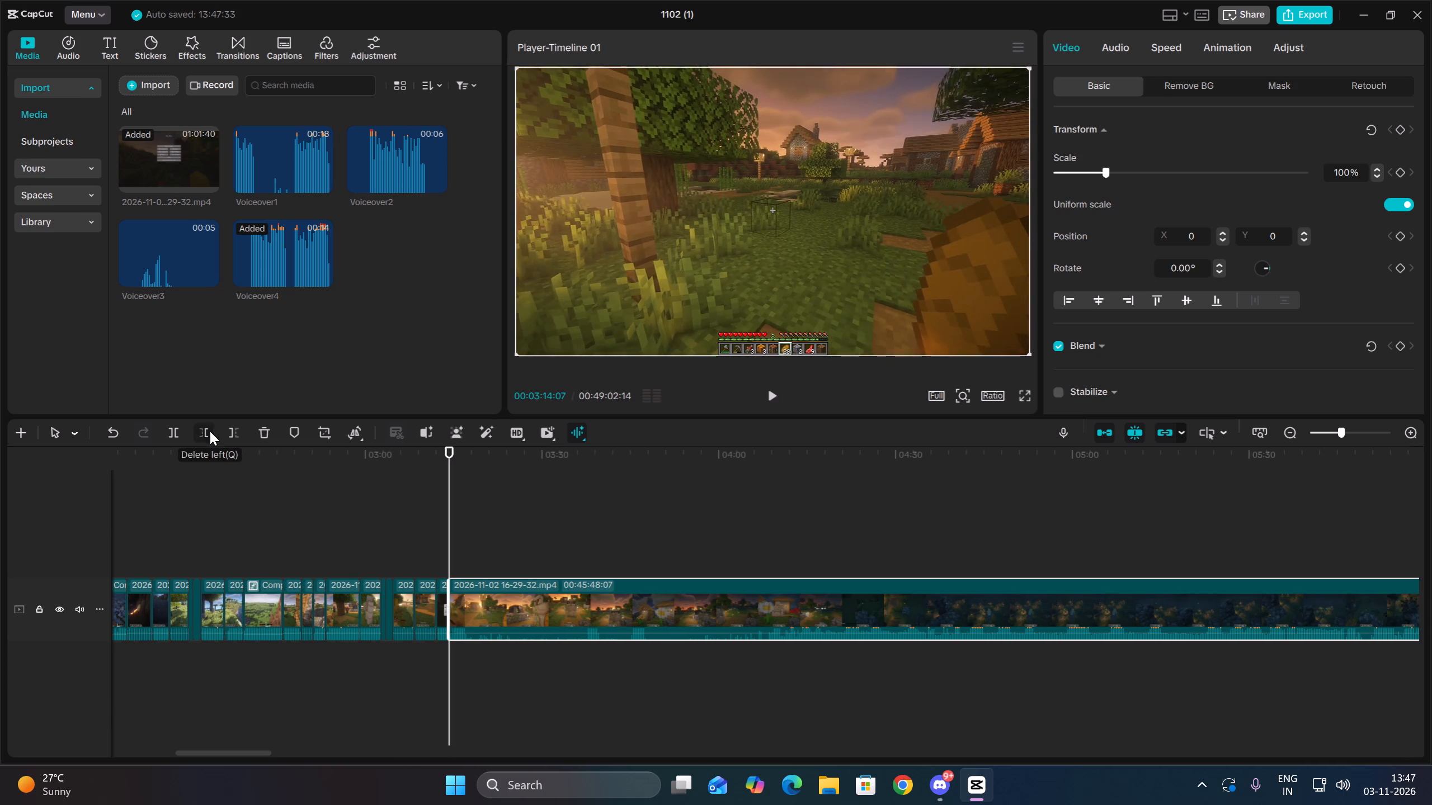
# Split the iron golem footage at about 00:03:17 and delete what follows up to the sunset village scene at 00:03:37:11.
pyautogui.press('space')
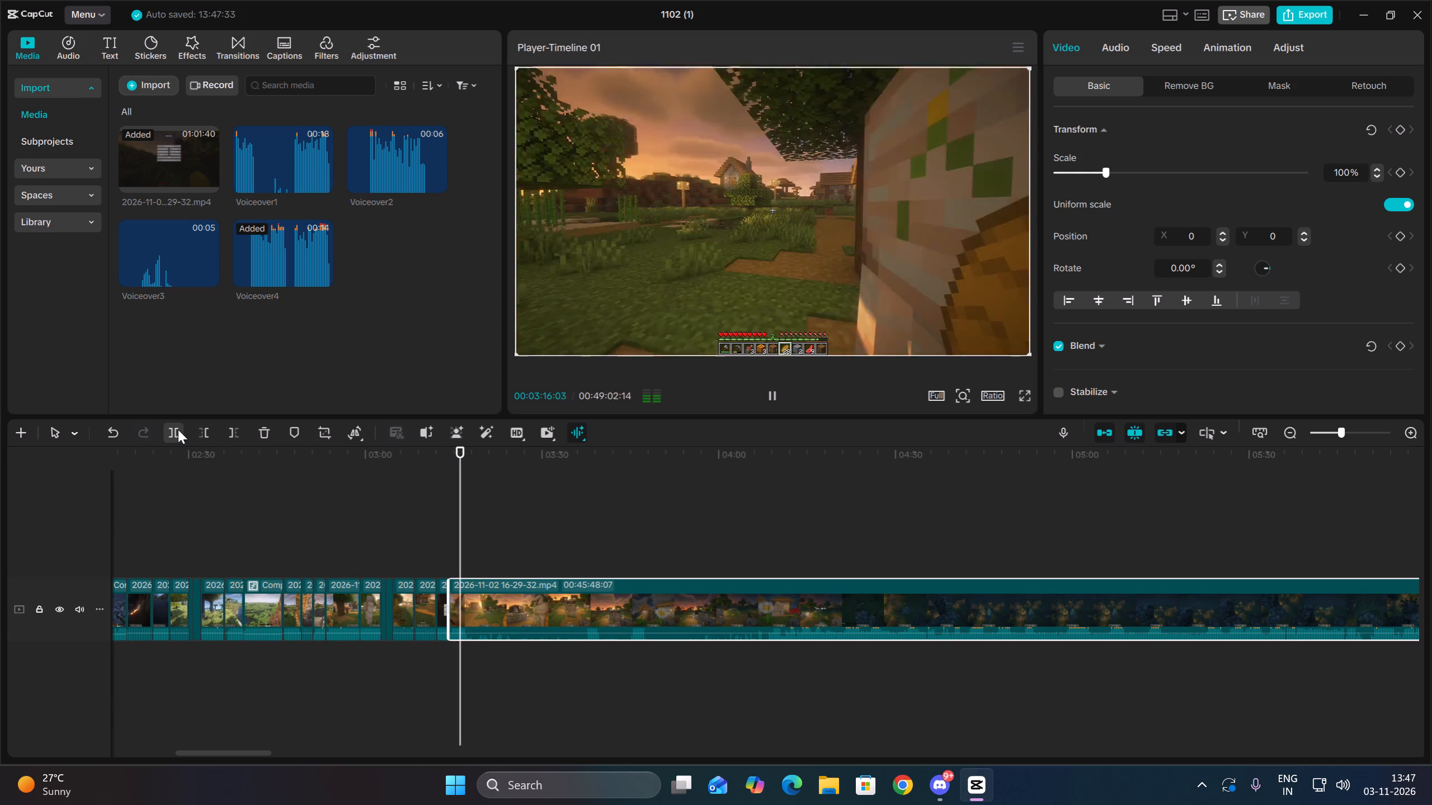
pyautogui.press('space')
pyautogui.click(178, 429)
pyautogui.press('space')
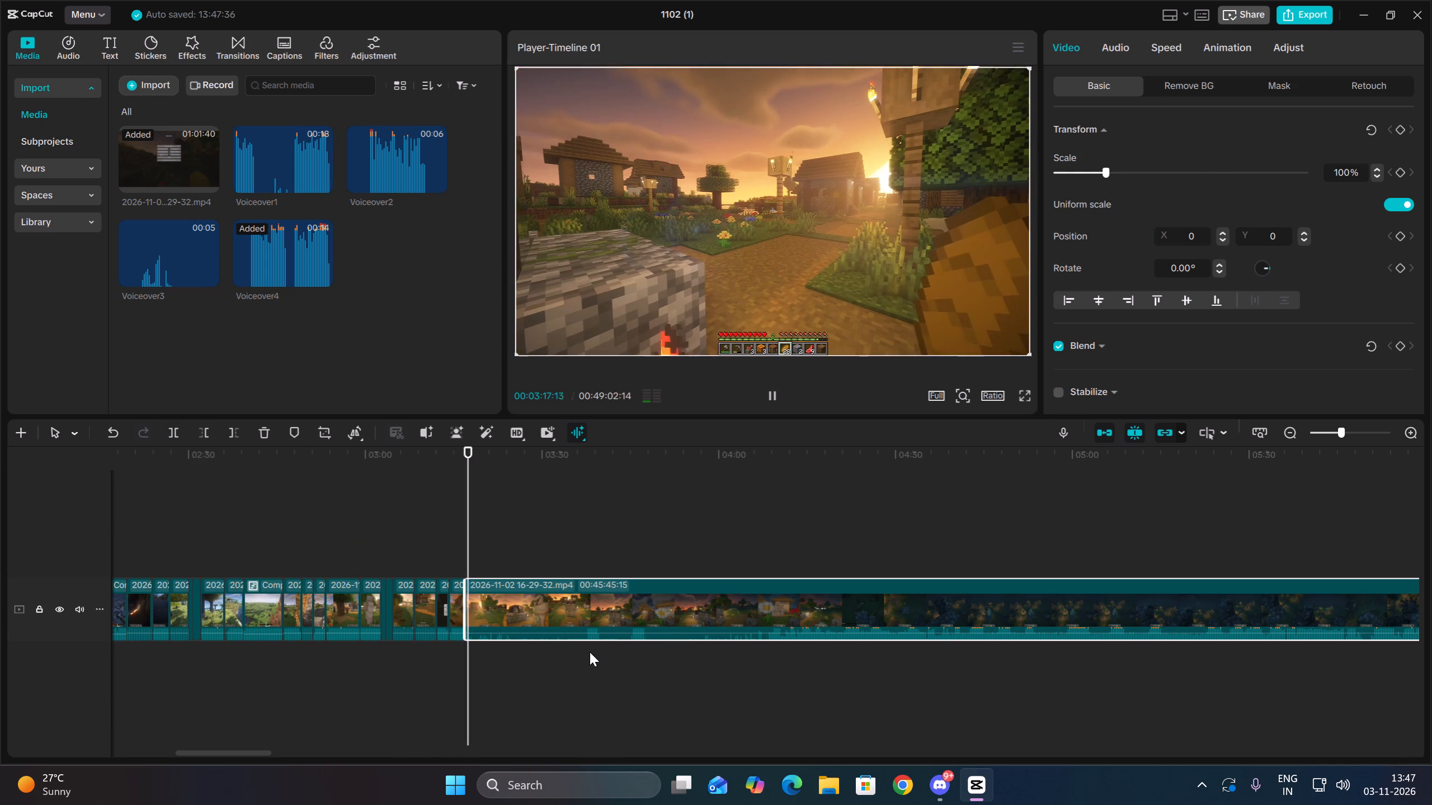
pyautogui.doubleClick(581, 652)
pyautogui.moveTo(554, 659); pyautogui.dragTo(524, 573)
pyautogui.click(206, 430)
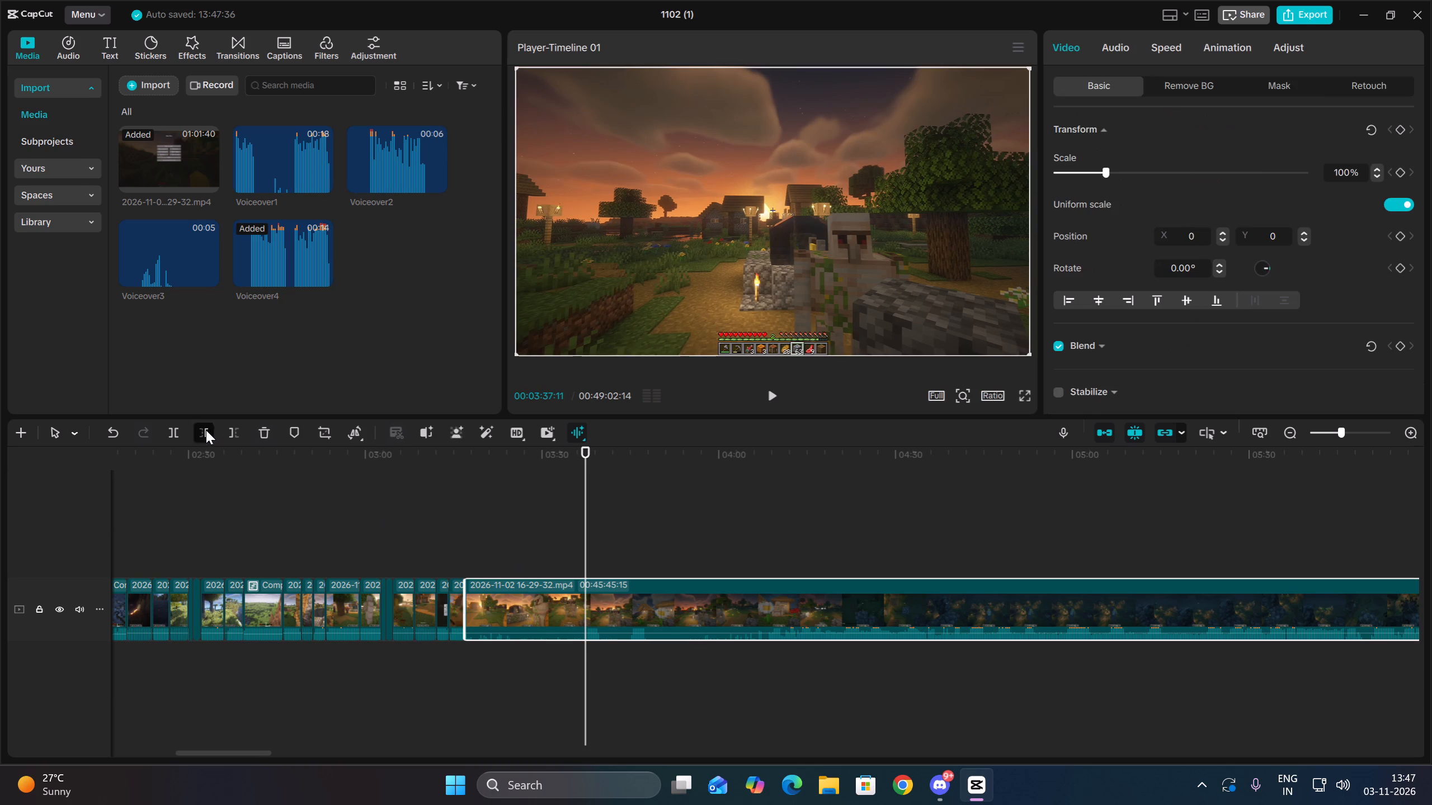
# Split the sunset village footage at 00:03:19:05 and trim the start of the remaining long clip down to 00:45:17:18.
pyautogui.press('space')
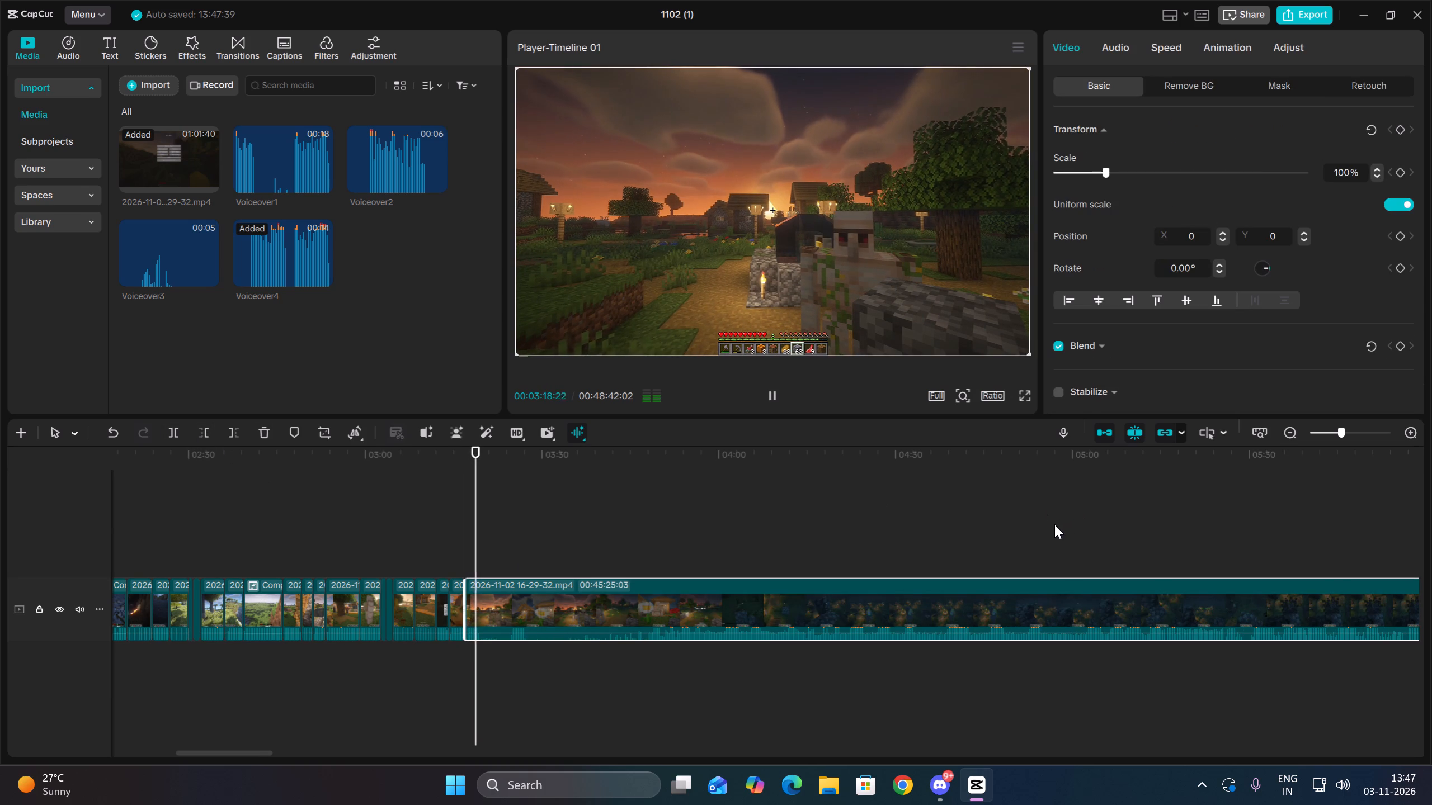
pyautogui.press('space')
pyautogui.click(185, 430)
pyautogui.click(172, 433)
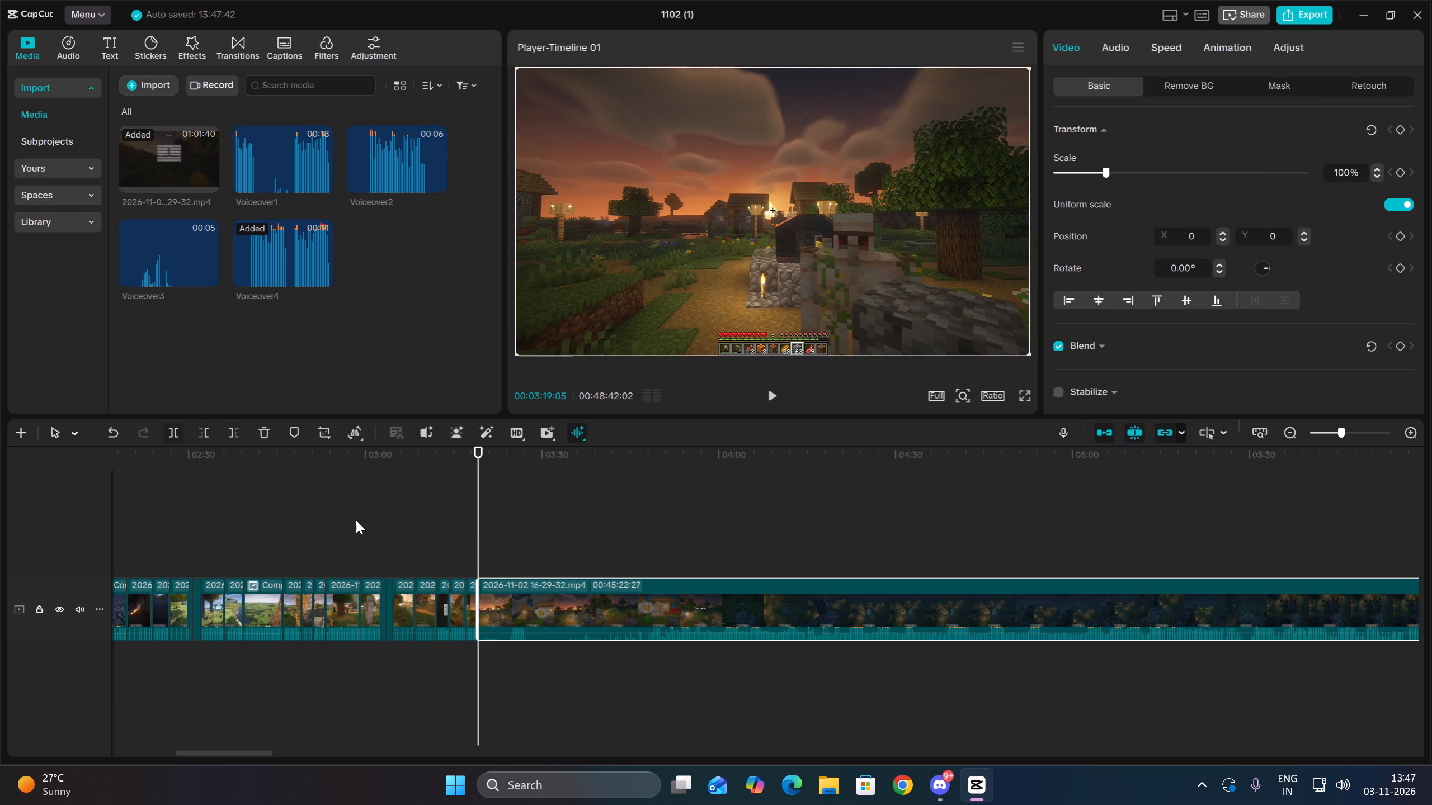
pyautogui.click(505, 651)
pyautogui.moveTo(505, 651); pyautogui.dragTo(510, 649)
pyautogui.moveTo(553, 662); pyautogui.dragTo(559, 603)
pyautogui.click(211, 438)
# Split the dusk village footage at about 00:03:22 and delete what follows up to the golem among the flowers at 00:03:42:00.
pyautogui.press('space')
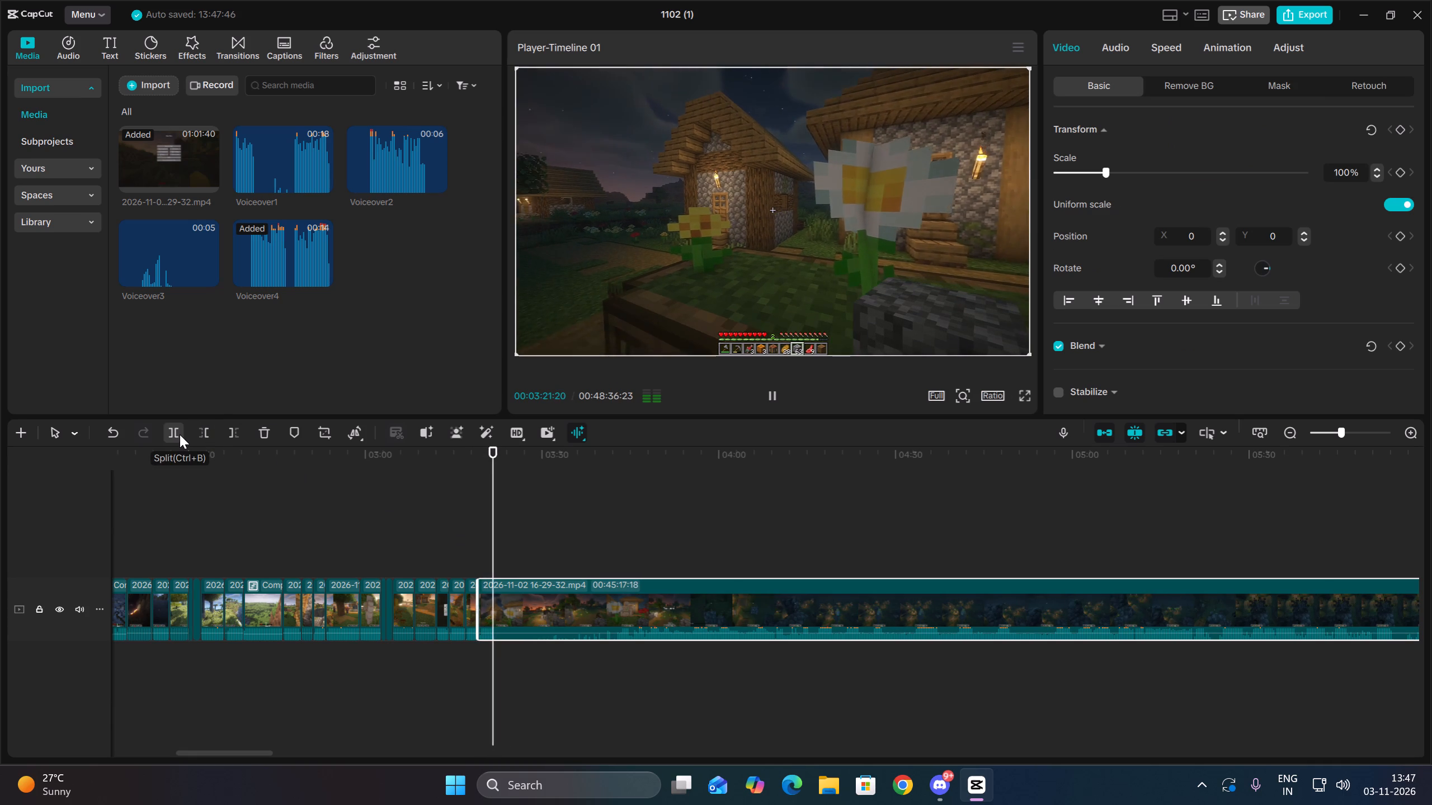
pyautogui.press('space')
pyautogui.click(180, 434)
pyautogui.press('space')
pyautogui.click(609, 646)
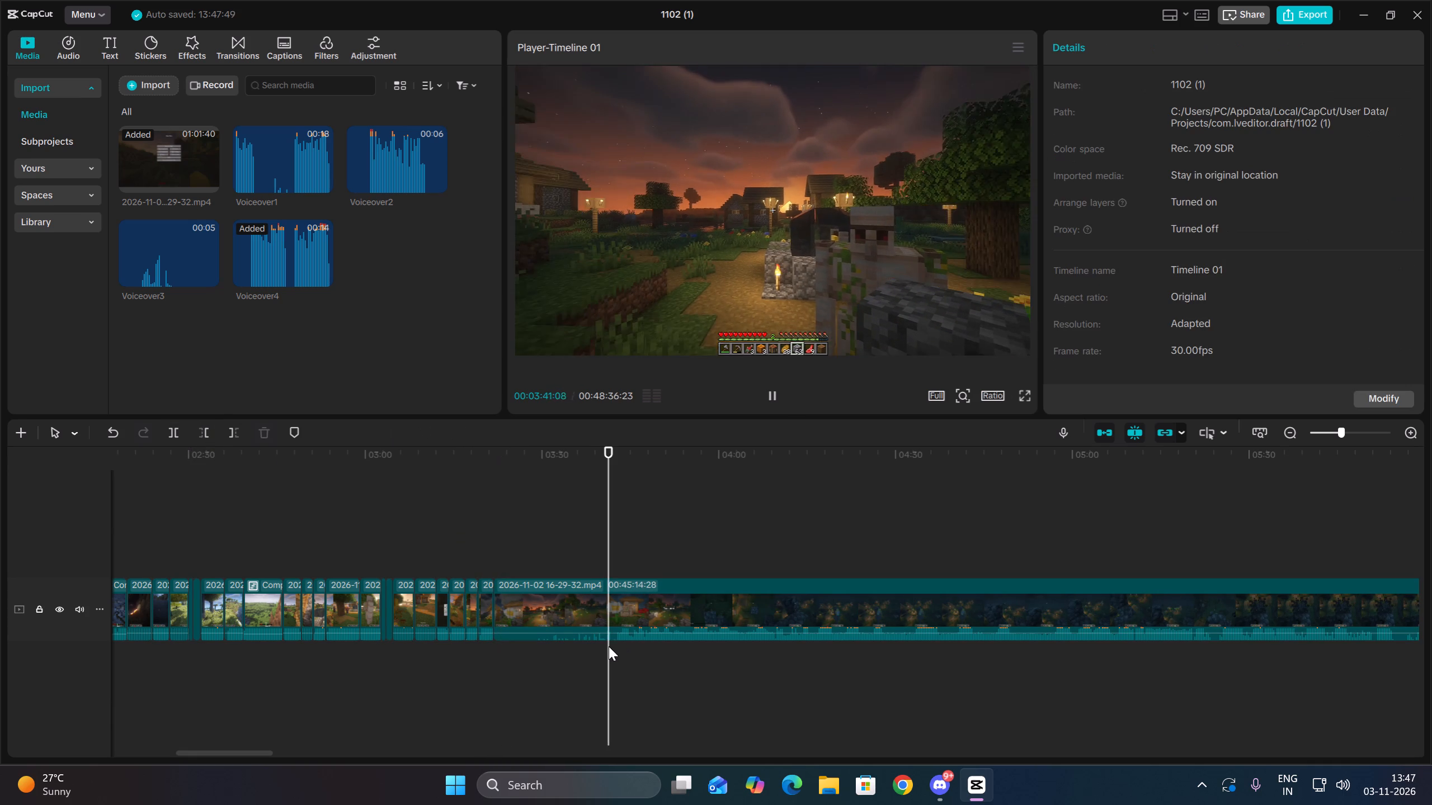
pyautogui.press('space')
pyautogui.click(648, 664)
pyautogui.press('space')
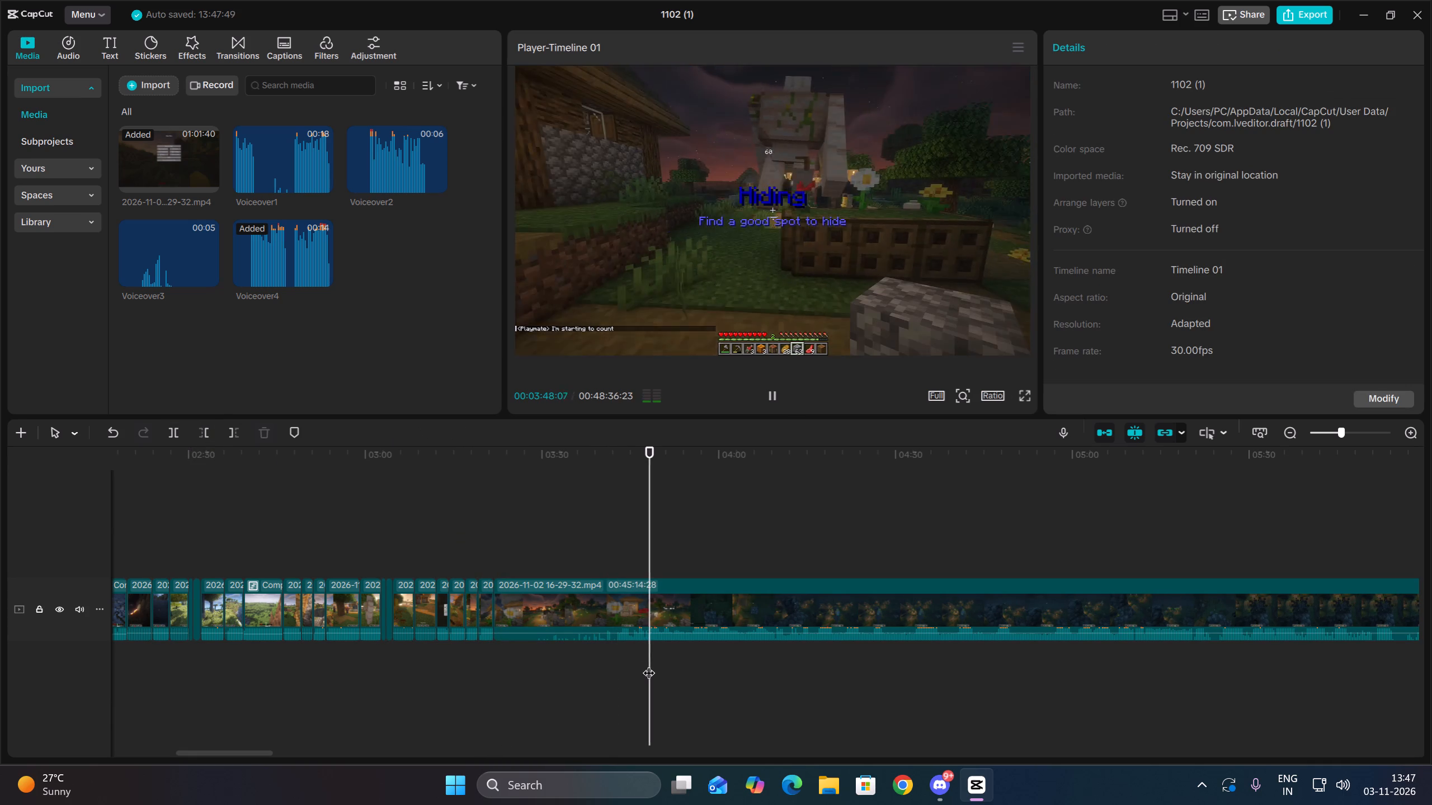
pyautogui.click(613, 659)
pyautogui.click(617, 658)
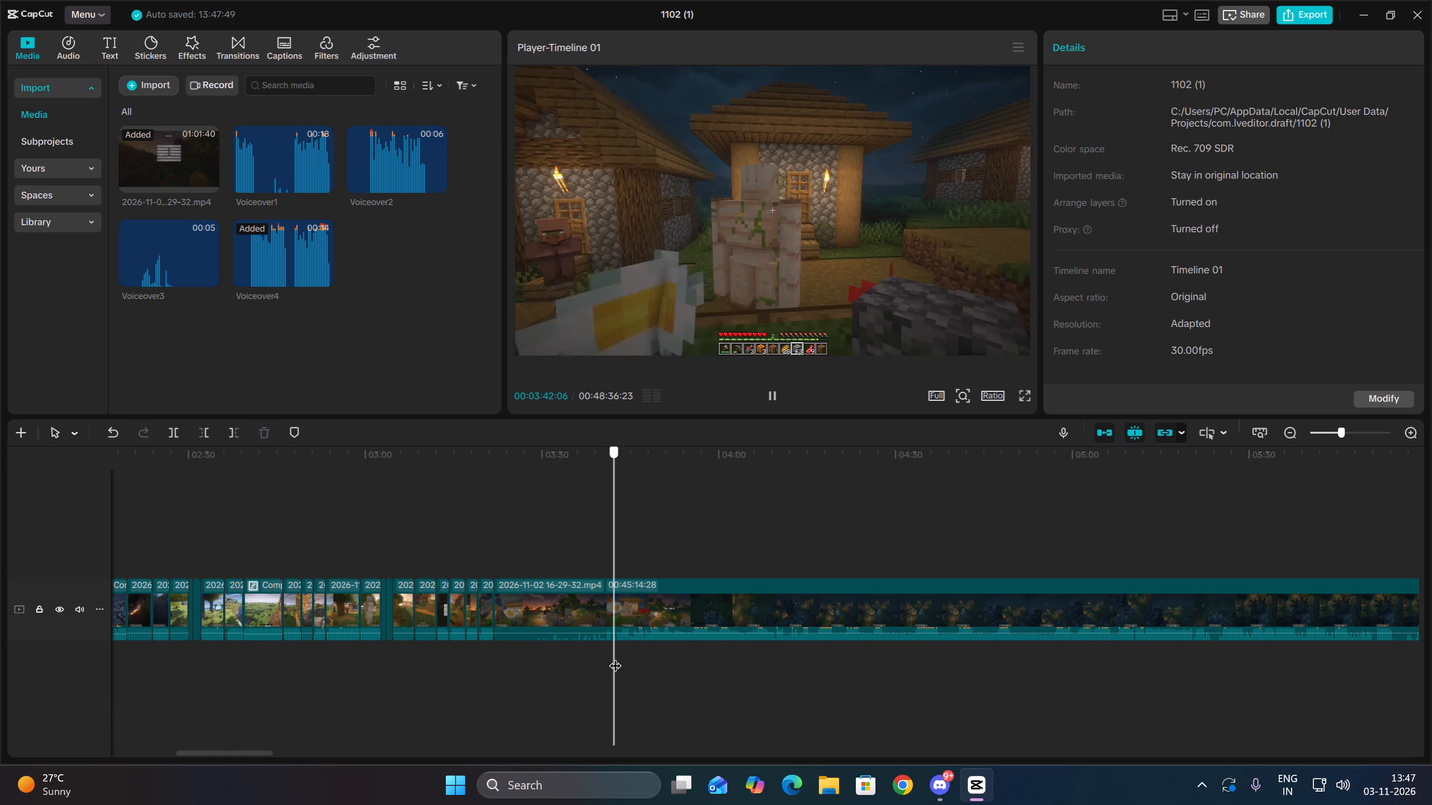
pyautogui.moveTo(641, 659); pyautogui.dragTo(663, 596)
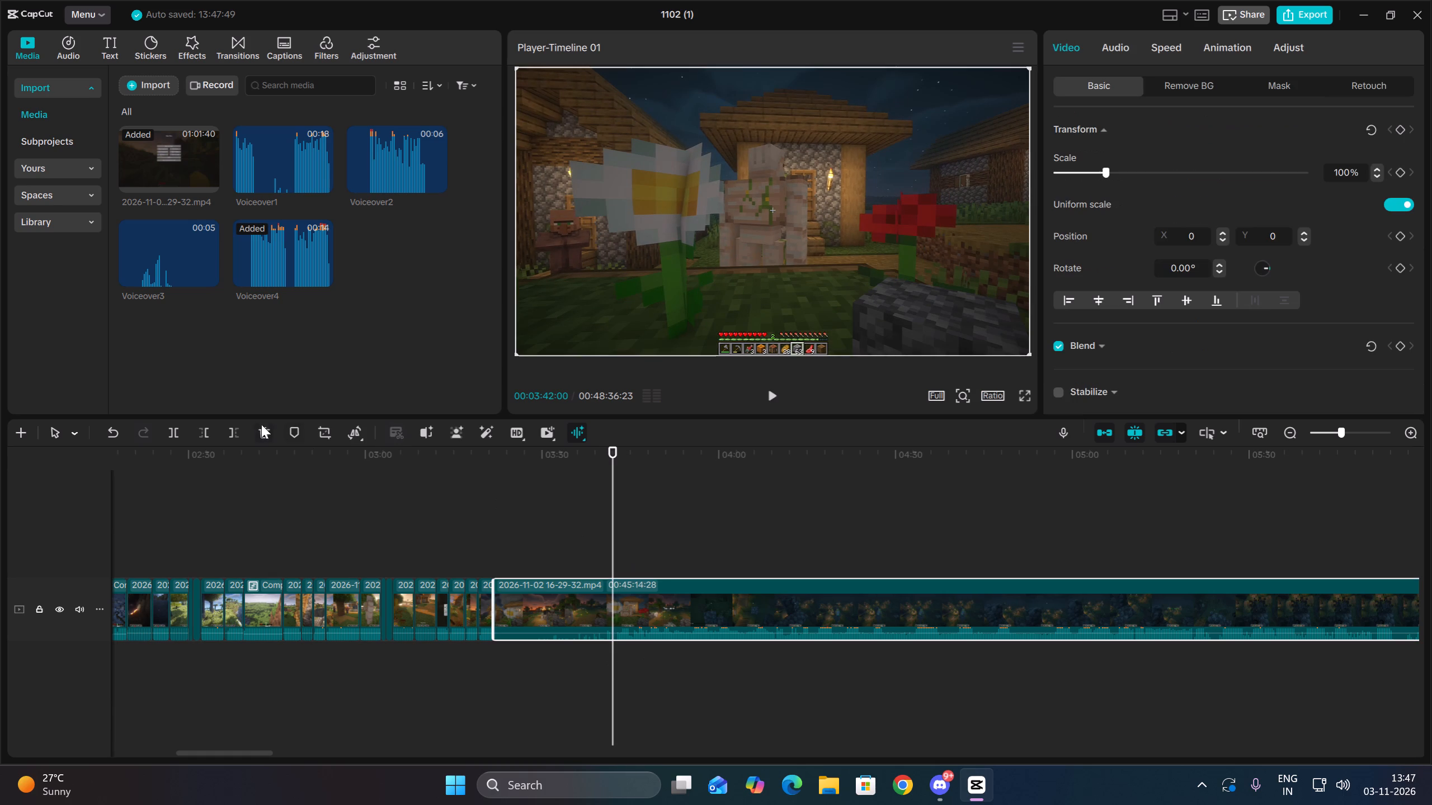
pyautogui.click(205, 433)
# Play through the night hiding and countdown footage and split the long clip at 00:05:03:05.
pyautogui.press('space')
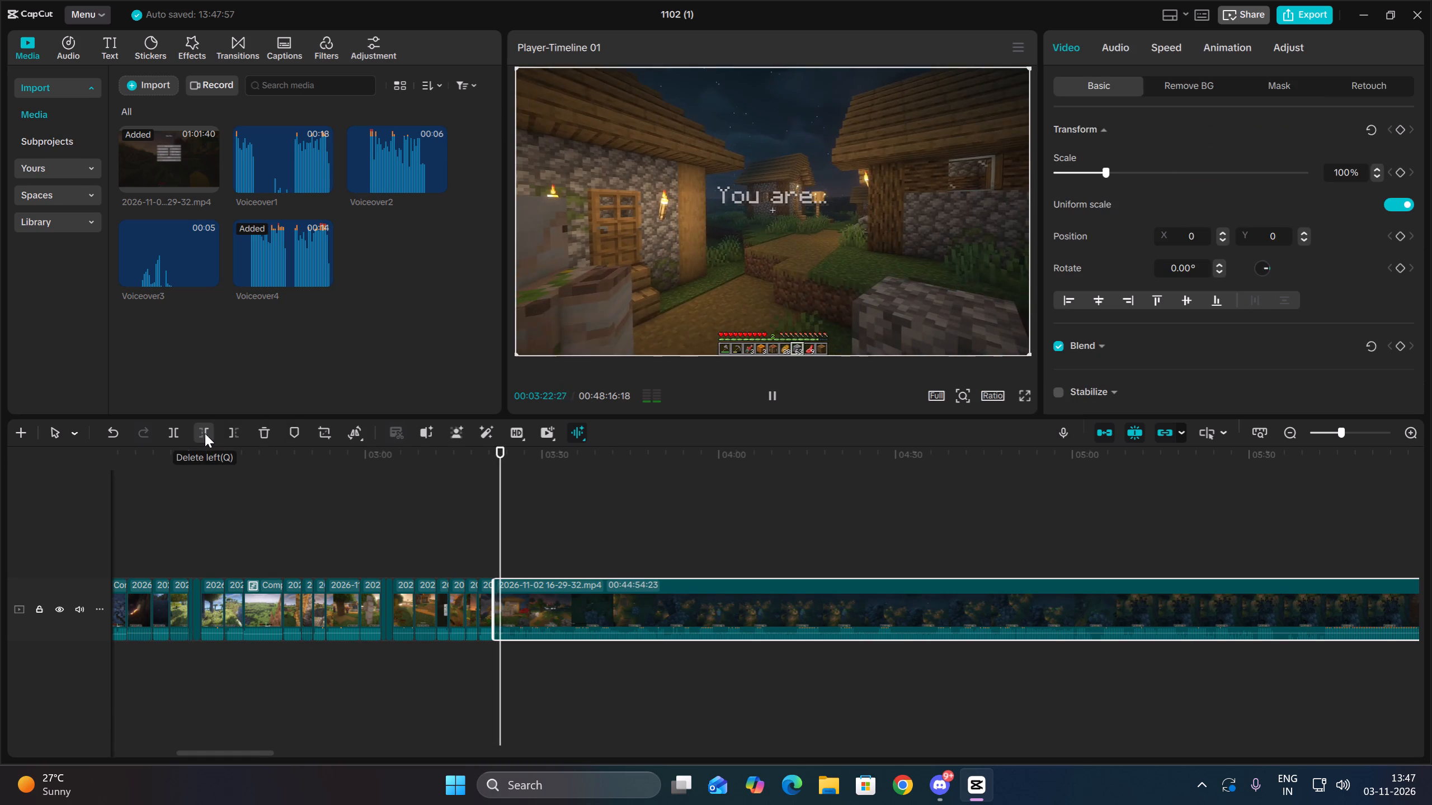
pyautogui.doubleClick(1410, 428)
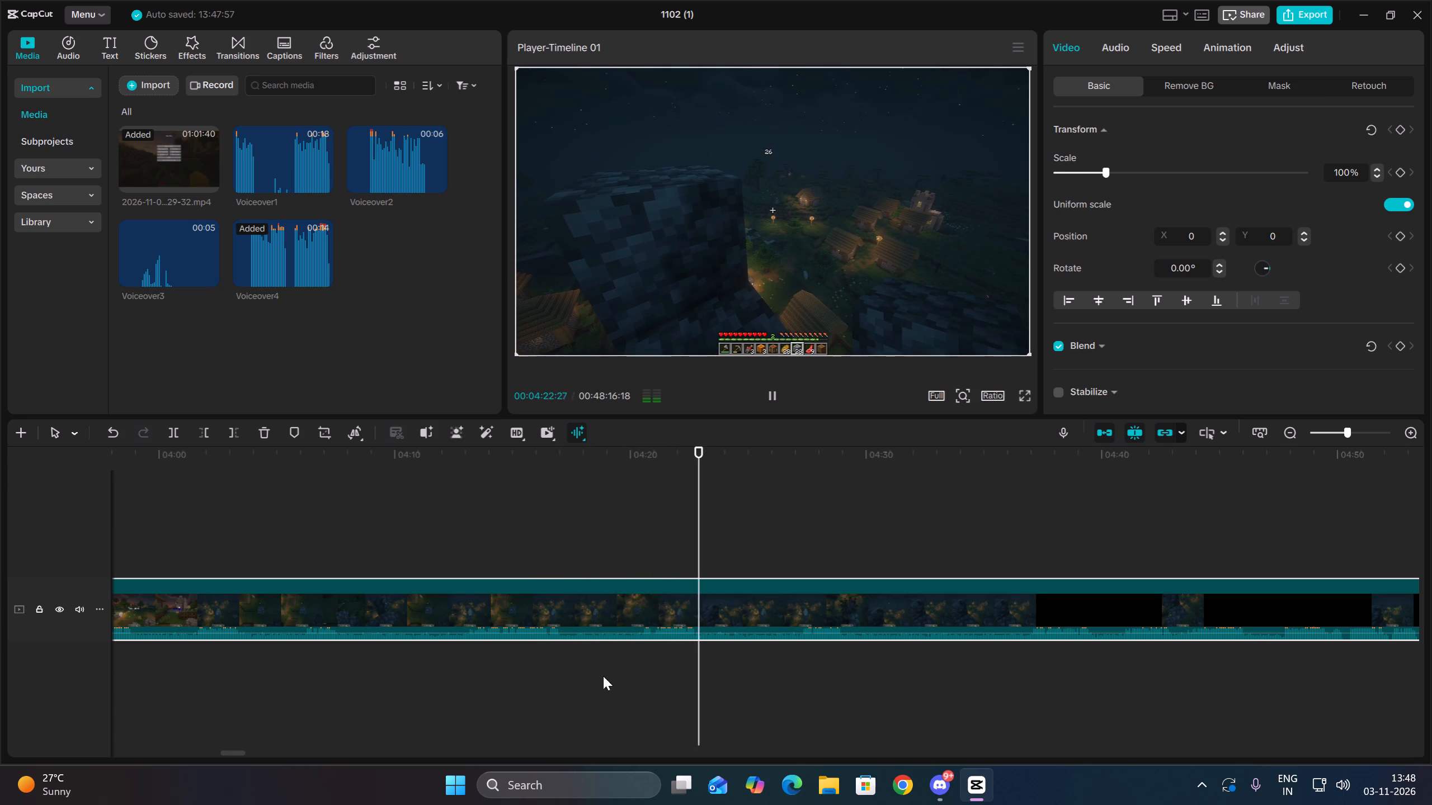
pyautogui.doubleClick(1288, 427)
pyautogui.rightClick(1288, 427)
pyautogui.click(1288, 427)
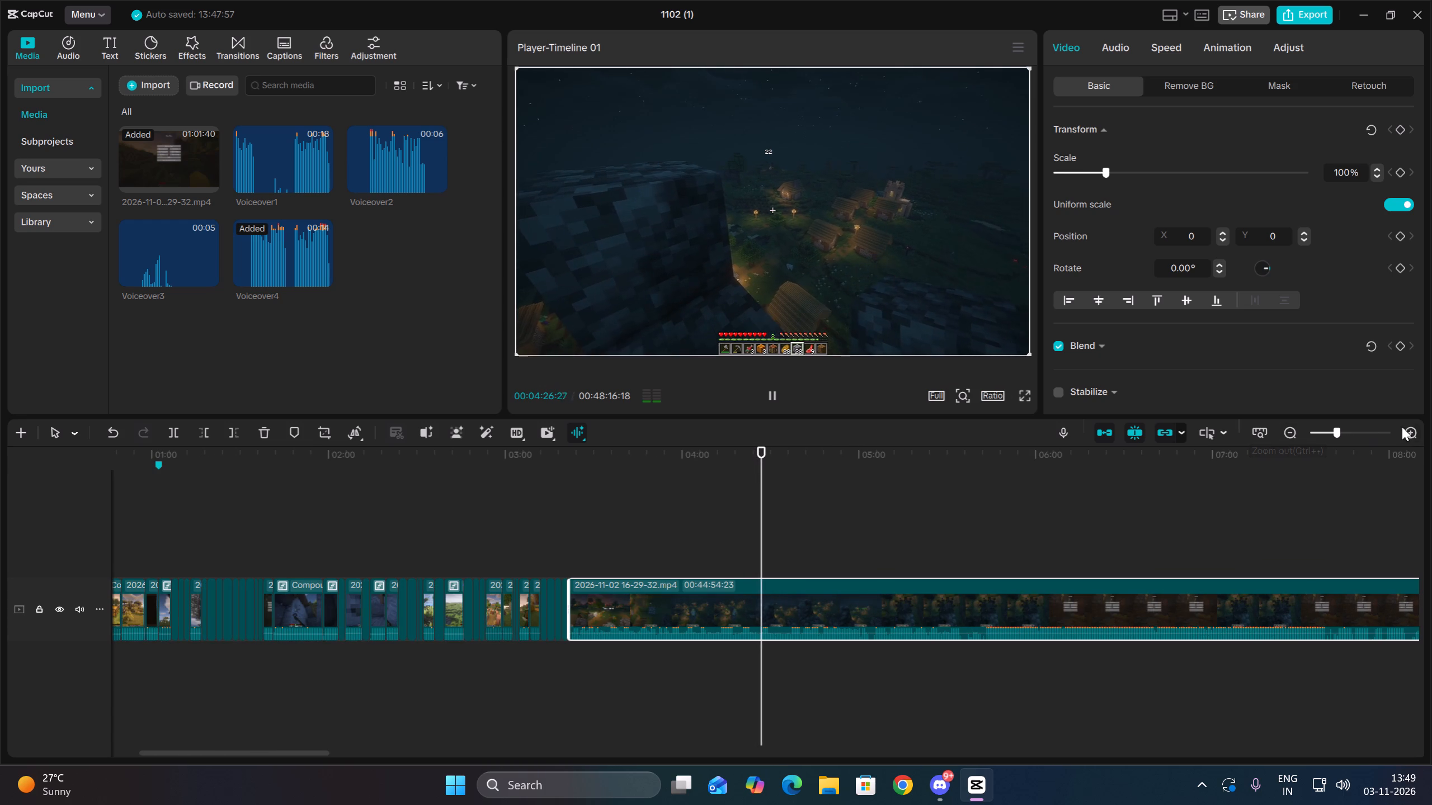
pyautogui.doubleClick(1413, 429)
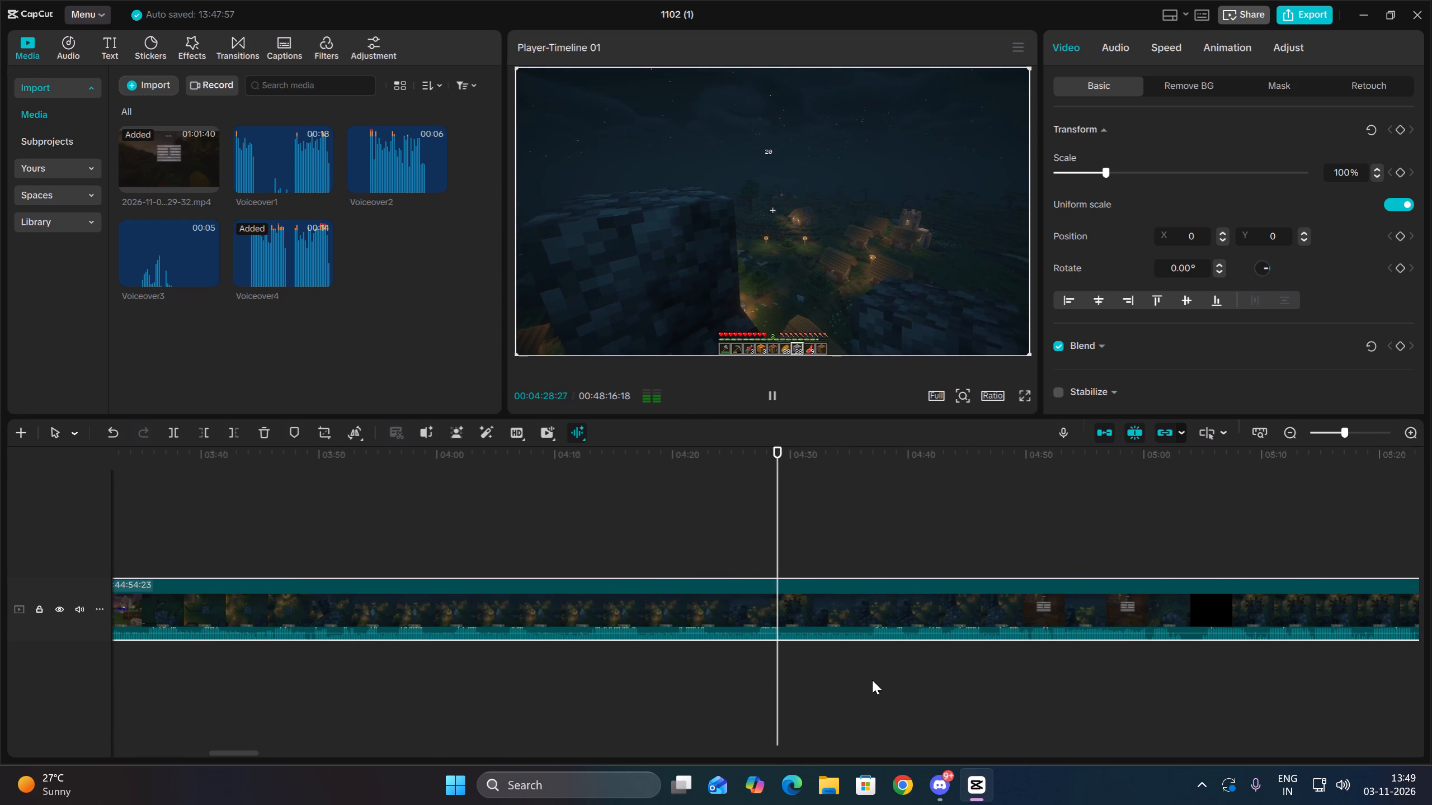
pyautogui.click(862, 660)
pyautogui.press('space')
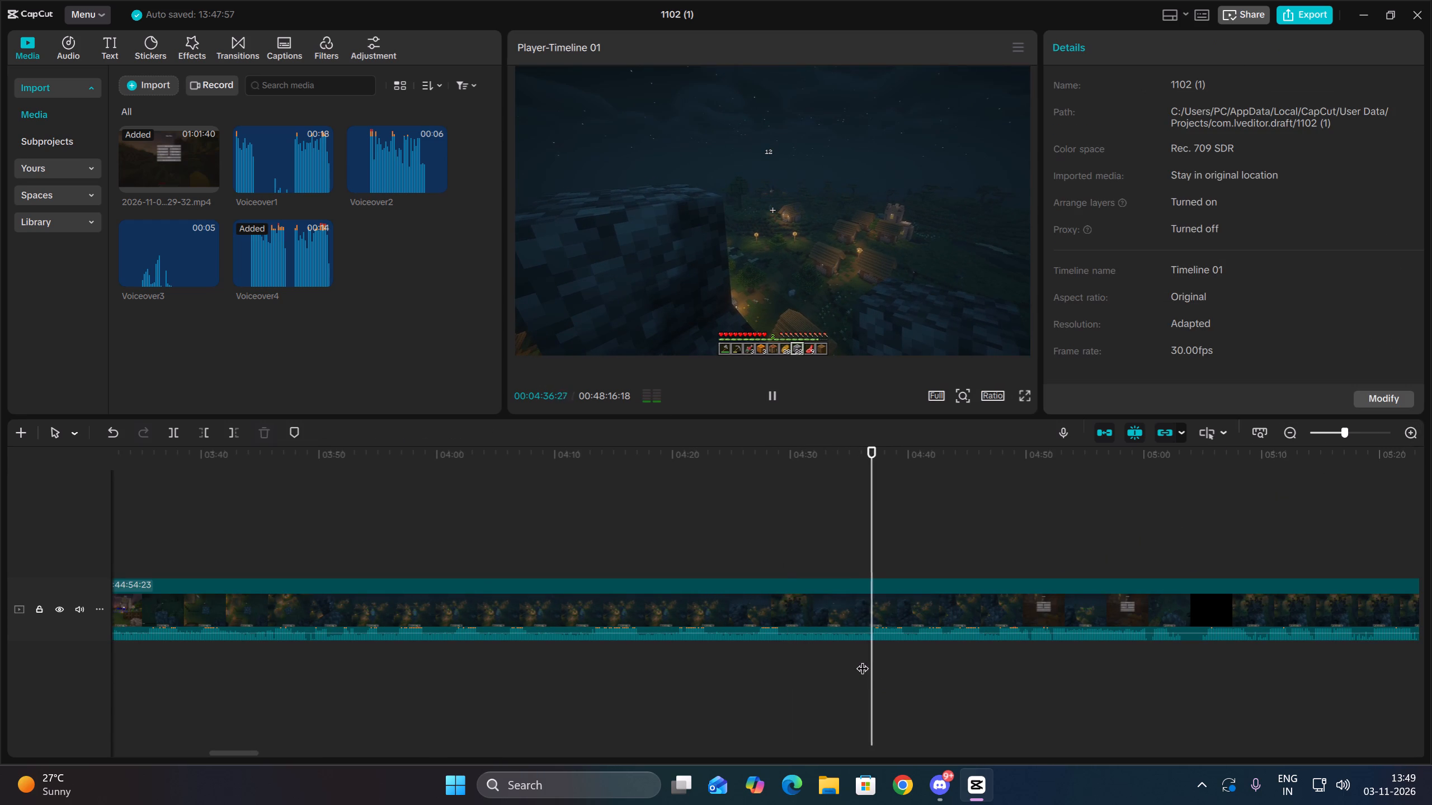
pyautogui.moveTo(1092, 671); pyautogui.dragTo(1099, 575)
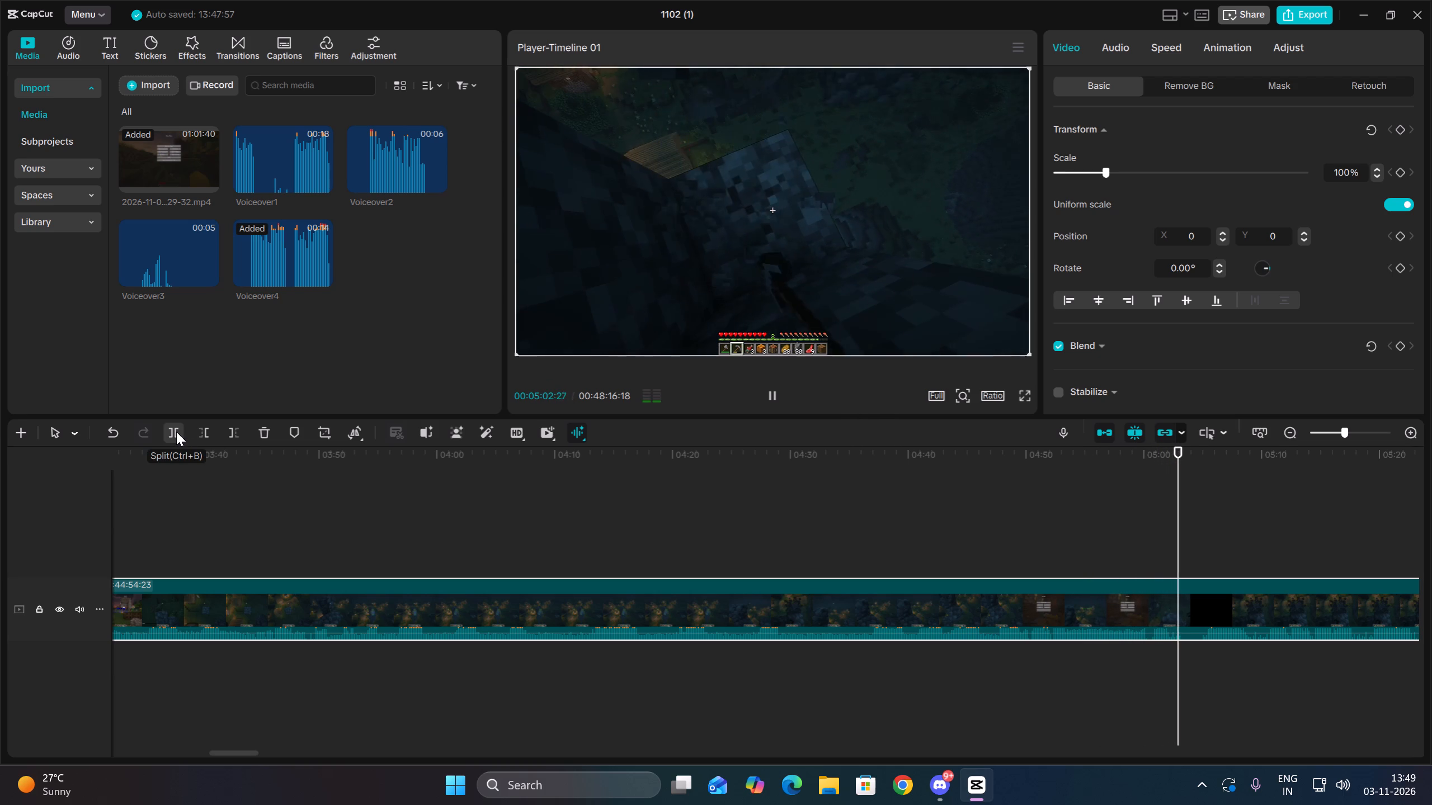
pyautogui.press('space')
pyautogui.click(176, 432)
# Review the start of the 00:01:41:10 hiding clip and its audio settings, and delete its opening up to 00:03:22:13.
pyautogui.click(1276, 438)
pyautogui.doubleClick(1291, 432)
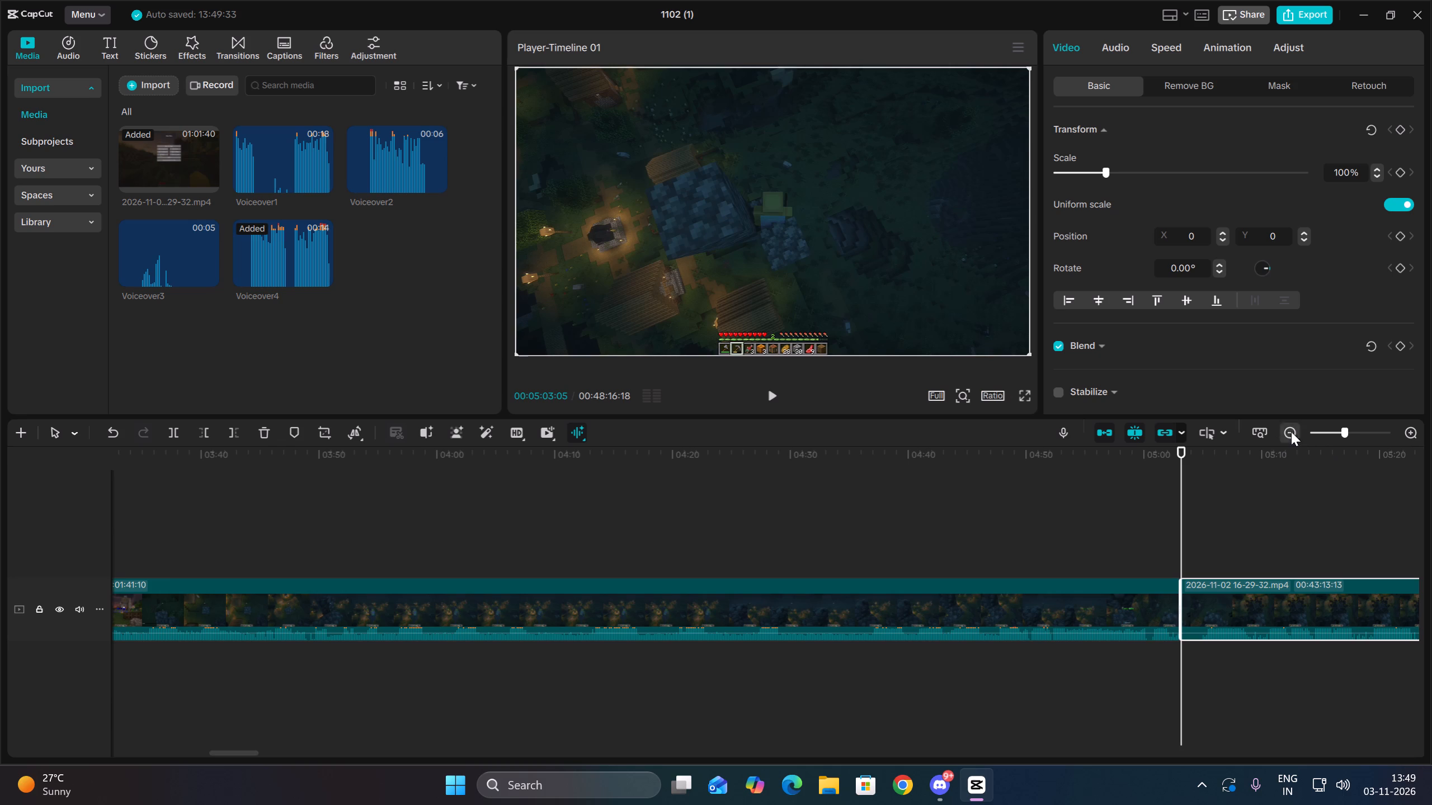
pyautogui.click(837, 660)
pyautogui.press('Up')
pyautogui.press('space')
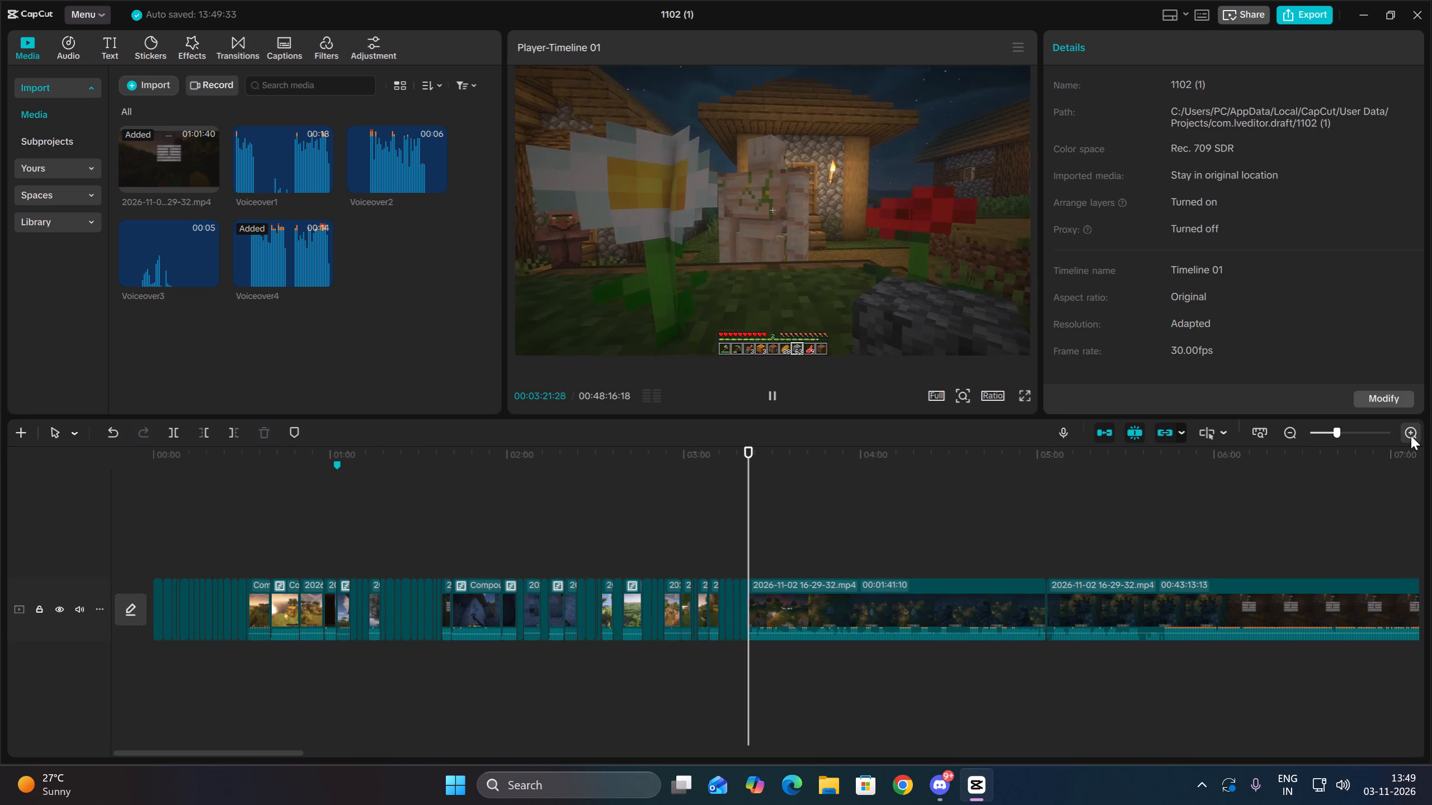
pyautogui.tripleClick(1411, 435)
pyautogui.moveTo(1024, 547); pyautogui.dragTo(1035, 598)
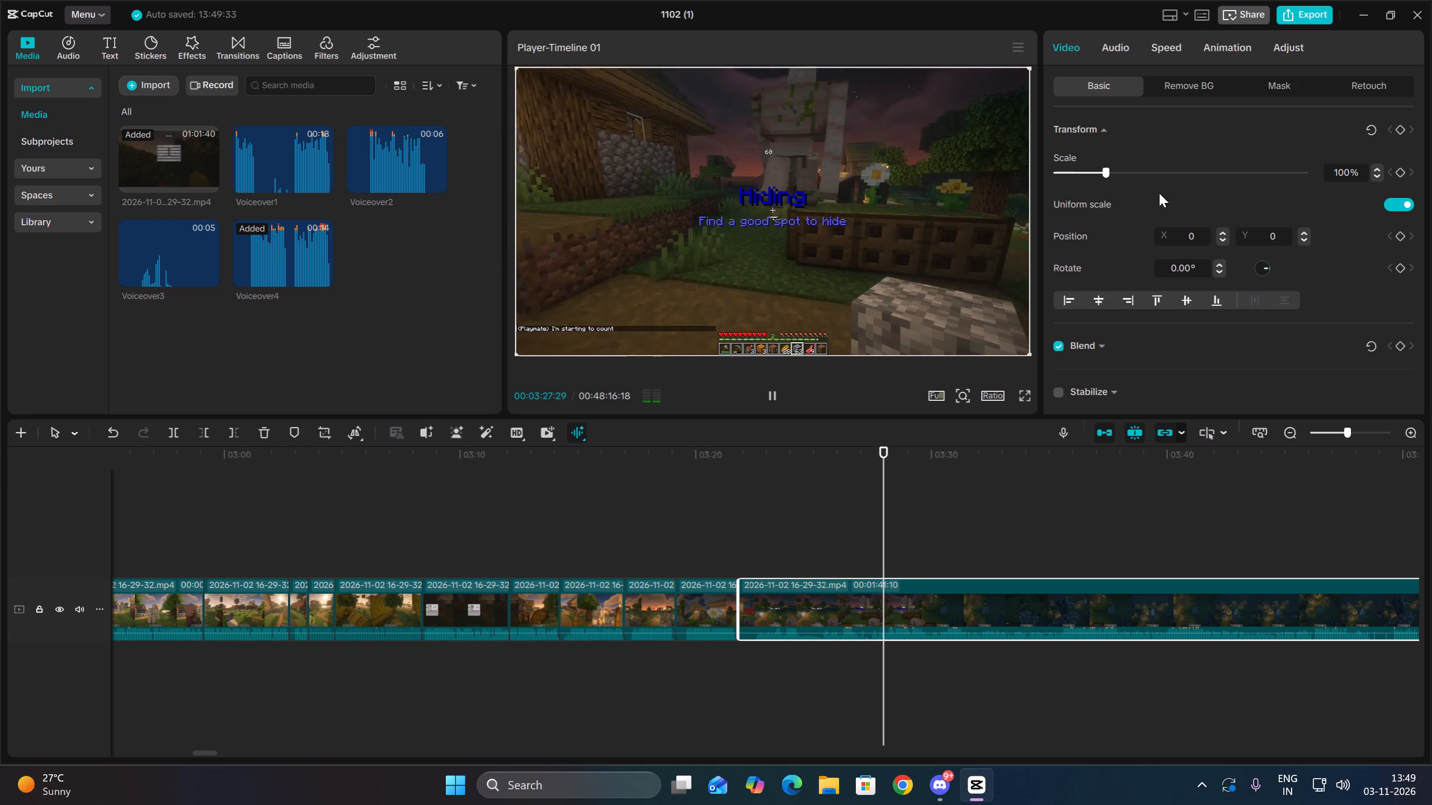
pyautogui.press('space')
pyautogui.click(1116, 53)
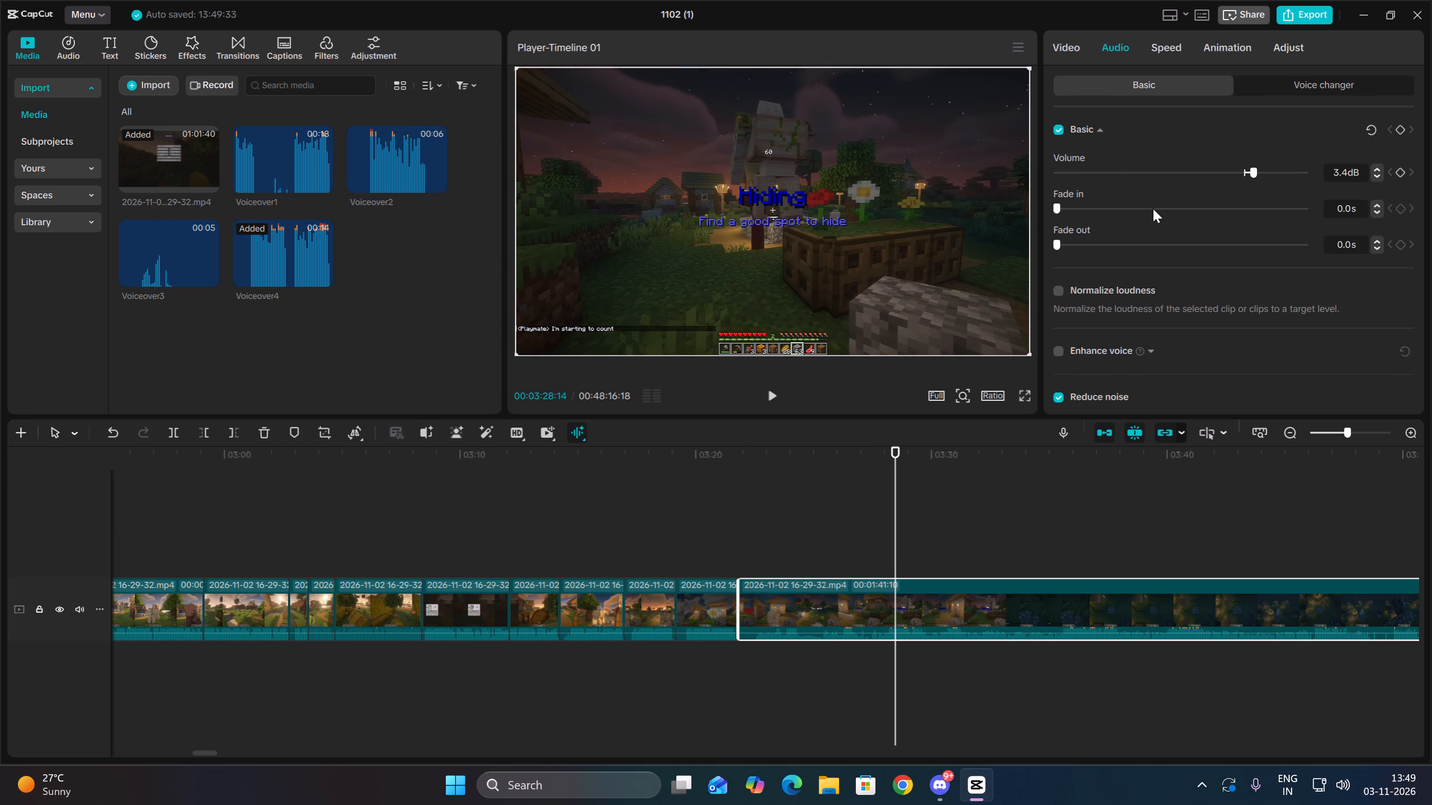
pyautogui.press('Up')
pyautogui.press('space')
pyautogui.press('space')
pyautogui.moveTo(951, 546); pyautogui.dragTo(918, 660)
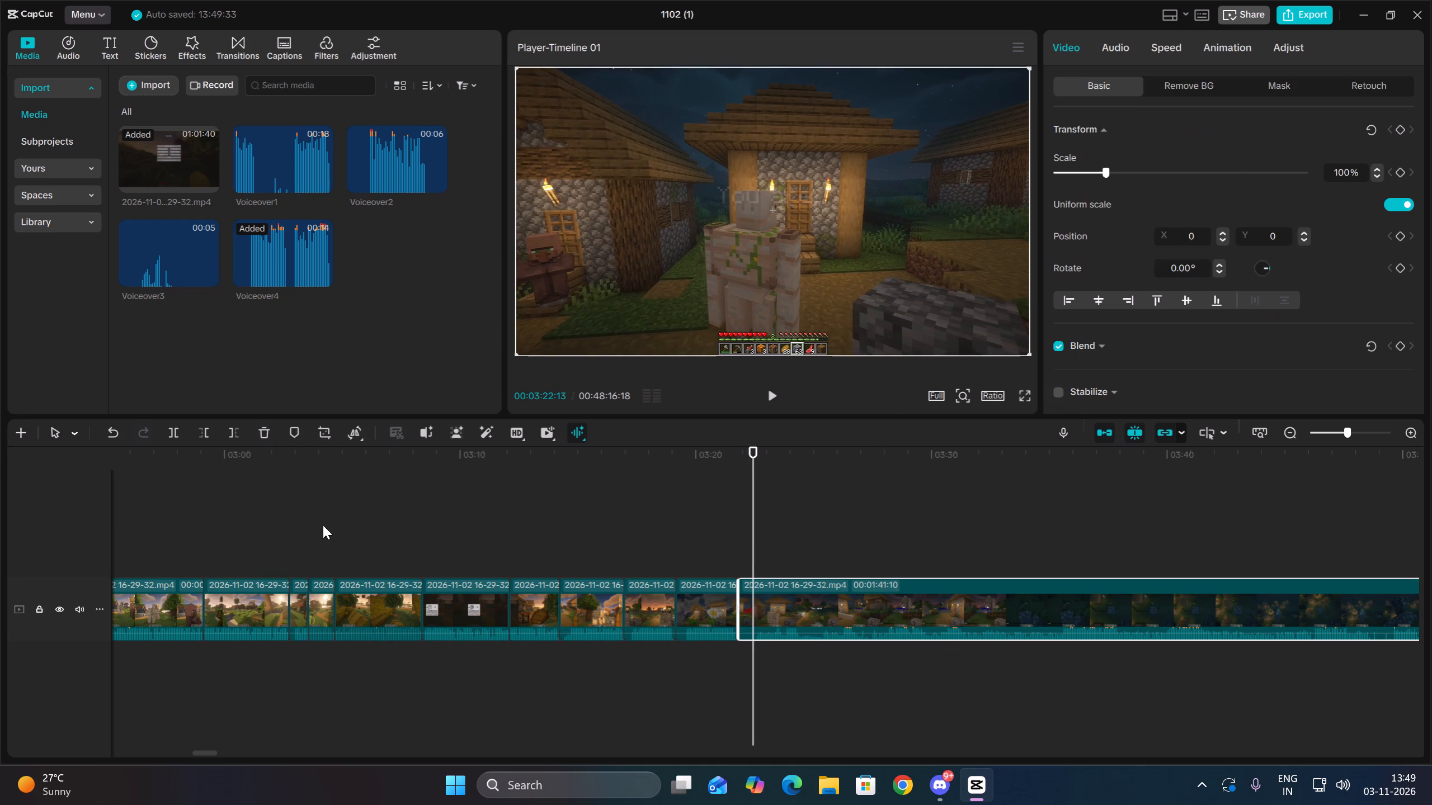
pyautogui.click(206, 436)
# Split the hiding clip at 00:03:23:23 during the "You are..." title and trim the following clip's start down to 00:01:38:04.
pyautogui.press('space')
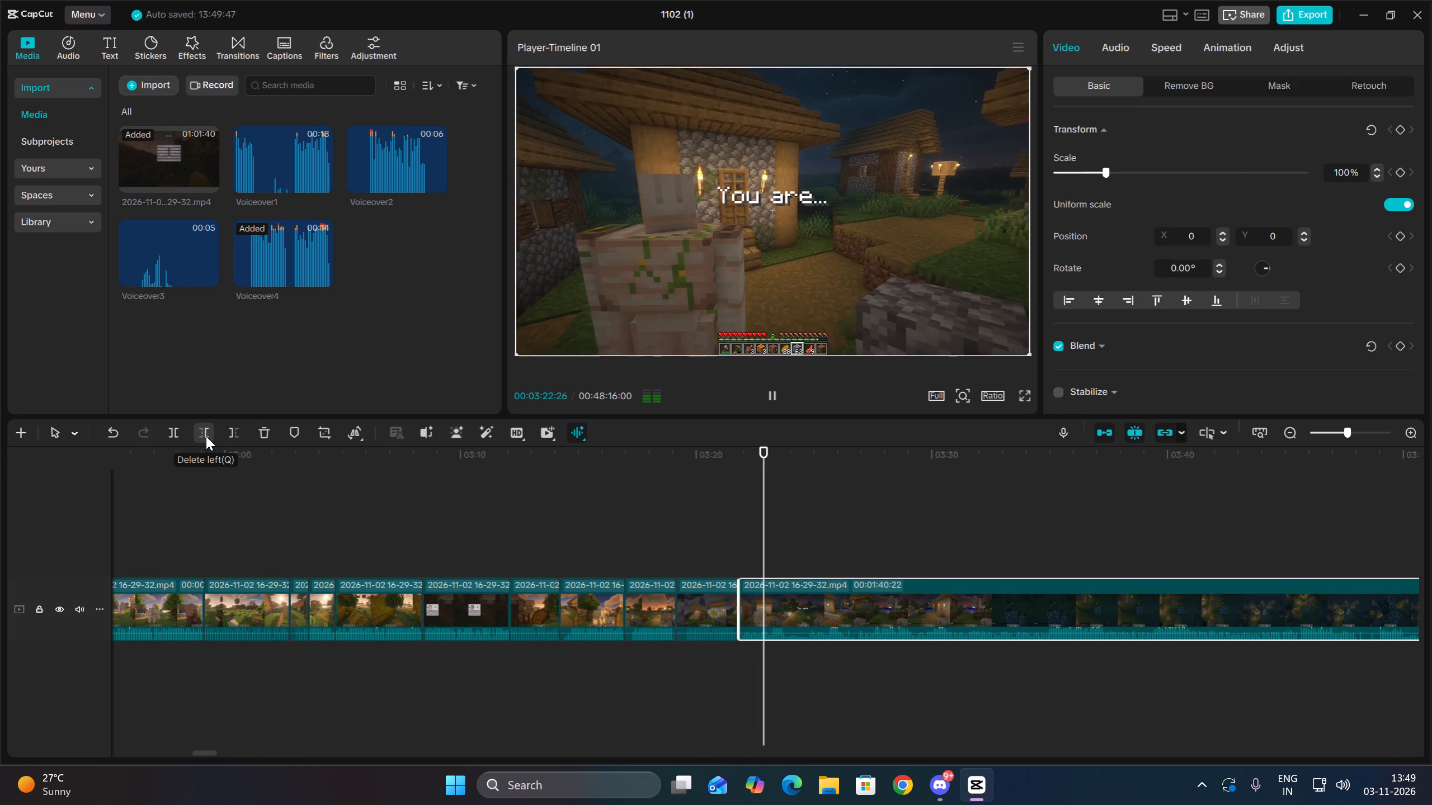
pyautogui.press('space')
pyautogui.click(173, 425)
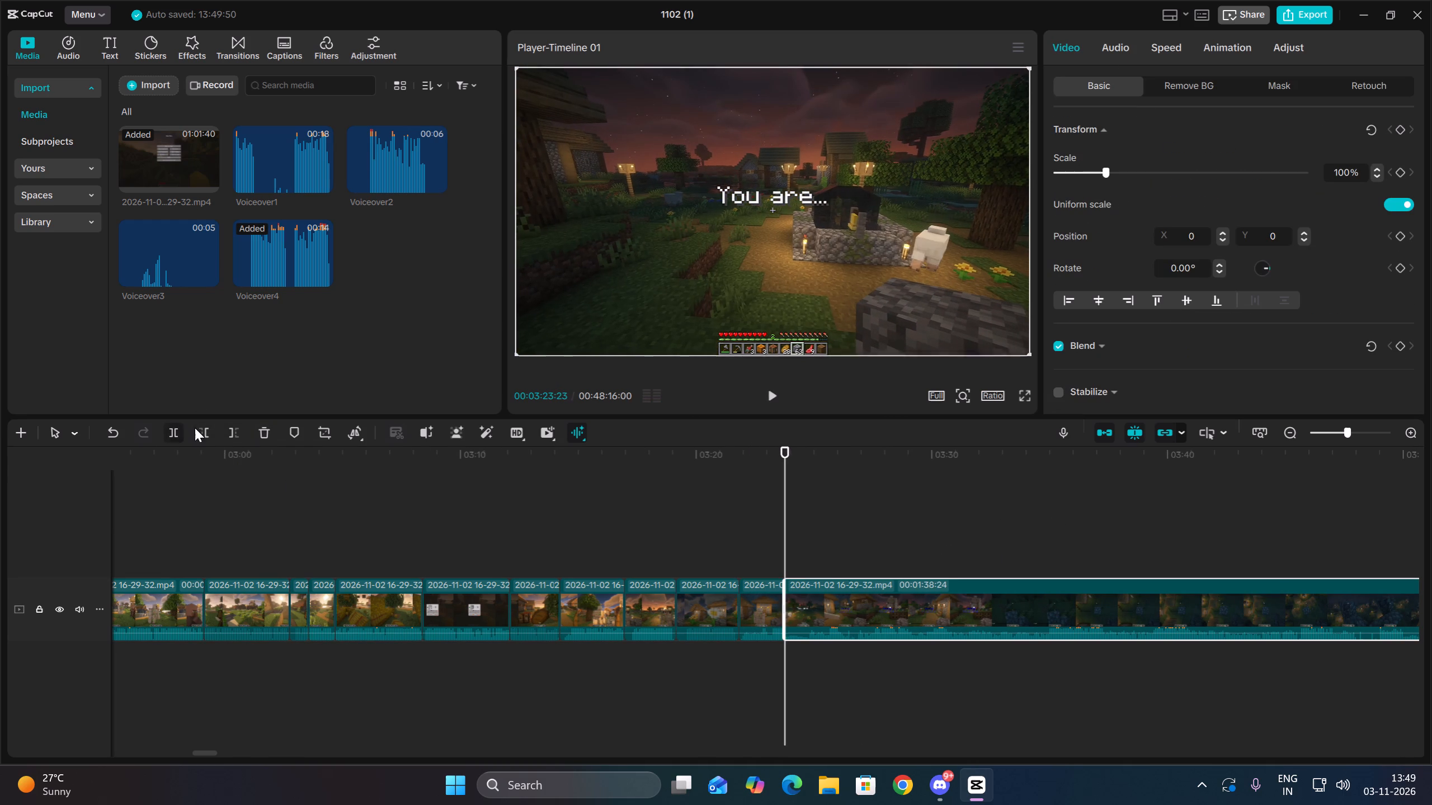
pyautogui.press('space')
pyautogui.click(201, 430)
pyautogui.press('space')
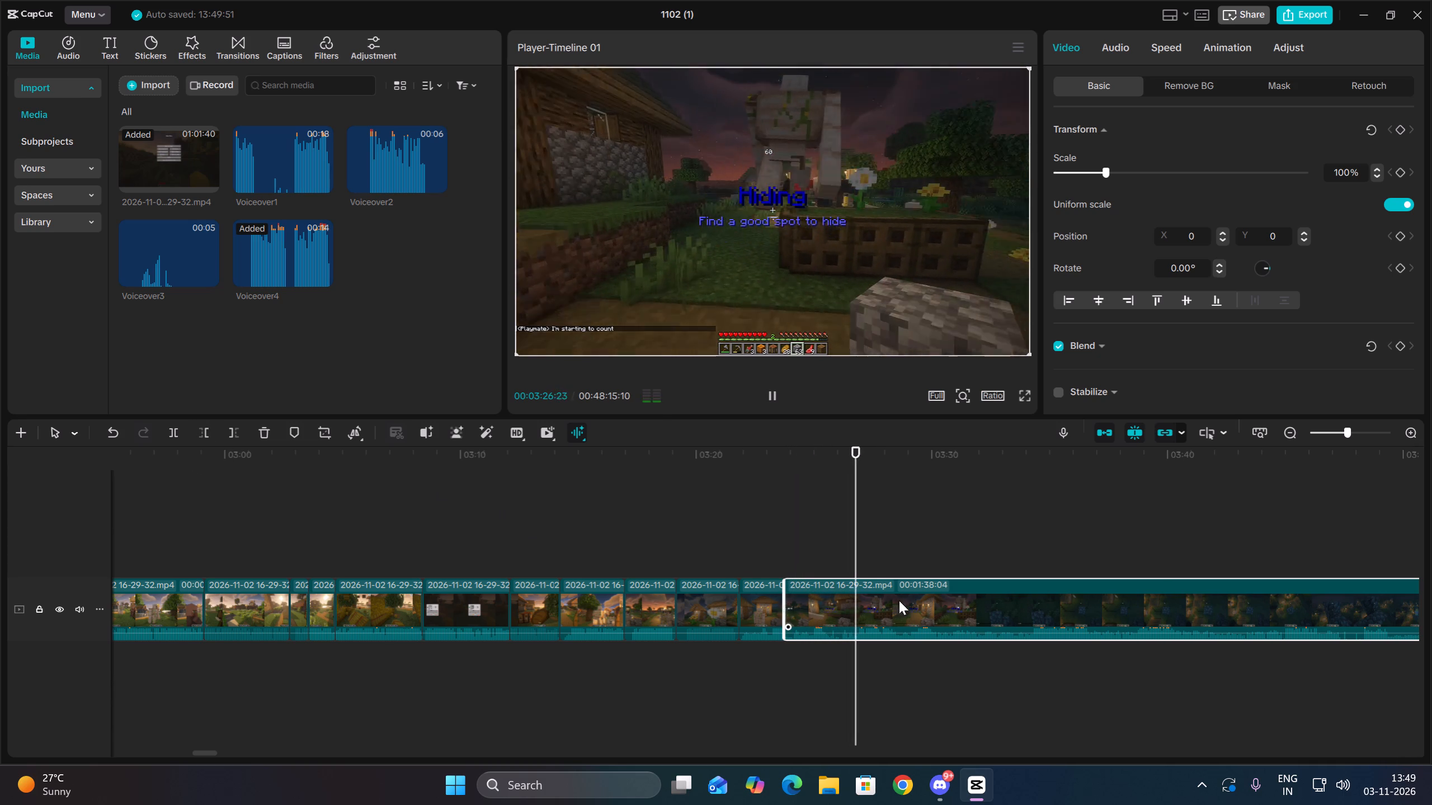
# Raise the Windows system sound volume slightly while the hiding scene plays.
pyautogui.click(1349, 785)
pyautogui.click(1322, 686)
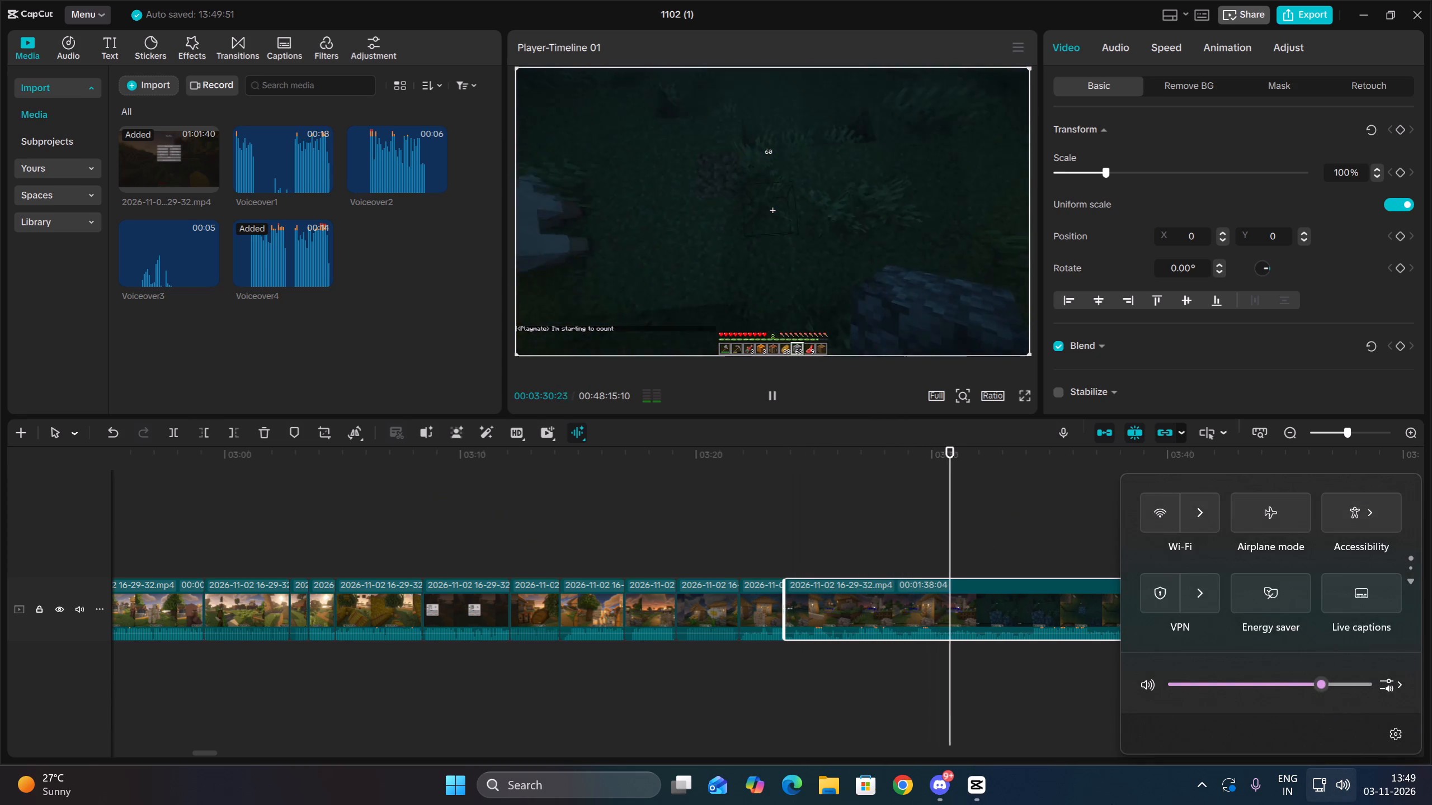
pyautogui.click(1111, 804)
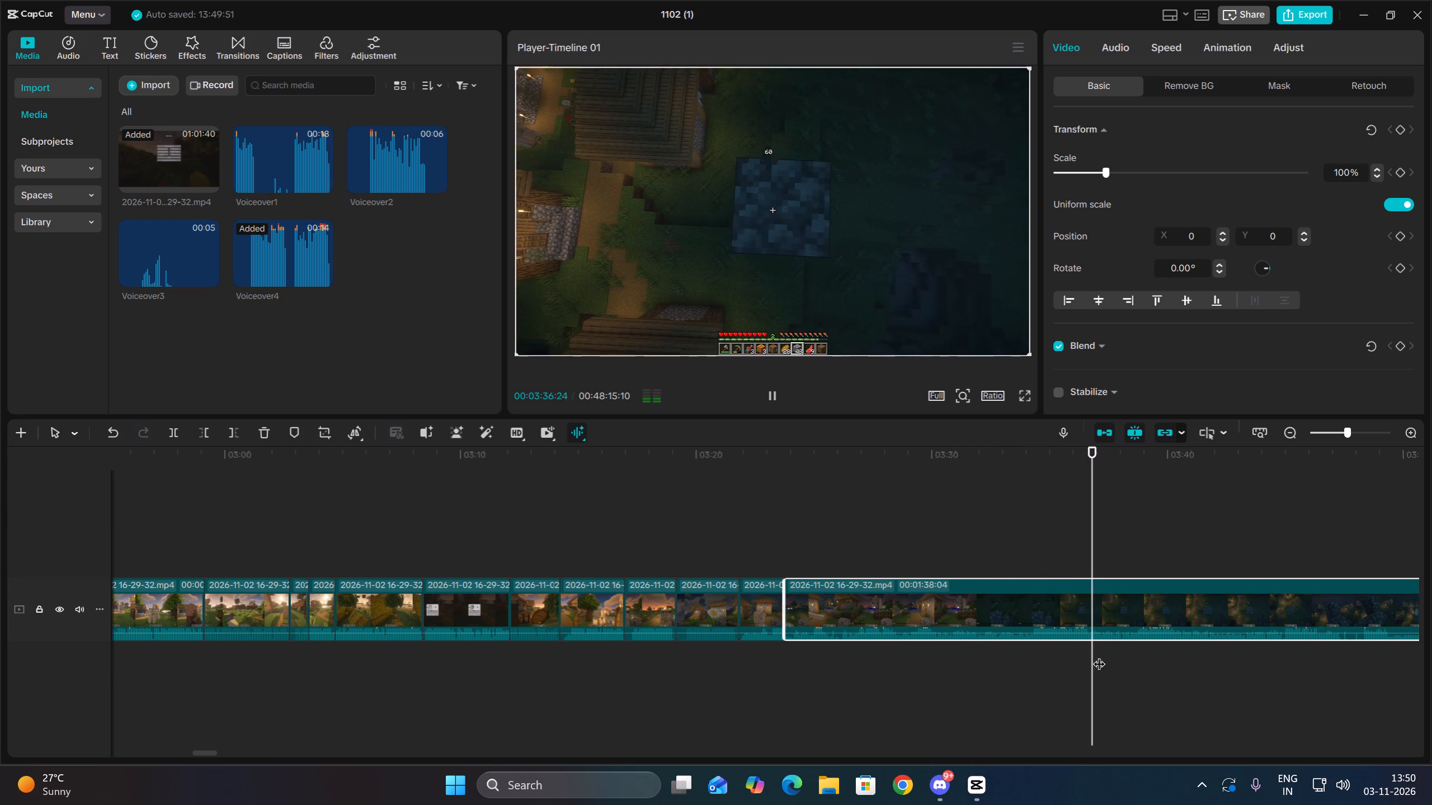
# Split the hiding clip at 00:03:36:26 to leave a 00:00:13:03 clip, and trim the following clip's start down to 00:01:23:12.
pyautogui.press('space')
pyautogui.moveTo(1157, 675); pyautogui.dragTo(1176, 580)
pyautogui.doubleClick(1094, 648)
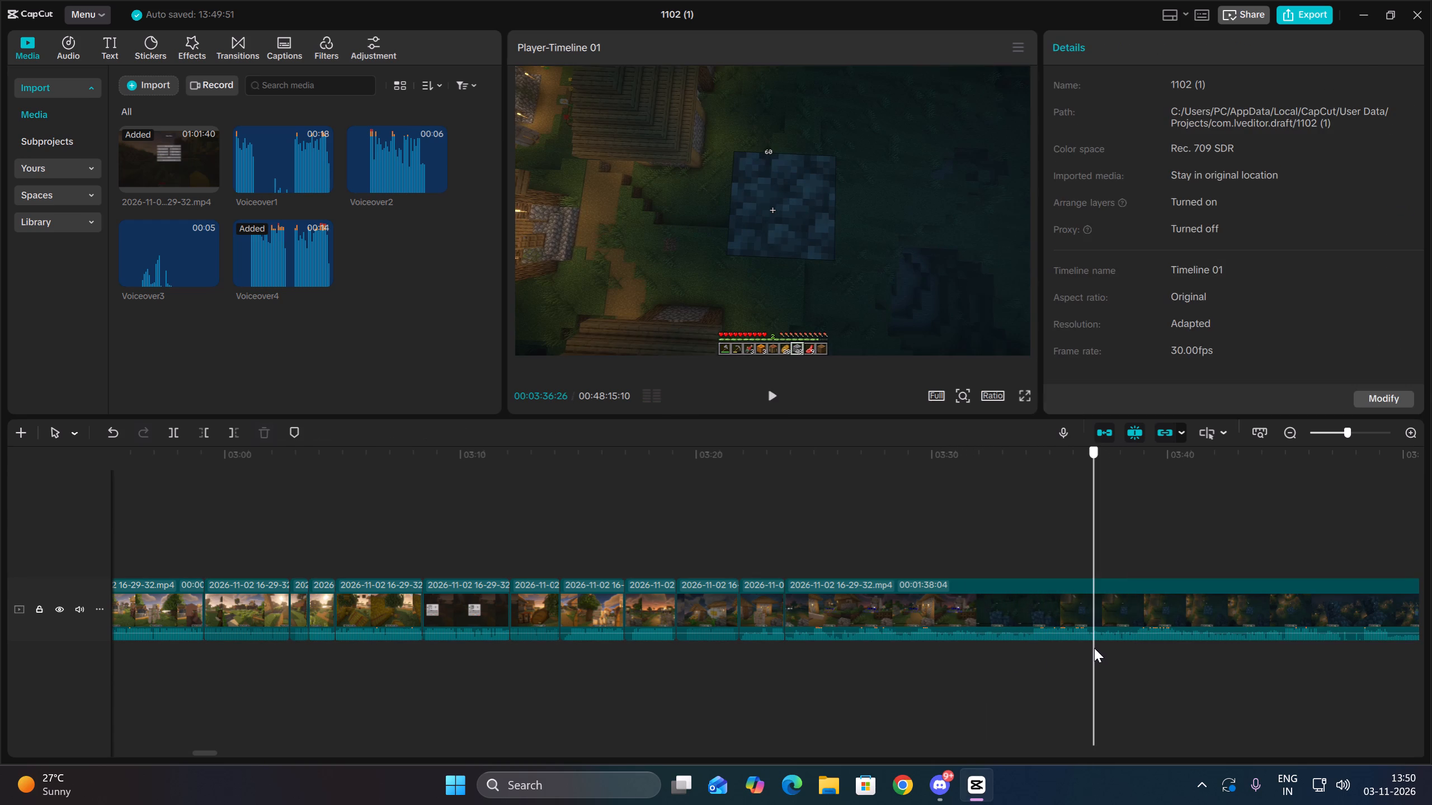
pyautogui.moveTo(1133, 678); pyautogui.dragTo(1141, 592)
pyautogui.click(173, 430)
pyautogui.press('space')
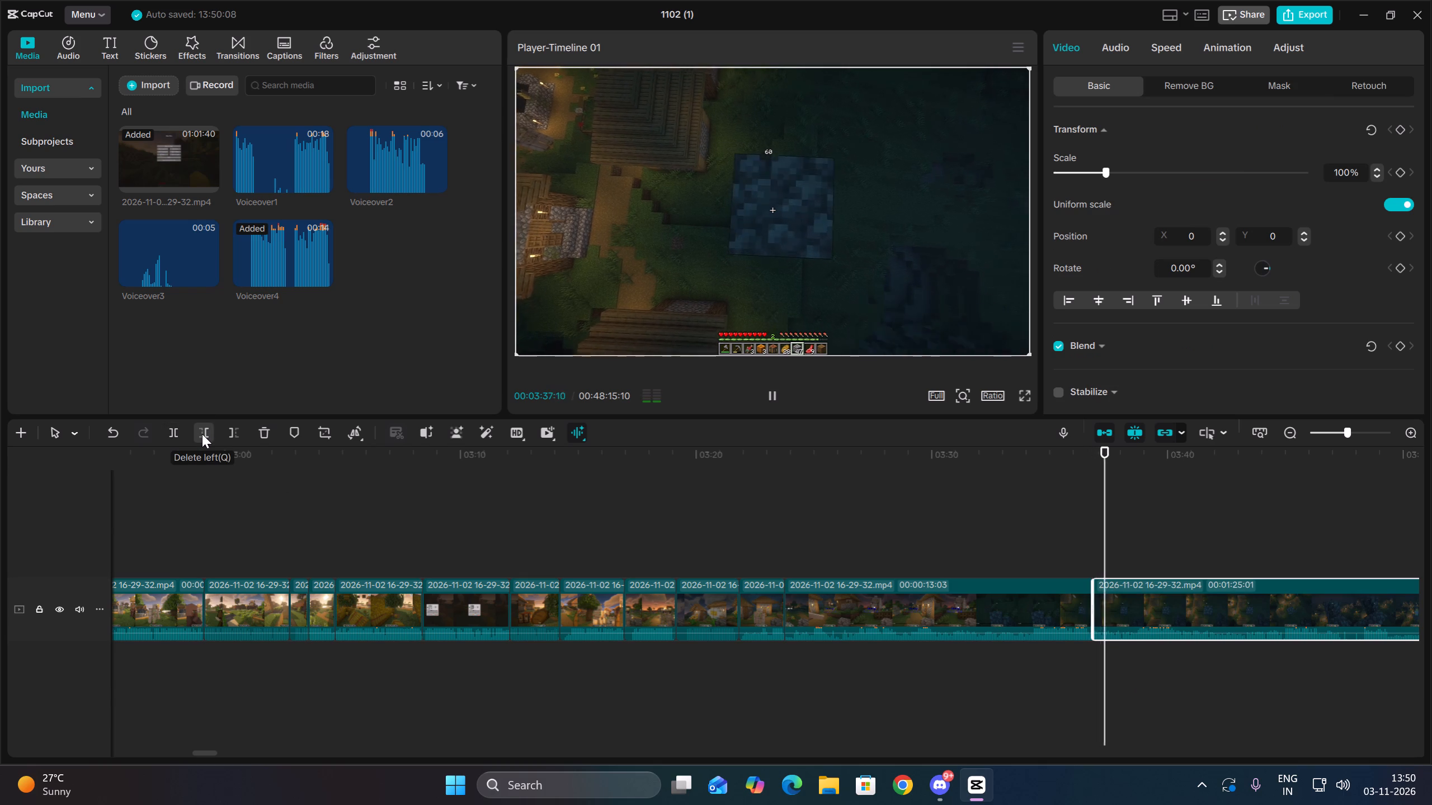
pyautogui.click(202, 434)
pyautogui.press('space')
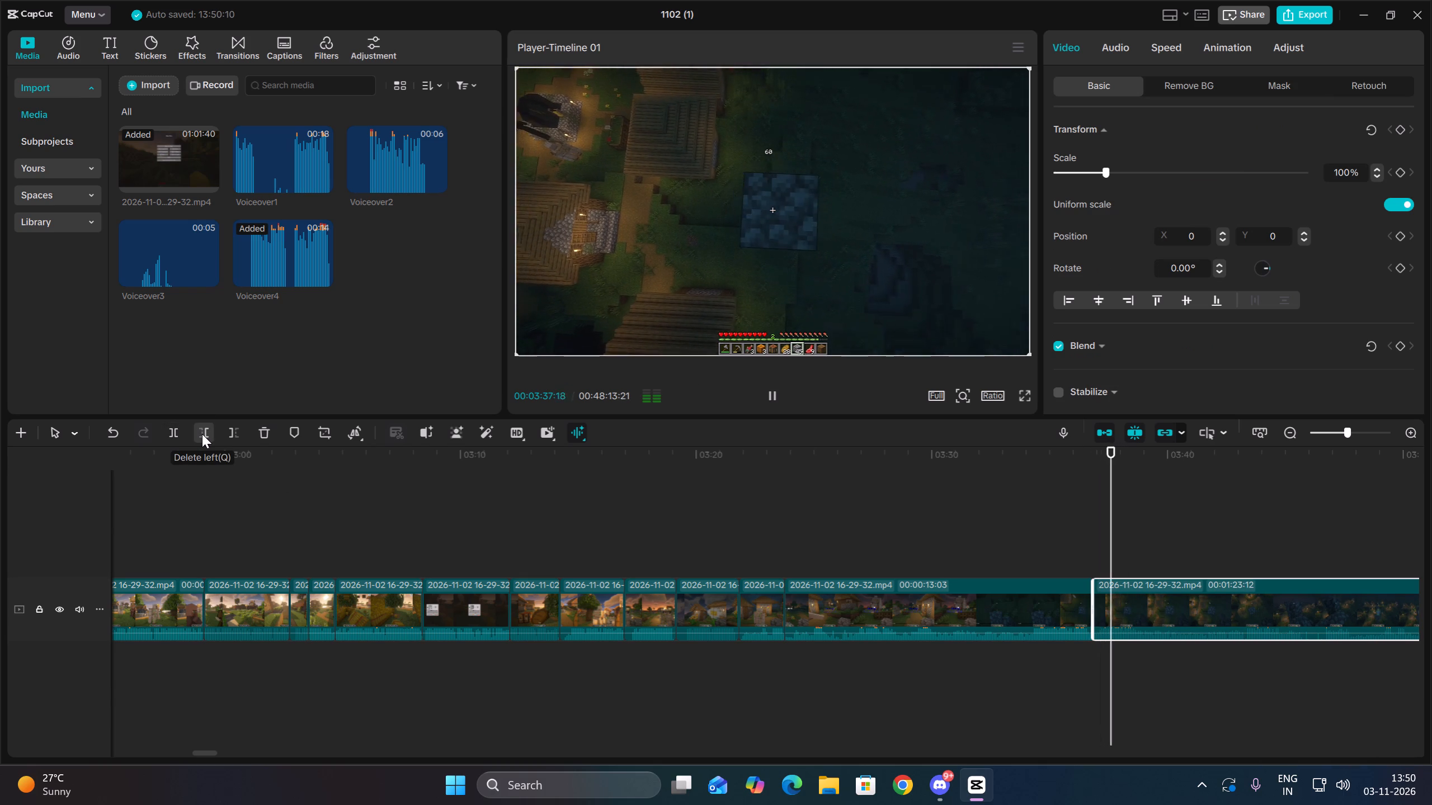
# Split the hiding clip at 00:03:39:03 and trim the following clip's start to leave it 00:01:18:11 long.
pyautogui.press('space')
pyautogui.click(179, 438)
pyautogui.press('space')
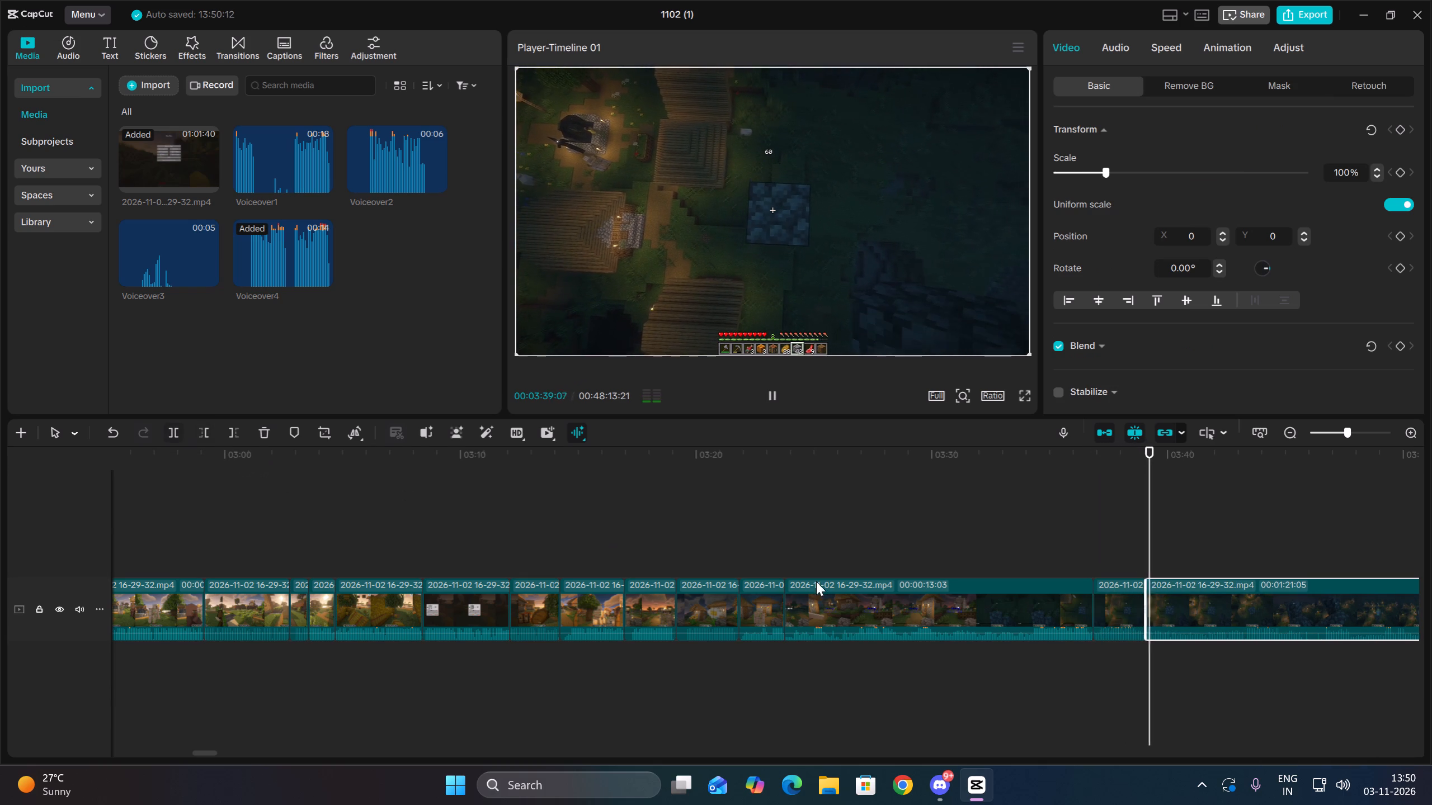
pyautogui.click(1245, 647)
pyautogui.moveTo(1198, 678); pyautogui.dragTo(1180, 608)
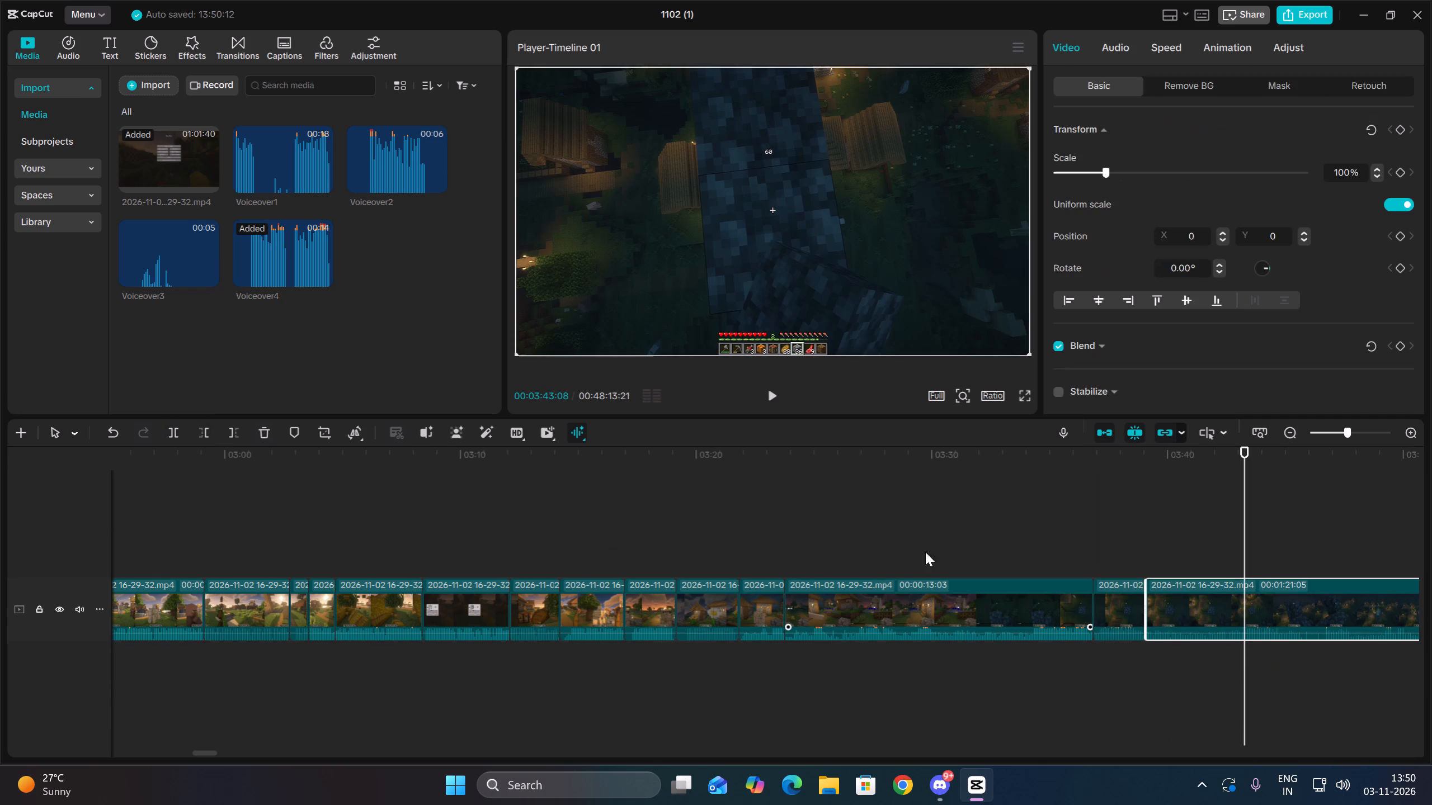
pyautogui.click(201, 432)
pyautogui.press('space')
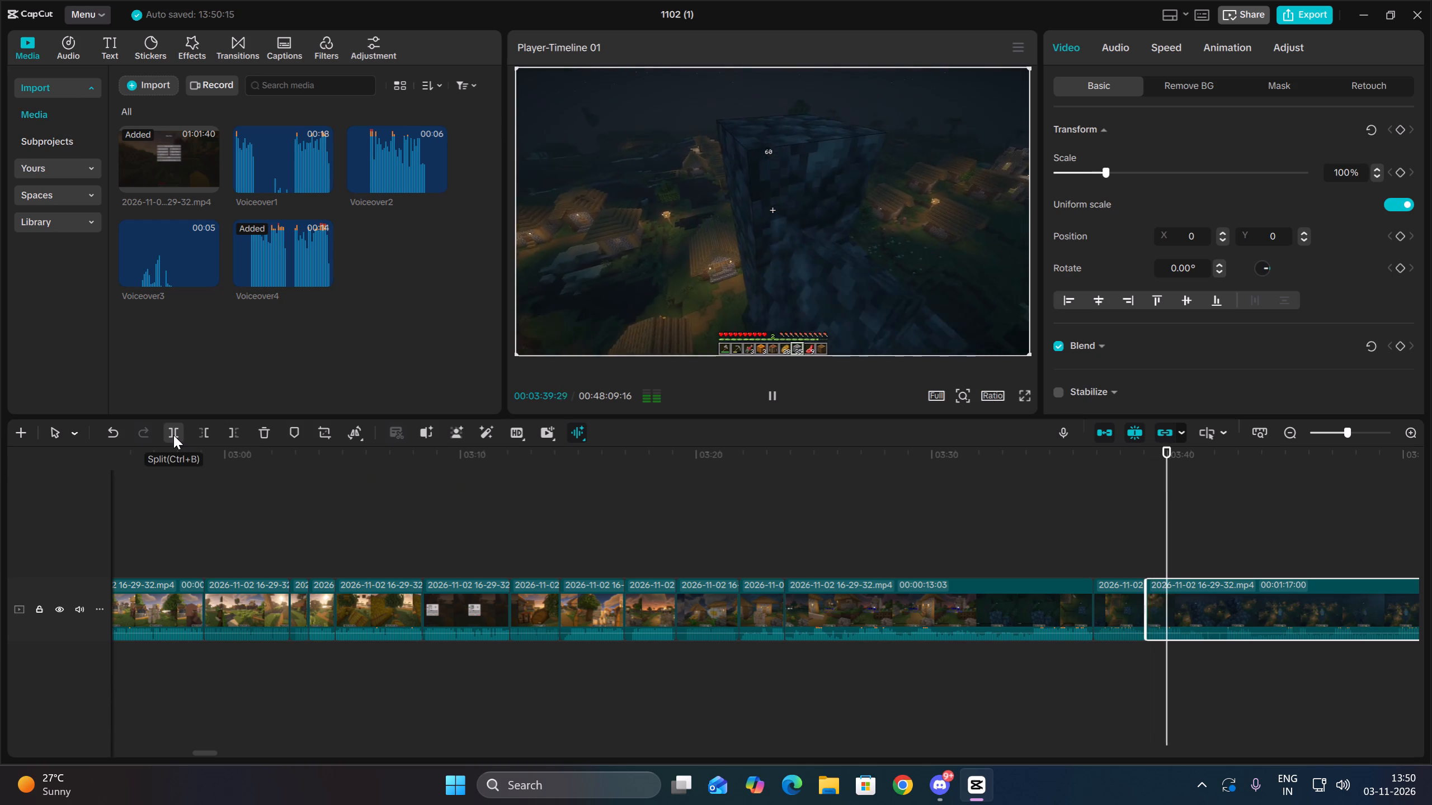
pyautogui.press('Up')
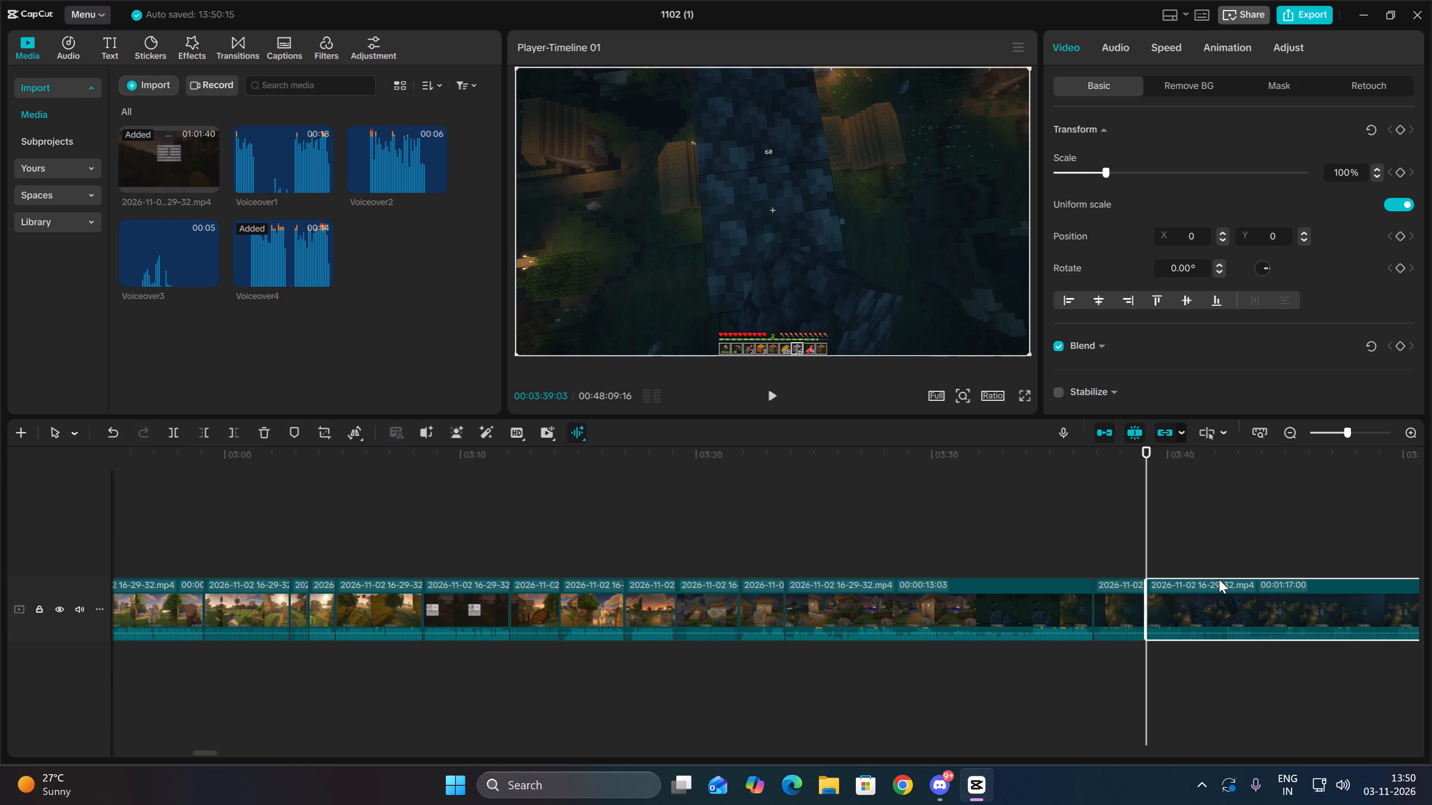
pyautogui.moveTo(1147, 604); pyautogui.dragTo(1115, 600)
# Split the hiding clip at 00:03:42:22 and cut the following clip's opening second, down to 00:01:13:22.
pyautogui.press('space')
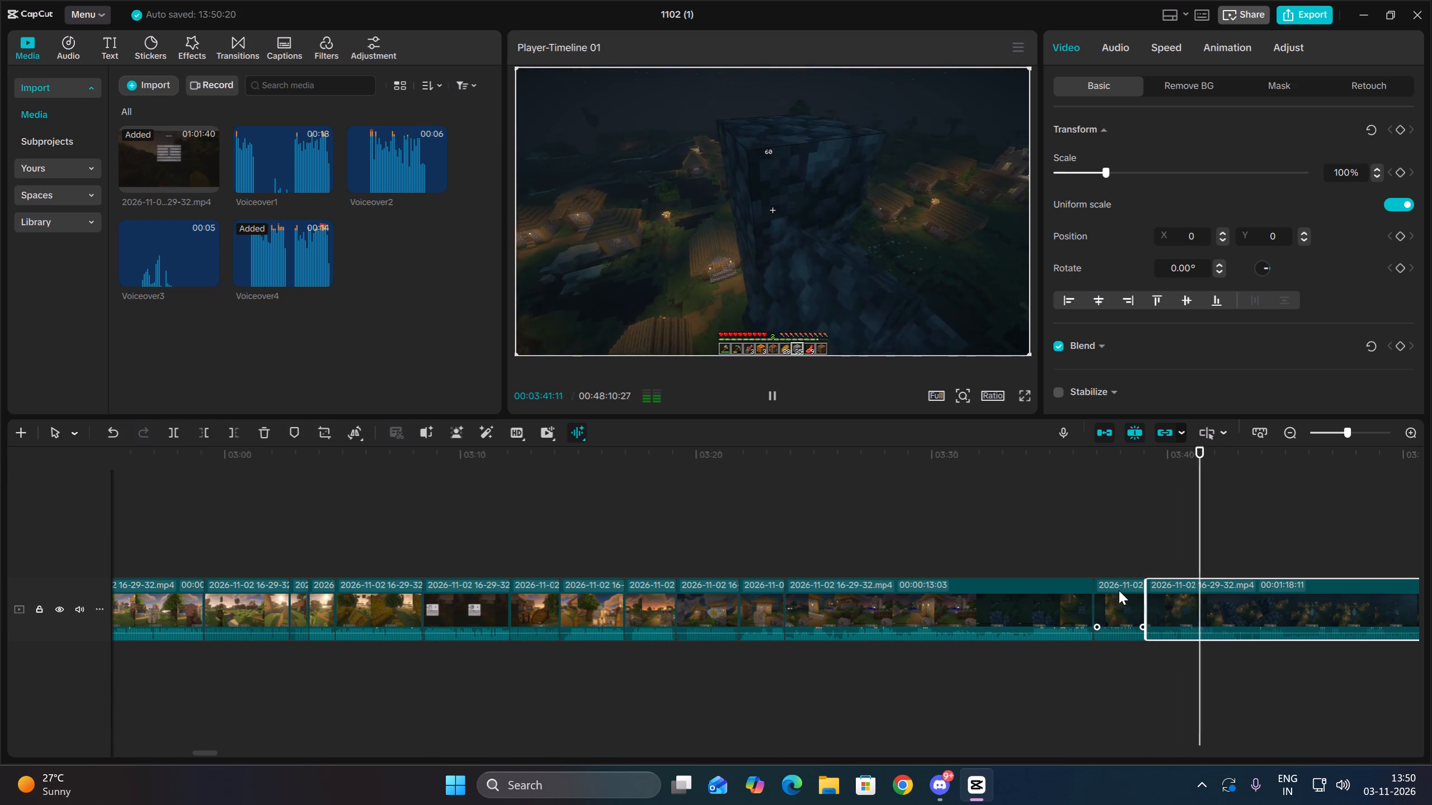
pyautogui.press('space')
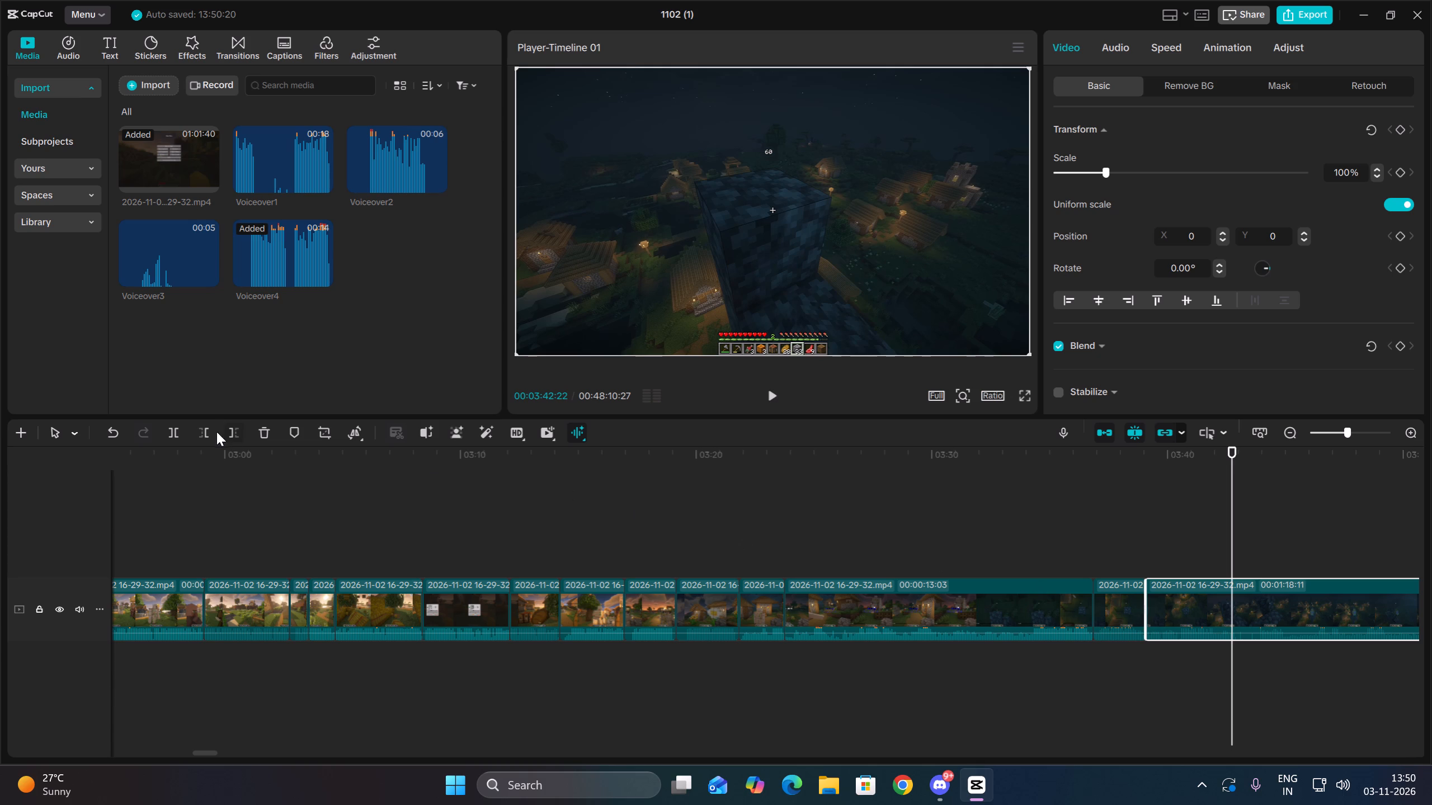
pyautogui.click(164, 439)
pyautogui.press('space')
pyautogui.click(202, 430)
# Split the hiding clip at 00:03:44:00 and trim the following clip's start down to 00:01:11:16.
pyautogui.press('space')
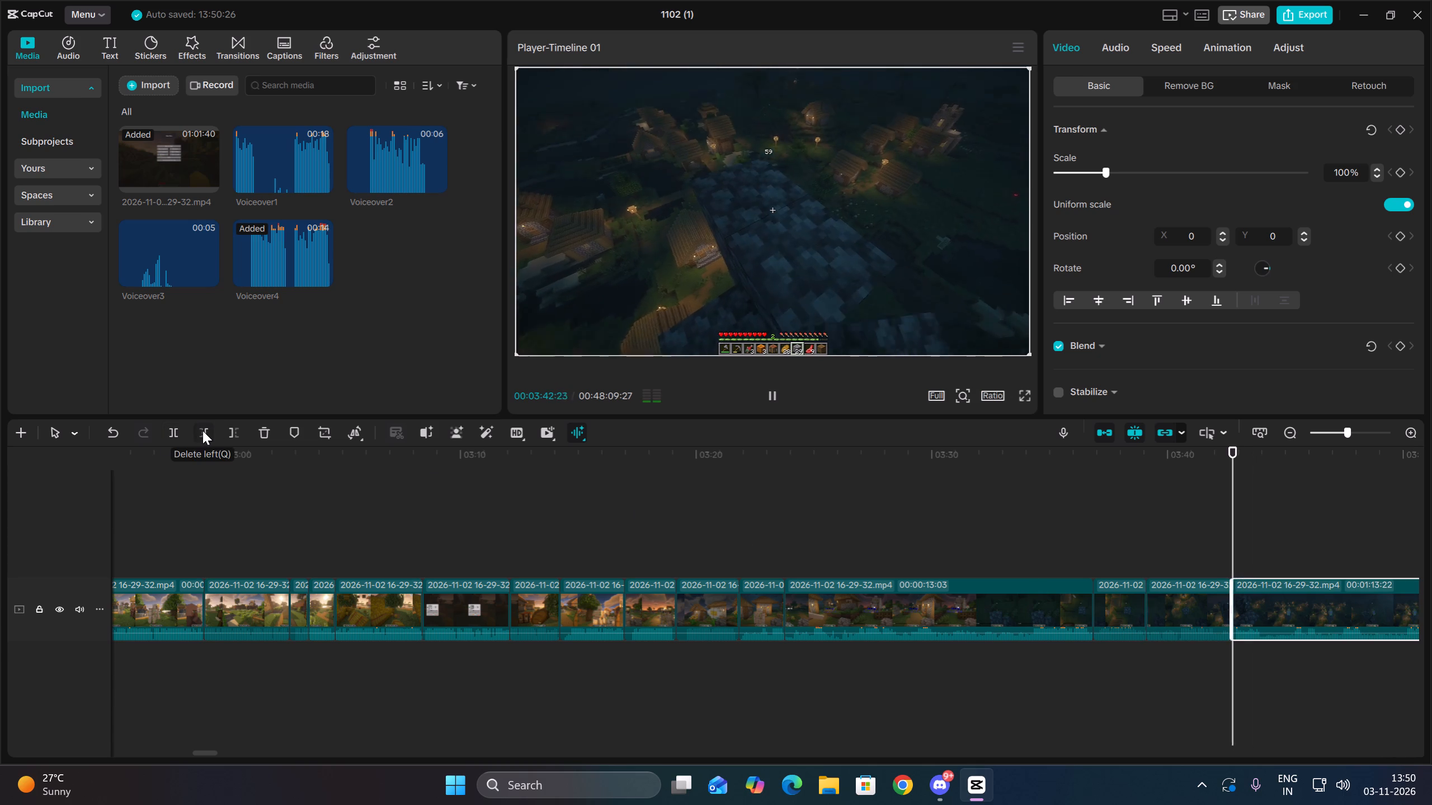
pyautogui.press('space')
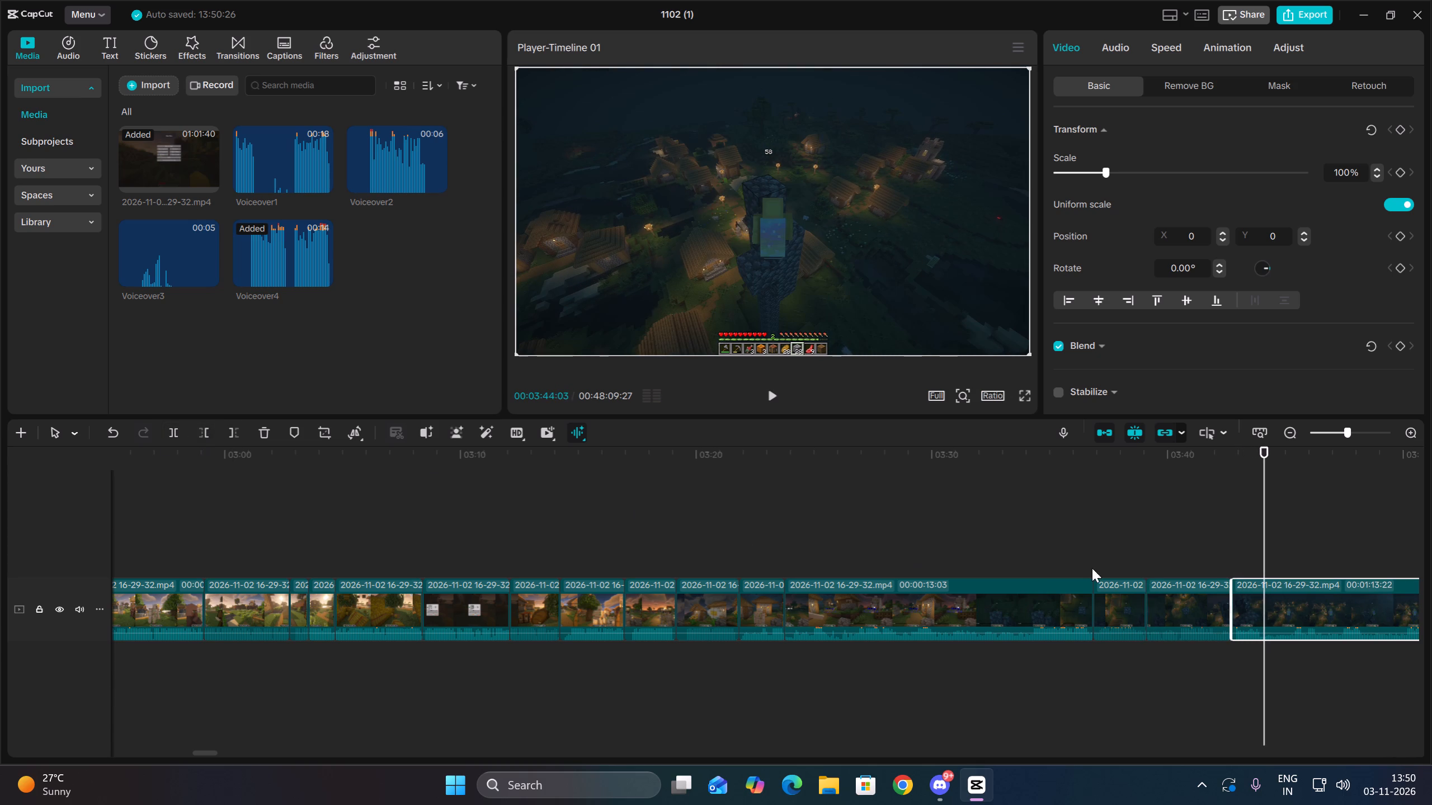
pyautogui.click(1263, 552)
pyautogui.moveTo(1280, 537); pyautogui.dragTo(1310, 597)
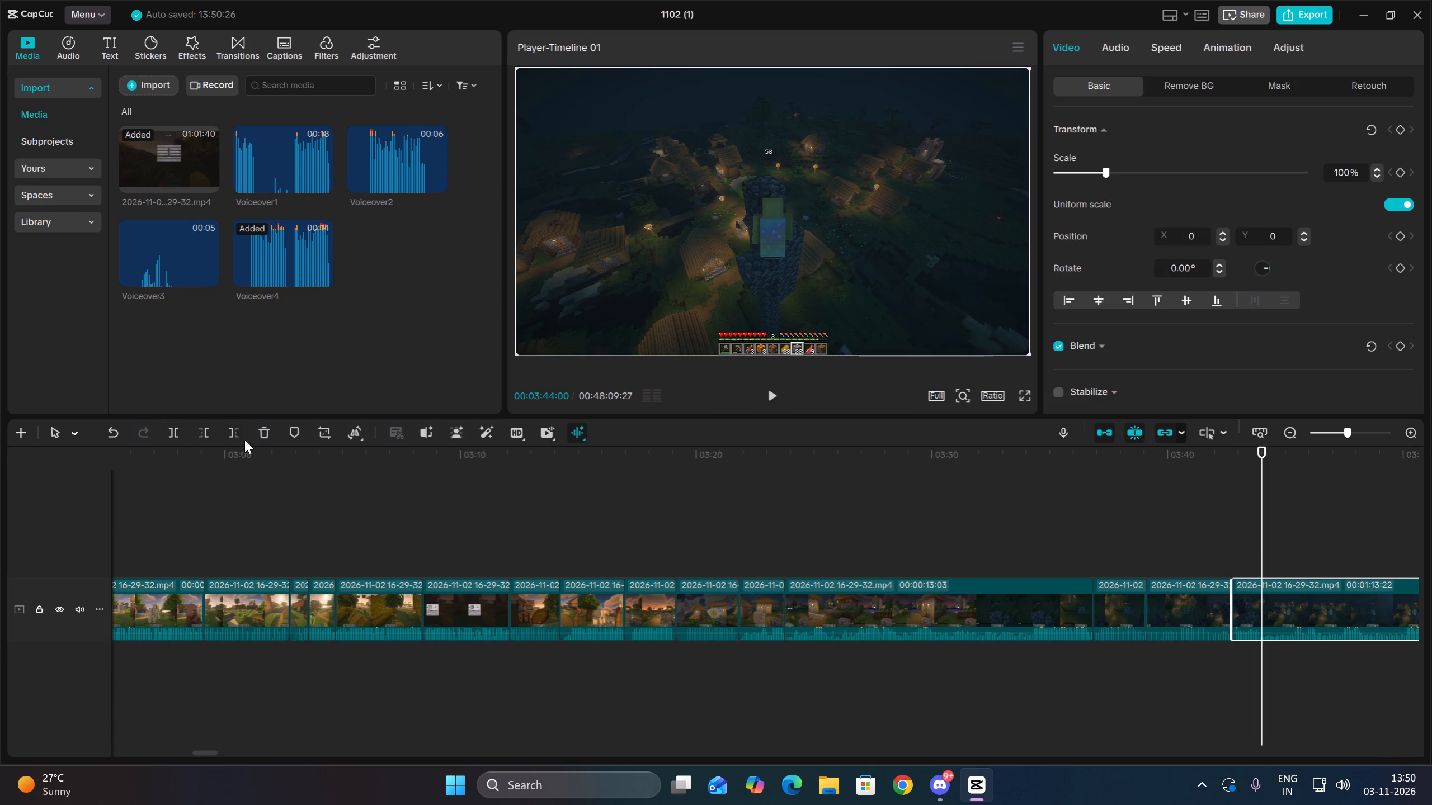
pyautogui.click(175, 433)
pyautogui.press('space')
pyautogui.click(201, 425)
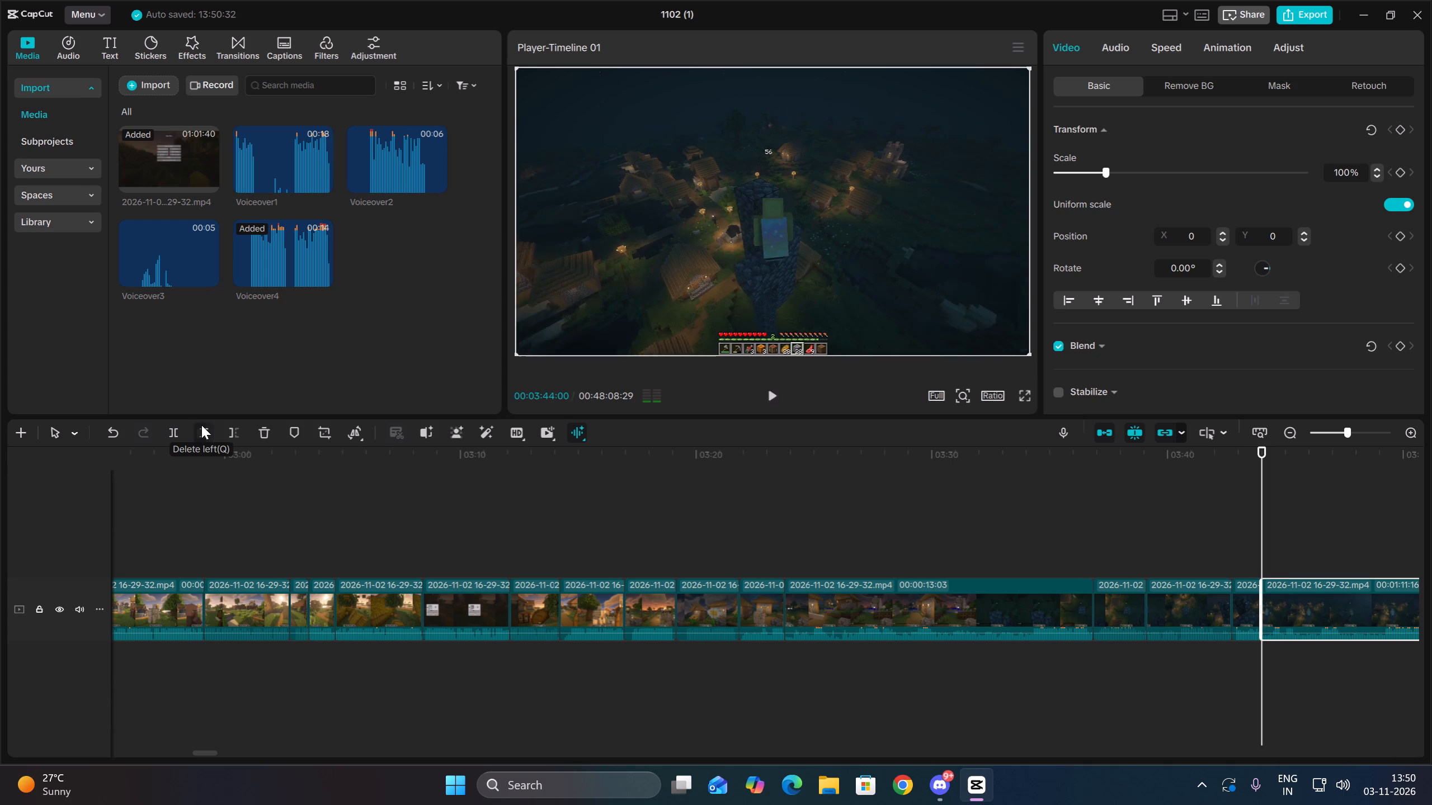
# Split the tower-top countdown footage at about 00:03:47:14 and again at about 00:03:48:29, leaving a 00:01:06:17 clip.
pyautogui.press('space')
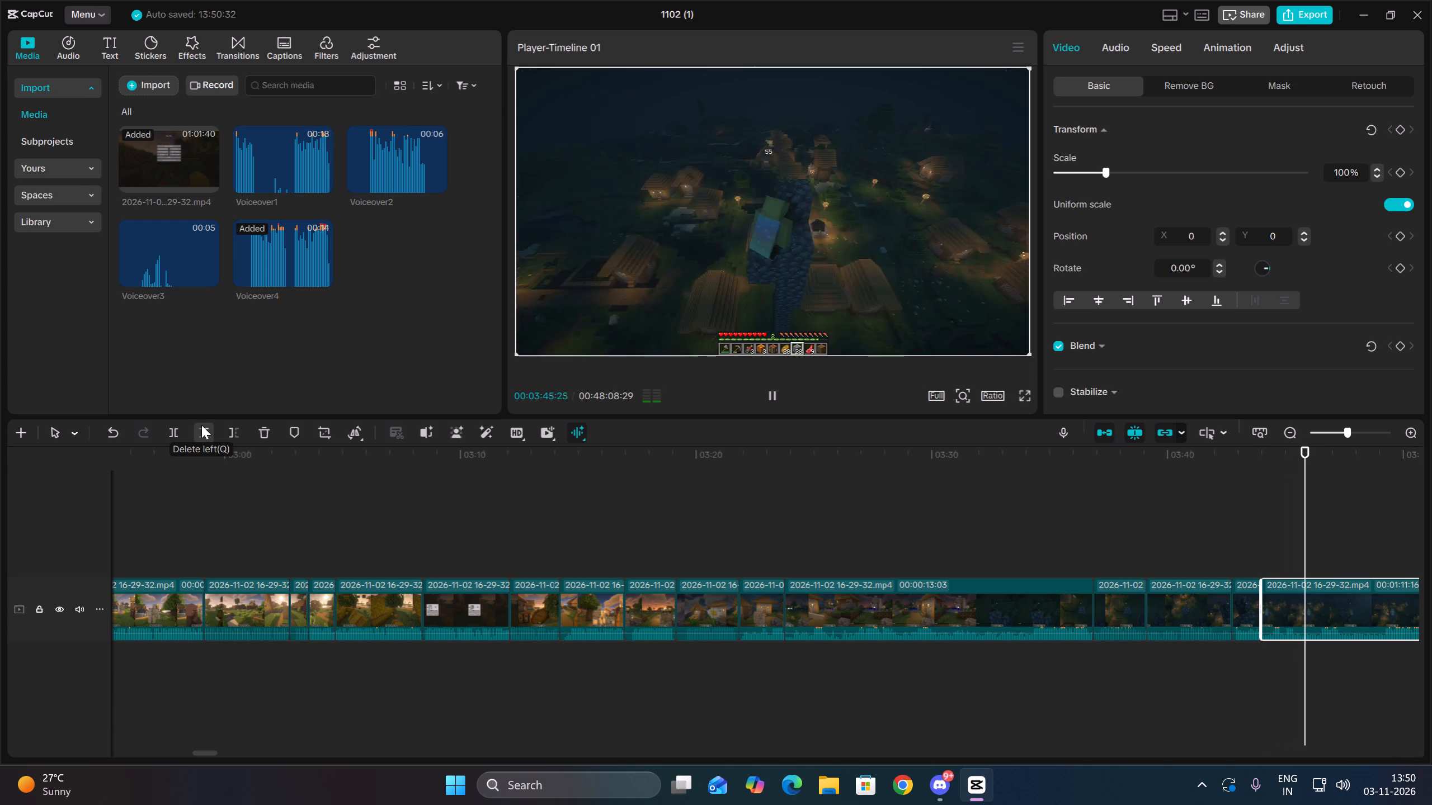
pyautogui.press('space')
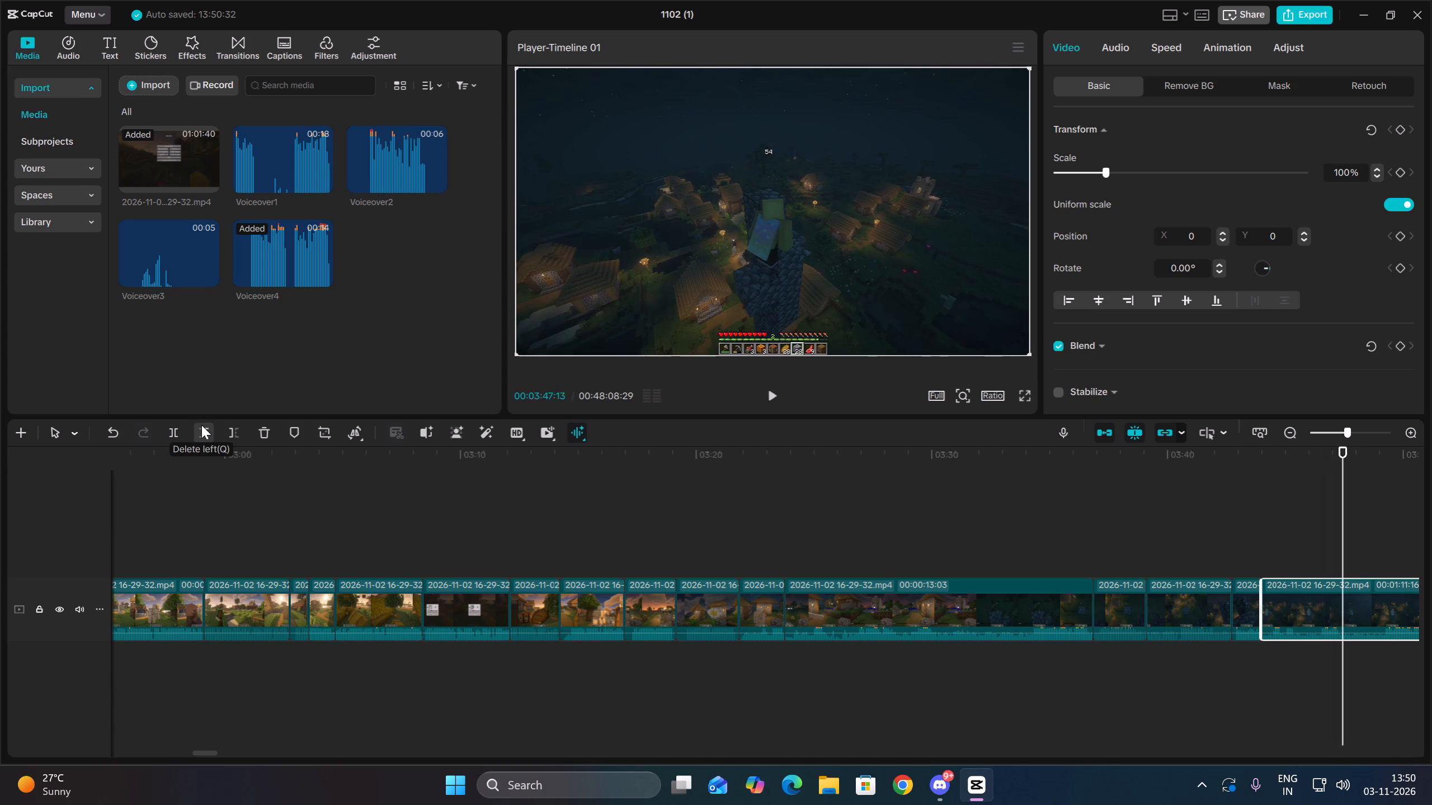
pyautogui.press('space')
pyautogui.press('space')
pyautogui.click(175, 432)
pyautogui.press('space')
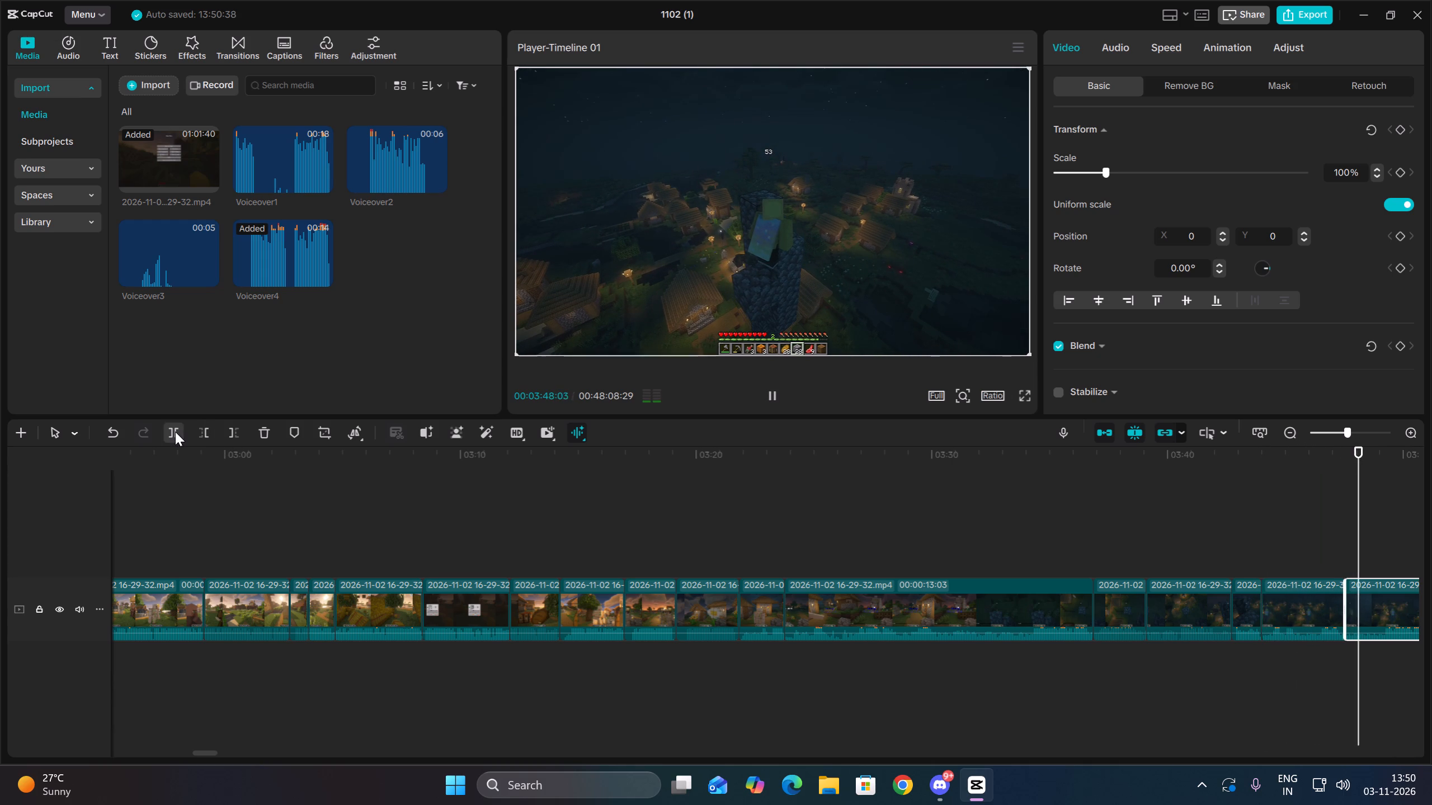
pyautogui.press('space')
pyautogui.click(175, 433)
# Split the countdown clip at about 00:03:51:13 and trim the following clip's start down to 00:01:01:21.
pyautogui.press('space')
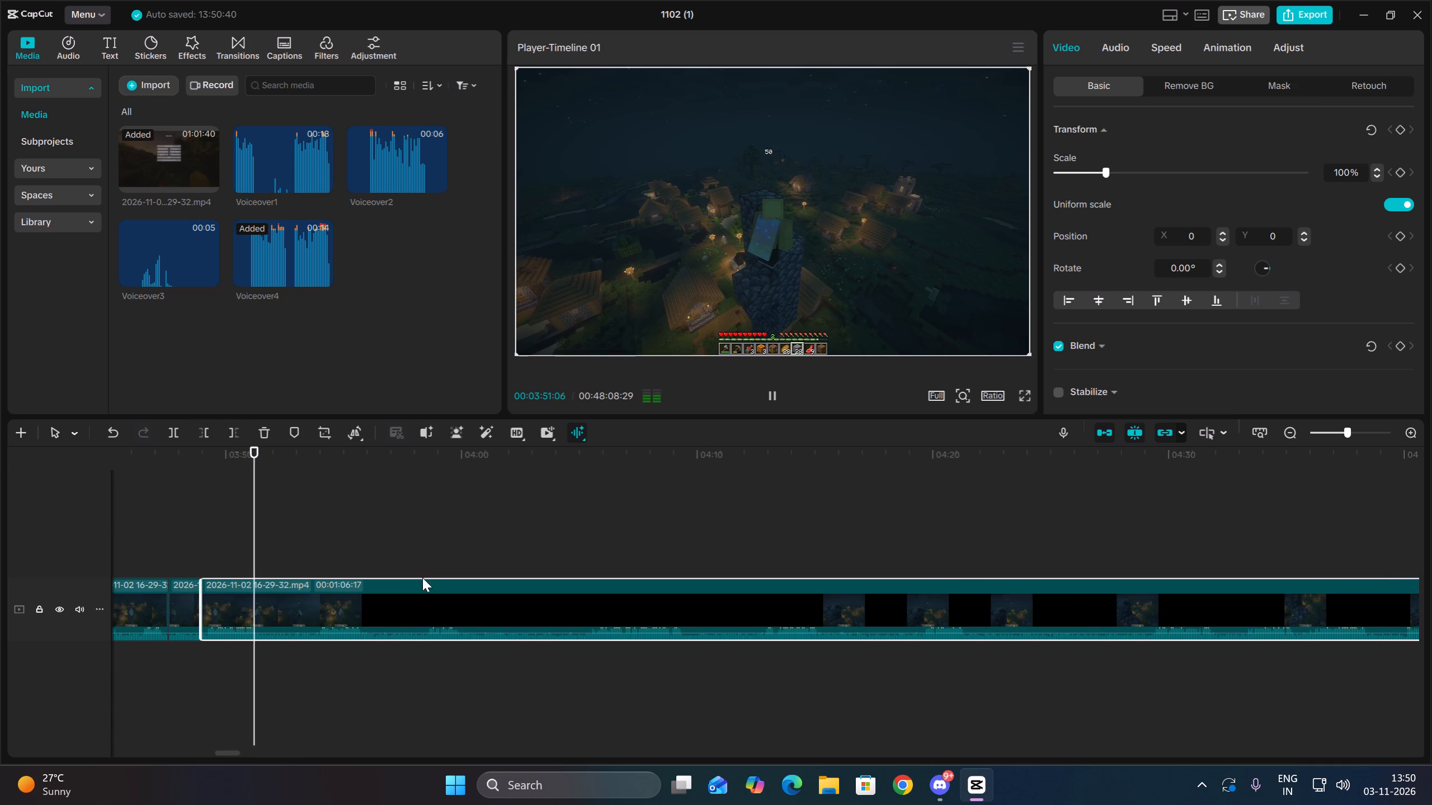
pyautogui.press('space')
pyautogui.moveTo(297, 671); pyautogui.dragTo(313, 581)
pyautogui.click(175, 428)
pyautogui.press('space')
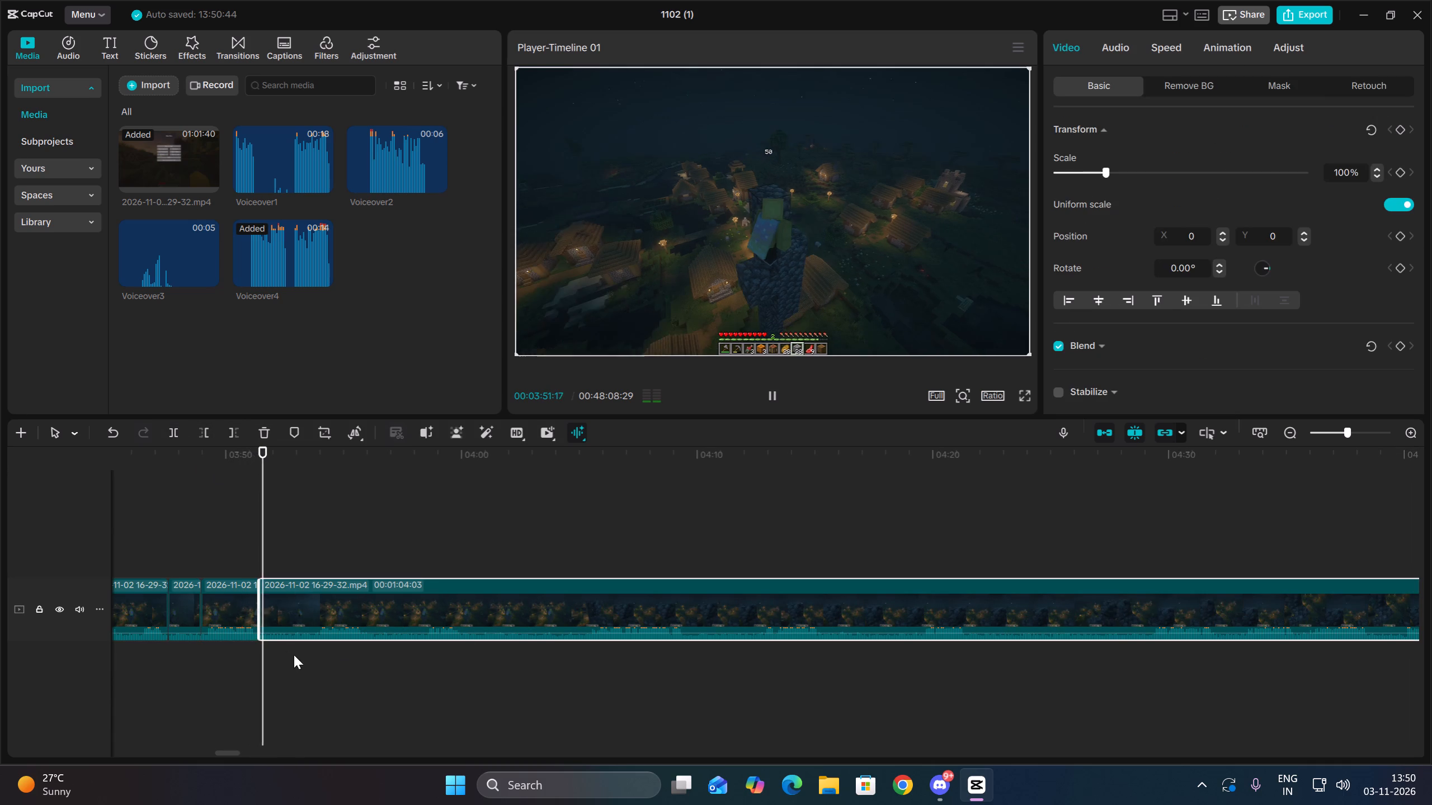
pyautogui.doubleClick(314, 653)
pyautogui.moveTo(348, 657); pyautogui.dragTo(351, 613)
pyautogui.click(206, 433)
# Split the countdown clip at about 00:03:53:17 and trim the following clip's start down to 00:00:57:09.
pyautogui.press('space')
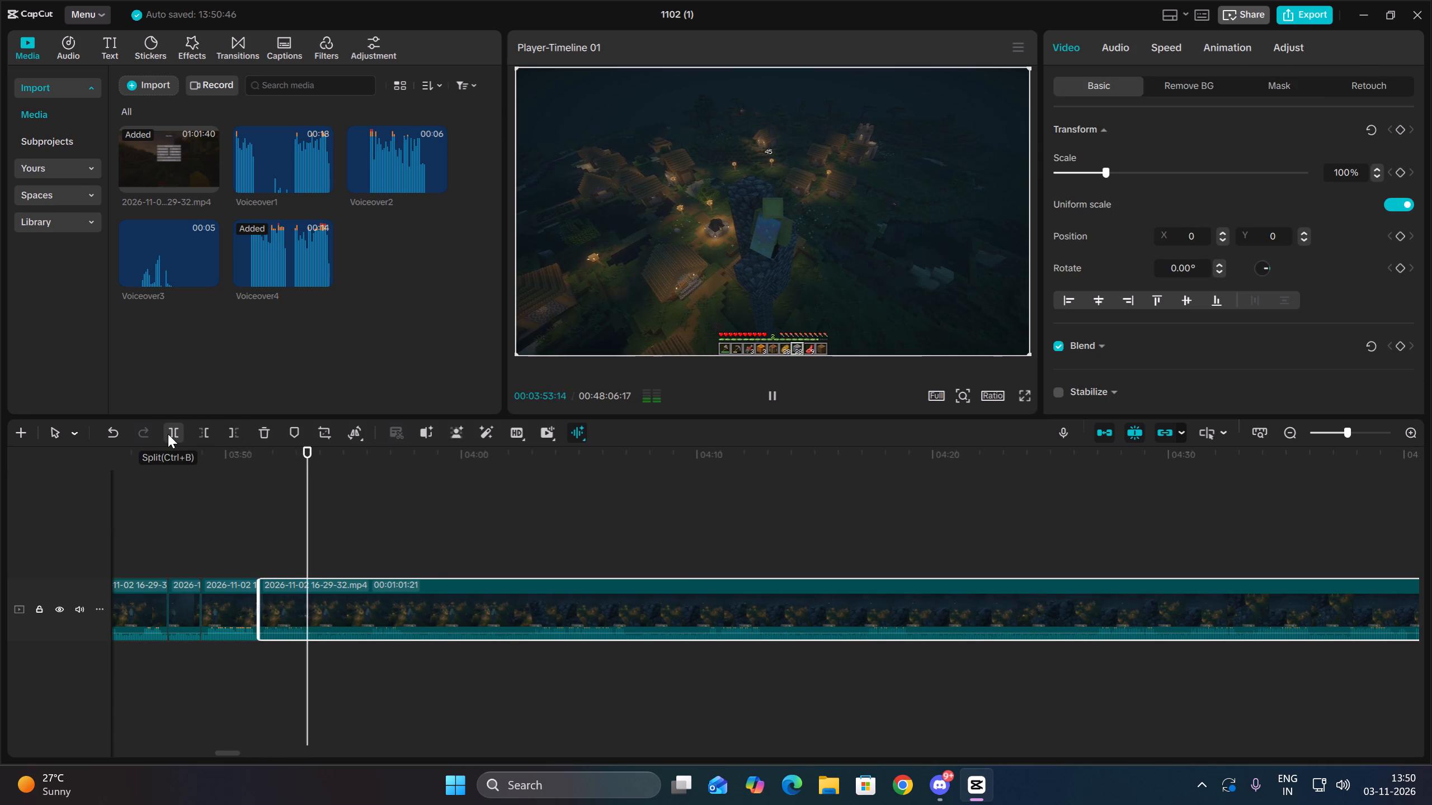
pyautogui.press('space')
pyautogui.click(168, 434)
pyautogui.press('space')
pyautogui.click(364, 650)
pyautogui.moveTo(404, 655); pyautogui.dragTo(416, 571)
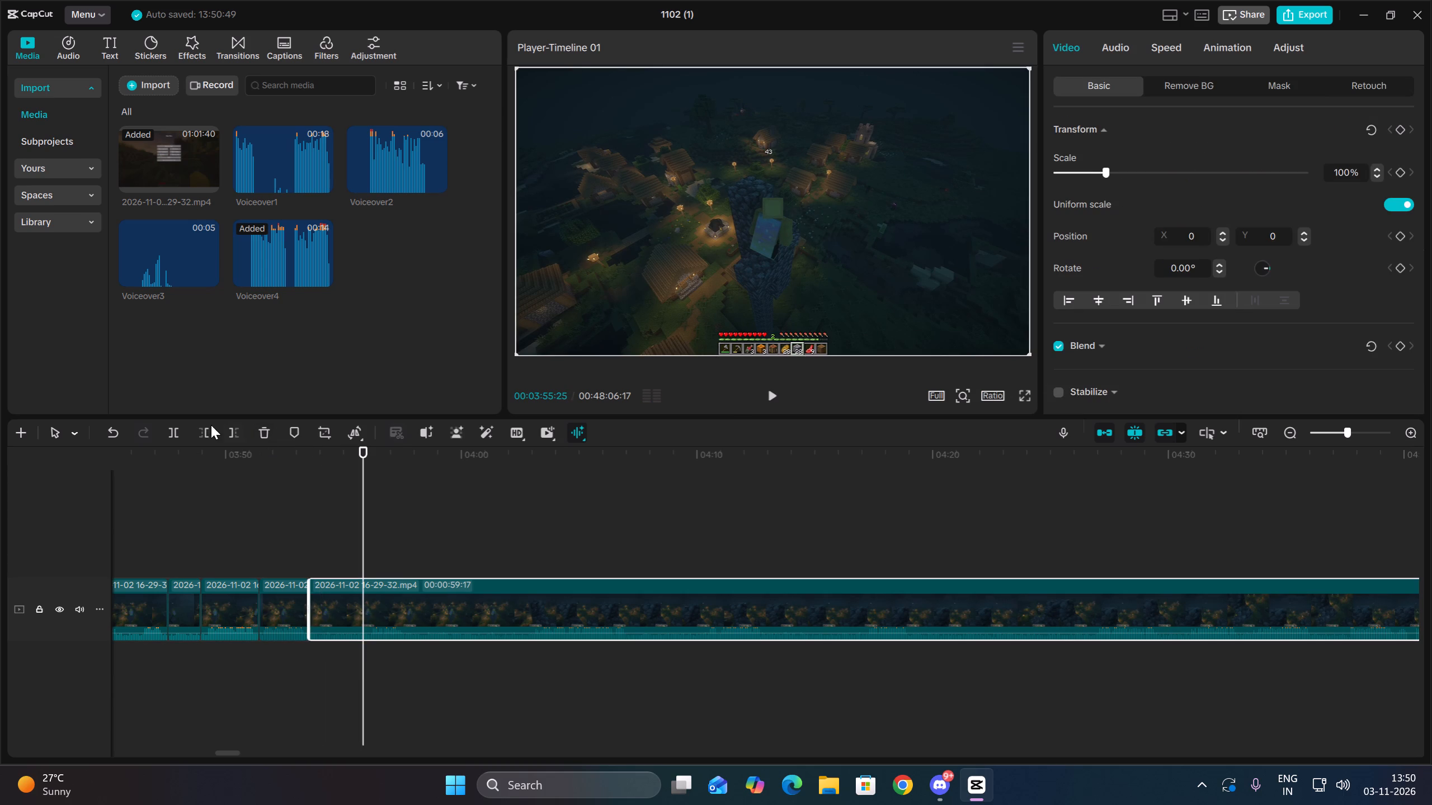
pyautogui.click(206, 429)
# Split the countdown clip at 00:03:55:15 and trim the following clip's start down to 00:00:50:06.
pyautogui.press('space')
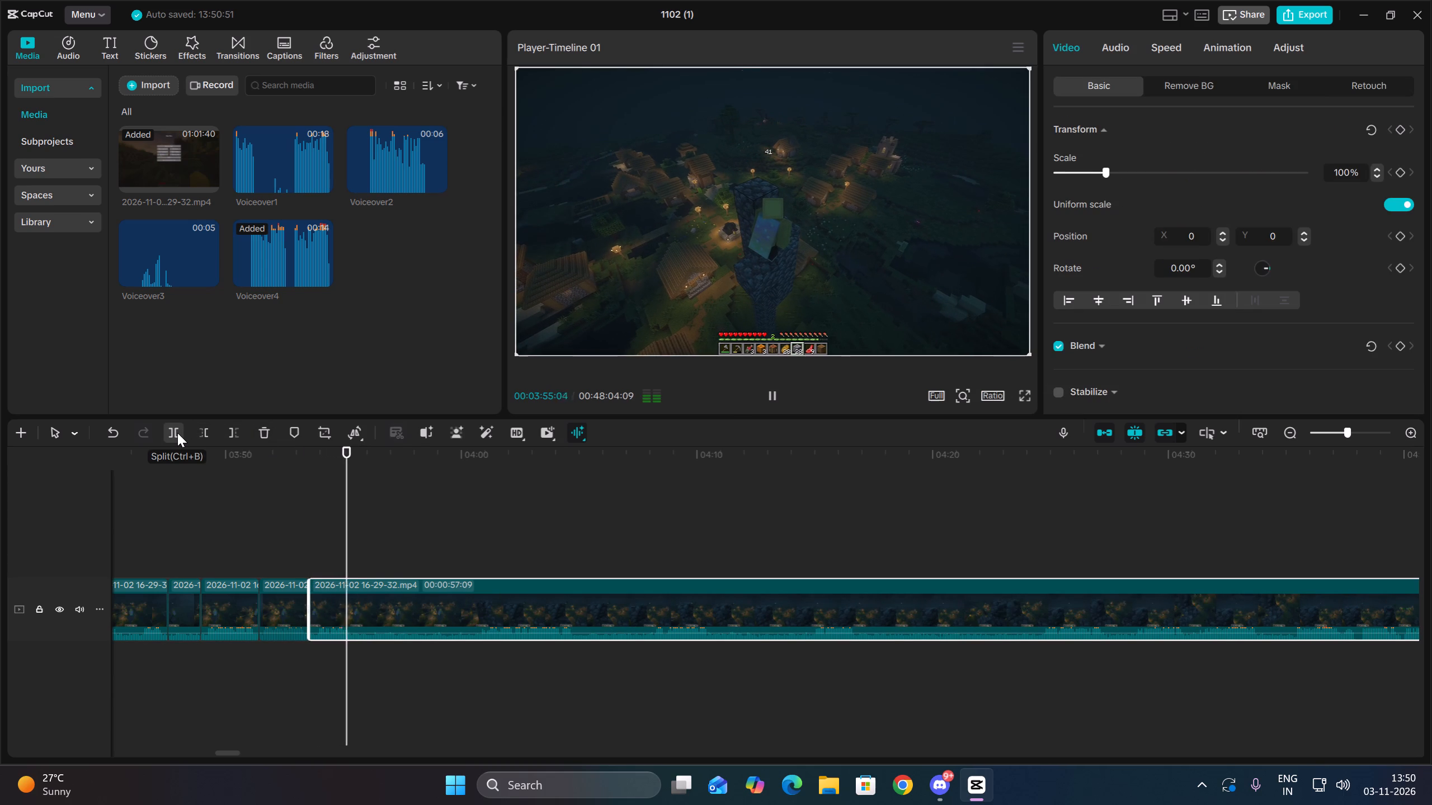
pyautogui.click(177, 433)
pyautogui.press('space')
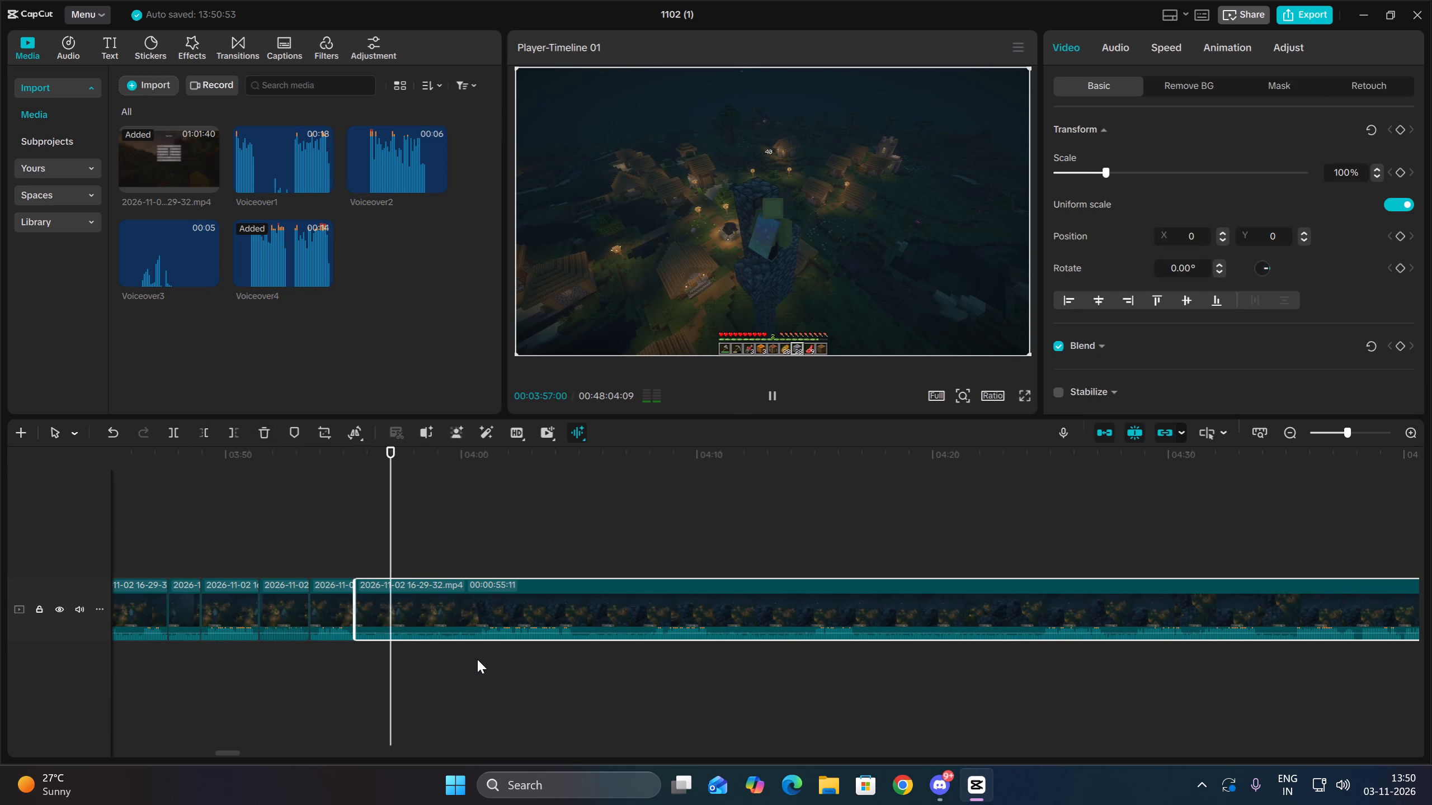
pyautogui.click(477, 659)
pyautogui.moveTo(521, 662); pyautogui.dragTo(531, 563)
pyautogui.click(214, 432)
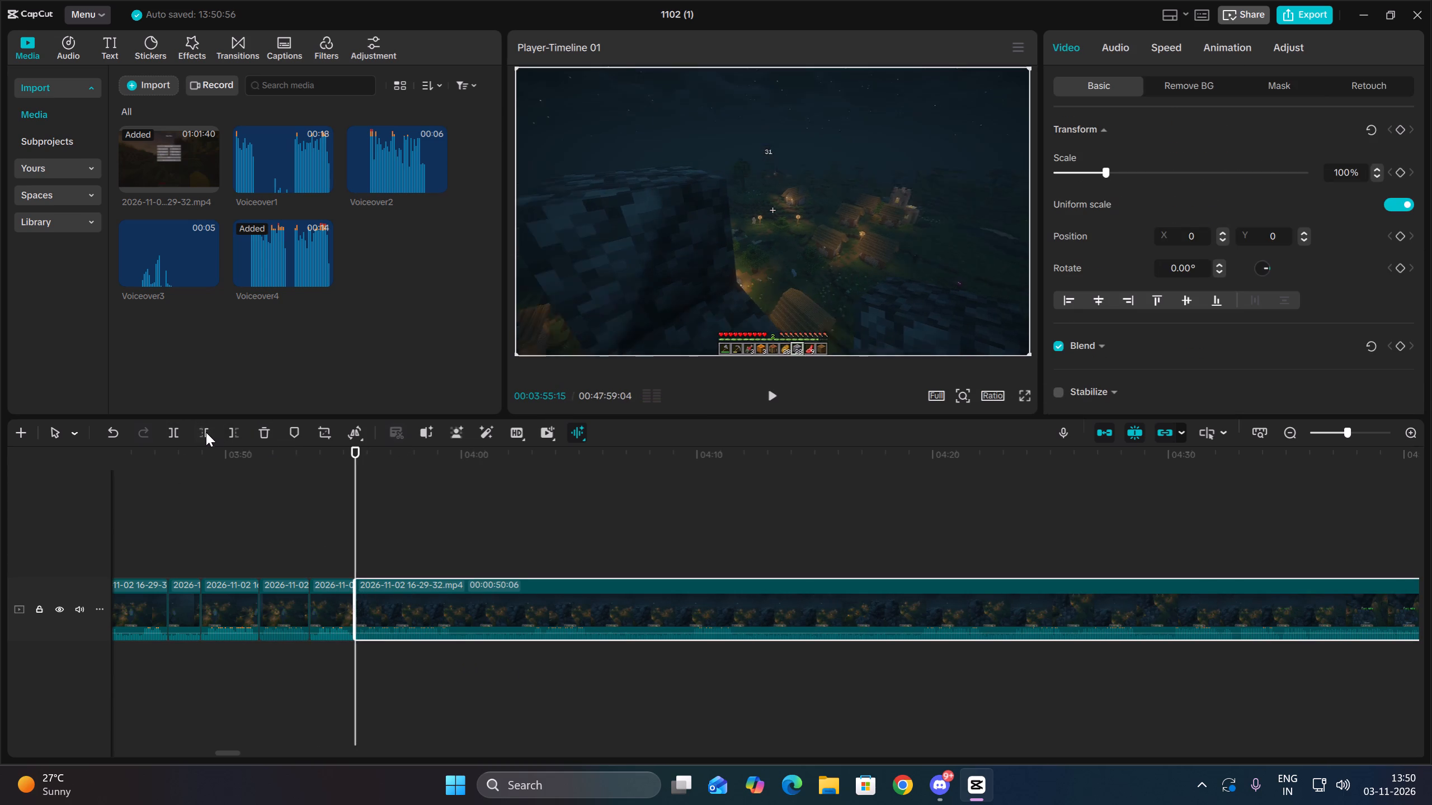
# Split the countdown clip at about 00:03:59:18 and trim the following clip's start down to 00:00:42:21.
pyautogui.press('space')
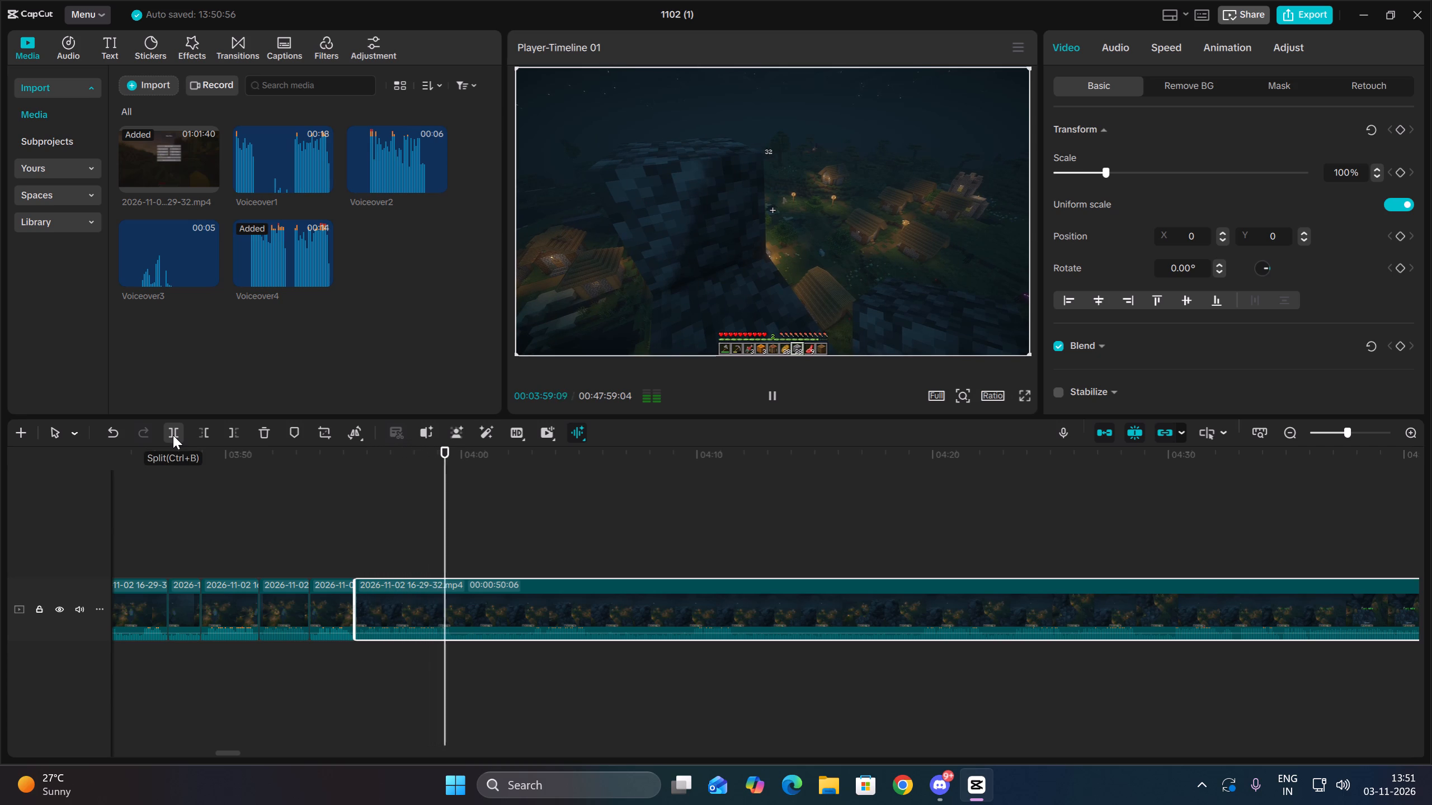
pyautogui.press('space')
pyautogui.click(173, 435)
pyautogui.press('space')
pyautogui.click(532, 647)
pyautogui.moveTo(559, 667); pyautogui.dragTo(572, 607)
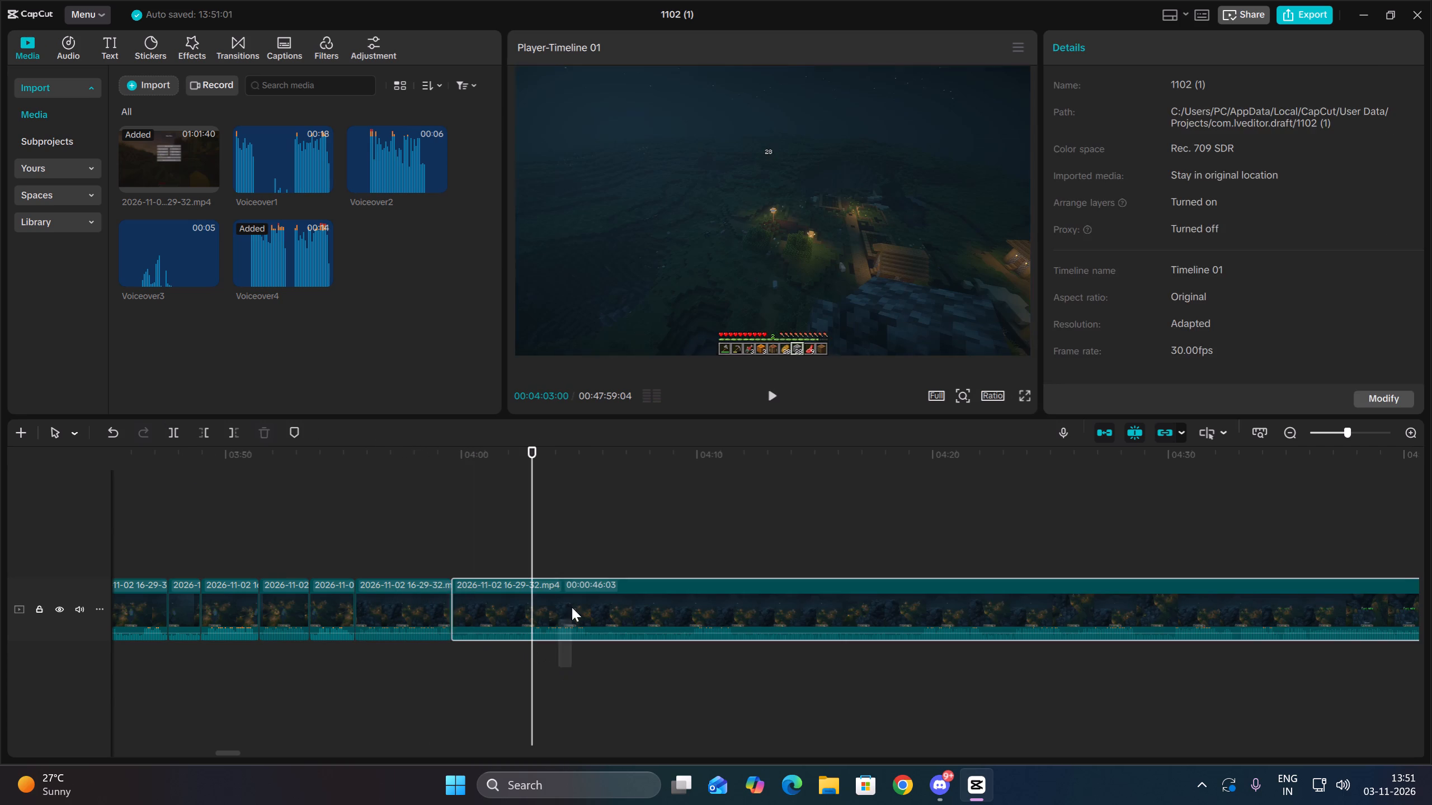
pyautogui.moveTo(572, 607); pyautogui.dragTo(572, 609)
pyautogui.click(206, 431)
# Split the countdown clip at 00:04:01:24 and trim the following clip's start down to 00:00:36:00.
pyautogui.press('space')
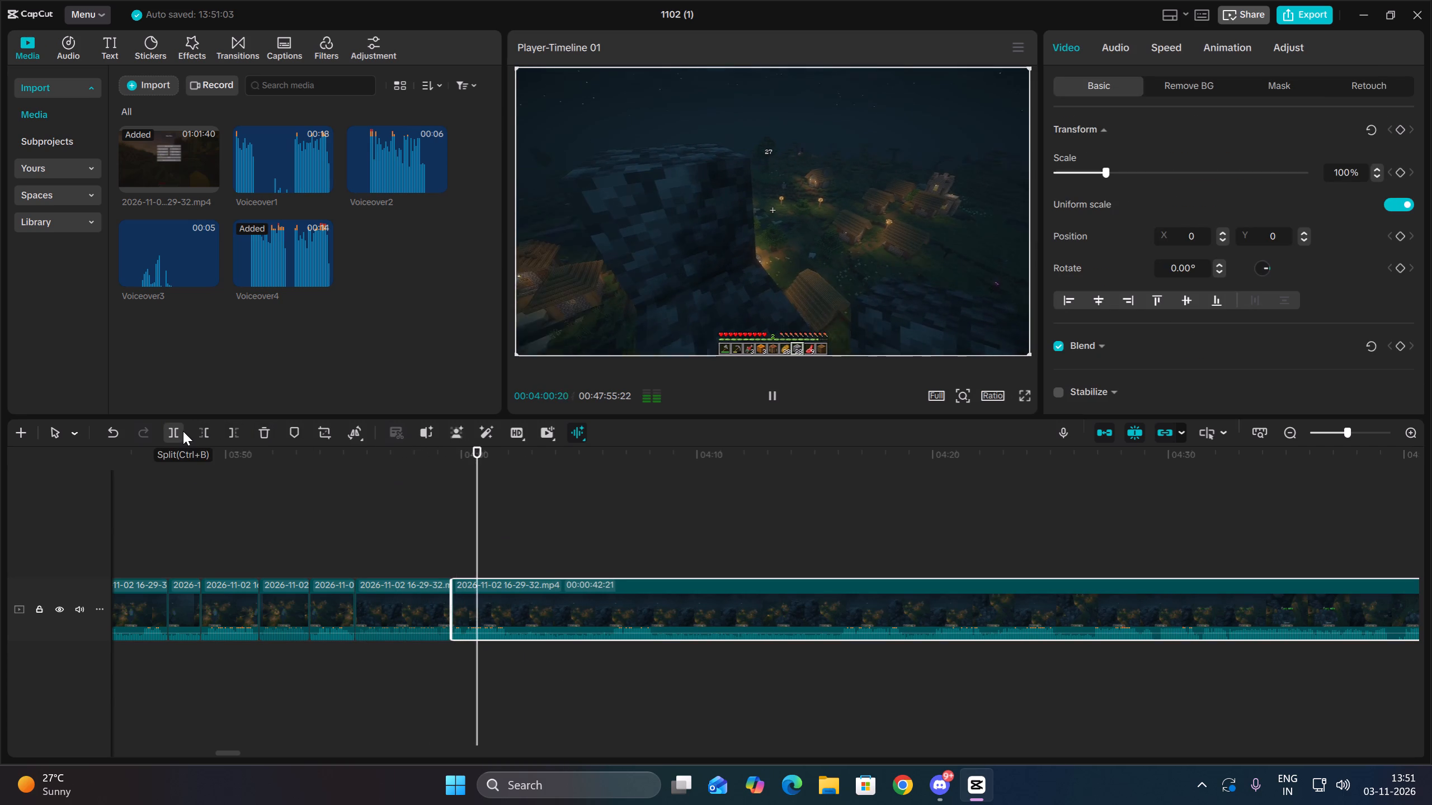
pyautogui.press('space')
pyautogui.click(183, 431)
pyautogui.press('space')
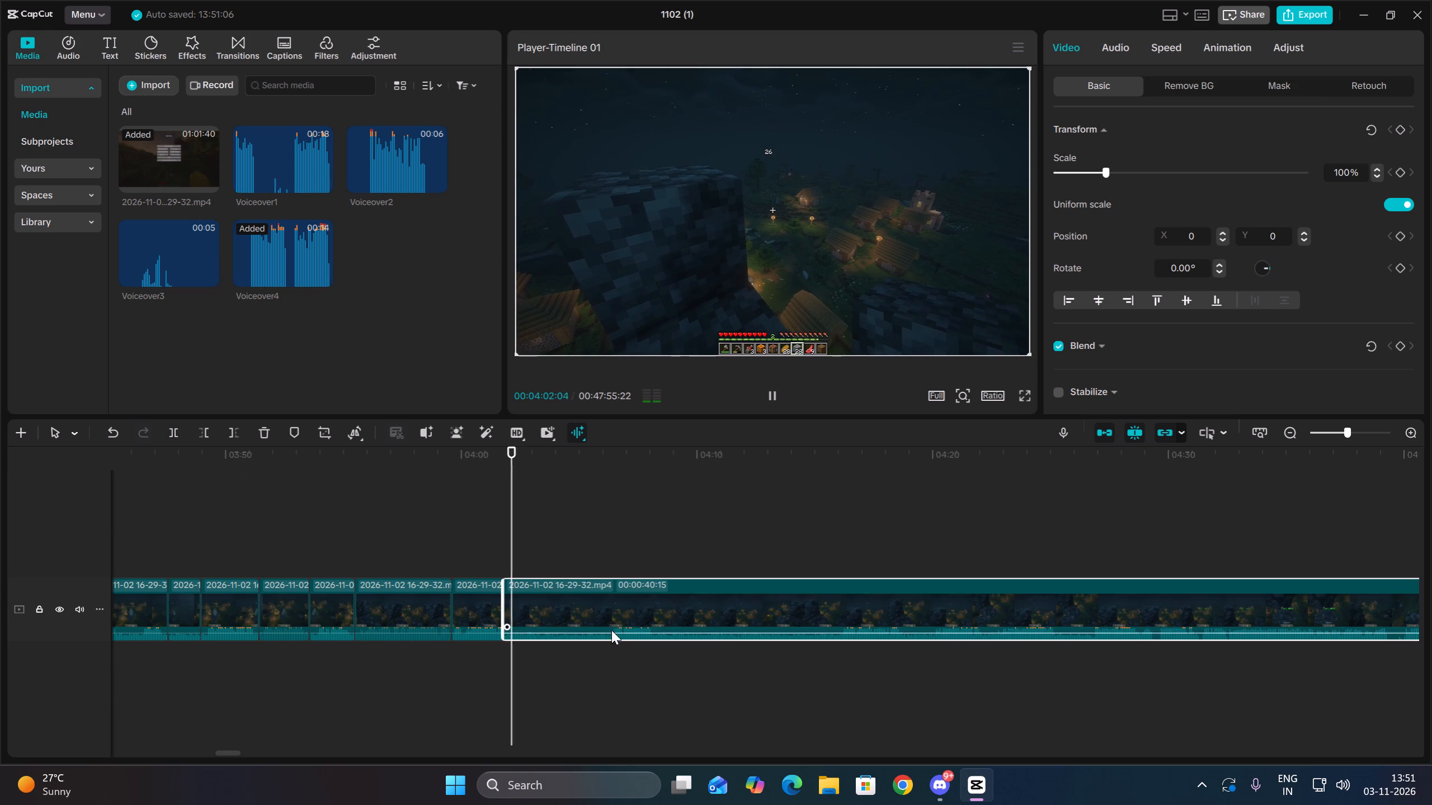
pyautogui.click(610, 660)
pyautogui.moveTo(660, 650); pyautogui.dragTo(671, 583)
pyautogui.click(200, 434)
# Split the countdown clip at 00:04:03:20 and trim the following clip's start down to 00:00:26:14.
pyautogui.press('space')
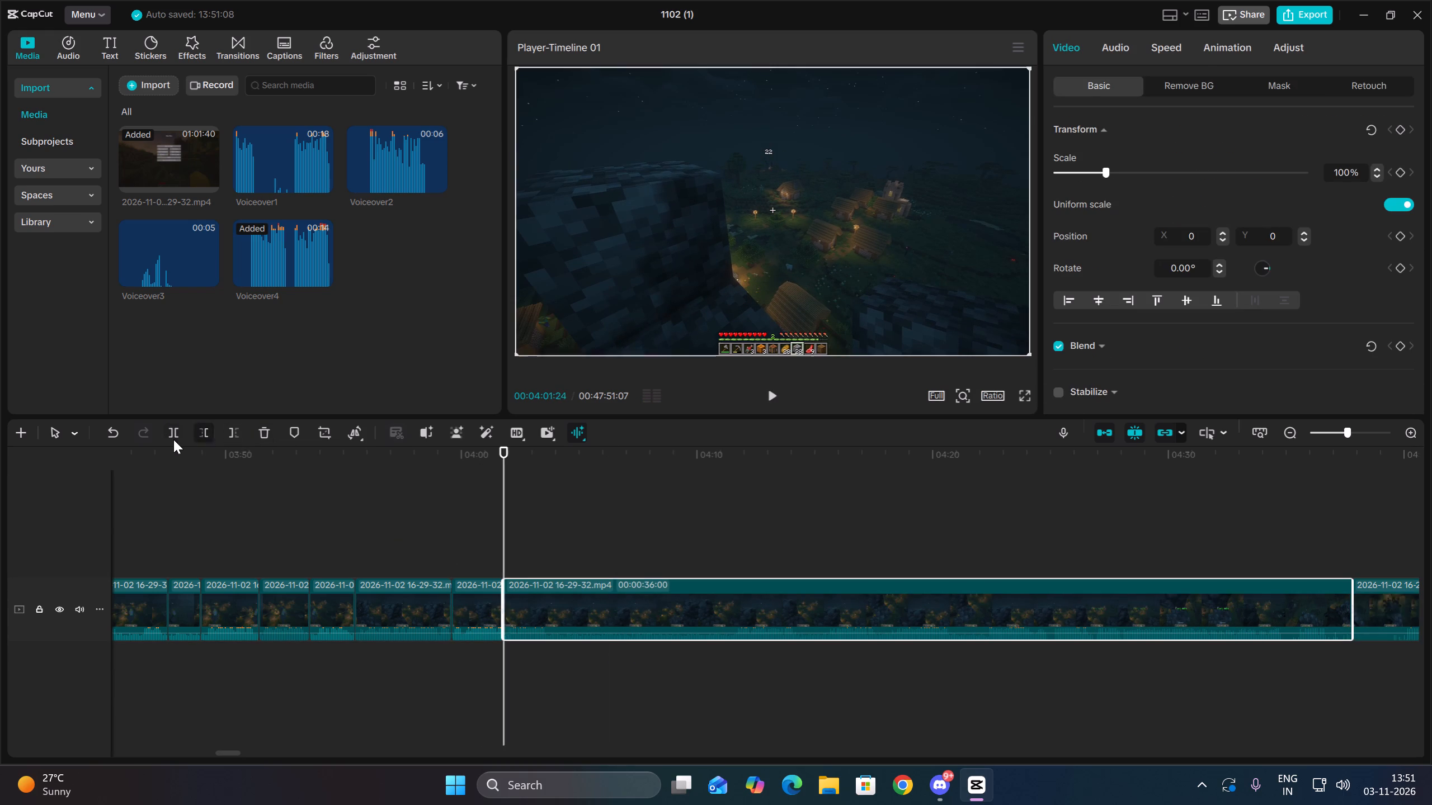
pyautogui.press('space')
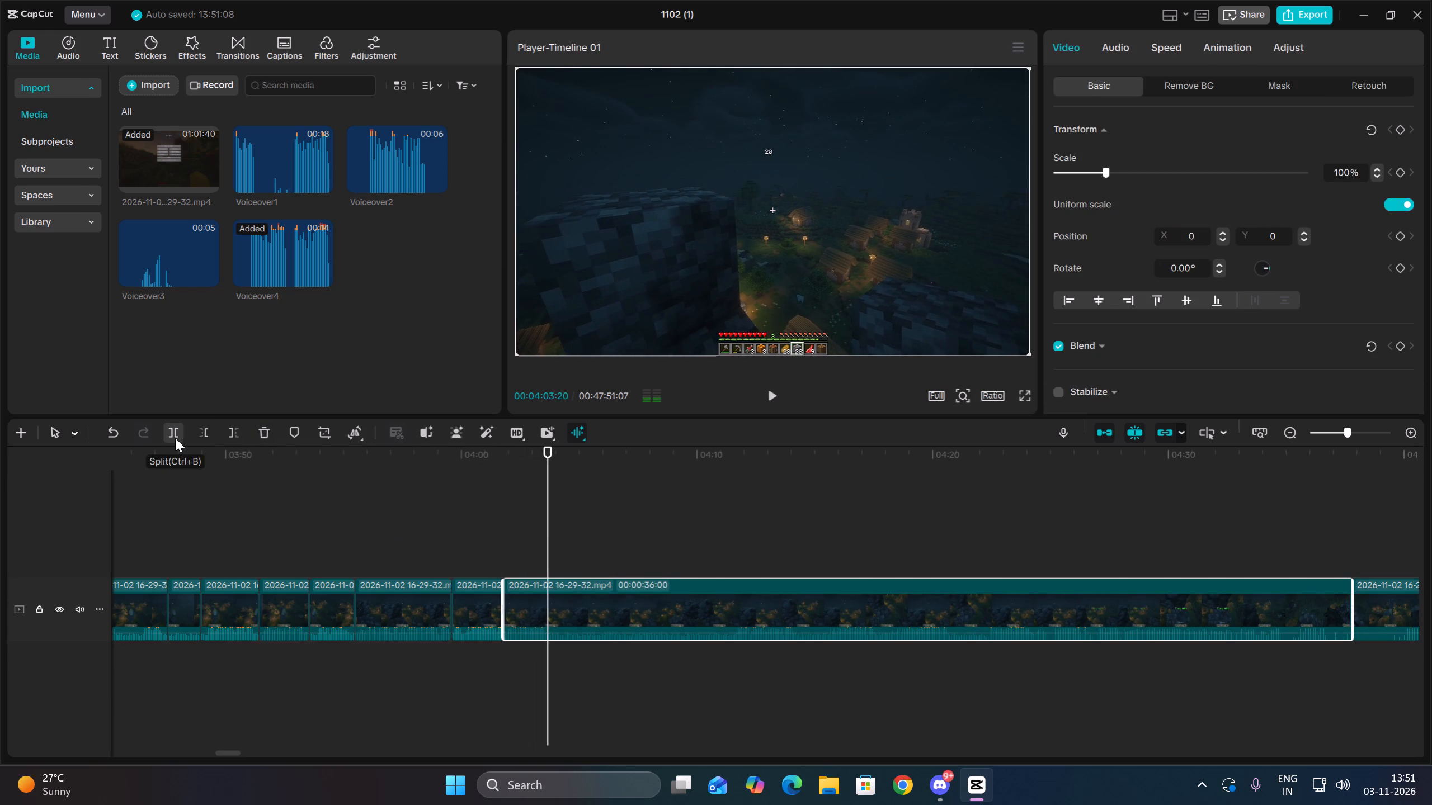
pyautogui.click(175, 438)
pyautogui.press('space')
pyautogui.click(728, 648)
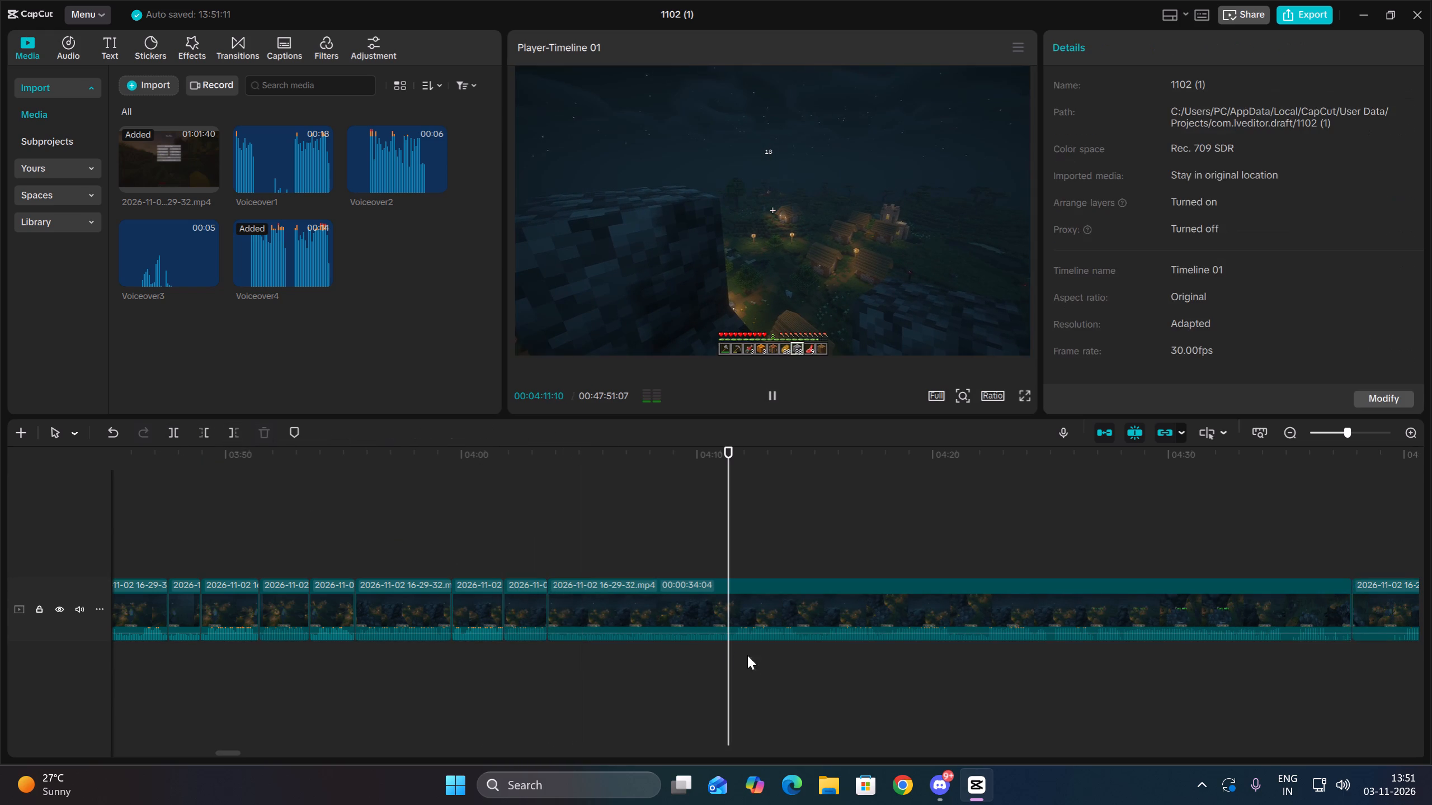
pyautogui.moveTo(770, 661); pyautogui.dragTo(787, 615)
pyautogui.click(205, 424)
# Split the countdown clip at about 00:04:06:22 and trim the following clip's start down to 00:00:22:10.
pyautogui.press('space')
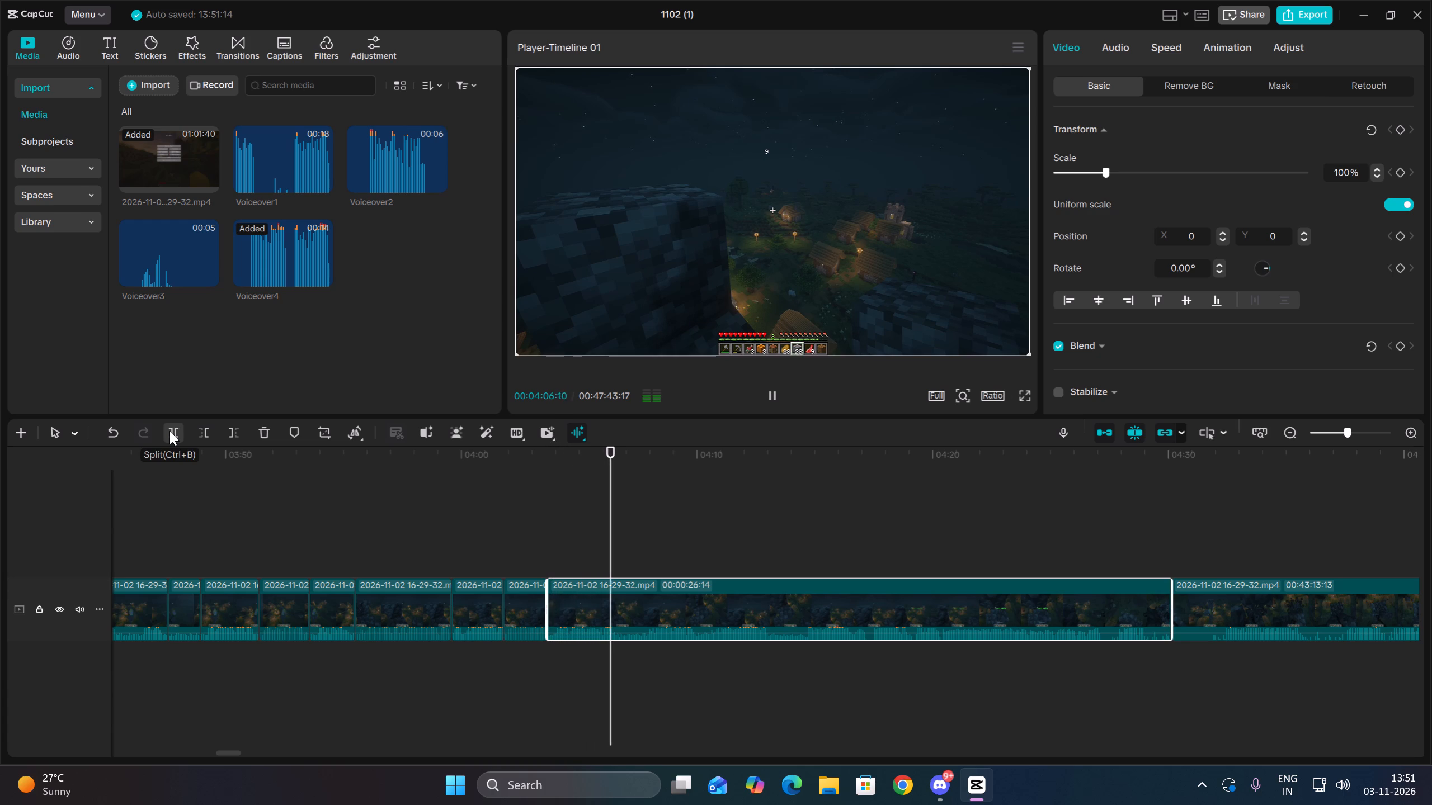
pyautogui.click(170, 431)
pyautogui.press('space')
pyautogui.press('space')
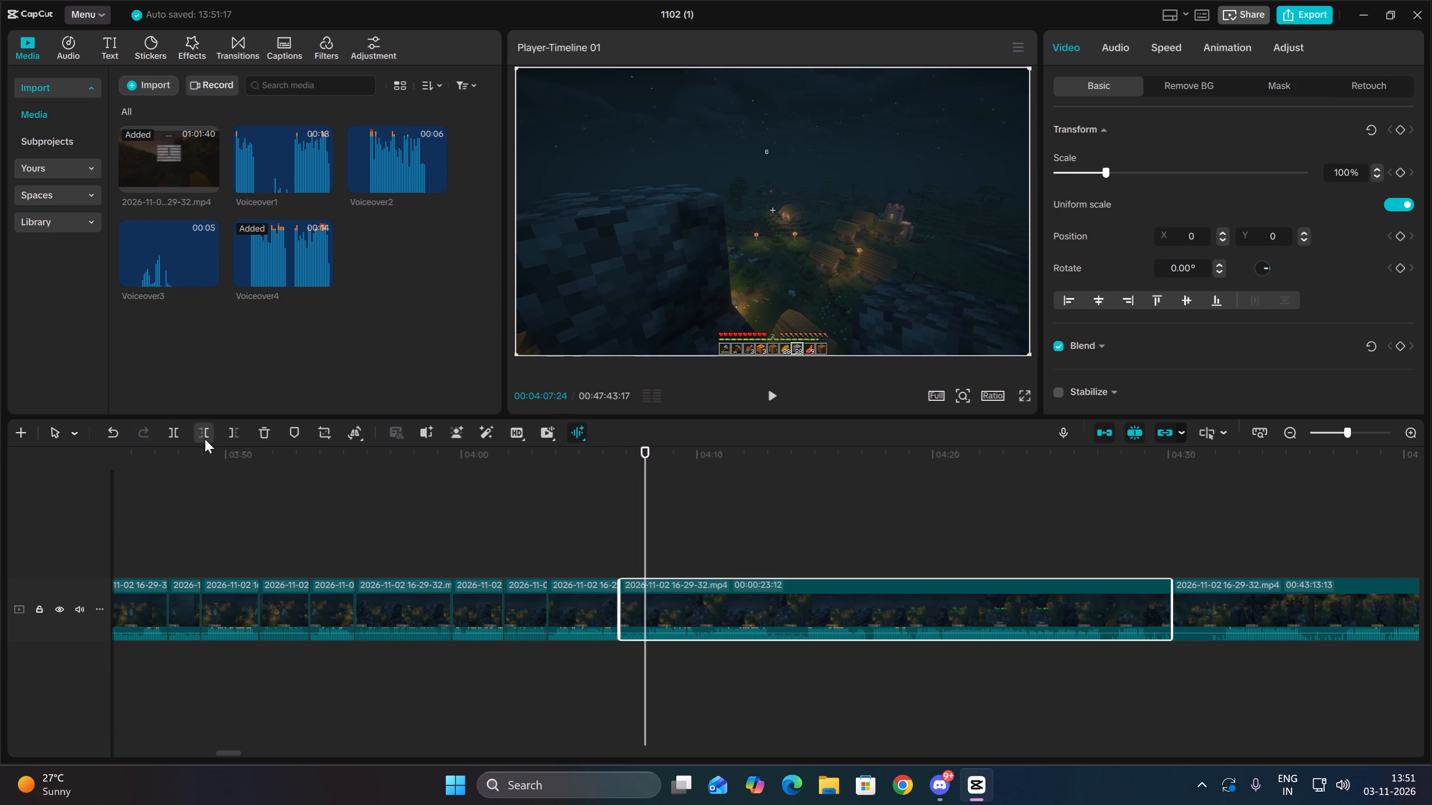
pyautogui.click(205, 439)
# Split the countdown clip at 00:04:08:29 and trim the following clip's start by a few frames, down to 00:00:19:23.
pyautogui.press('space')
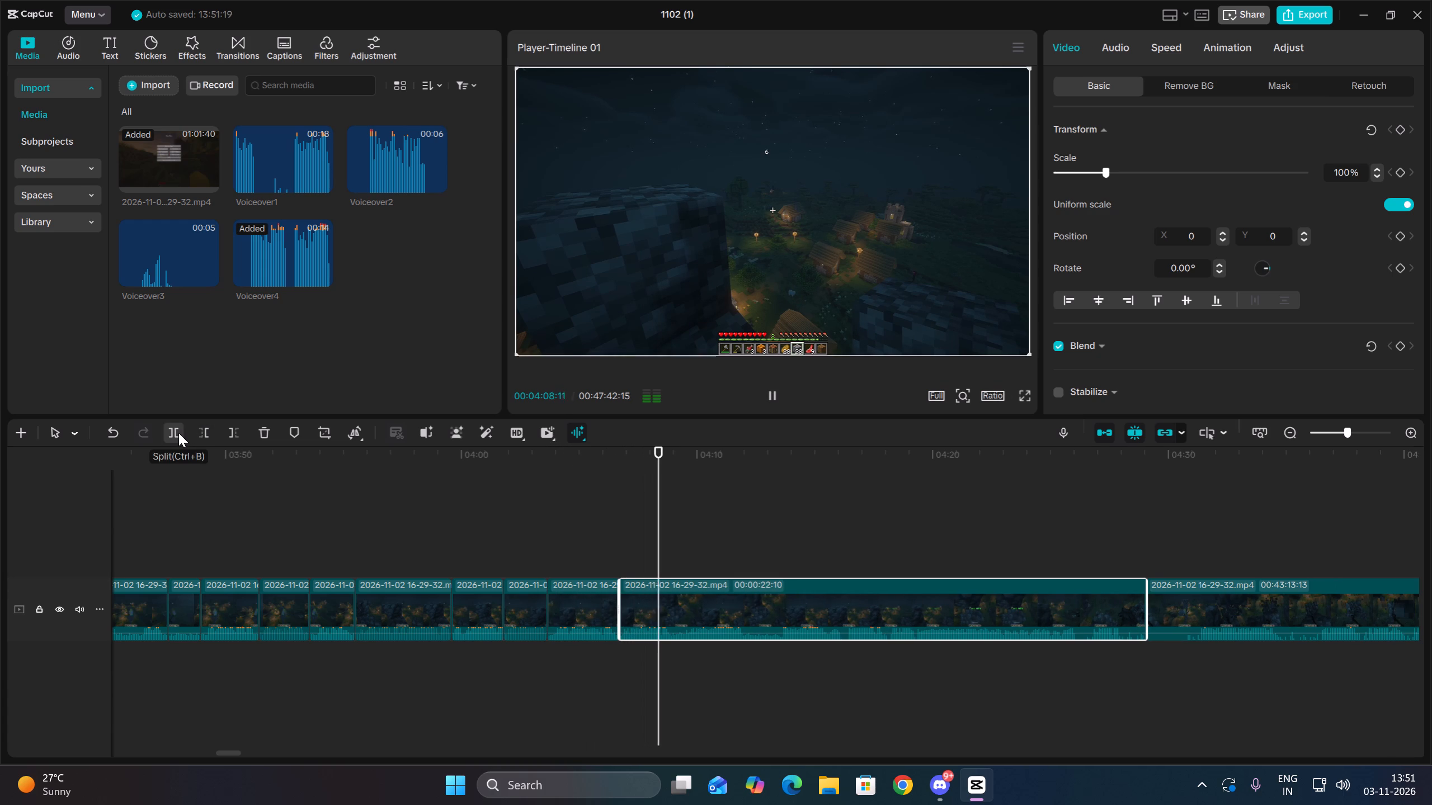
pyautogui.click(178, 433)
pyautogui.press('space')
pyautogui.press('space')
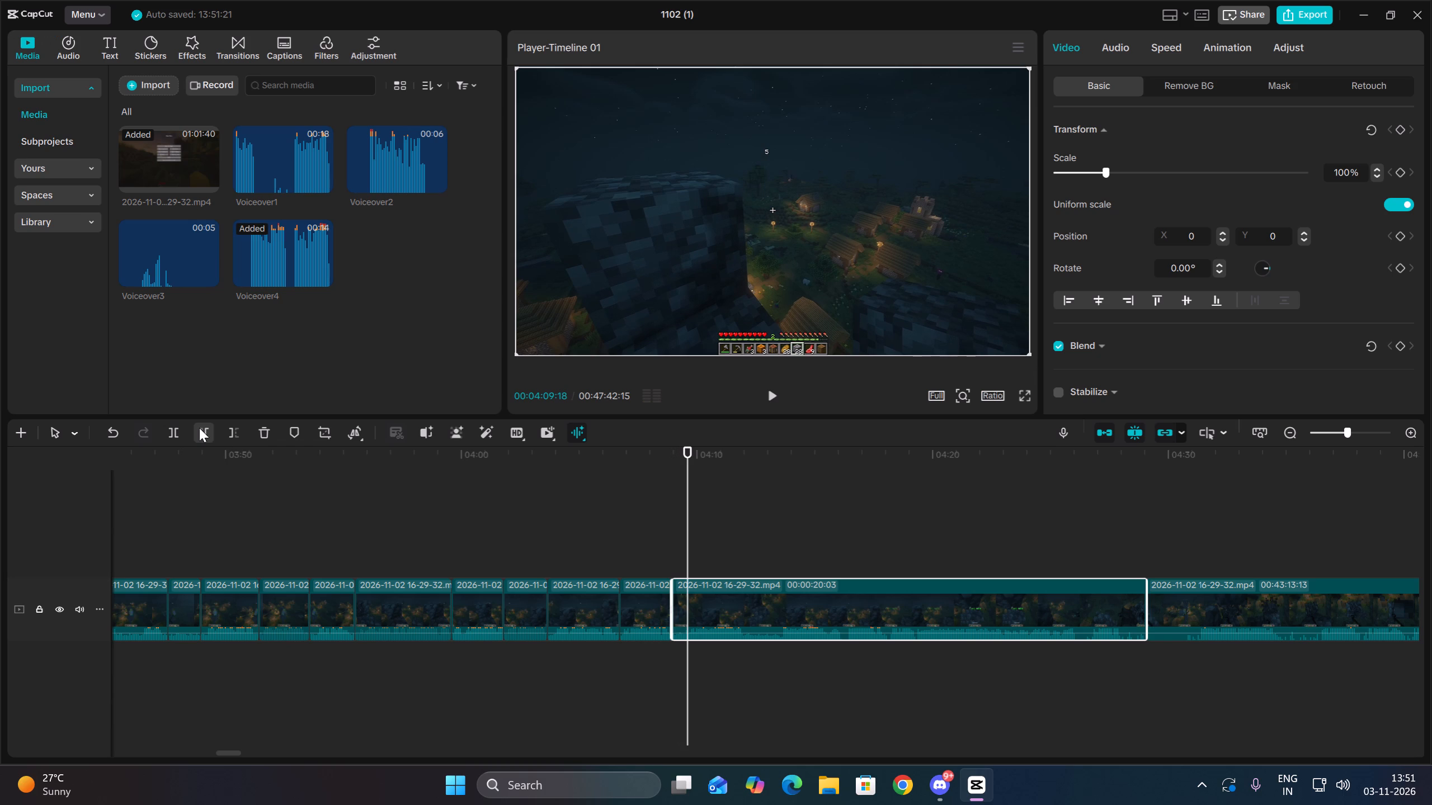
pyautogui.press('Up')
pyautogui.press('space')
pyautogui.press('space')
pyautogui.click(199, 428)
# Split the countdown clip at 00:04:11:20 and trim the following clip's start down to 00:00:15:18.
pyautogui.press('space')
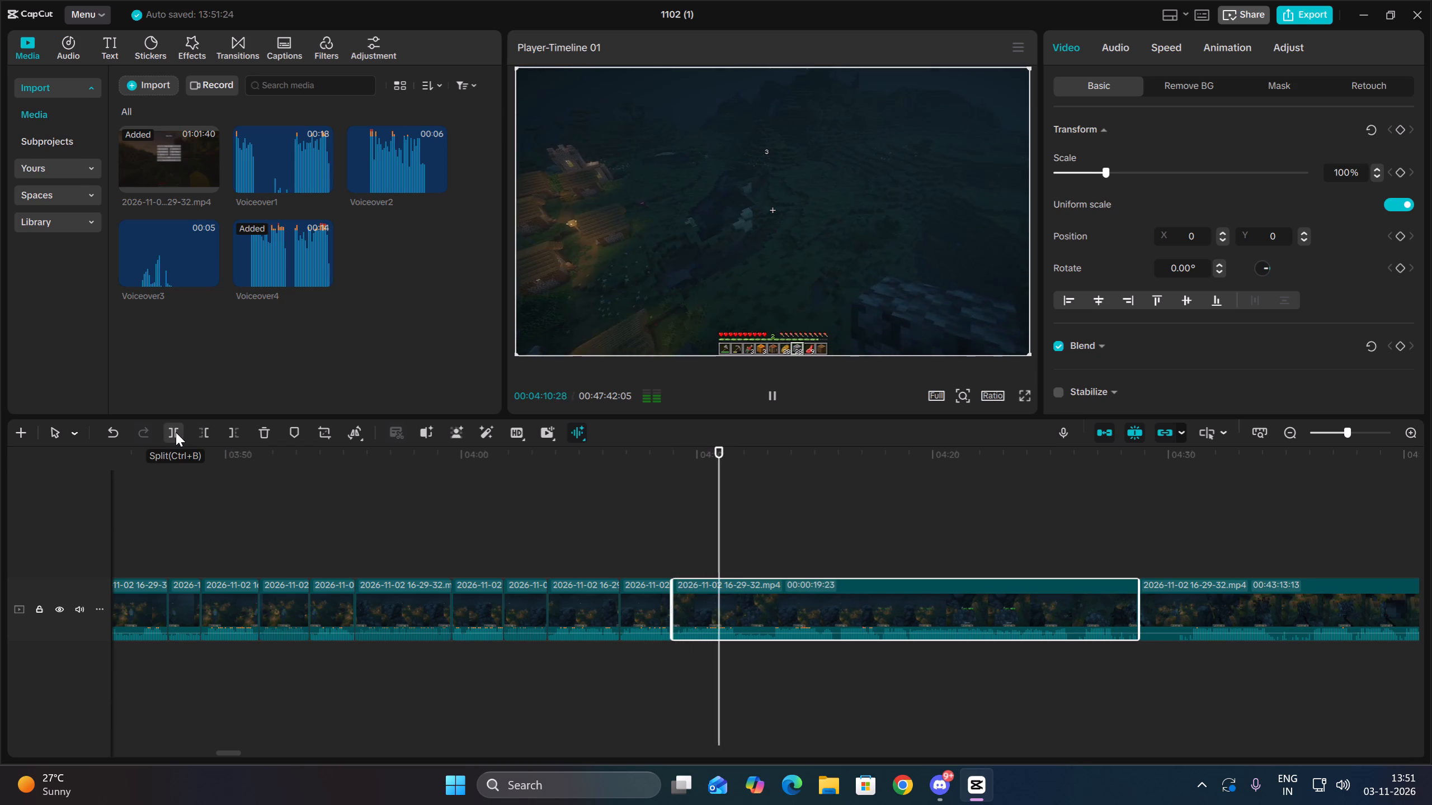
pyautogui.press('space')
pyautogui.click(176, 432)
pyautogui.press('space')
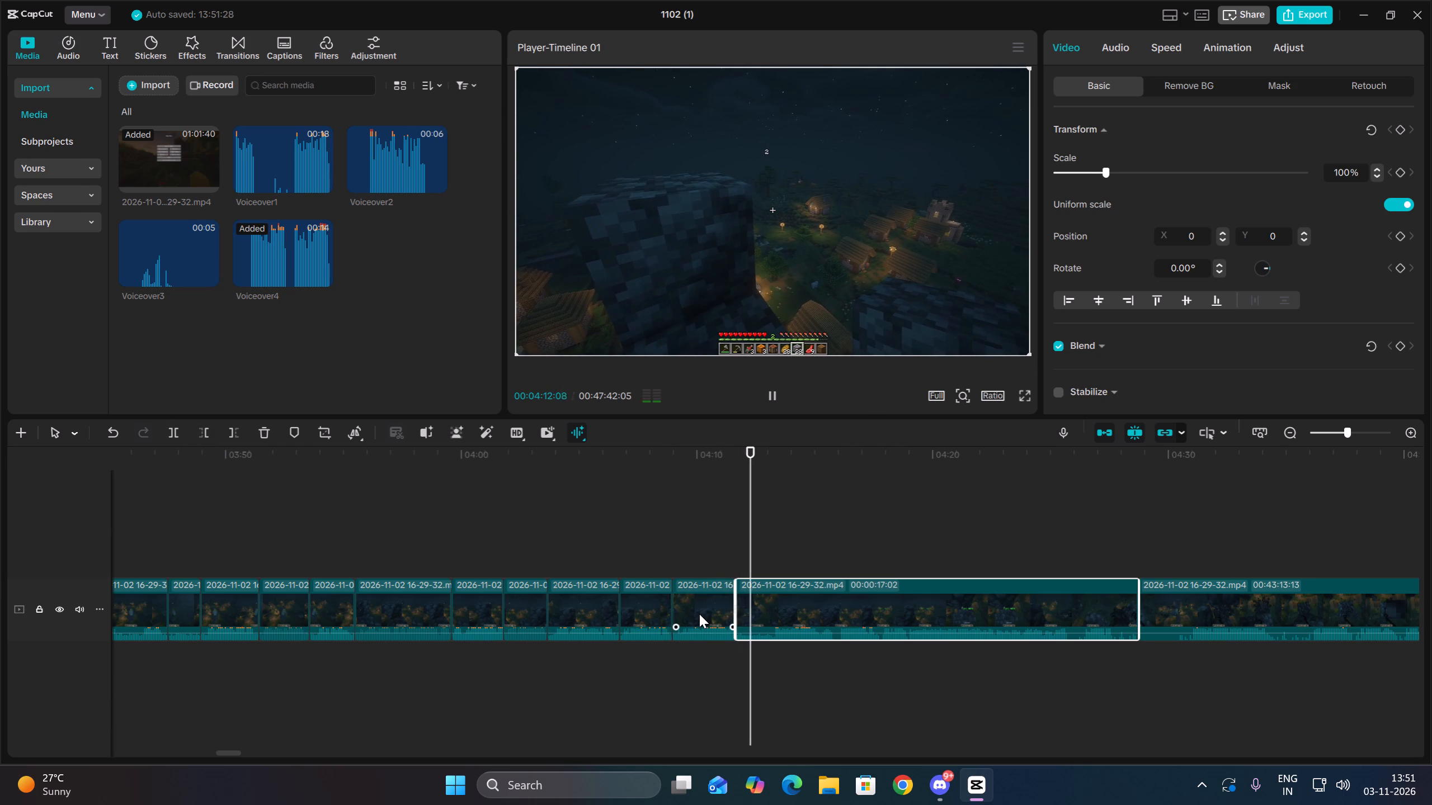
pyautogui.click(699, 614)
pyautogui.press('Up')
pyautogui.press('space')
pyautogui.click(765, 648)
pyautogui.moveTo(765, 648); pyautogui.dragTo(771, 648)
pyautogui.click(771, 648)
pyautogui.moveTo(793, 669); pyautogui.dragTo(808, 592)
pyautogui.click(206, 433)
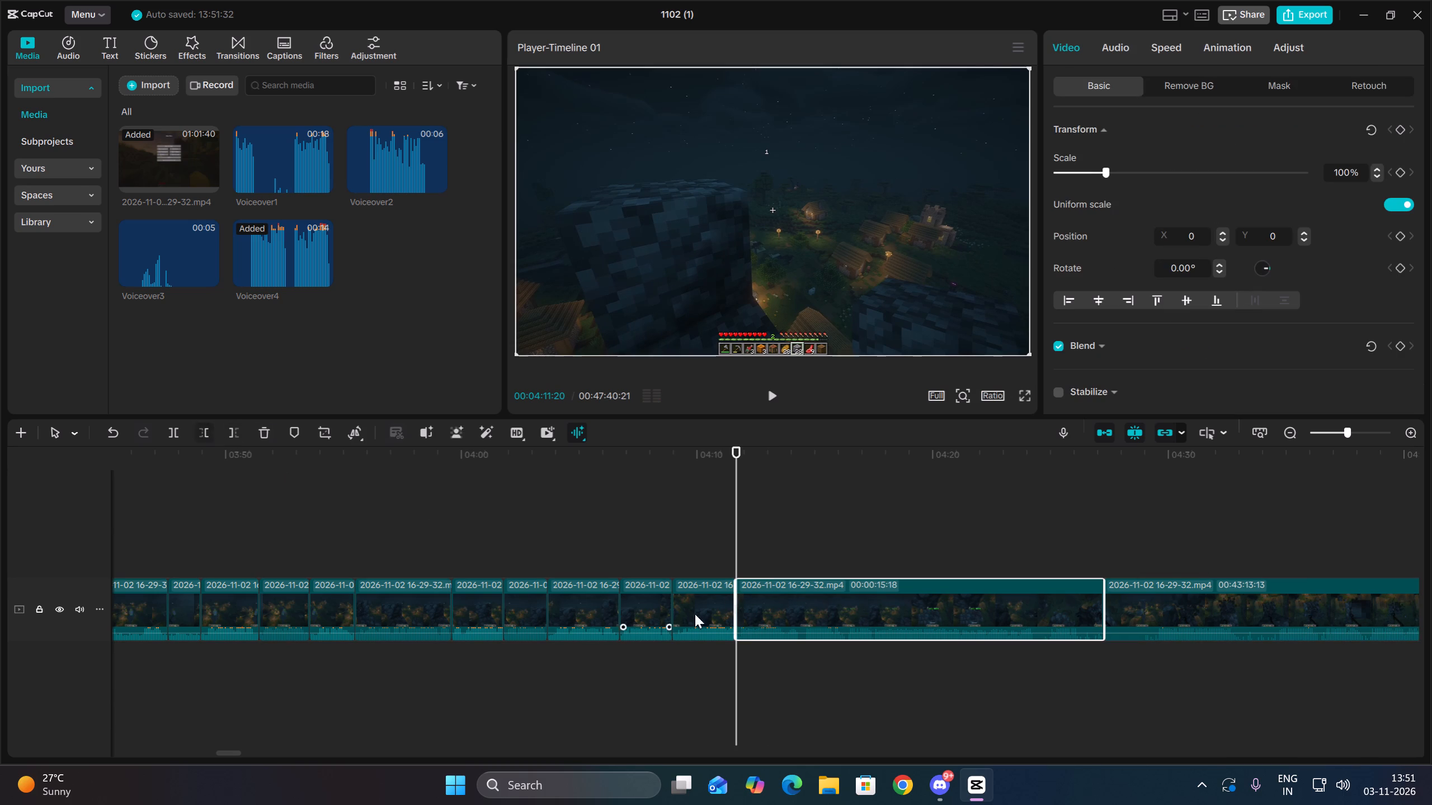
# Delete the short clip between 00:04:08:29 and 00:04:11:20, just before the 00:00:15:18 clip.
pyautogui.moveTo(725, 618); pyautogui.dragTo(715, 616)
pyautogui.press('Delete')
pyautogui.press('Up')
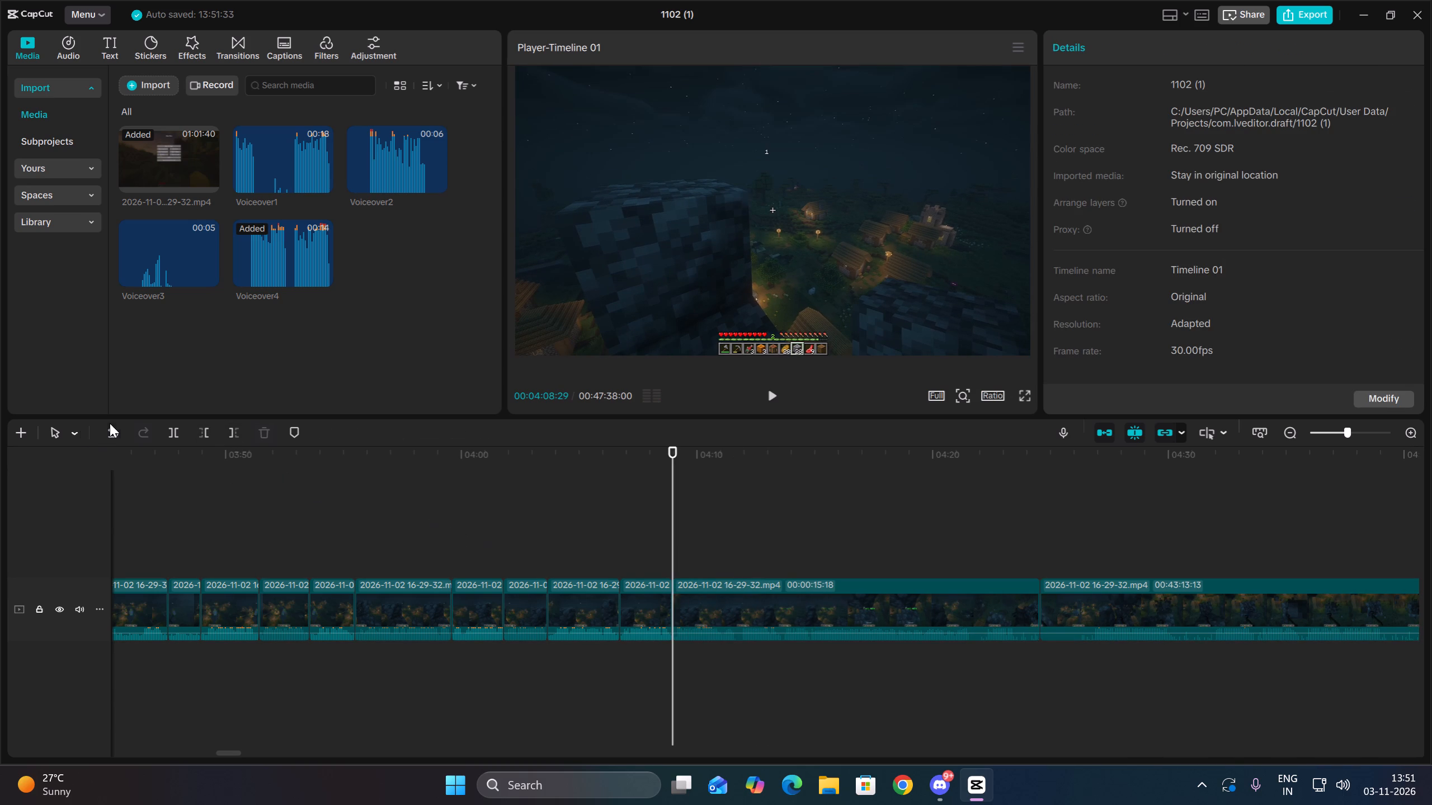
# Undo the deletion of the short clip at 00:04:08:29 and the preceding trim of the following clip's start.
pyautogui.click(117, 429)
pyautogui.click(117, 429)
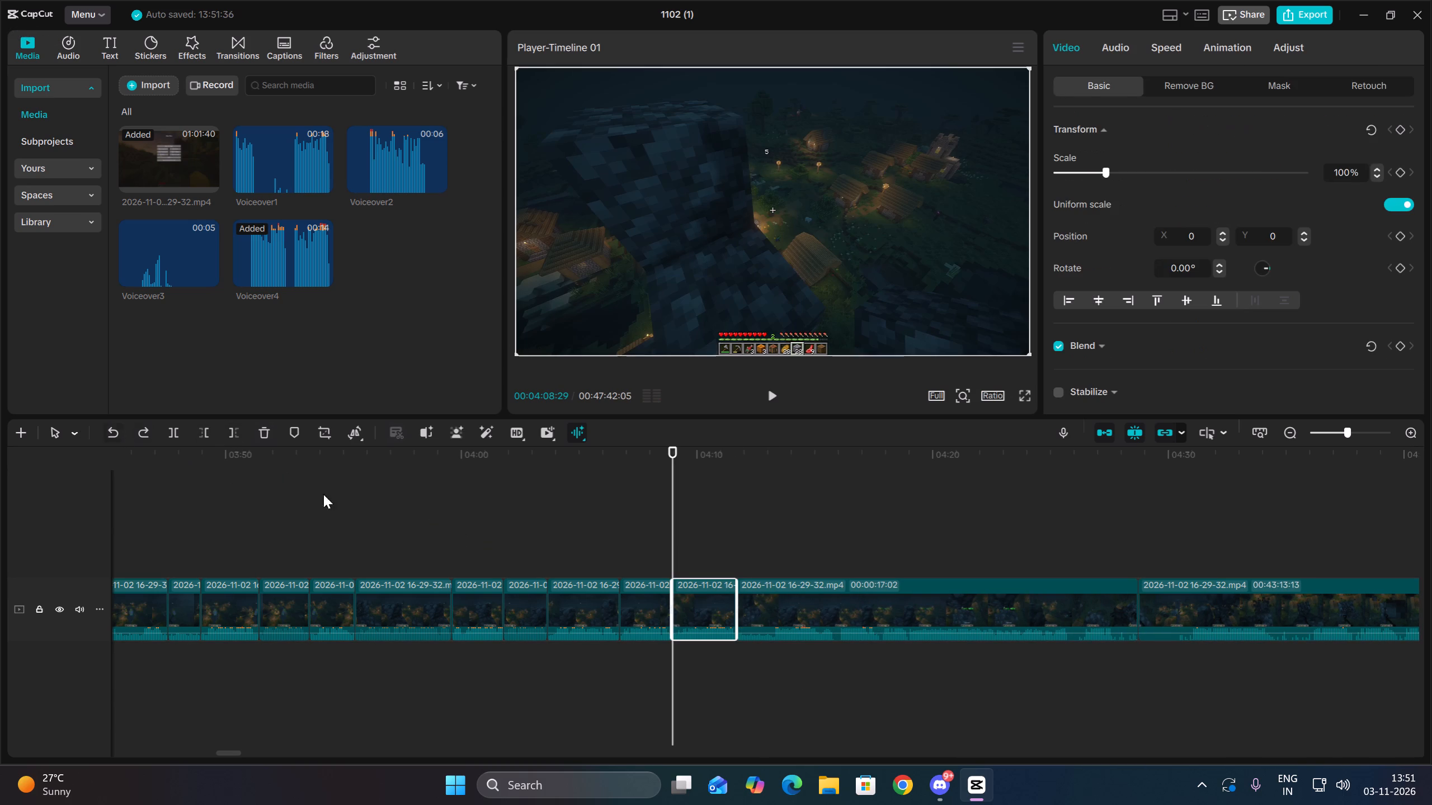
# Trim the start of the 00:00:17:02 countdown clip down to a length of 00:00:15:21.
pyautogui.press('space')
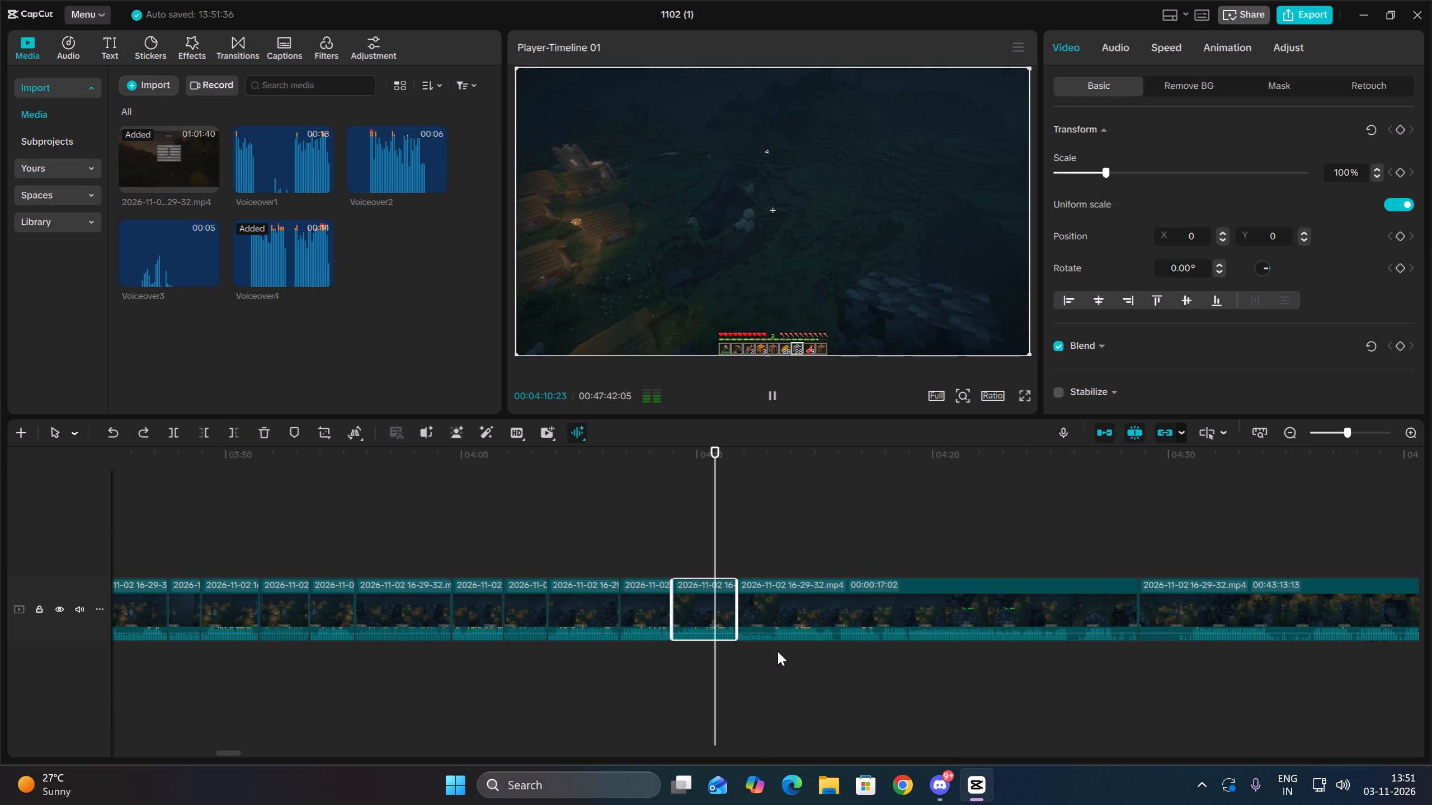
pyautogui.click(797, 616)
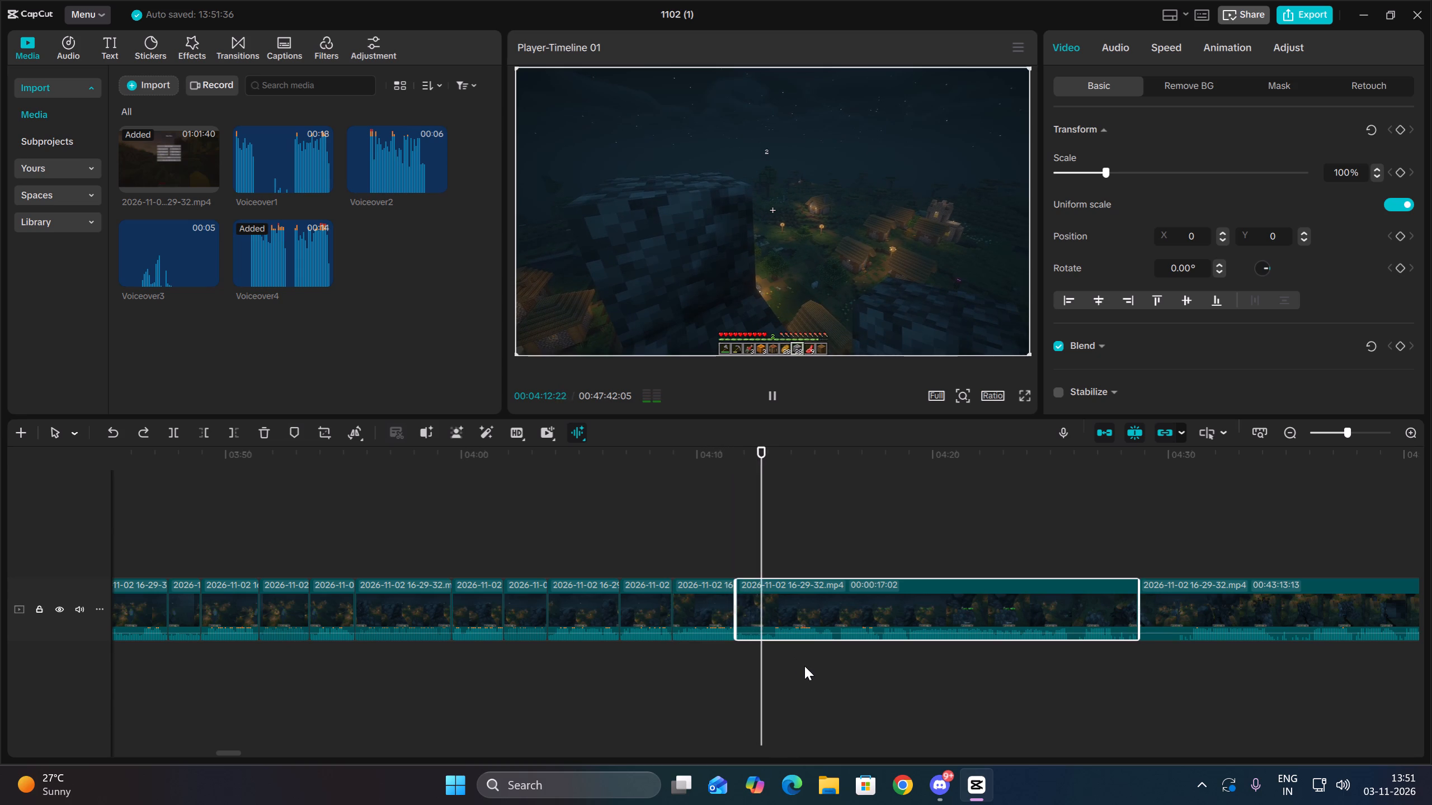
pyautogui.press('space')
pyautogui.moveTo(804, 666); pyautogui.dragTo(807, 560)
pyautogui.click(199, 424)
# Split the 00:00:15:21 clip at 00:04:17:14, in the shot with the green "You win" title.
pyautogui.press('space')
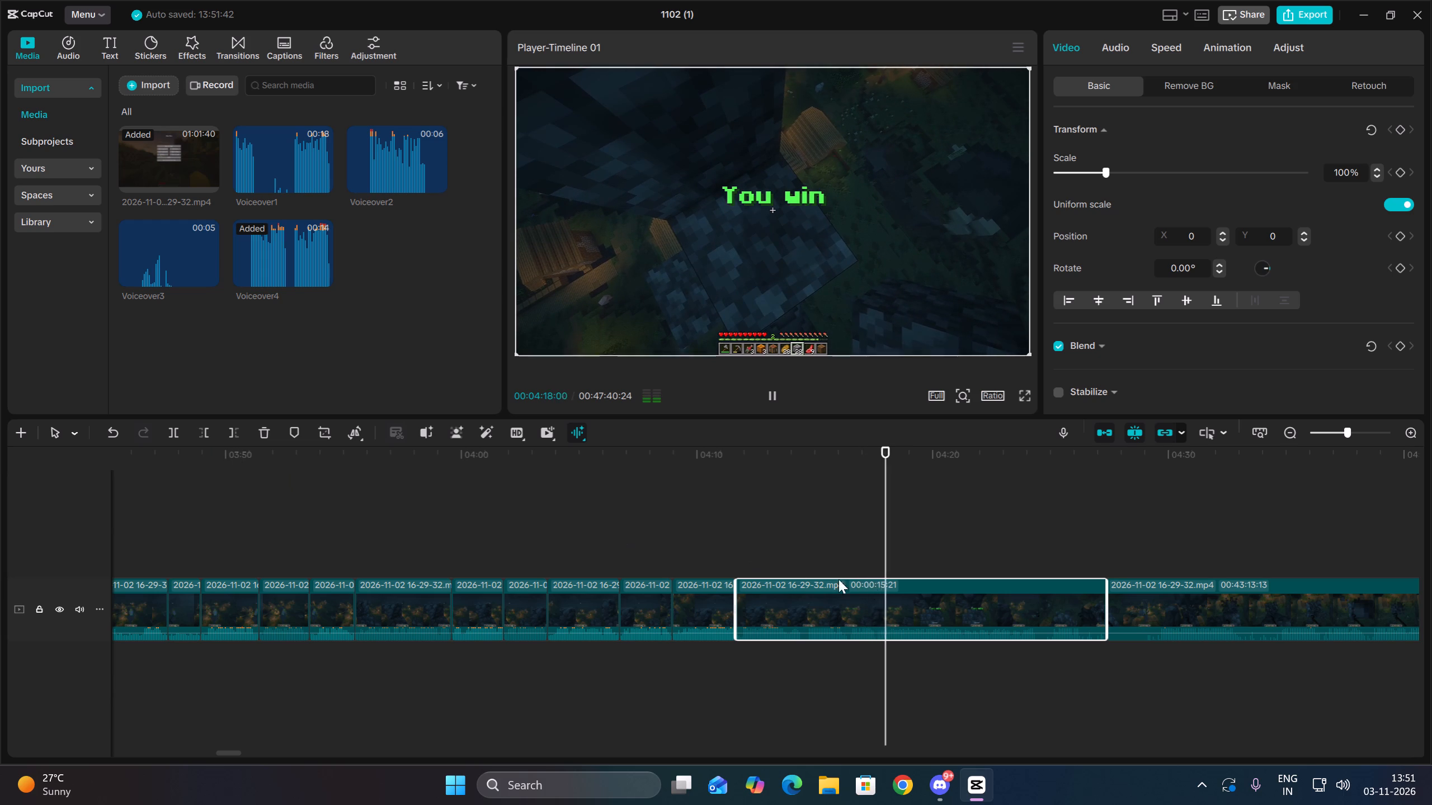
pyautogui.click(881, 654)
pyautogui.moveTo(881, 653); pyautogui.dragTo(876, 653)
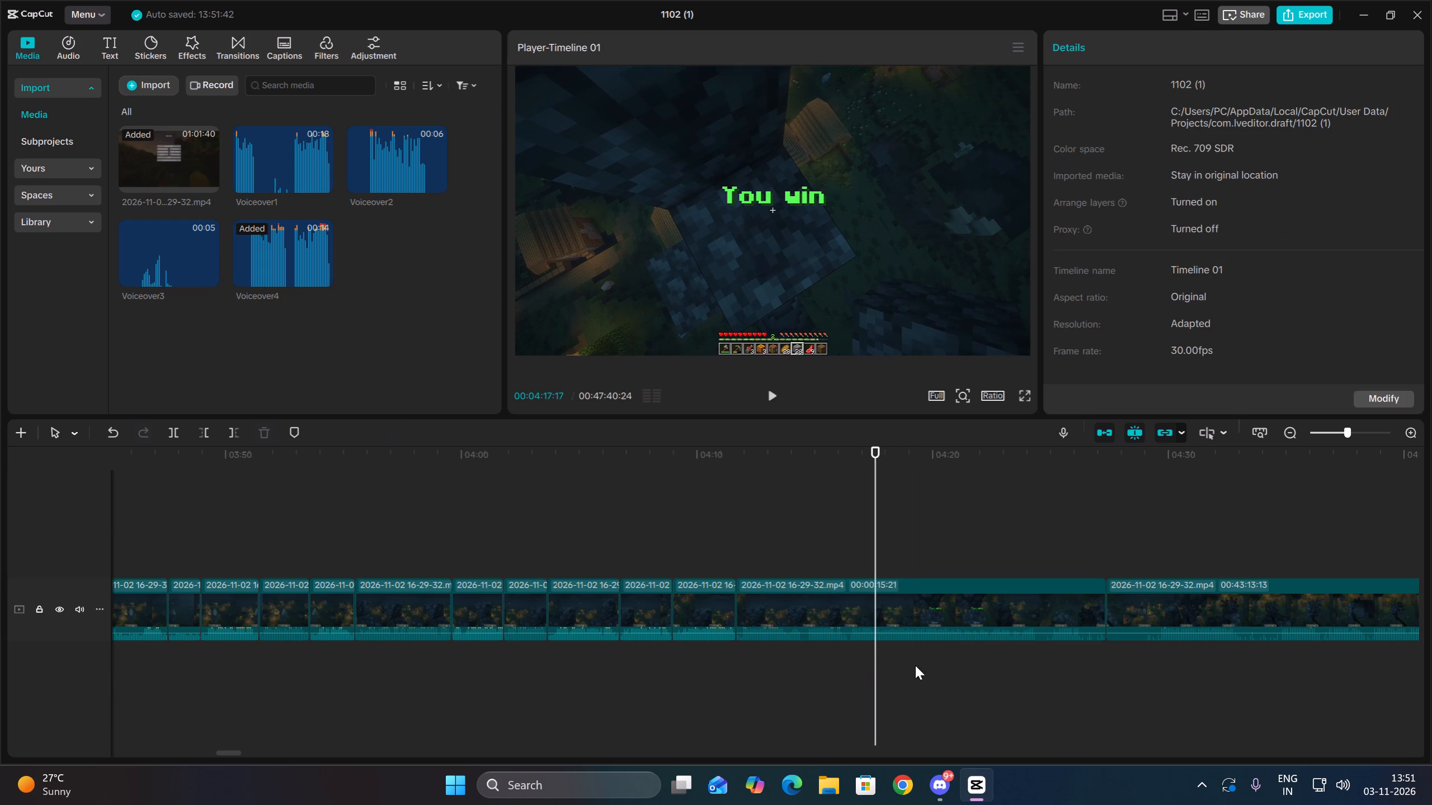
pyautogui.moveTo(915, 665); pyautogui.dragTo(915, 579)
pyautogui.doubleClick(870, 648)
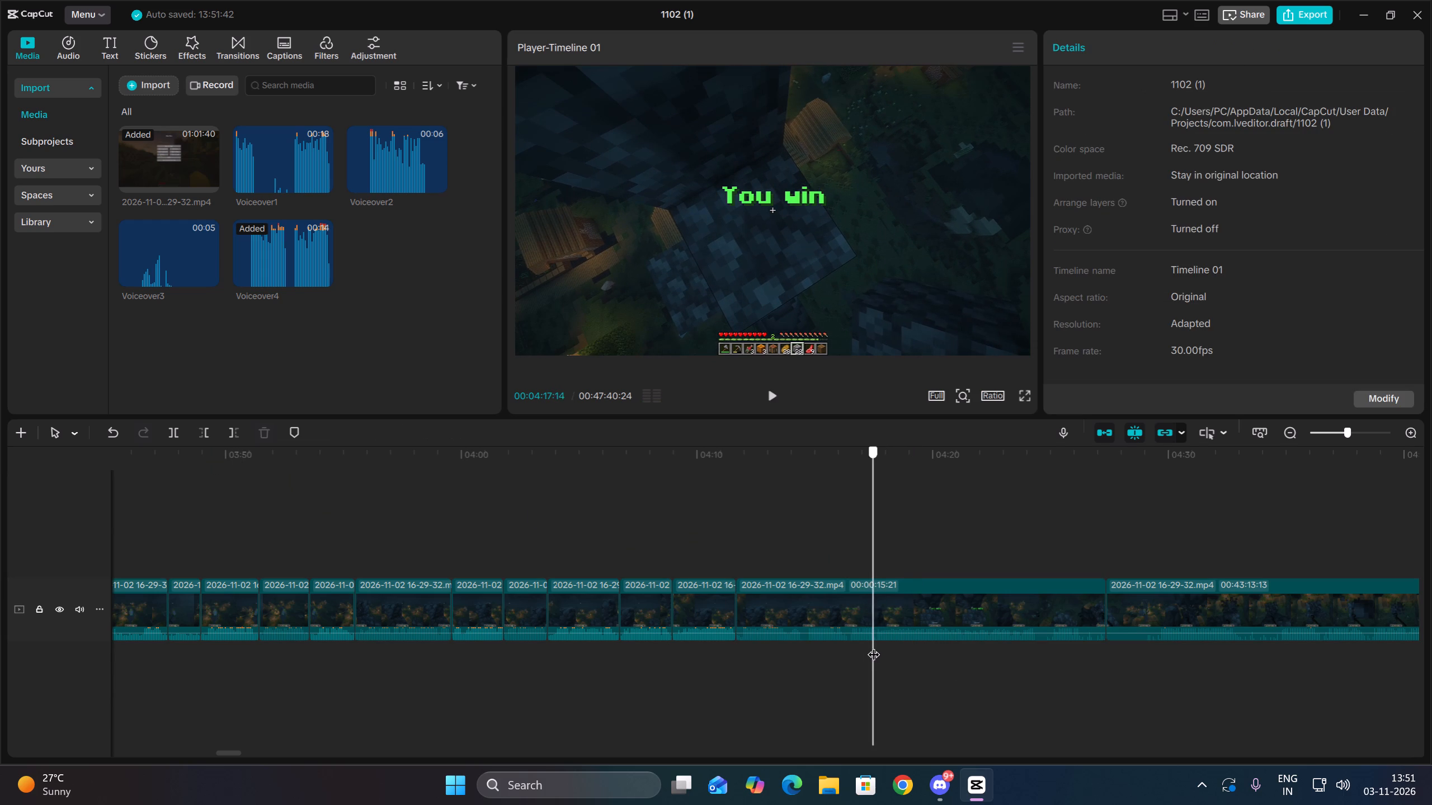
pyautogui.moveTo(934, 688); pyautogui.dragTo(935, 618)
pyautogui.click(176, 429)
# Split the clip following the "You win" cut at 00:04:24:17.
pyautogui.press('space')
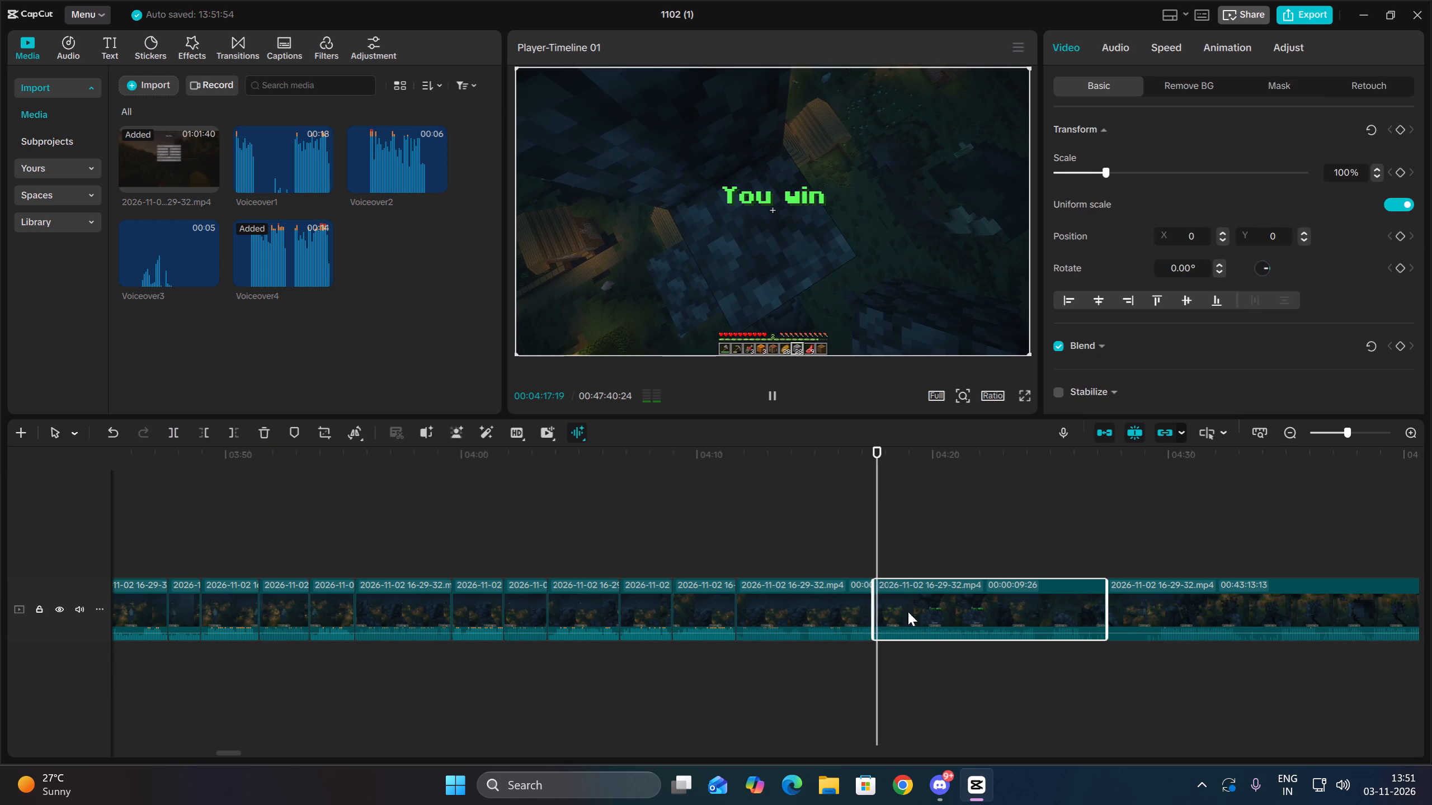
pyautogui.click(1040, 648)
pyautogui.moveTo(982, 689); pyautogui.dragTo(945, 605)
pyautogui.click(162, 432)
pyautogui.click(164, 430)
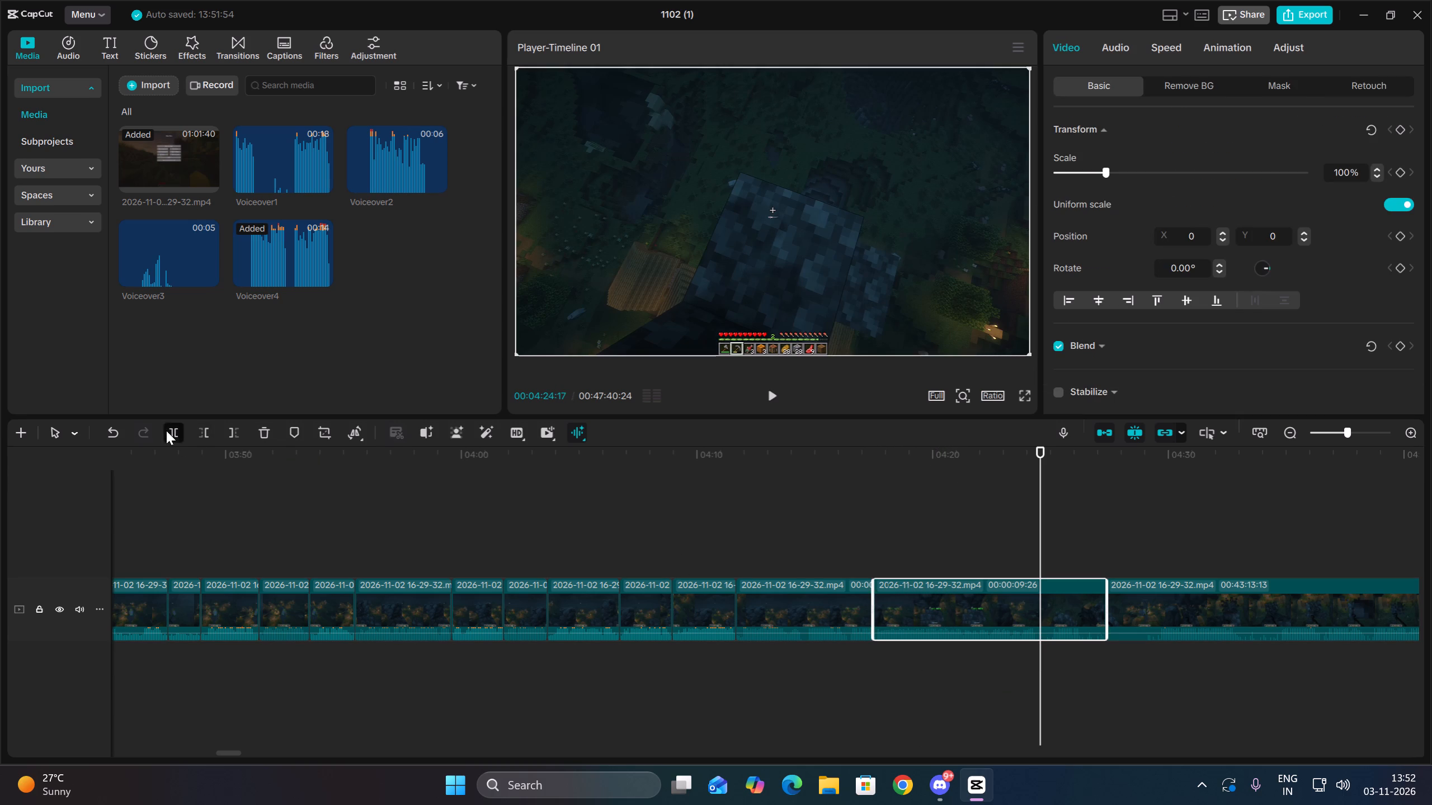
# Trim the end of the short clip starting at 00:04:24:17 back to 00:04:26:17.
pyautogui.press('space')
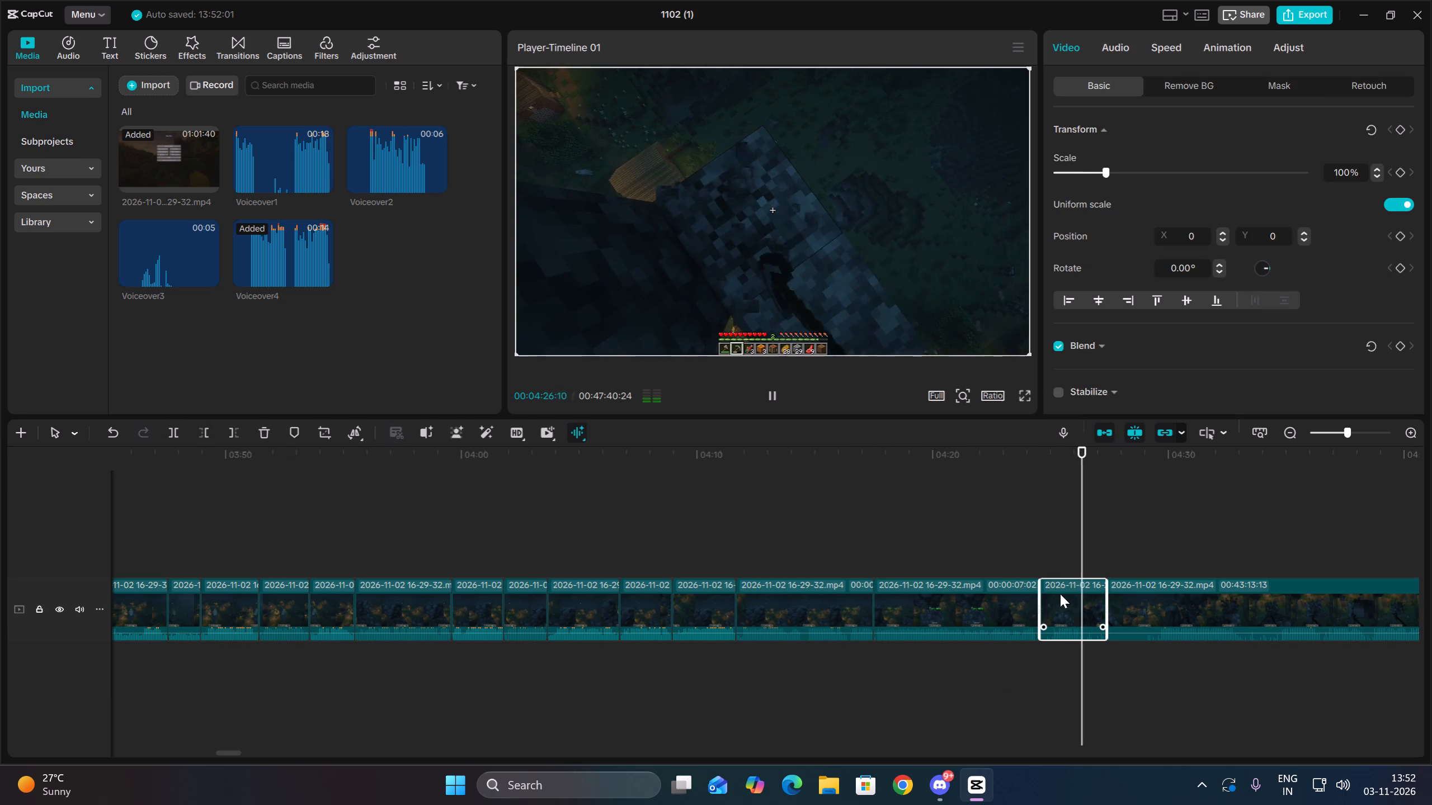
pyautogui.doubleClick(1090, 656)
pyautogui.press('space')
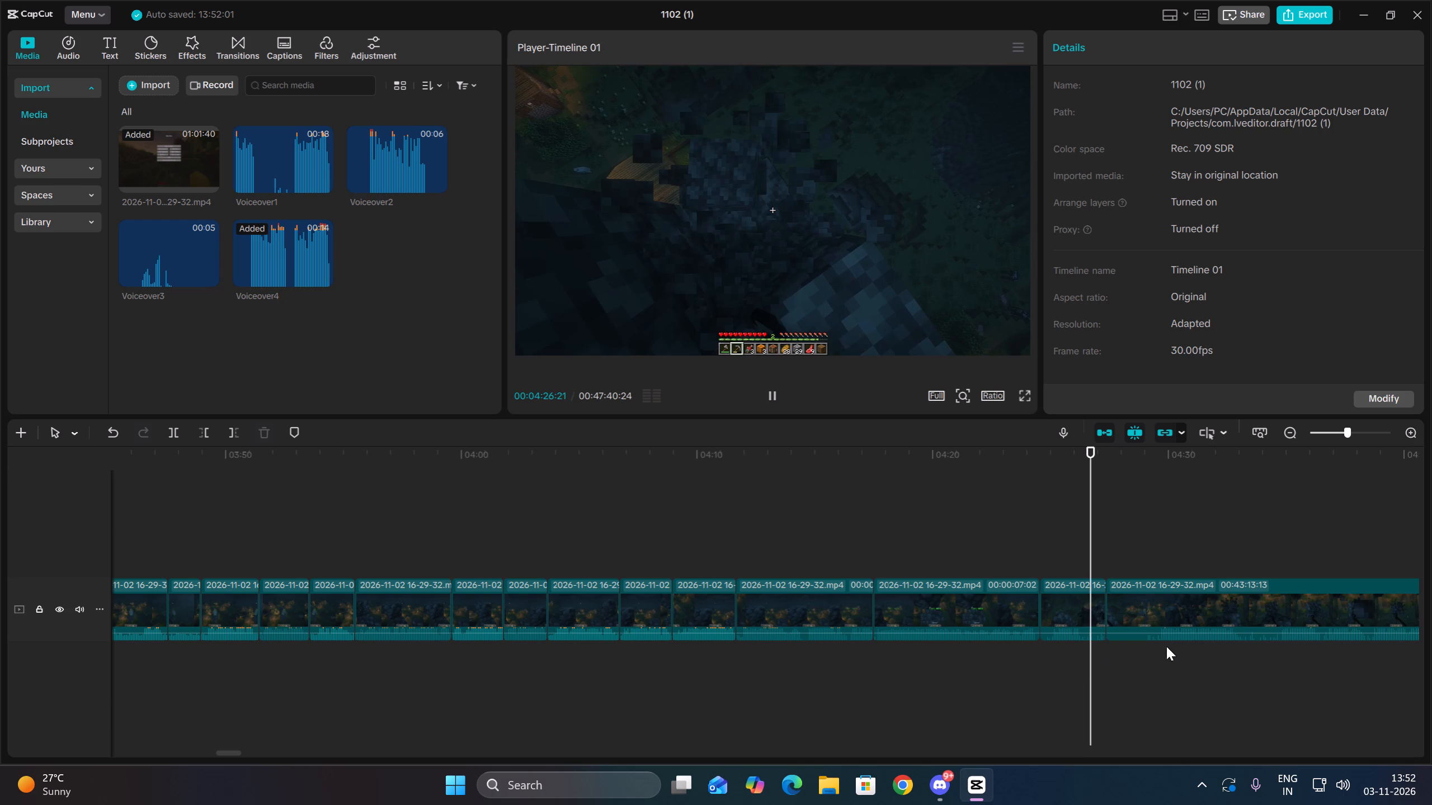
pyautogui.moveTo(1090, 667); pyautogui.dragTo(1087, 636)
pyautogui.moveTo(1058, 670); pyautogui.dragTo(1058, 594)
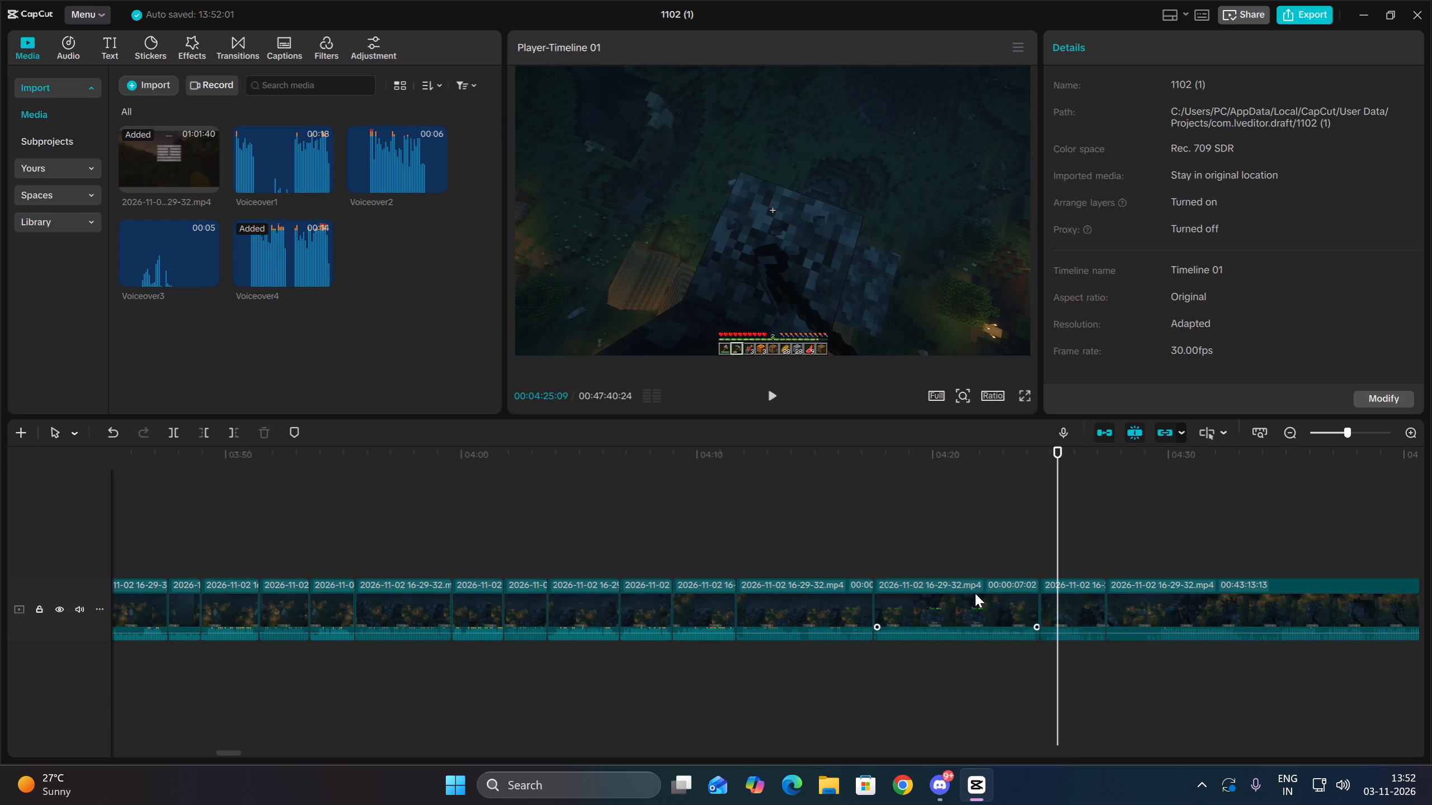
pyautogui.click(1087, 650)
pyautogui.moveTo(1047, 680); pyautogui.dragTo(1061, 591)
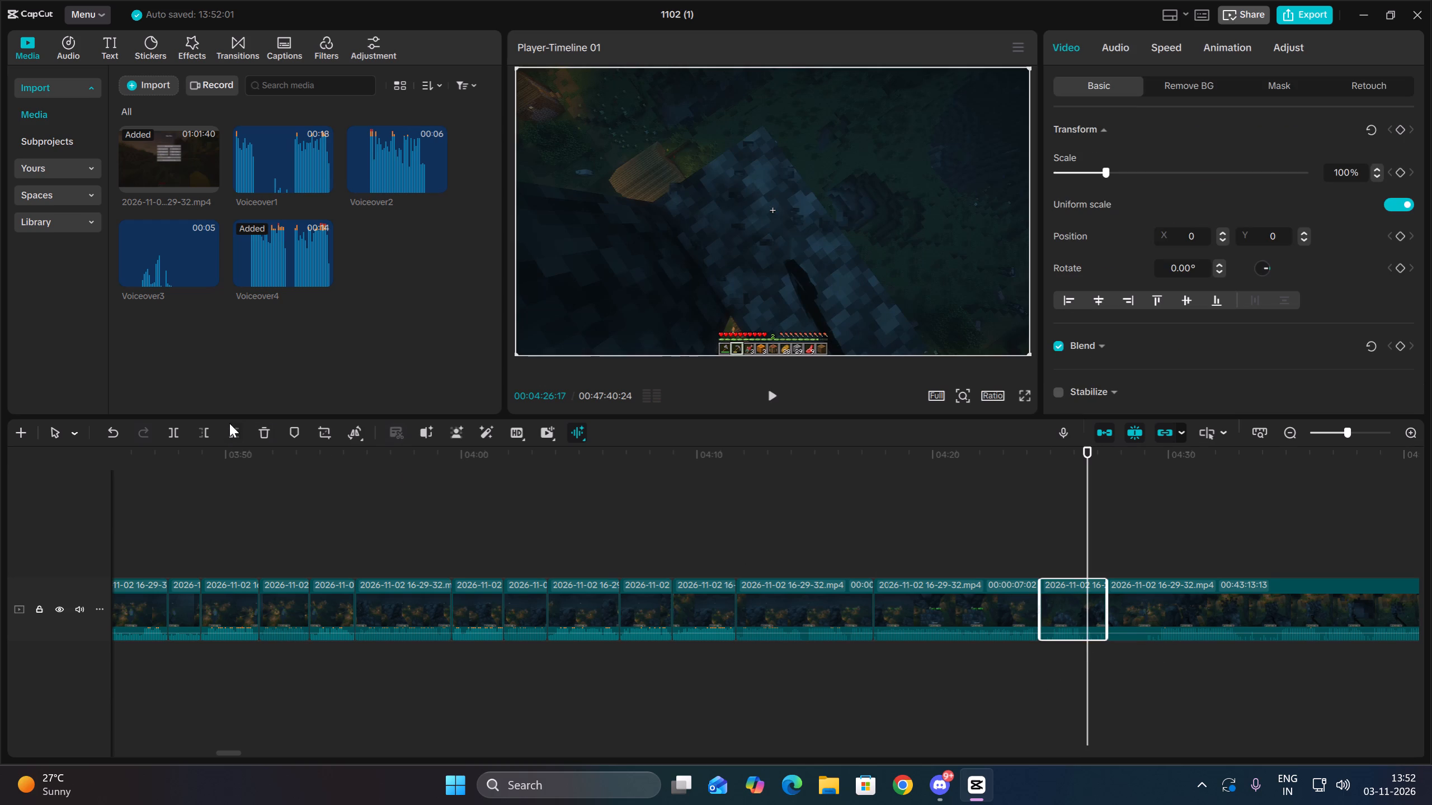
pyautogui.click(229, 423)
# Trim the start of the long clip after 00:04:26:17 down to a length of 00:43:11:07.
pyautogui.press('space')
pyautogui.click(1129, 654)
pyautogui.press('space')
pyautogui.moveTo(1171, 665); pyautogui.dragTo(1185, 584)
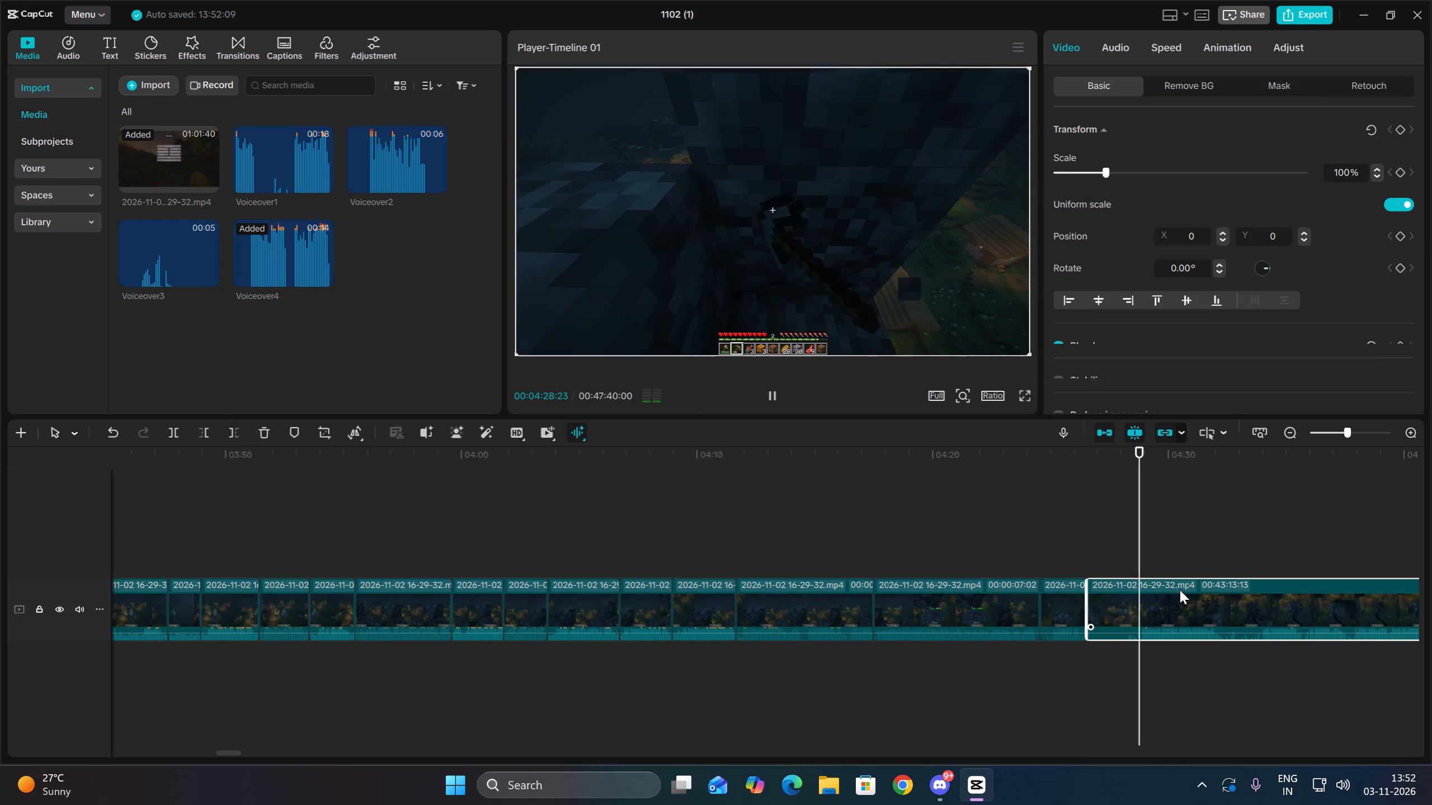
pyautogui.press('space')
pyautogui.click(207, 430)
# Split the tower-mining clip at 00:04:30:07 and trim the following clip's start down to 00:43:06:05.
pyautogui.press('space')
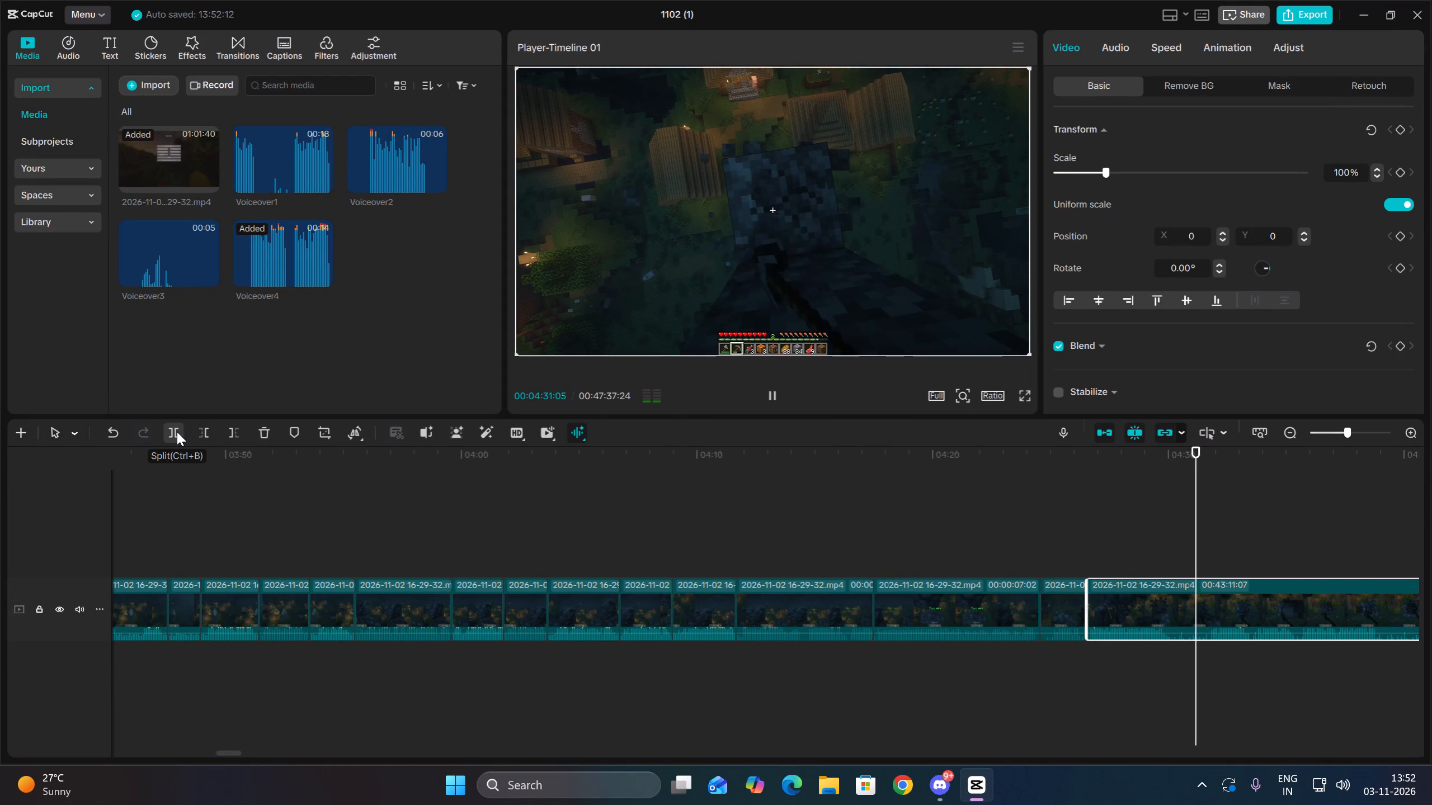
pyautogui.press('space')
pyautogui.press('space')
pyautogui.click(1180, 648)
pyautogui.moveTo(1180, 648); pyautogui.dragTo(1176, 650)
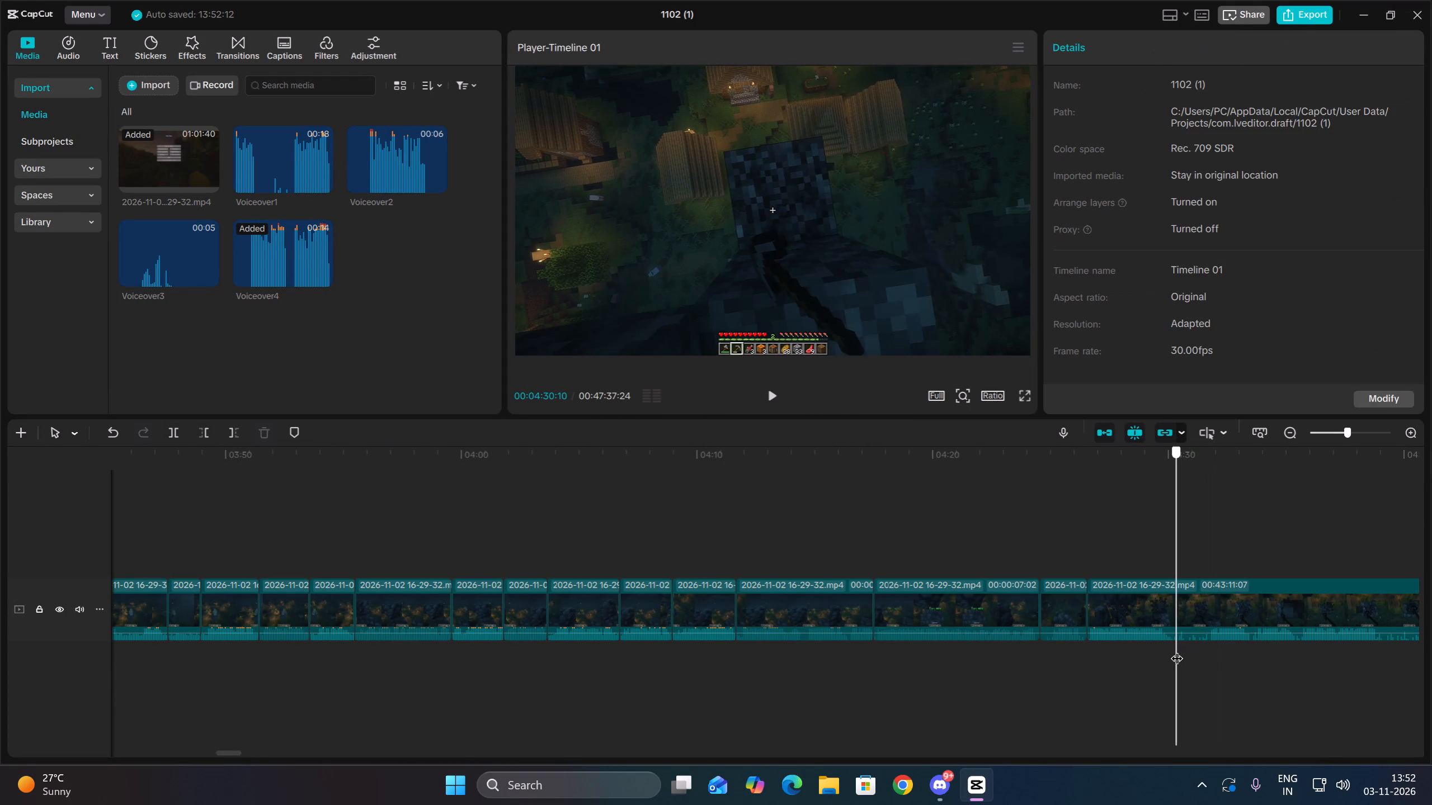
pyautogui.moveTo(1176, 650); pyautogui.dragTo(1175, 650)
pyautogui.moveTo(1204, 664); pyautogui.dragTo(1218, 602)
pyautogui.click(174, 422)
pyautogui.click(174, 430)
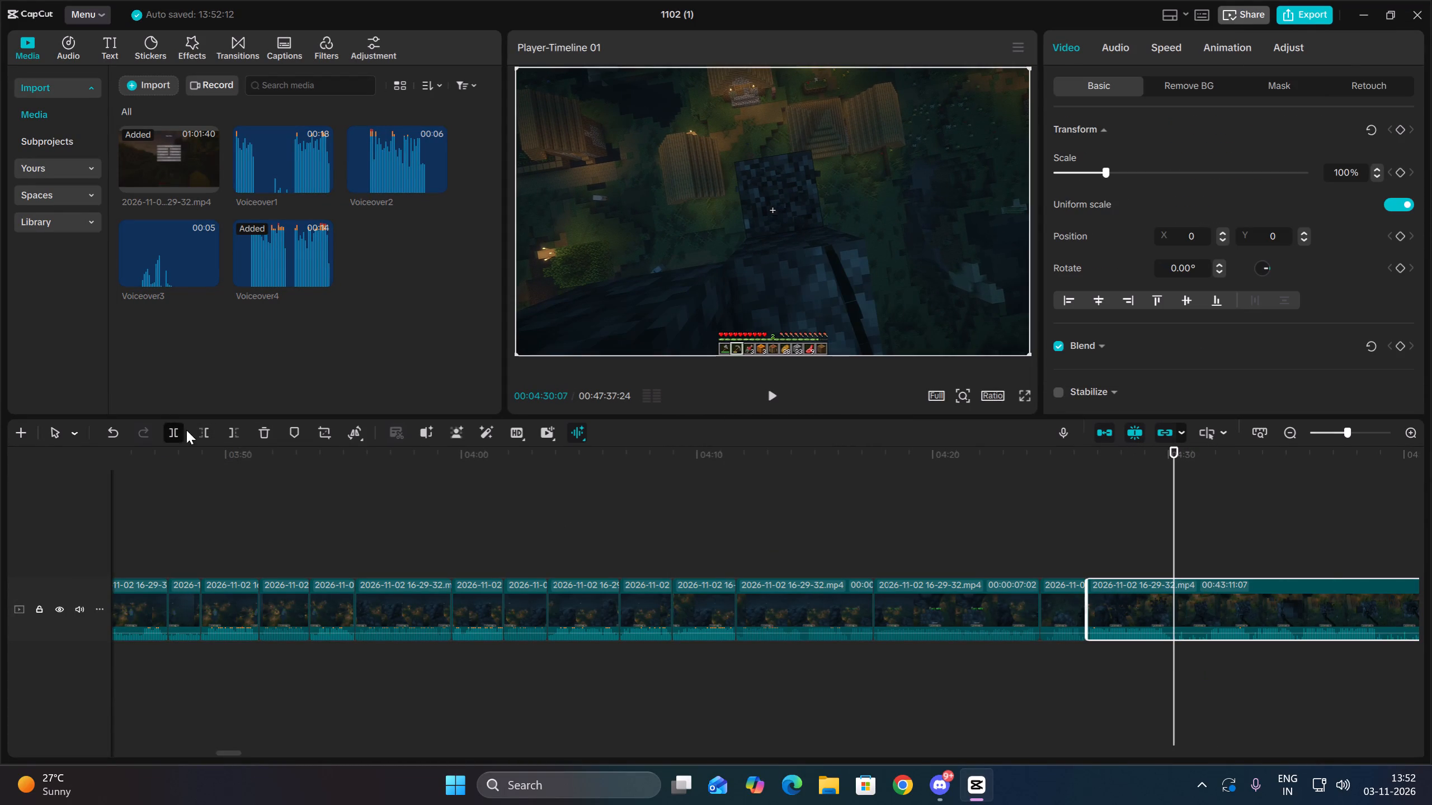
pyautogui.press('space')
pyautogui.click(200, 427)
# Split the tower-mining clip at 00:04:37:18 and trim the following clip's start down to 00:42:57:07.
pyautogui.press('space')
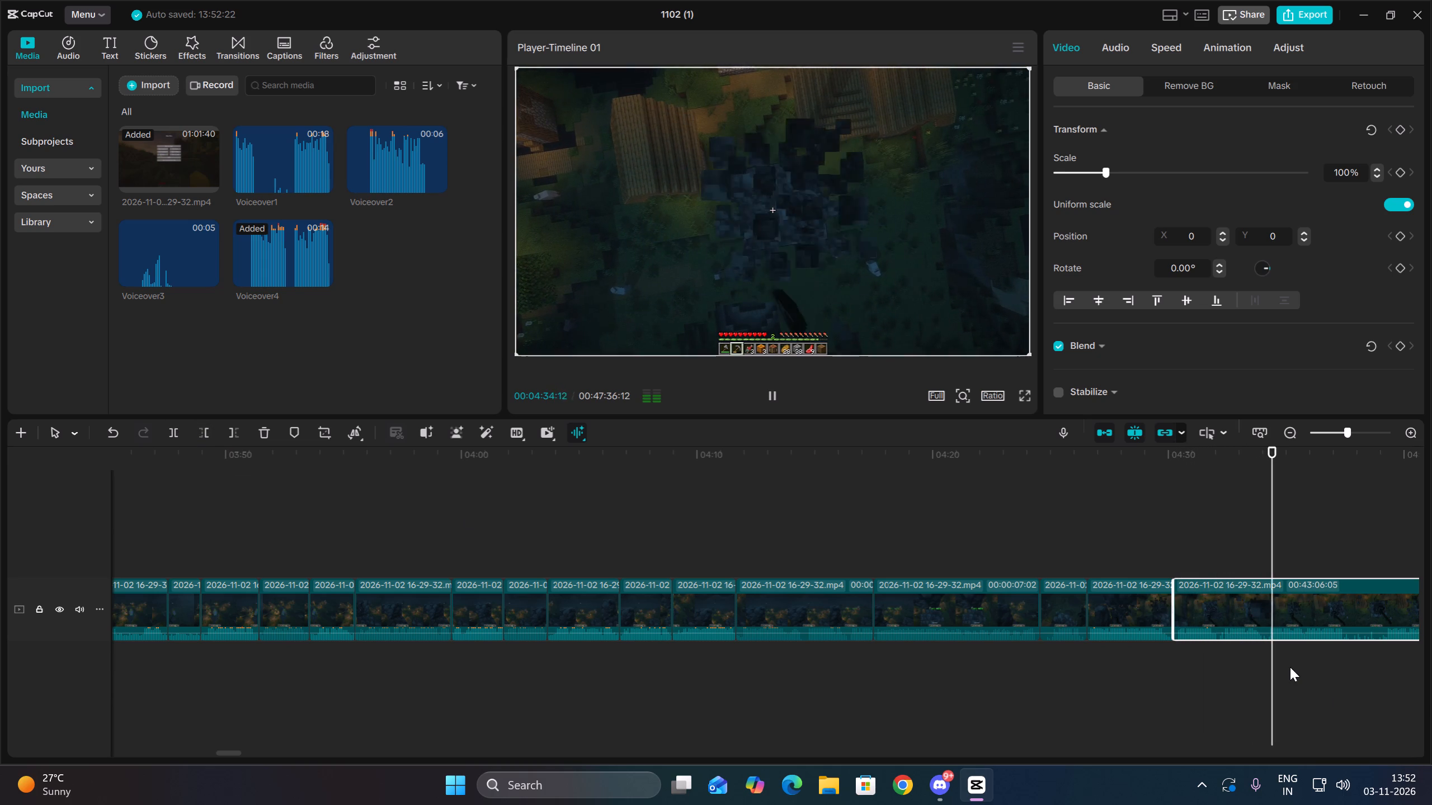
pyautogui.moveTo(1389, 531); pyautogui.dragTo(1431, 529)
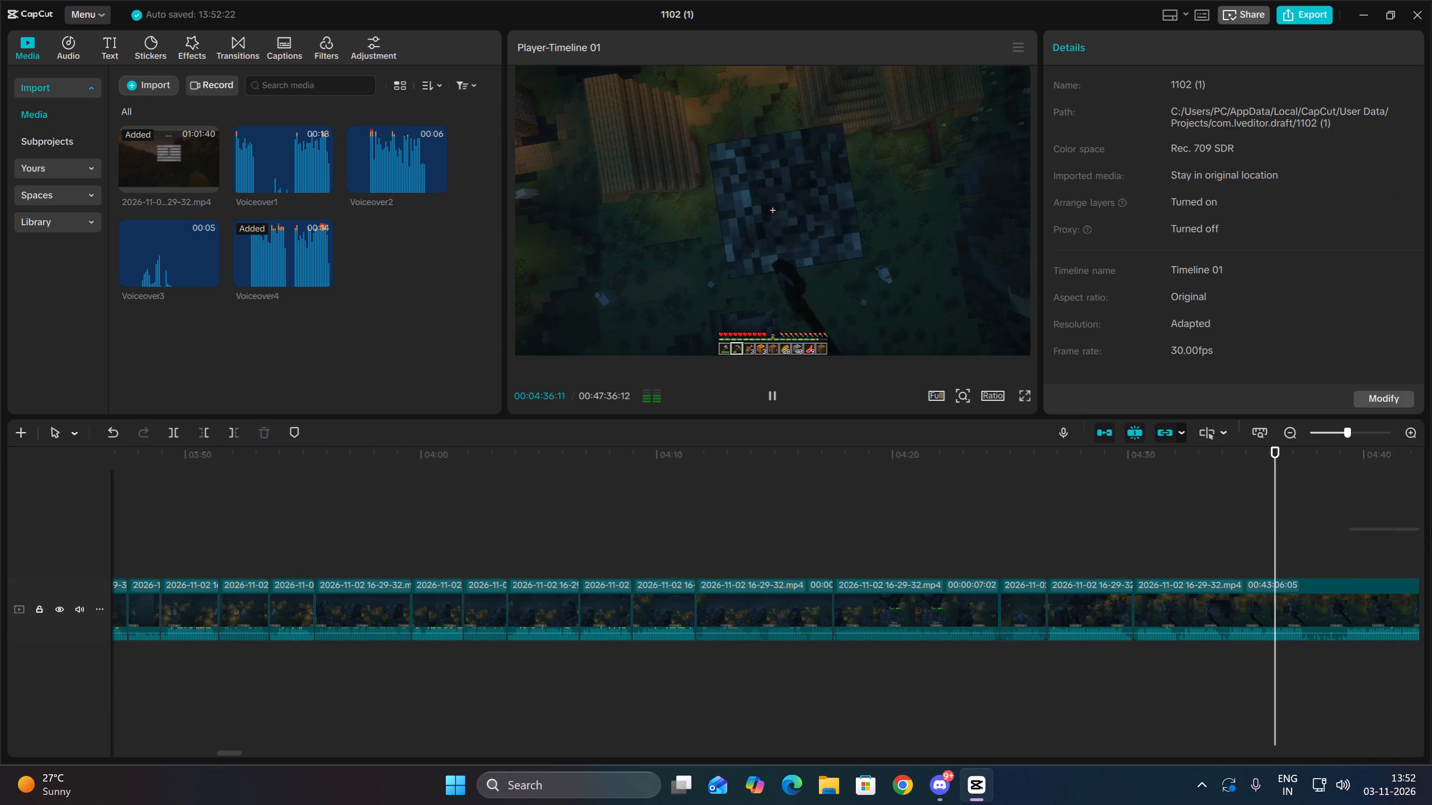
pyautogui.moveTo(1431, 529); pyautogui.dragTo(1431, 534)
pyautogui.click(1414, 434)
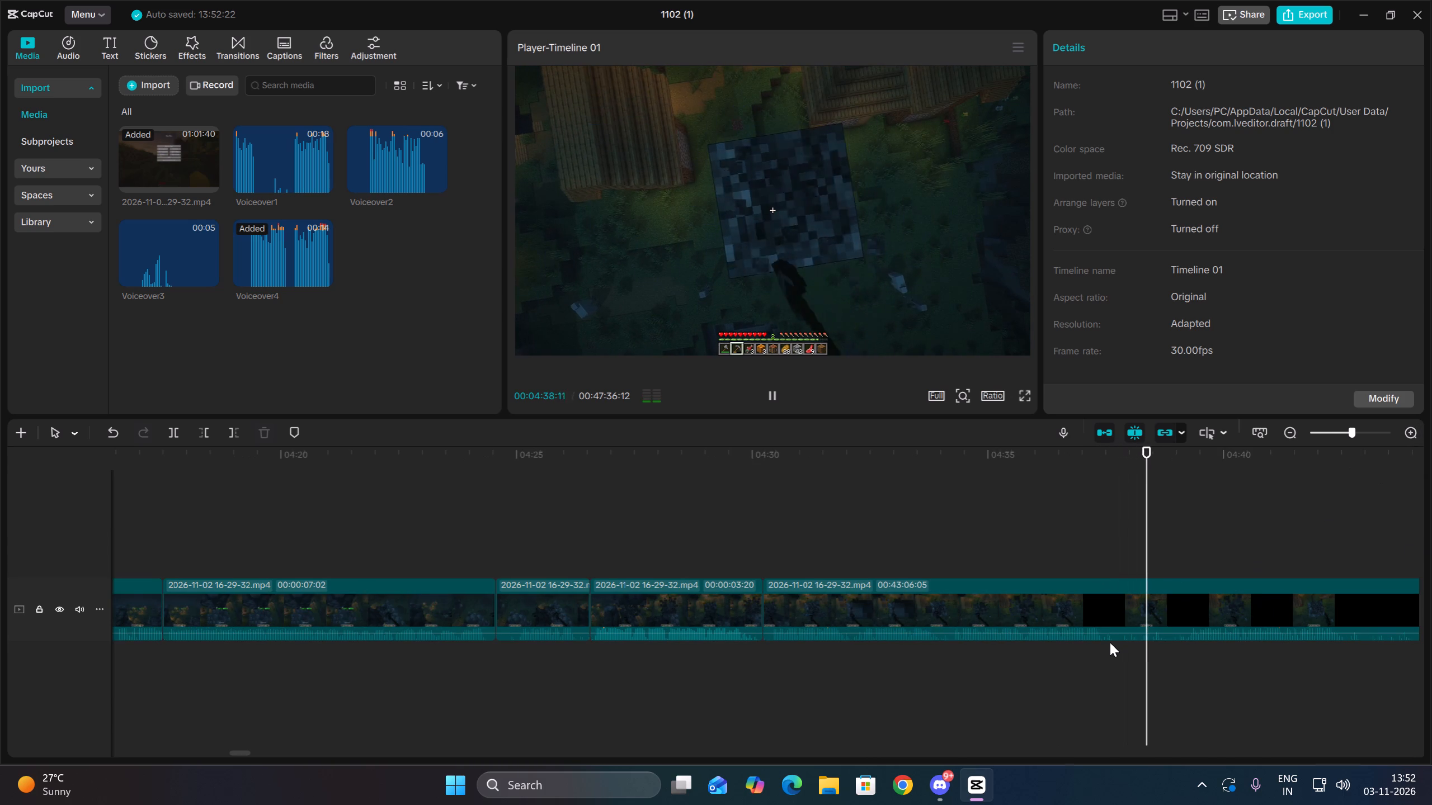
pyautogui.click(1110, 642)
pyautogui.moveTo(1105, 668); pyautogui.dragTo(1111, 675)
pyautogui.moveTo(1143, 672); pyautogui.dragTo(1152, 587)
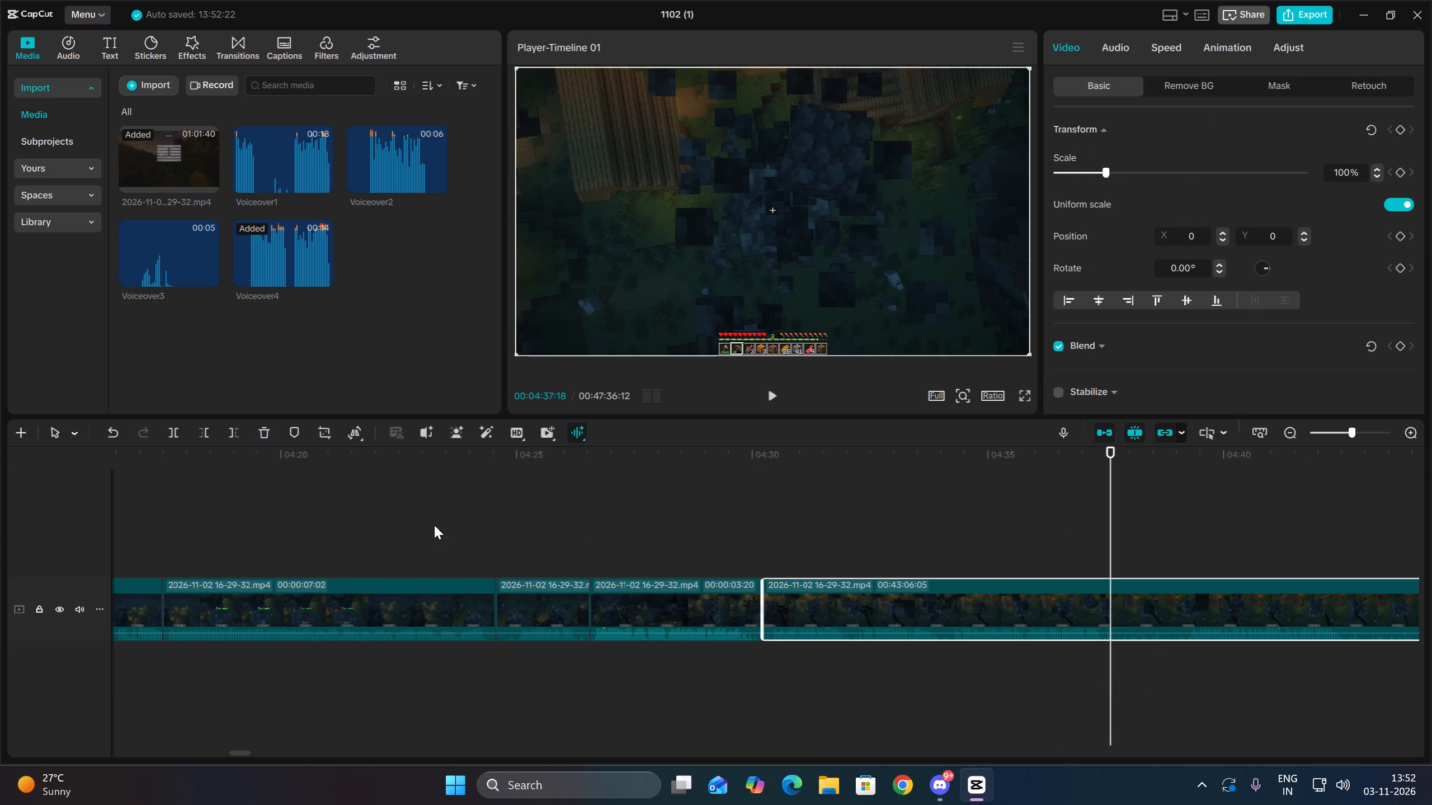
pyautogui.click(183, 437)
pyautogui.press('space')
pyautogui.click(1185, 651)
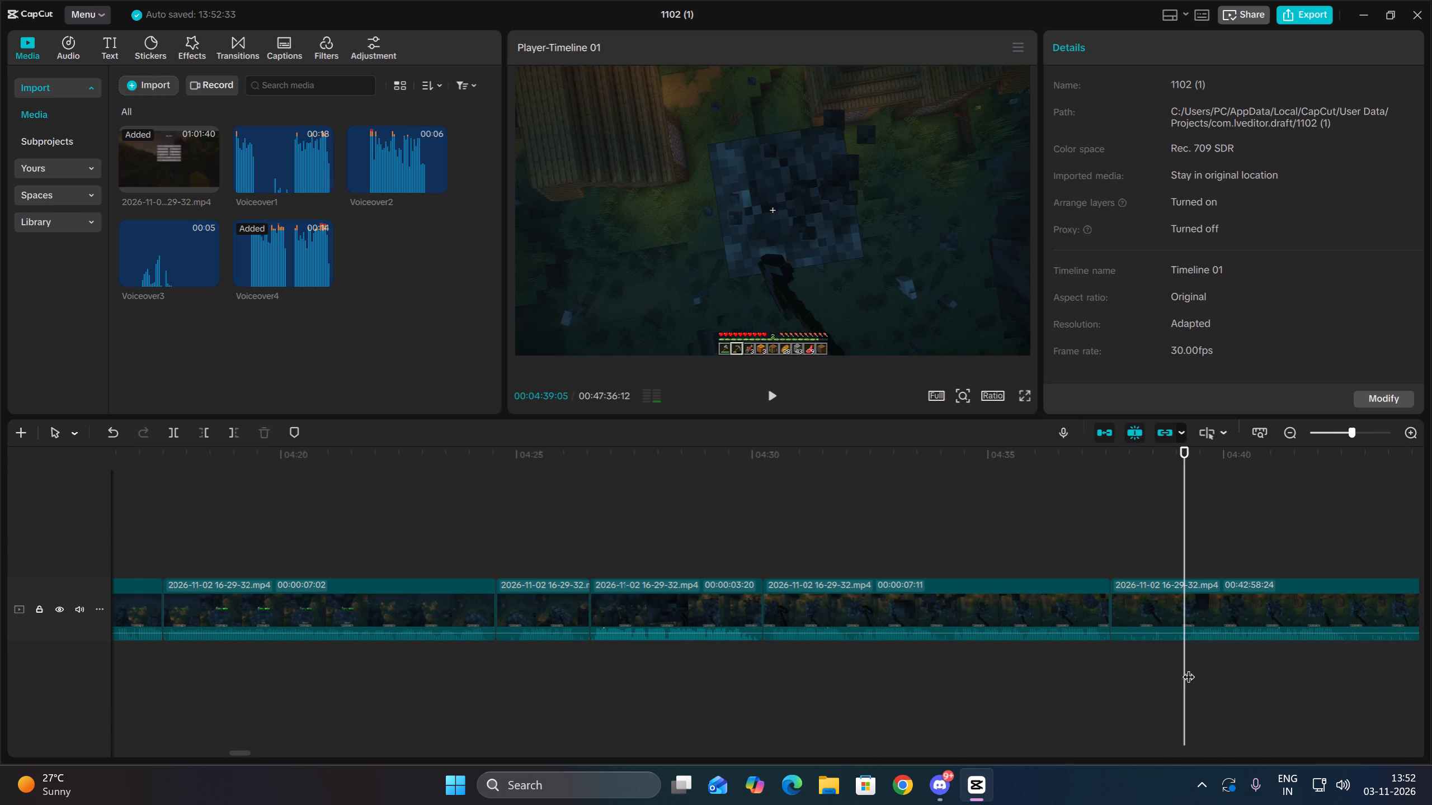
pyautogui.moveTo(1222, 653); pyautogui.dragTo(1228, 617)
pyautogui.click(208, 434)
# Split the tower-mining clip at 00:04:40:29 and trim about 1.5 seconds off the following clip's start.
pyautogui.press('space')
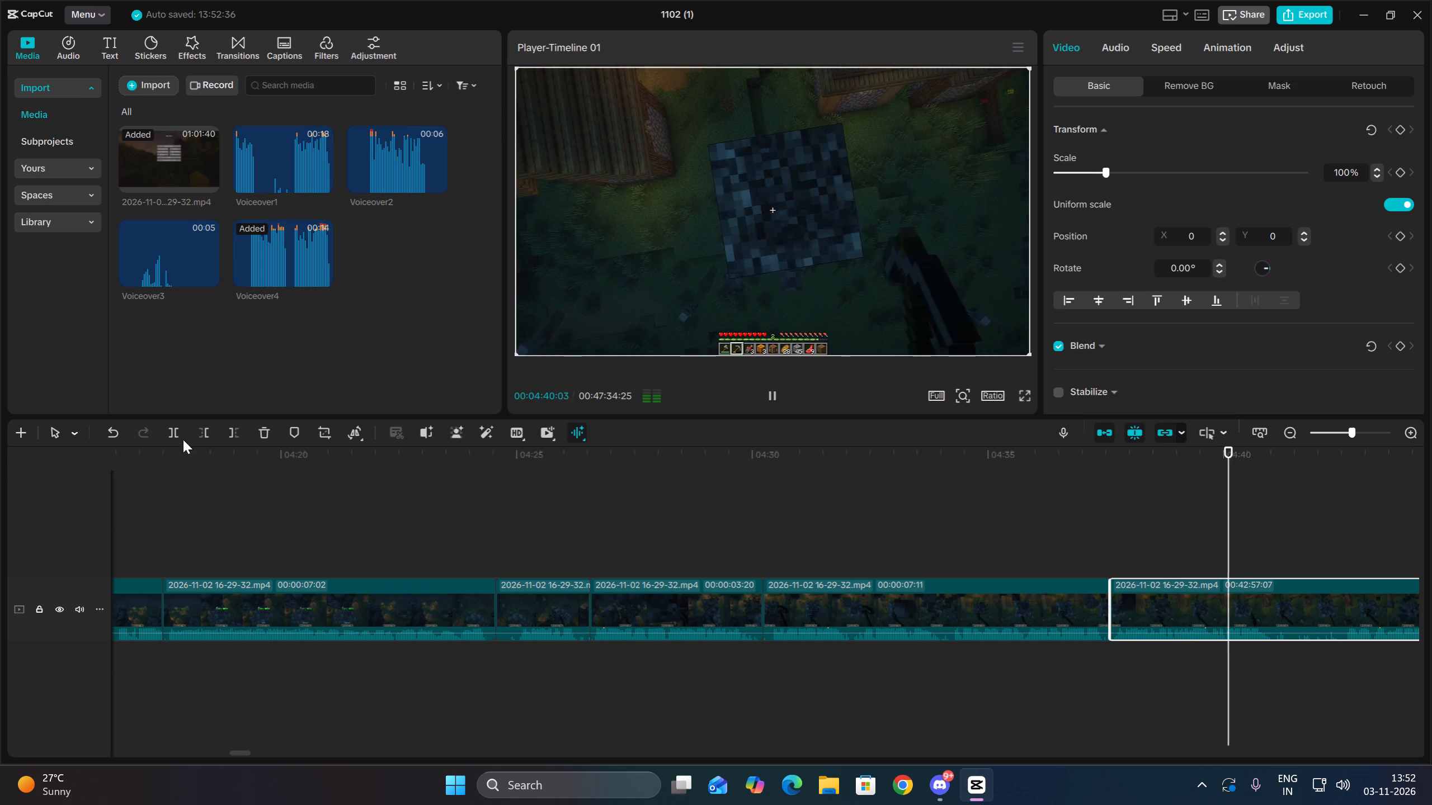
pyautogui.press('space')
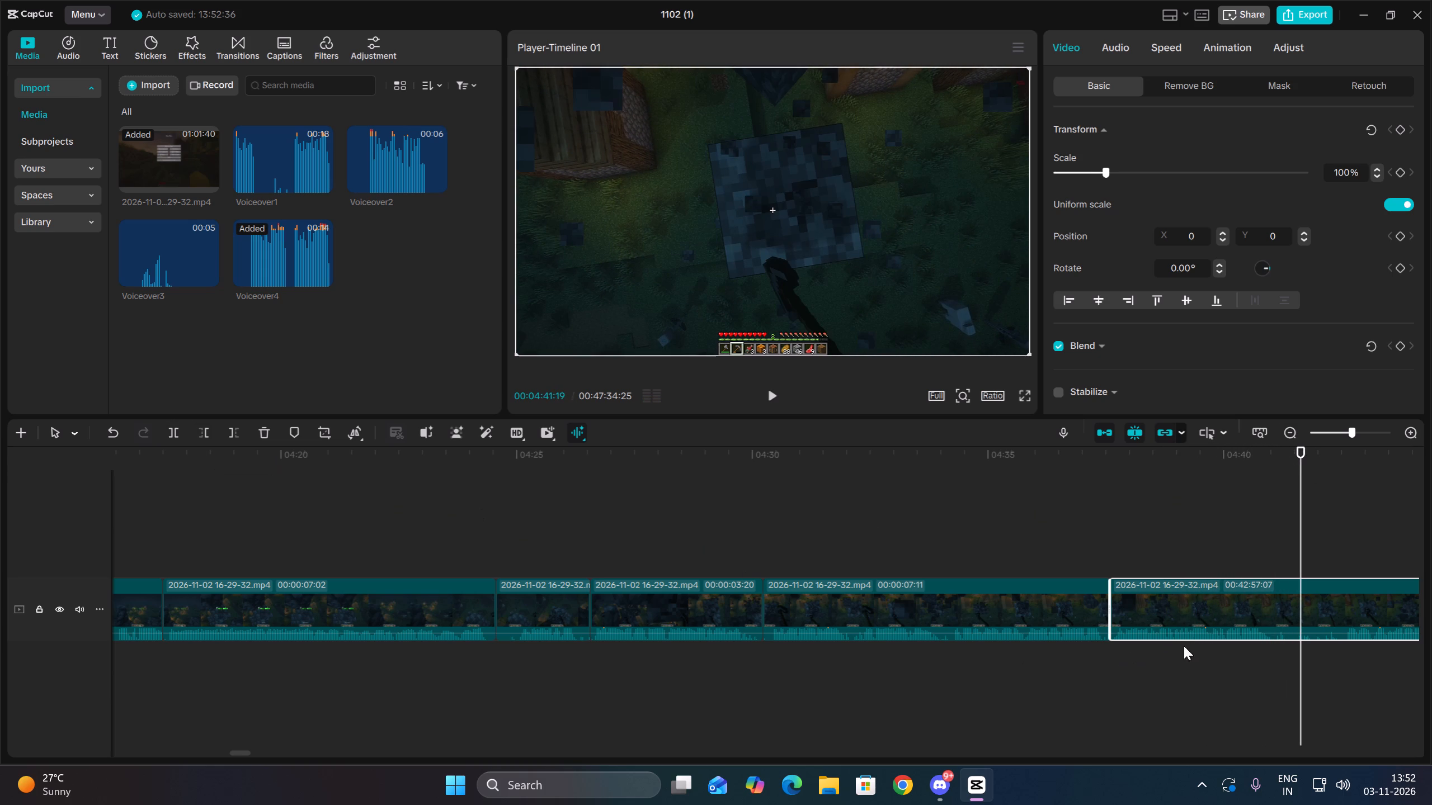
pyautogui.click(1281, 648)
pyautogui.moveTo(1280, 648); pyautogui.dragTo(1270, 648)
pyautogui.moveTo(1297, 662); pyautogui.dragTo(1302, 597)
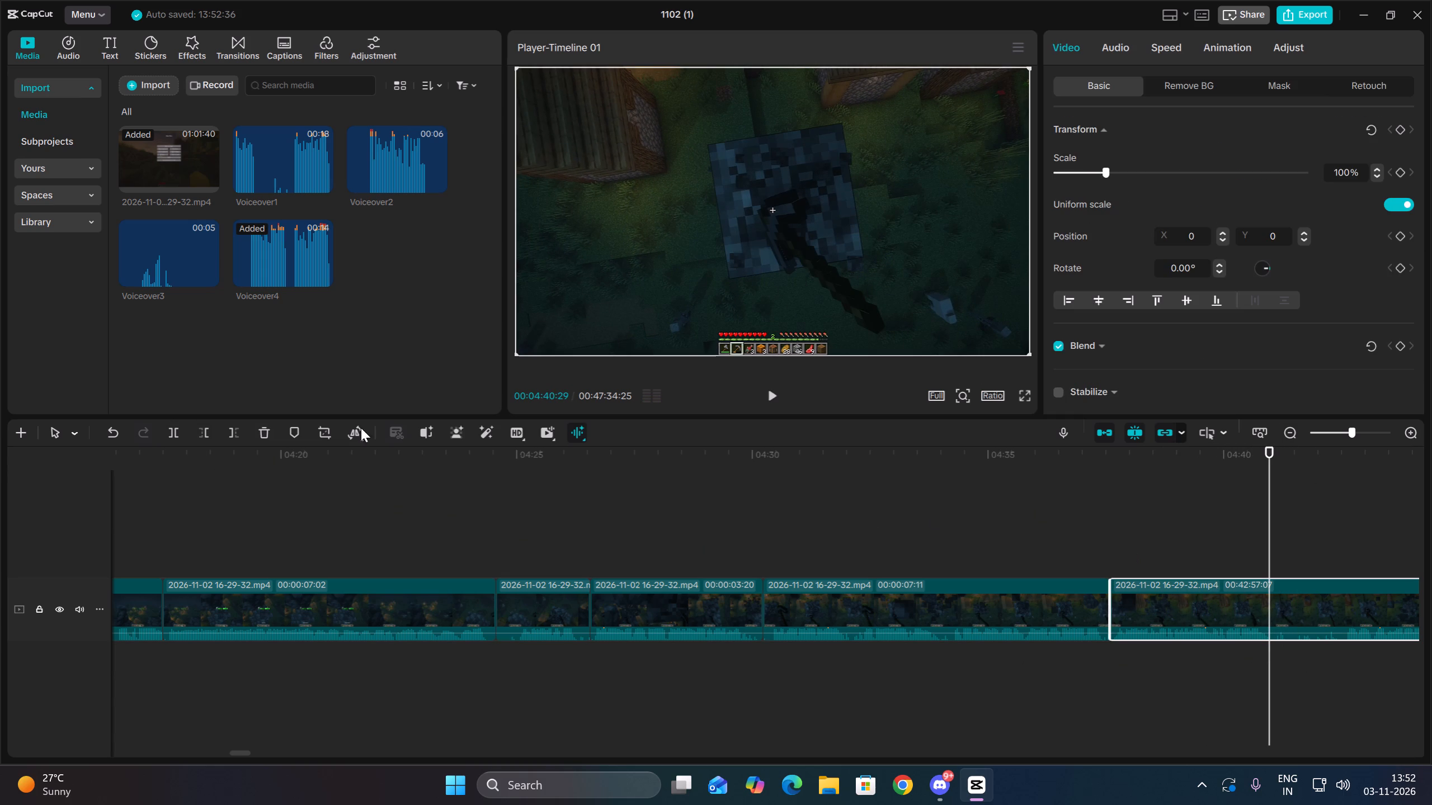
pyautogui.click(171, 433)
pyautogui.press('space')
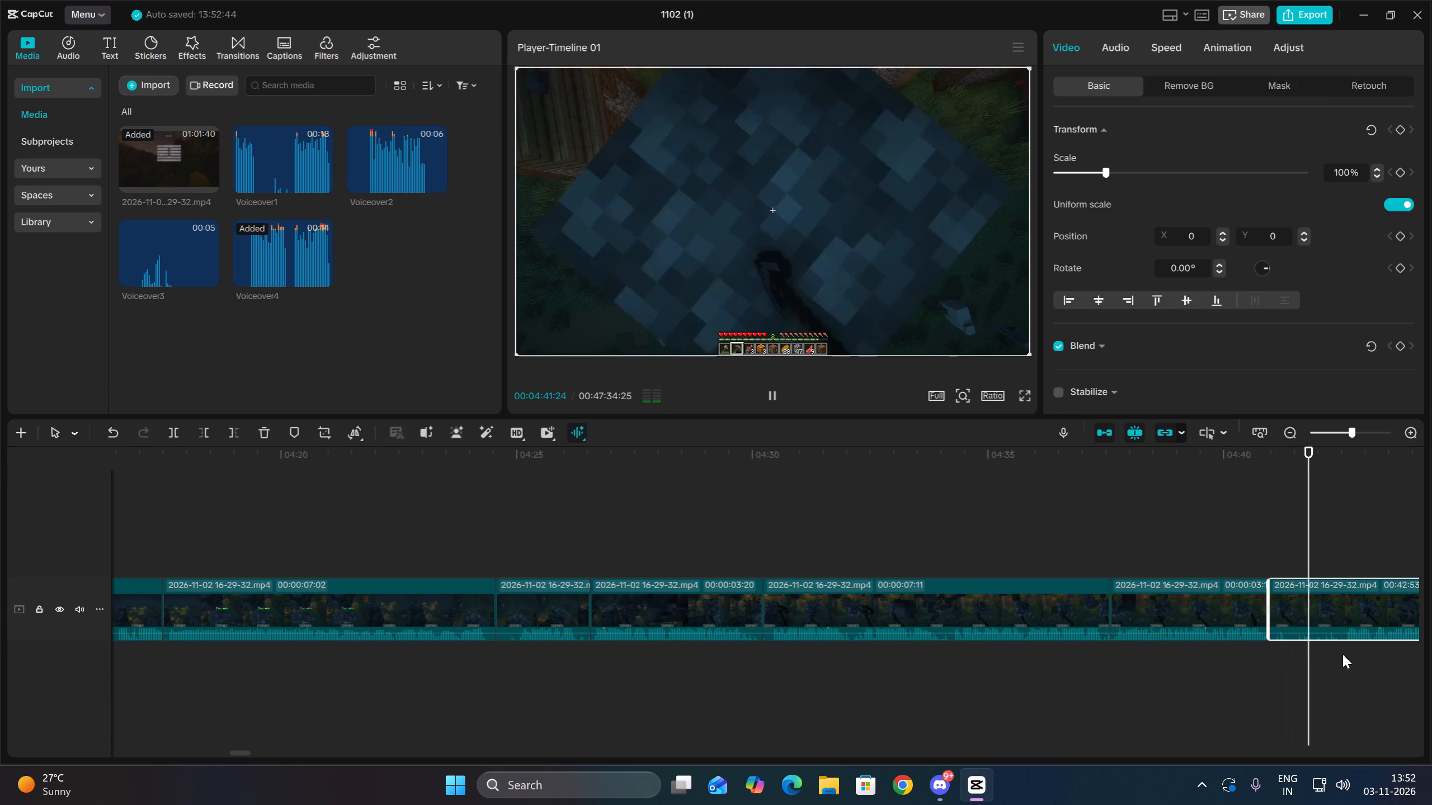
pyautogui.click(1342, 652)
pyautogui.moveTo(1371, 669); pyautogui.dragTo(1363, 599)
pyautogui.click(197, 435)
# Split the clip at 00:04:43:01 and trim the following clip's start down to 00:42:45:02, cutting to the village at ground level.
pyautogui.press('space')
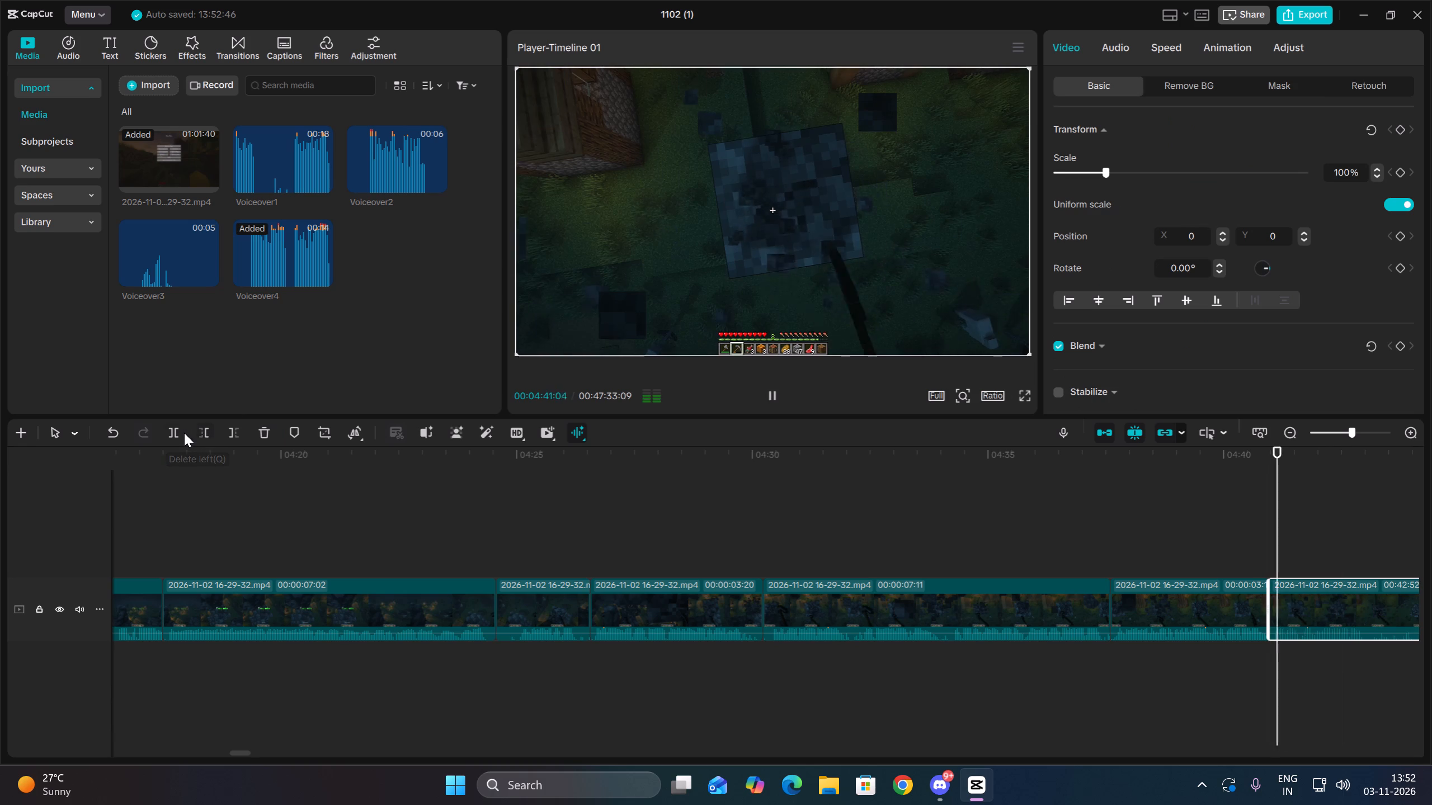
pyautogui.press('space')
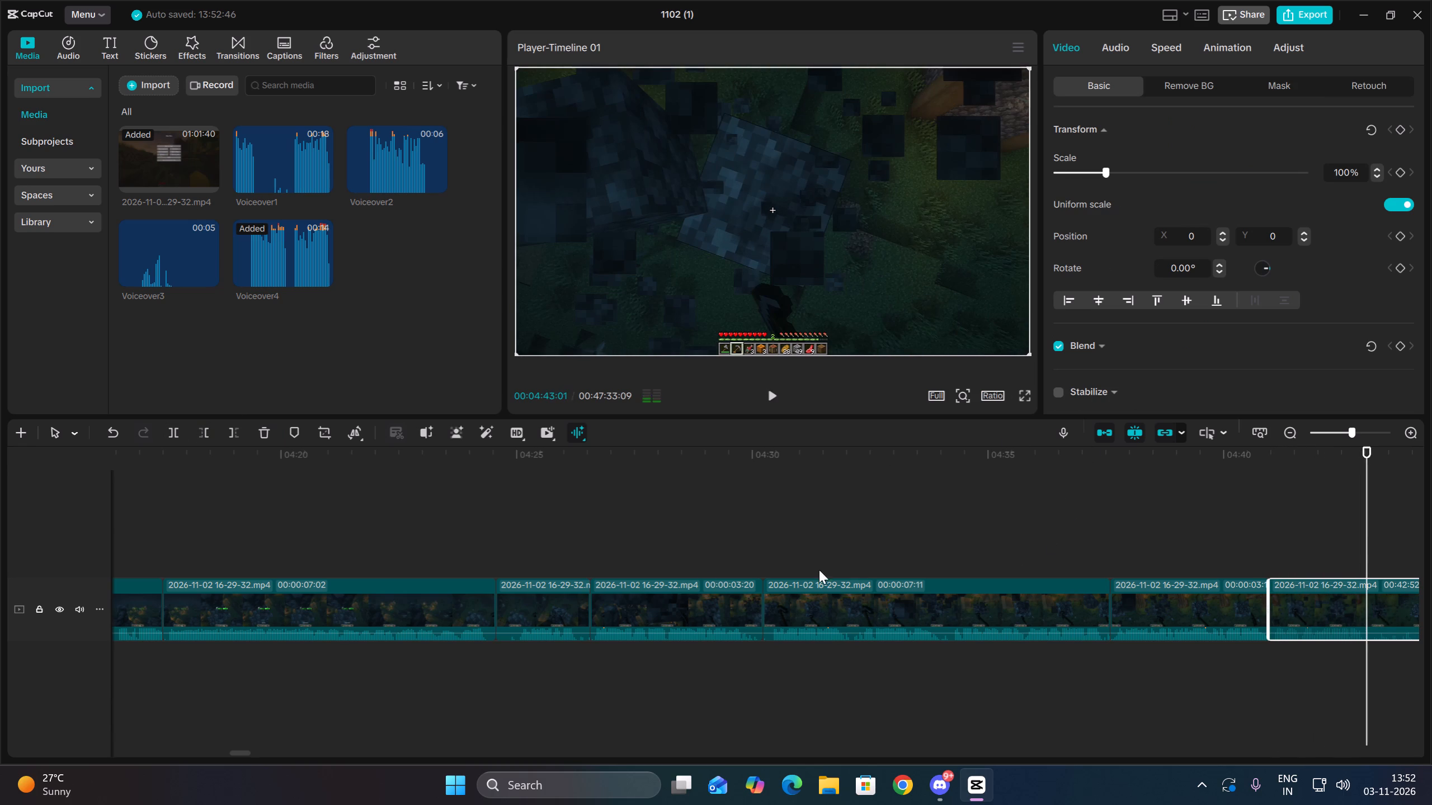
pyautogui.click(178, 429)
pyautogui.press('space')
pyautogui.moveTo(1351, 690); pyautogui.dragTo(1415, 690)
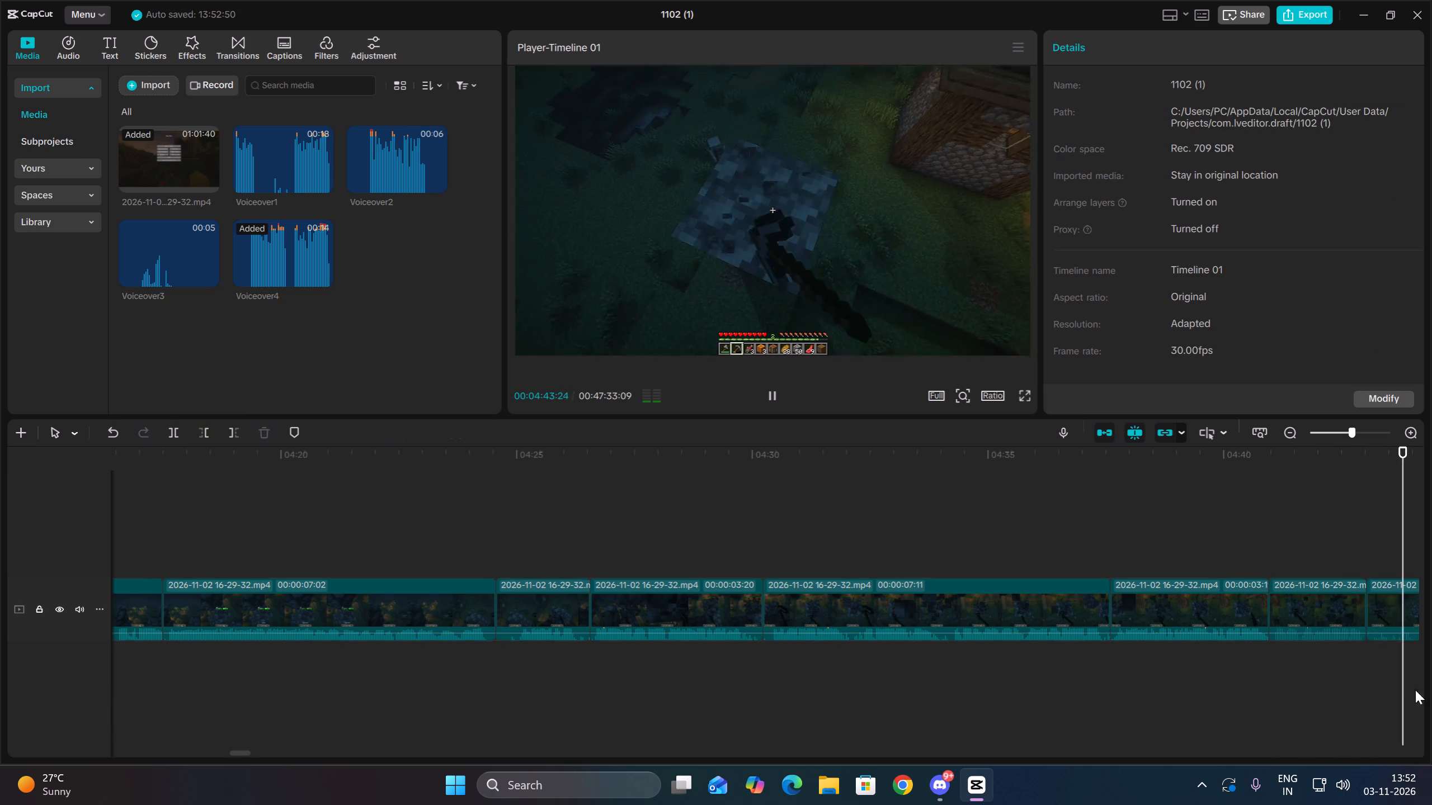
pyautogui.moveTo(1415, 690); pyautogui.dragTo(1431, 691)
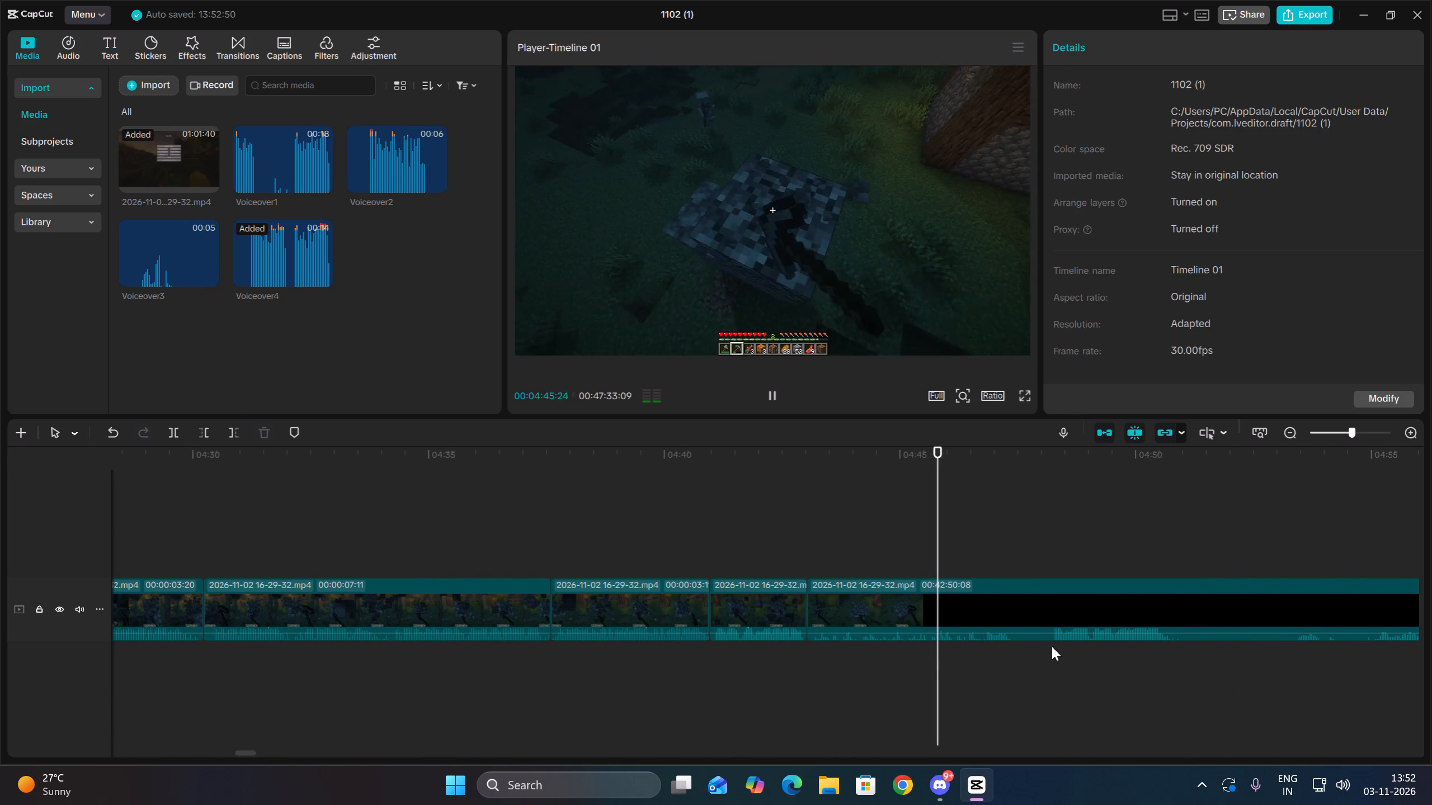
pyautogui.click(1053, 654)
pyautogui.moveTo(1087, 664); pyautogui.dragTo(1097, 584)
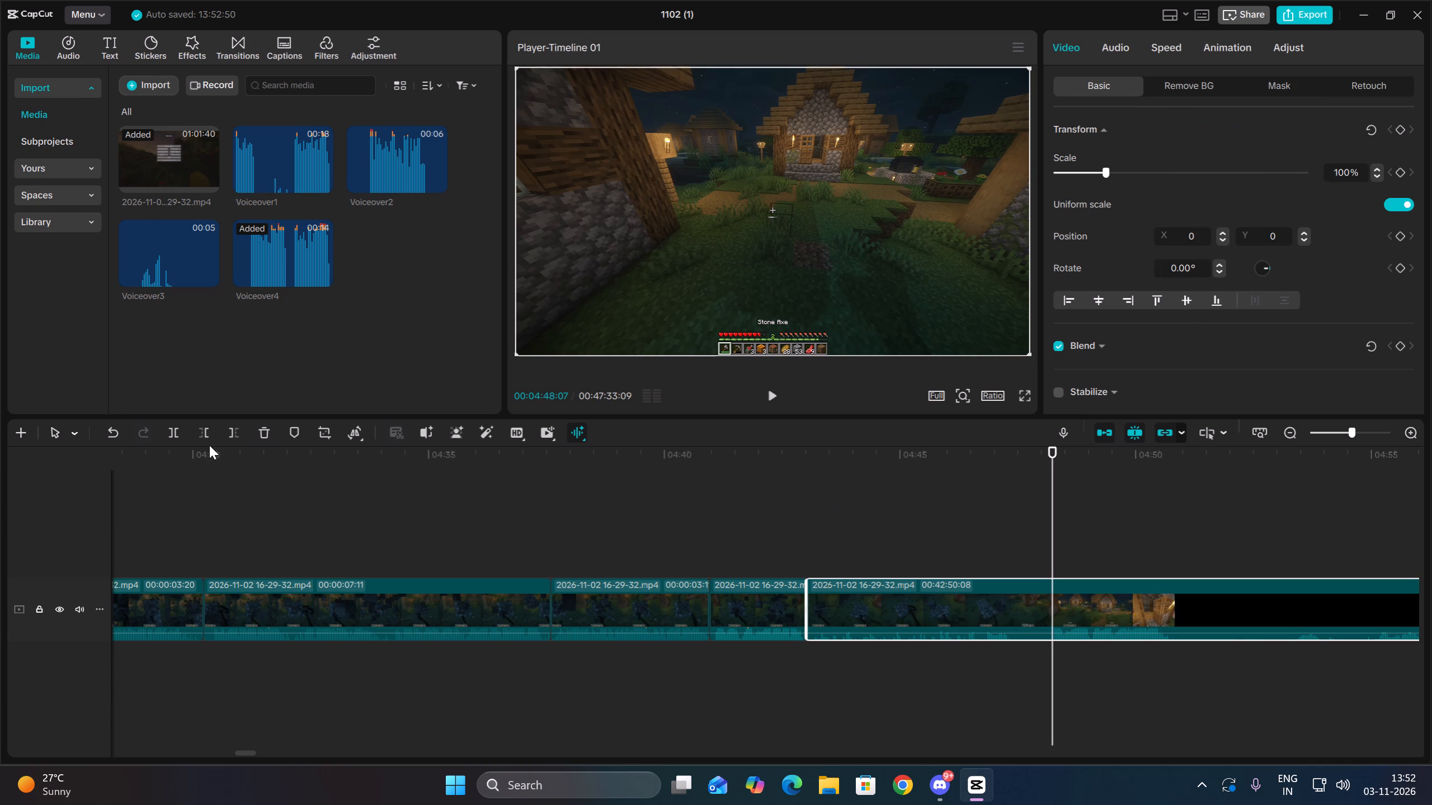
pyautogui.click(208, 435)
# Split the village clip at 00:04:45:11, at the wooden doors inside the house.
pyautogui.press('space')
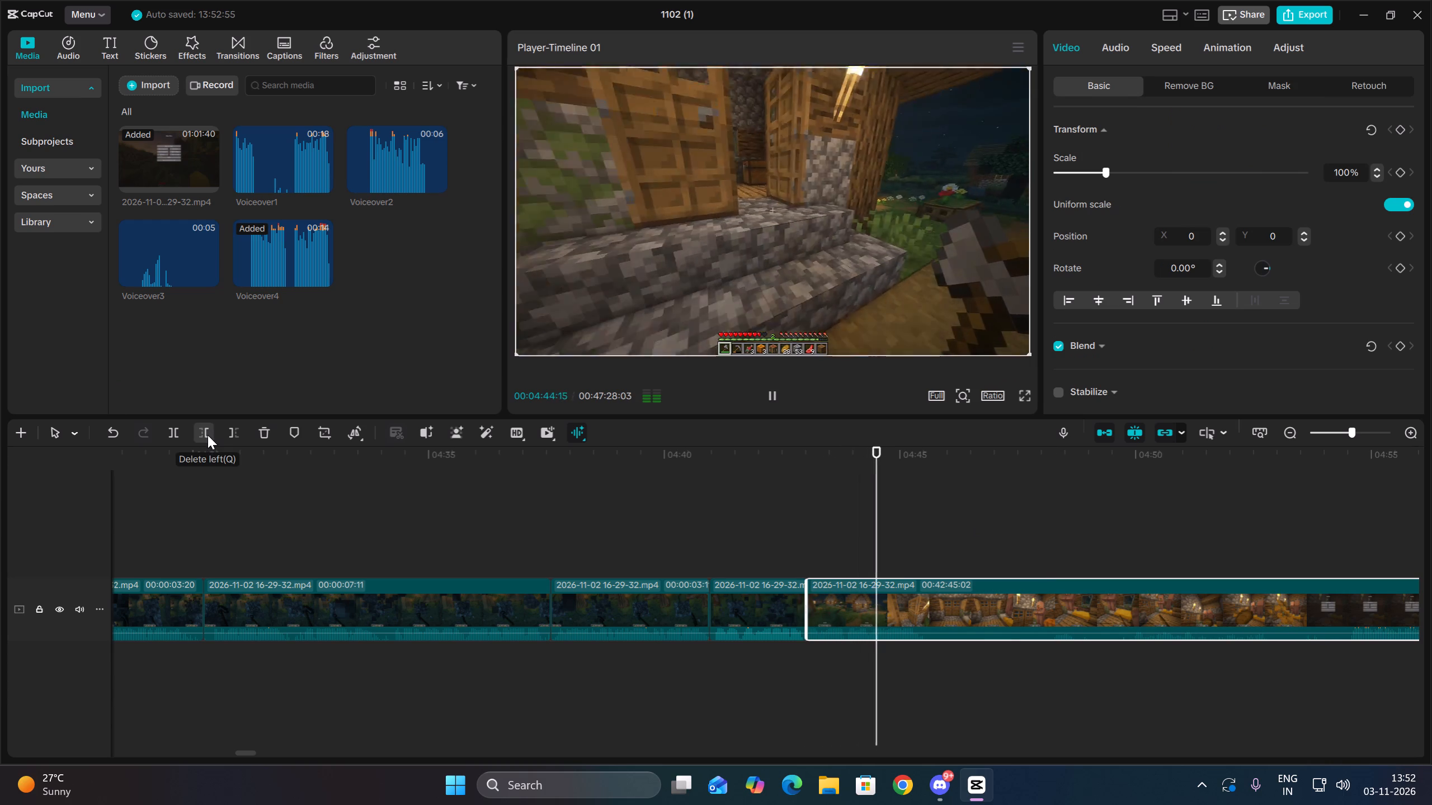
pyautogui.press('space')
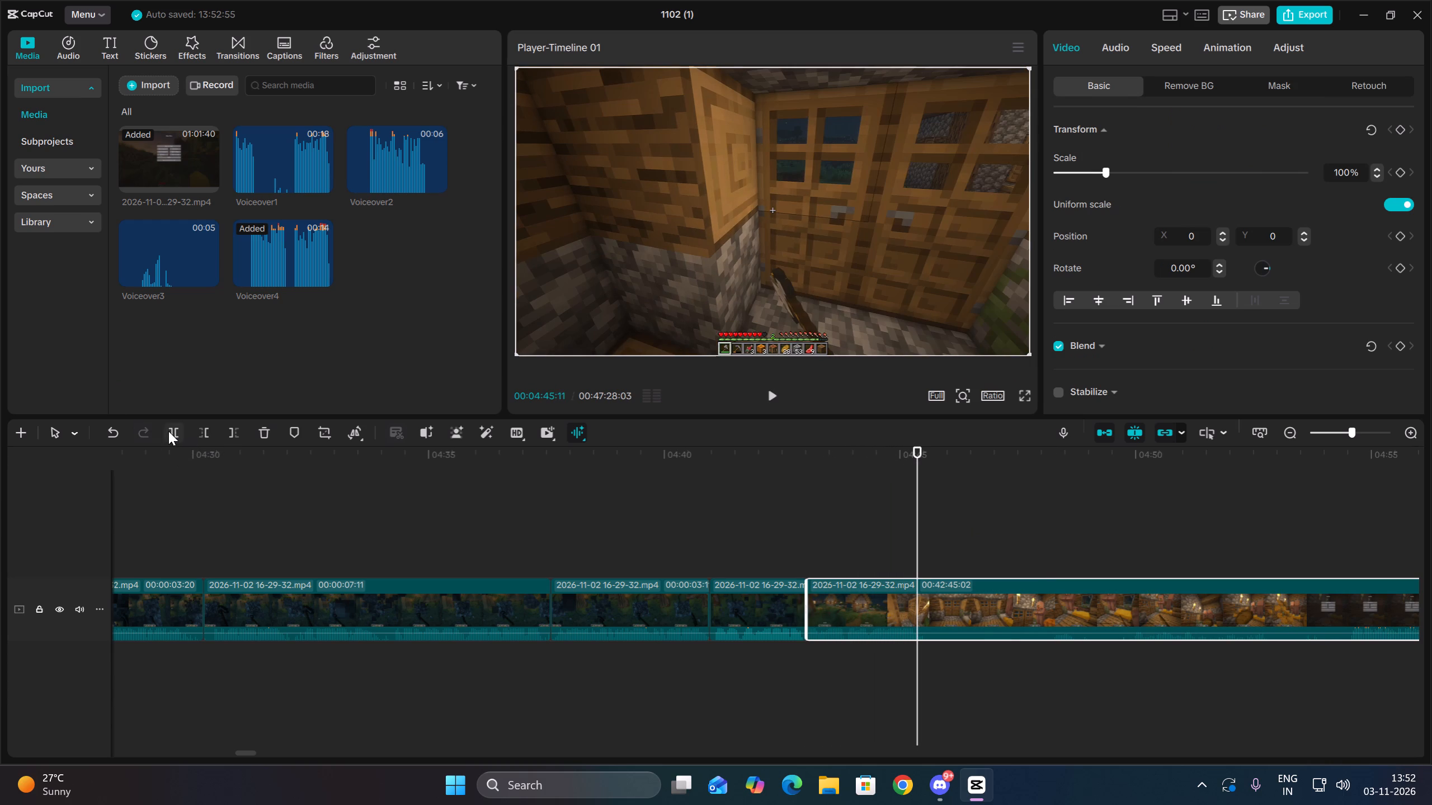
pyautogui.click(168, 431)
# Skim the village house footage after 00:04:45:11 to check the bed scene and where the game is paused.
pyautogui.press('space')
pyautogui.click(1049, 648)
pyautogui.press('space')
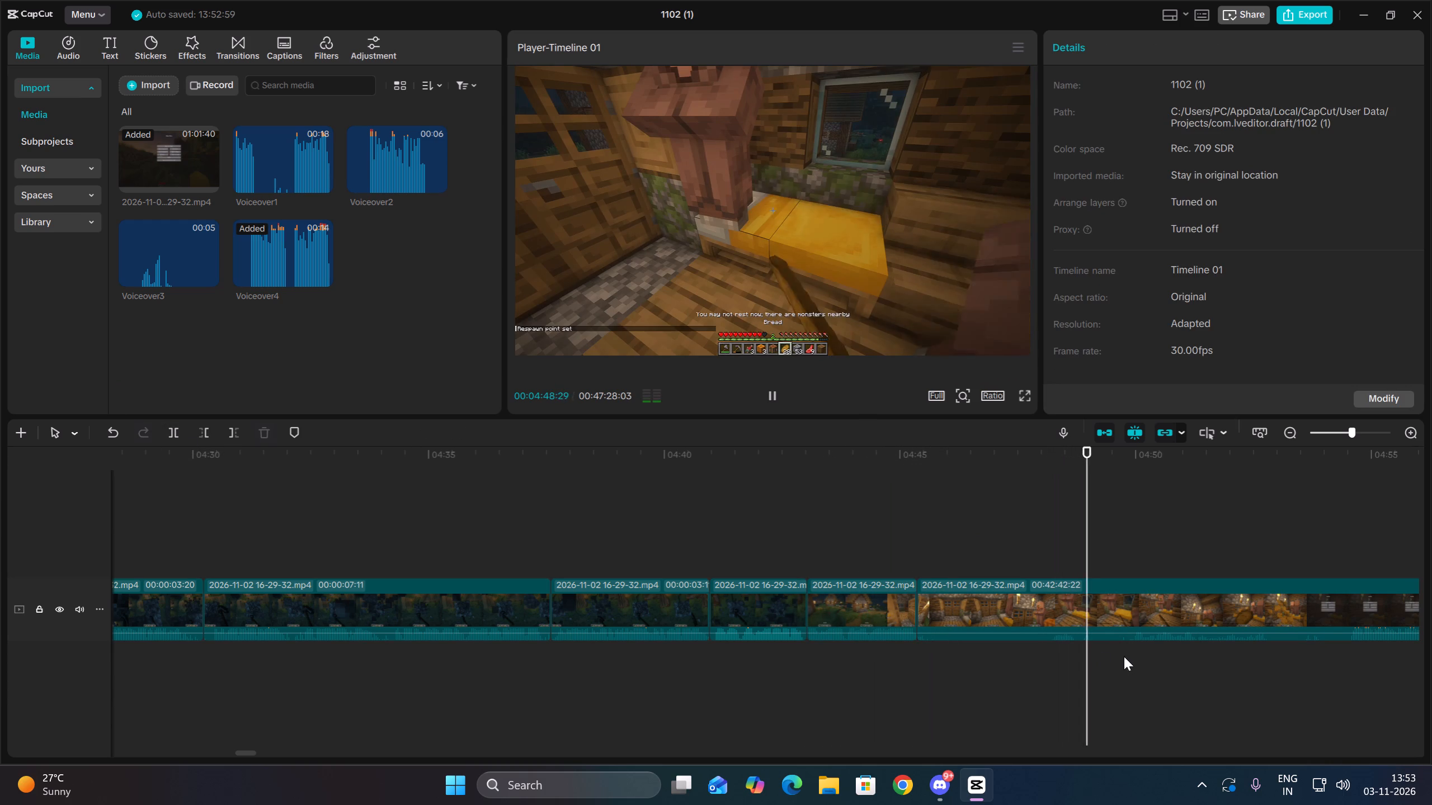
pyautogui.click(1124, 656)
pyautogui.press('space')
pyautogui.press('space')
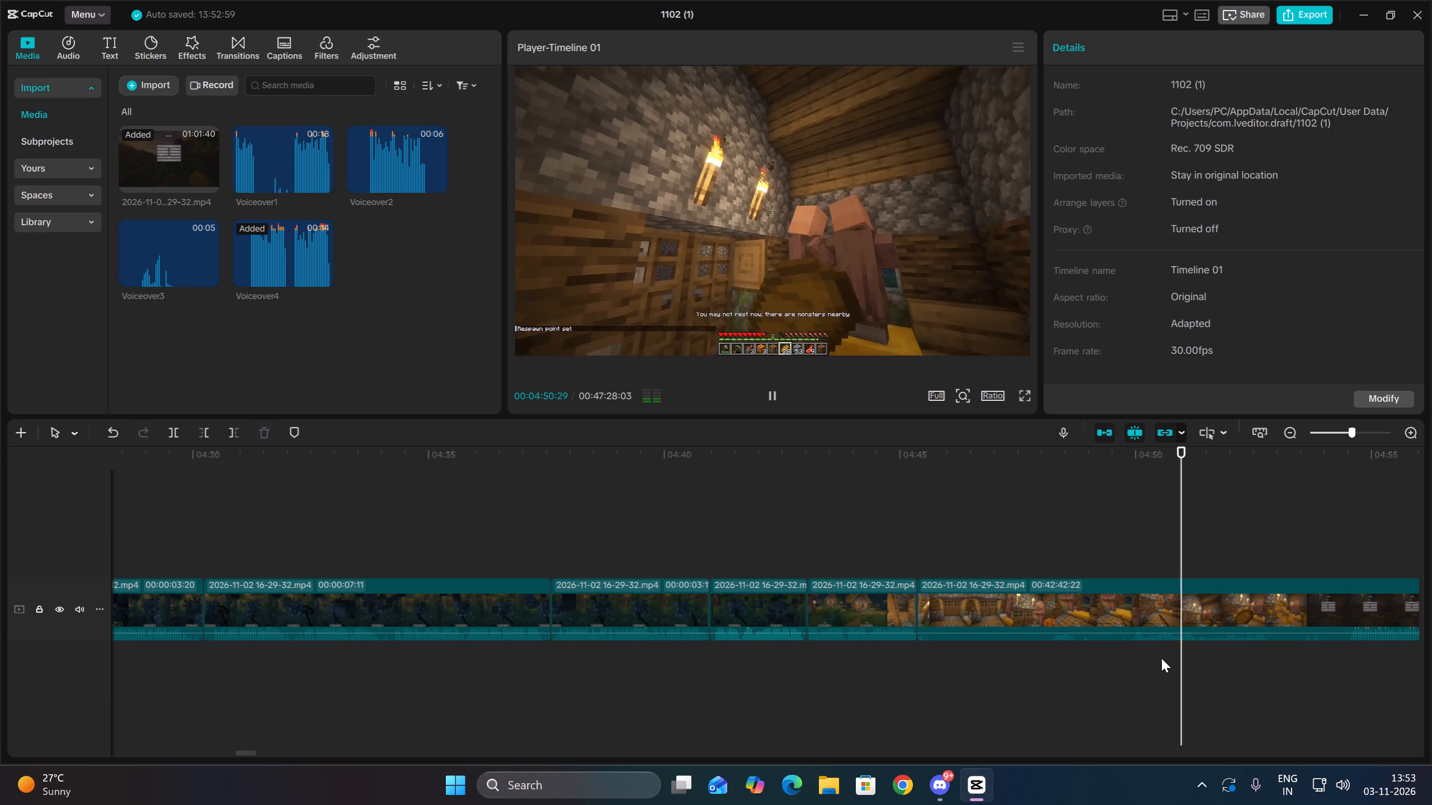
pyautogui.click(1349, 648)
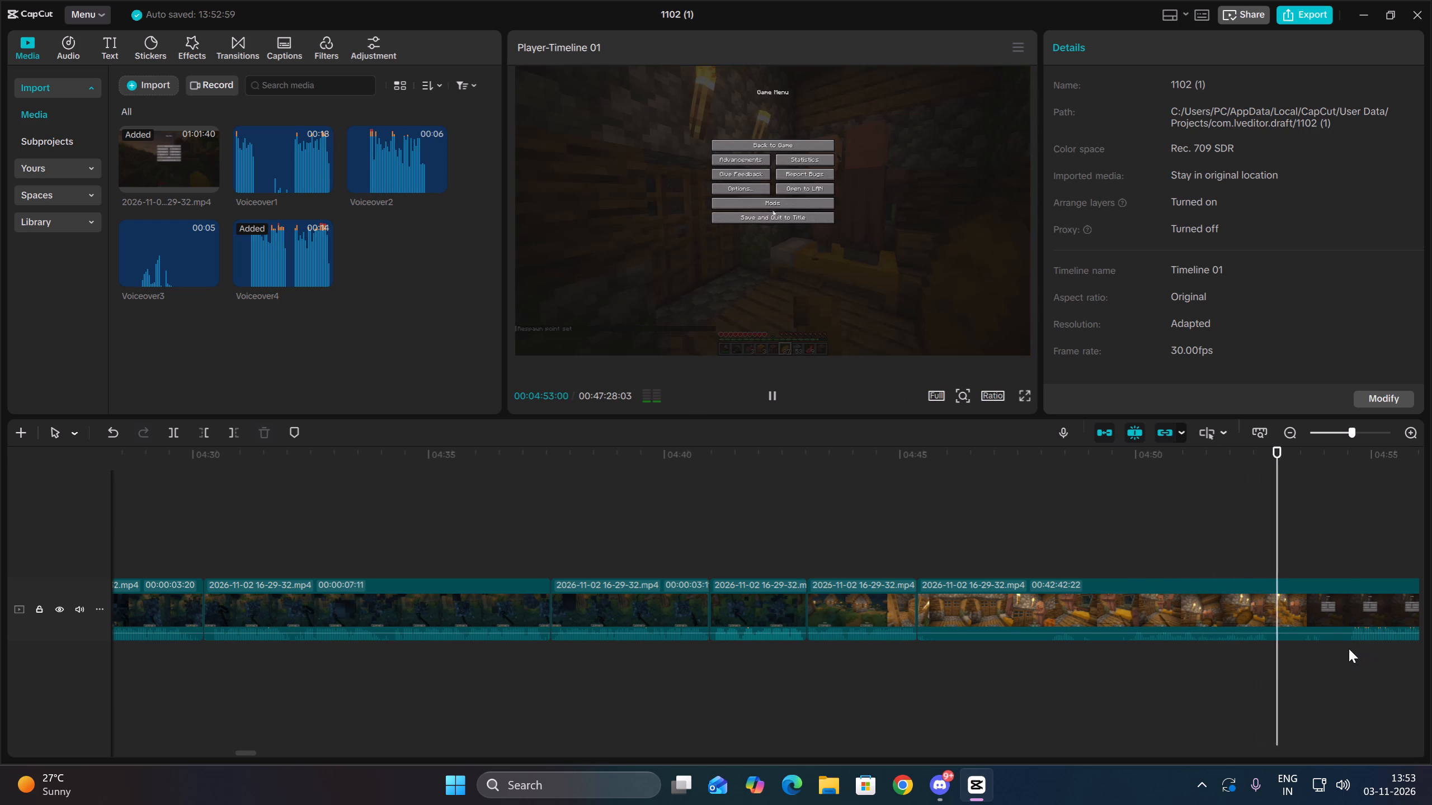
pyautogui.moveTo(1362, 679); pyautogui.dragTo(1370, 588)
pyautogui.press('space')
# Cut the long game-menu stretch by trimming the house clip's start at 00:06:53:20 and slightly further, down to 00:40:33:25.
pyautogui.doubleClick(1287, 433)
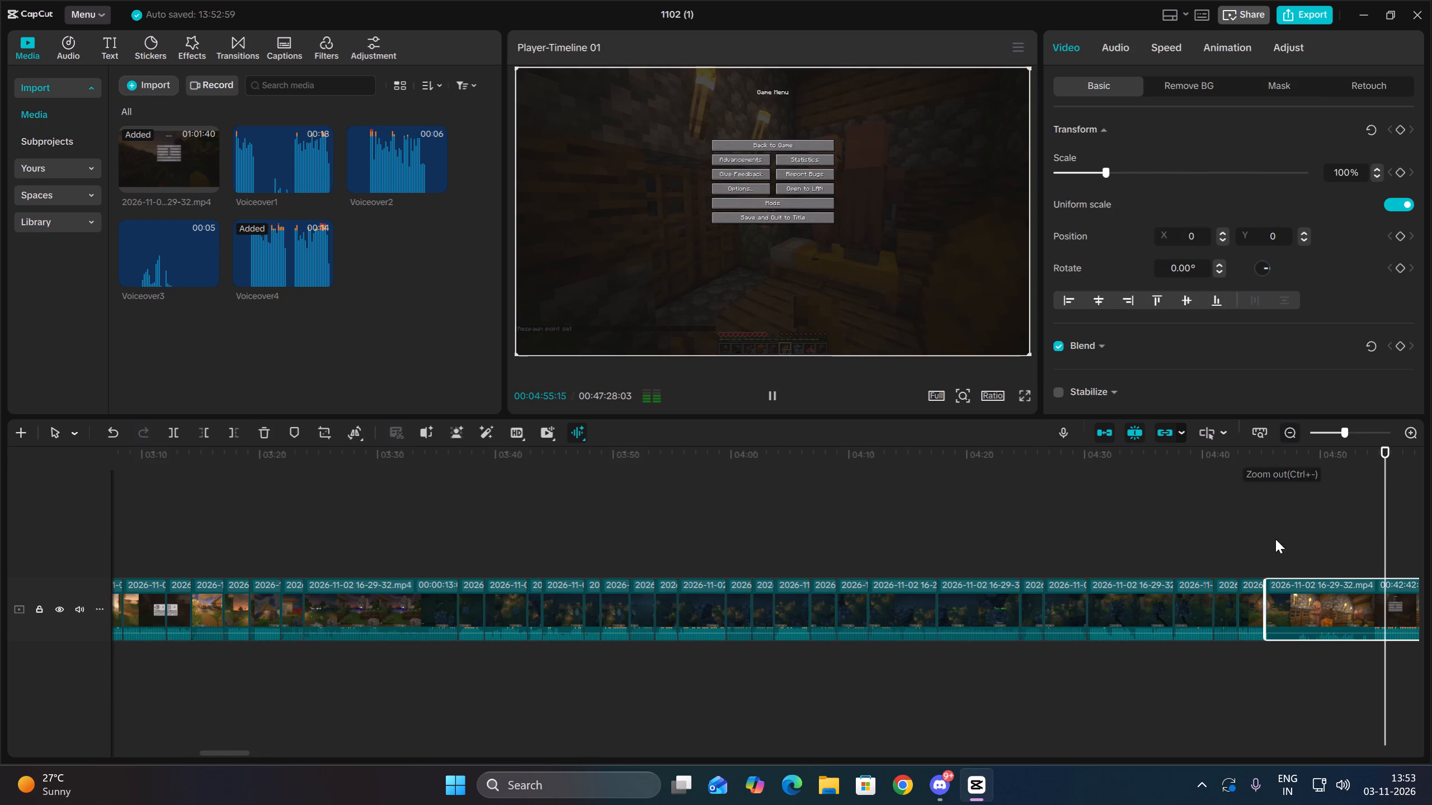
pyautogui.moveTo(1312, 692); pyautogui.dragTo(1431, 680)
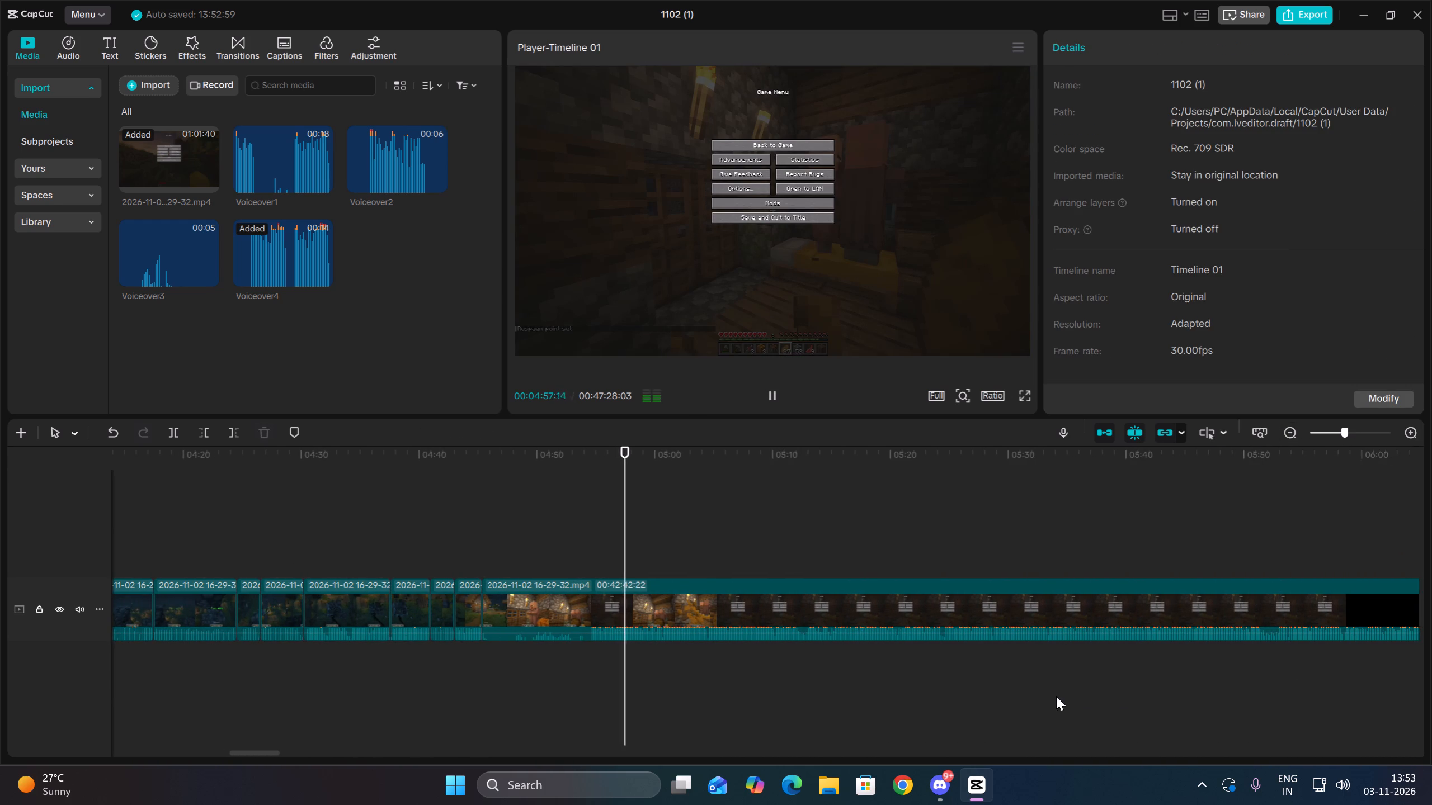
pyautogui.moveTo(1062, 696); pyautogui.dragTo(1431, 713)
pyautogui.moveTo(1412, 671); pyautogui.dragTo(1431, 718)
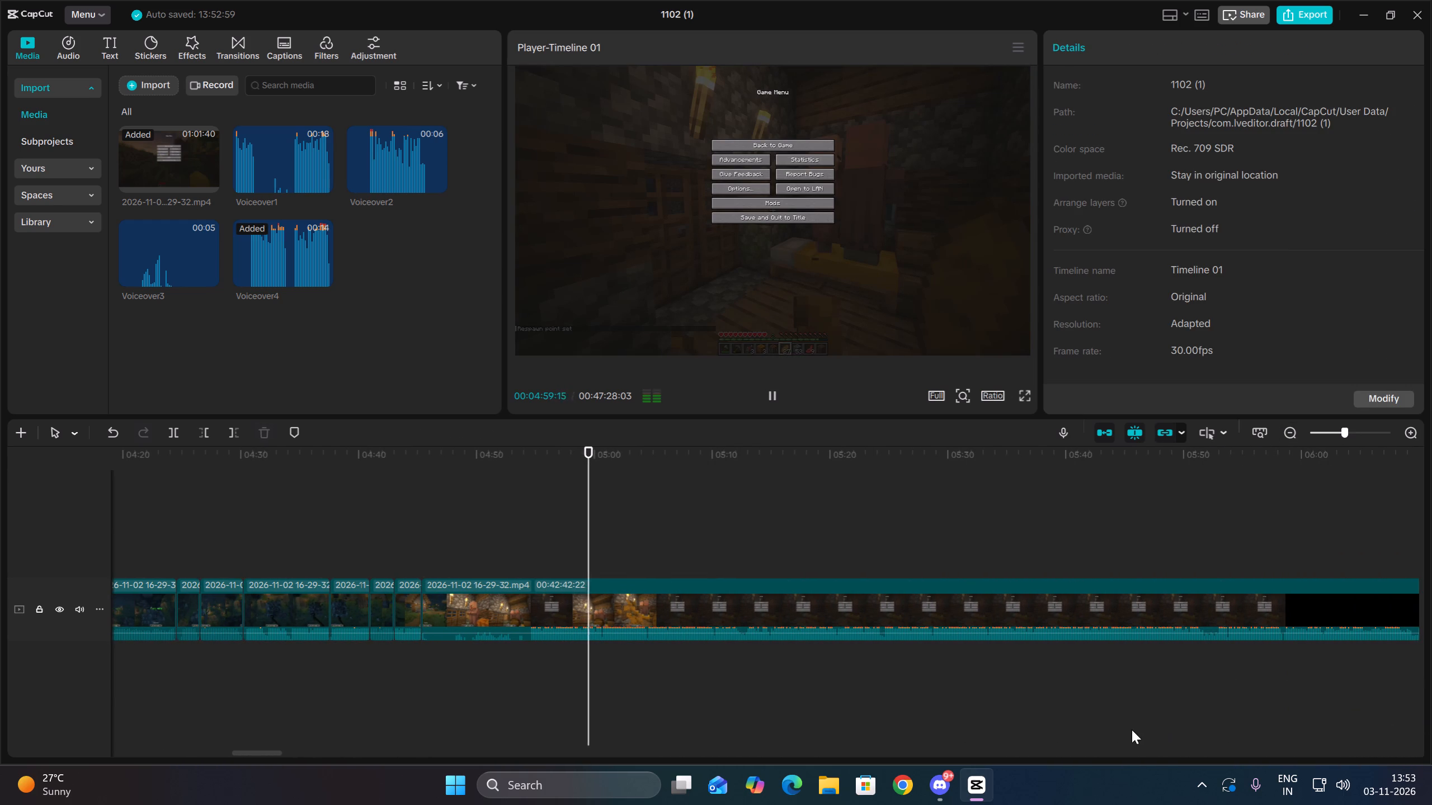
pyautogui.moveTo(1132, 730); pyautogui.dragTo(1431, 708)
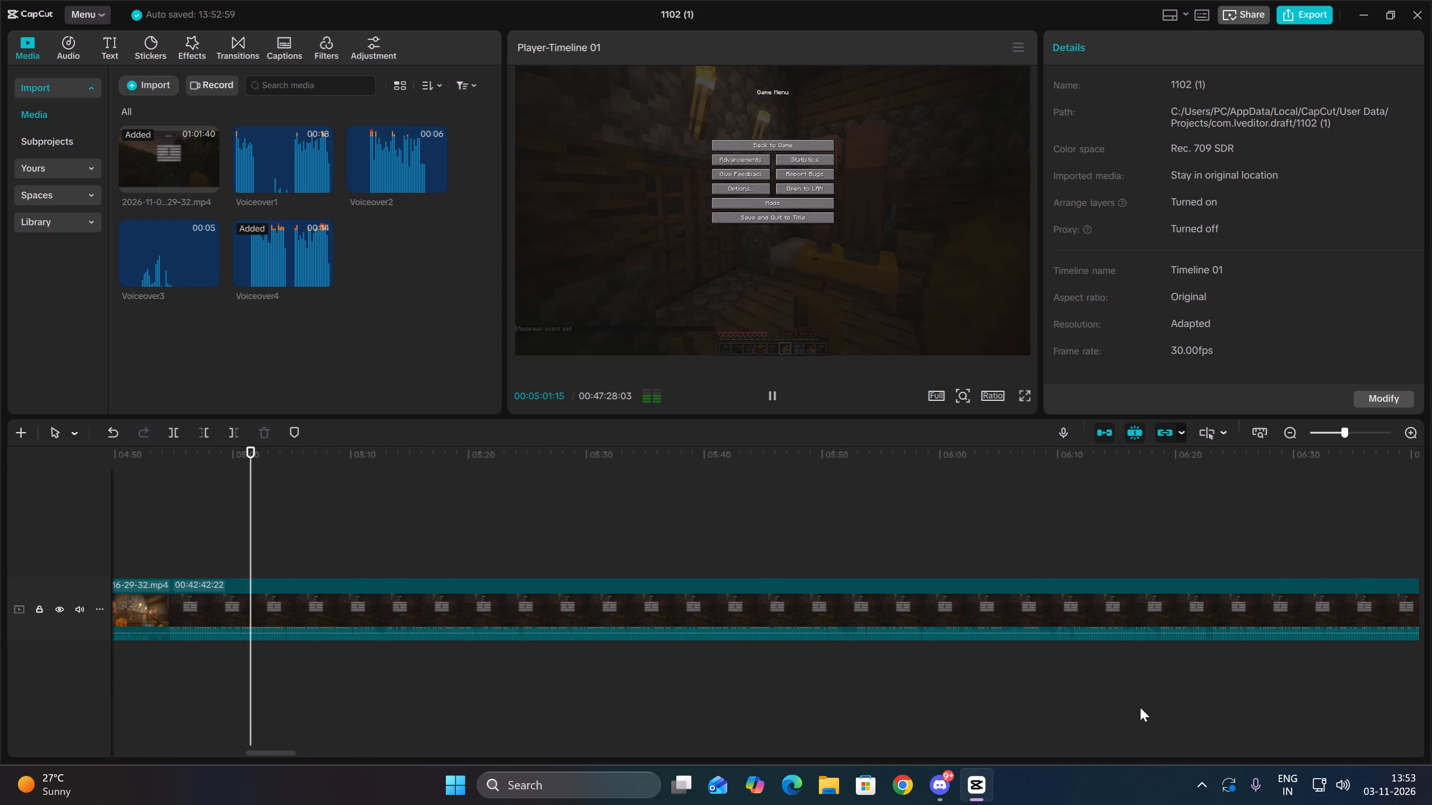
pyautogui.moveTo(1142, 707); pyautogui.dragTo(1426, 695)
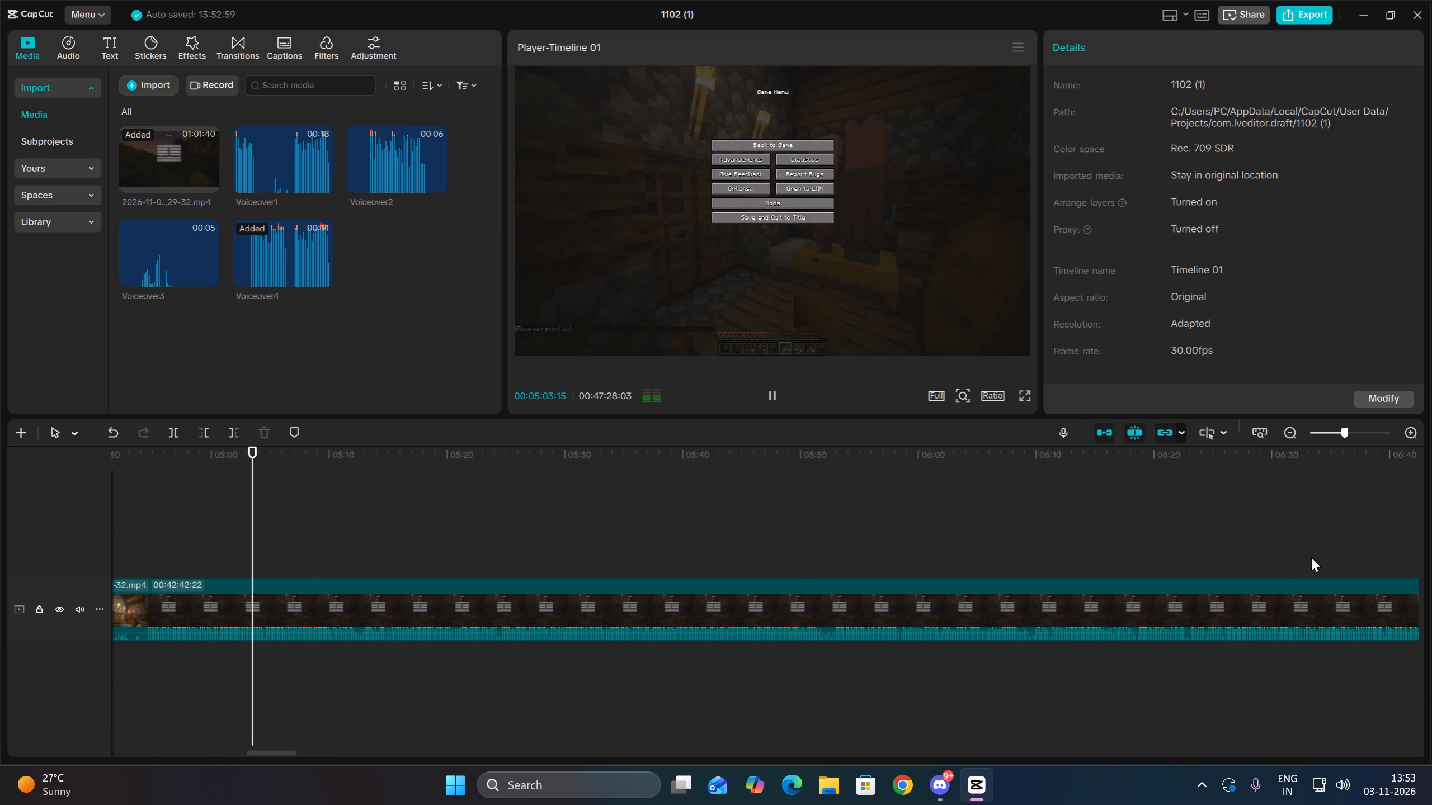
pyautogui.click(1292, 441)
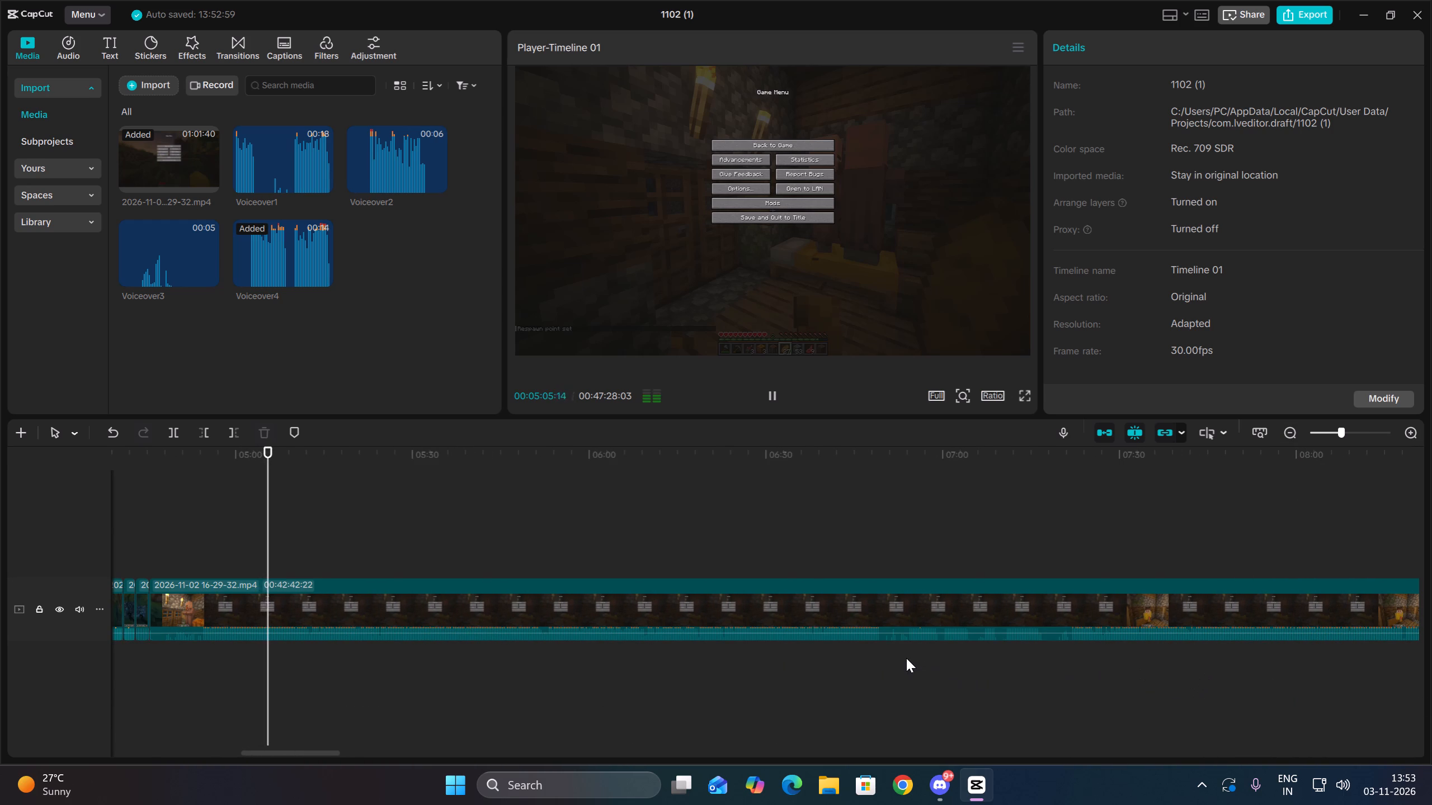
pyautogui.click(902, 658)
pyautogui.press('space')
pyautogui.press('space')
pyautogui.moveTo(950, 660); pyautogui.dragTo(958, 558)
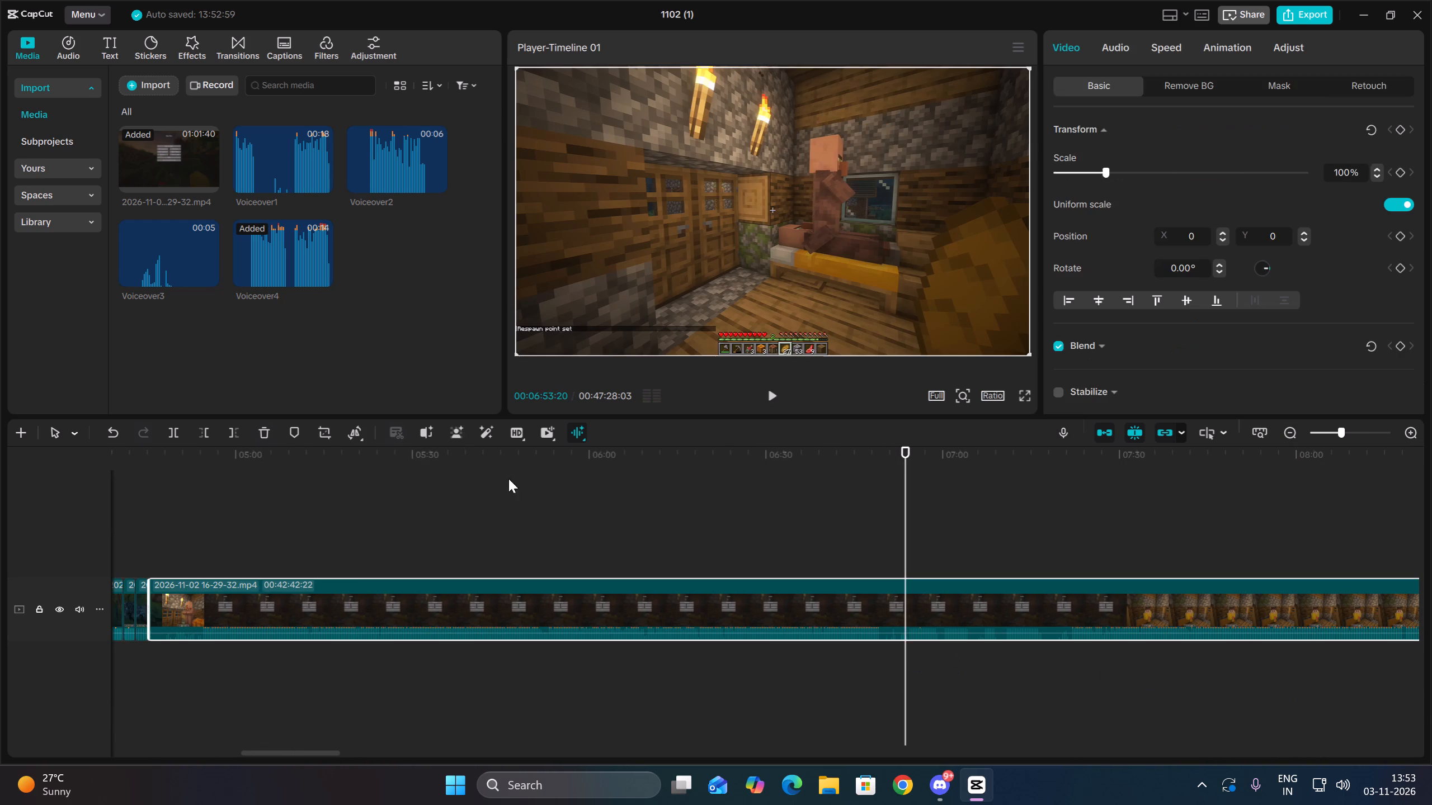
pyautogui.click(205, 429)
pyautogui.press('space')
pyautogui.click(205, 429)
# Trim about 6 seconds off the house clip's start, bringing it down to 00:40:27:26.
pyautogui.press('space')
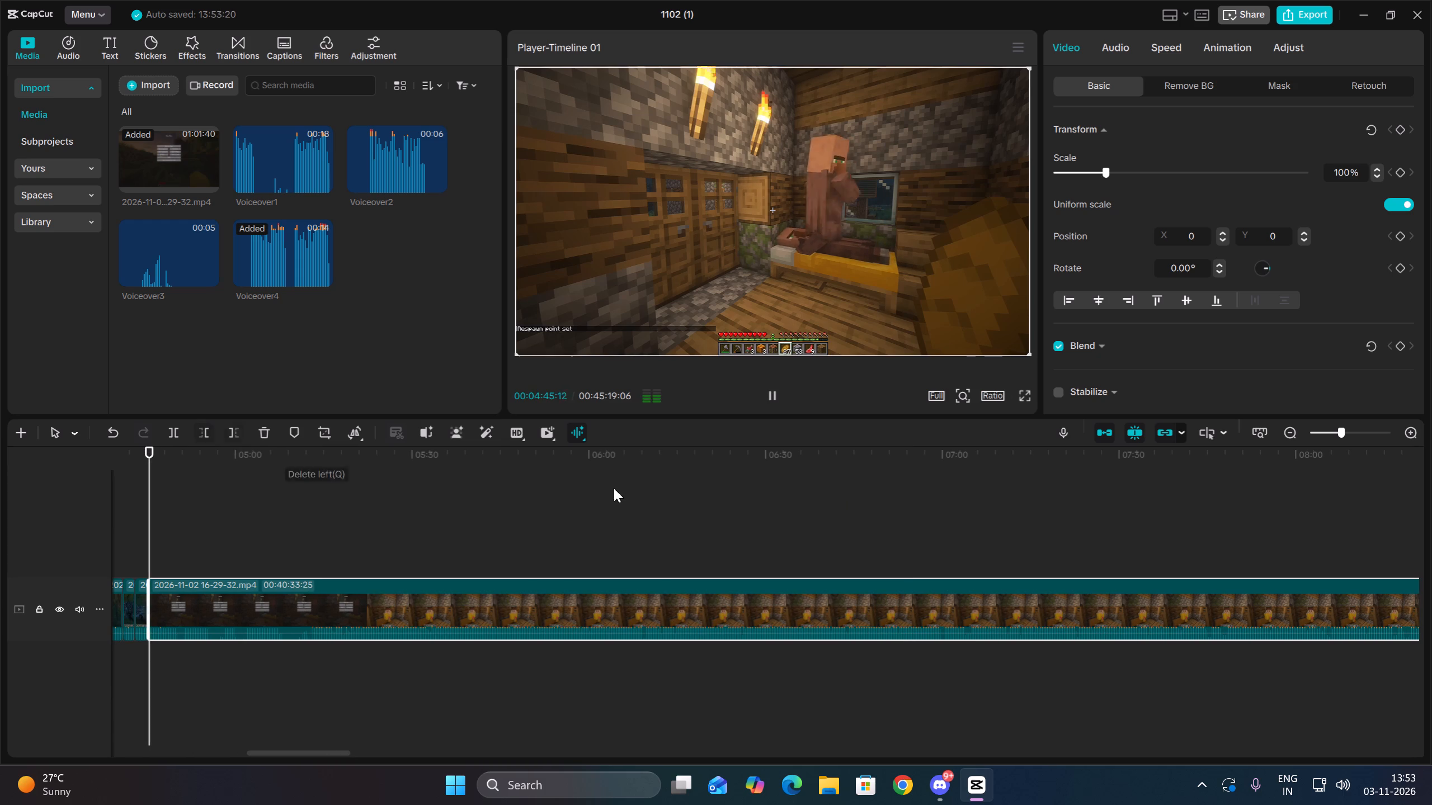
pyautogui.doubleClick(1410, 430)
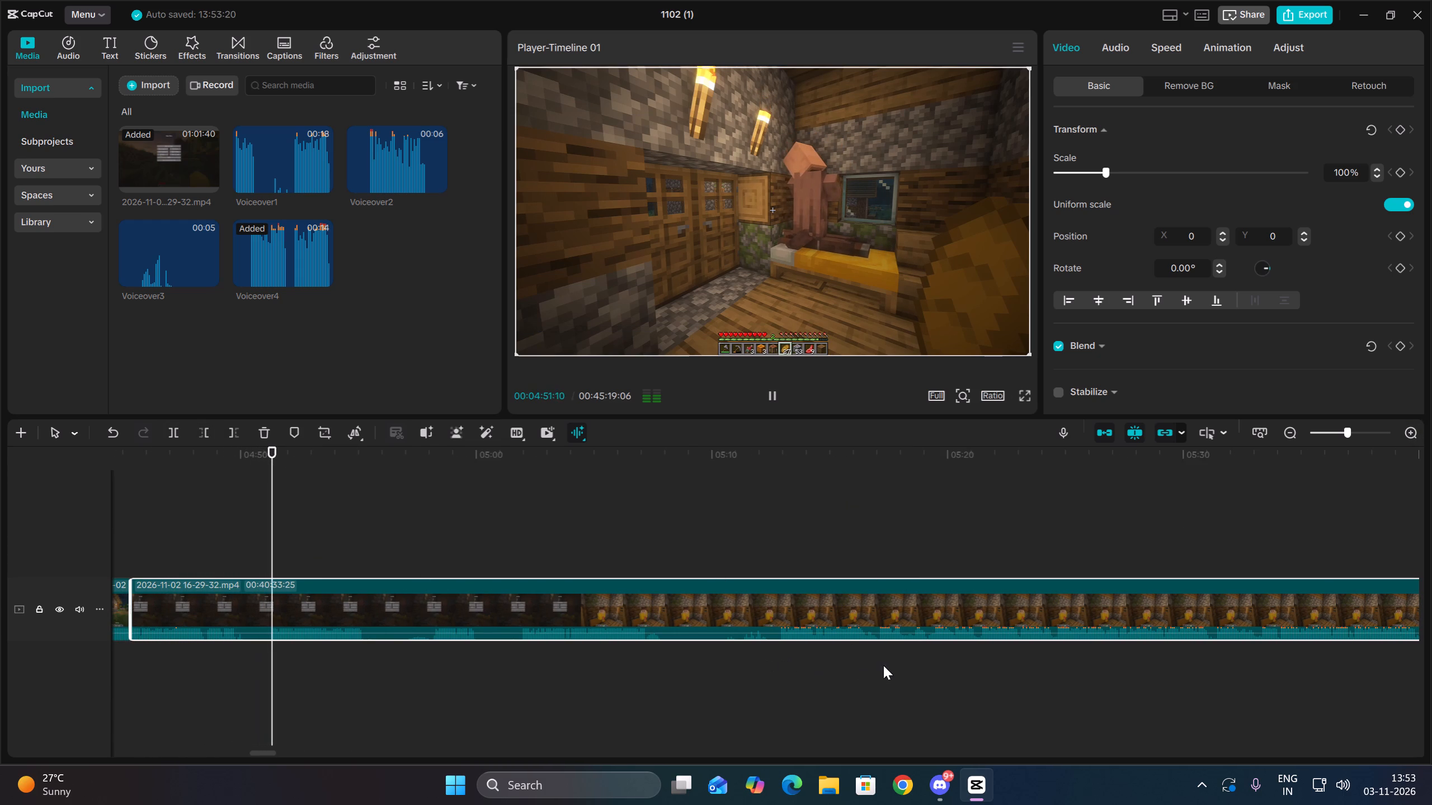
pyautogui.click(272, 648)
pyautogui.moveTo(299, 664); pyautogui.dragTo(304, 594)
pyautogui.click(210, 437)
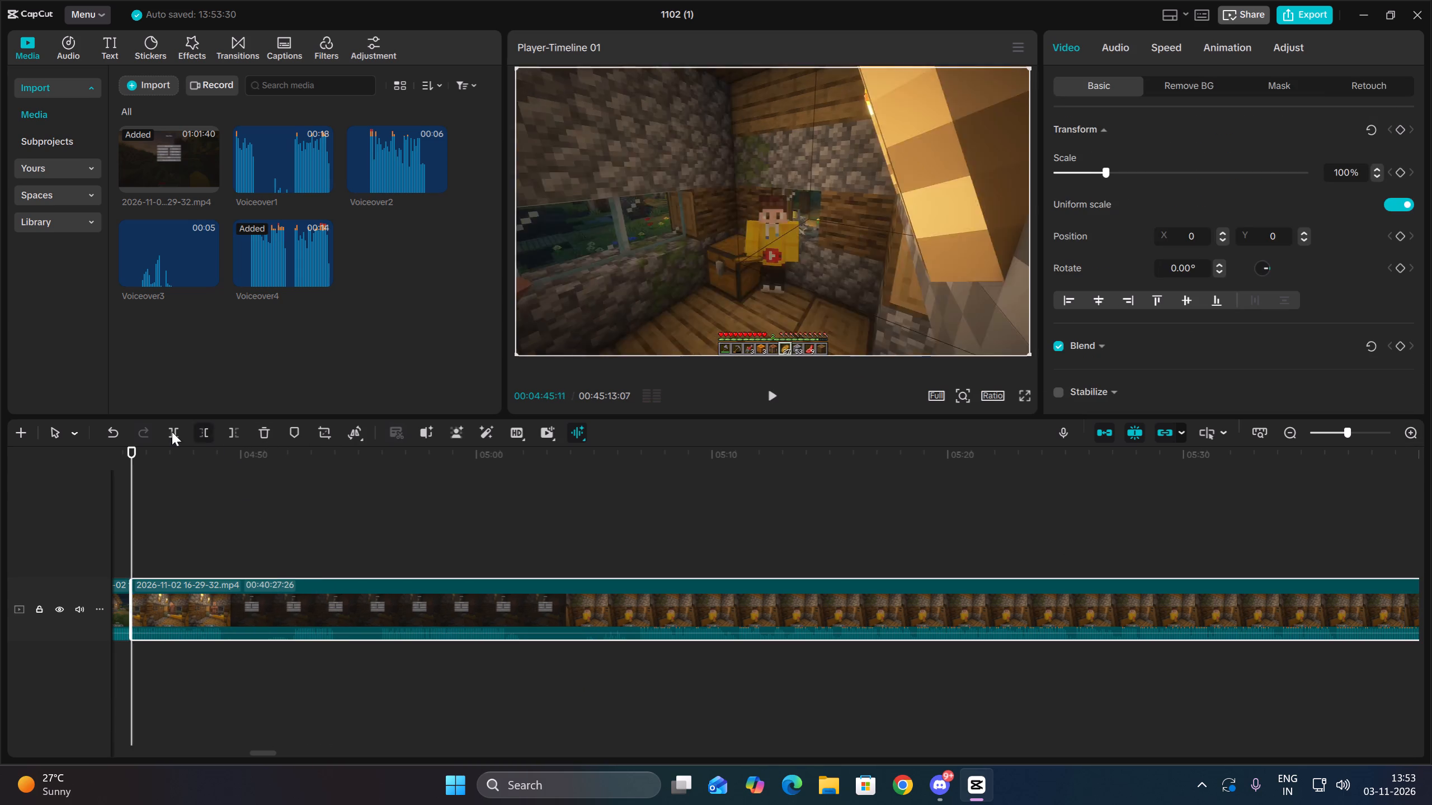
# Split the house clip at 00:04:49:03 and trim the following clip's start down to 00:40:20:29.
pyautogui.press('space')
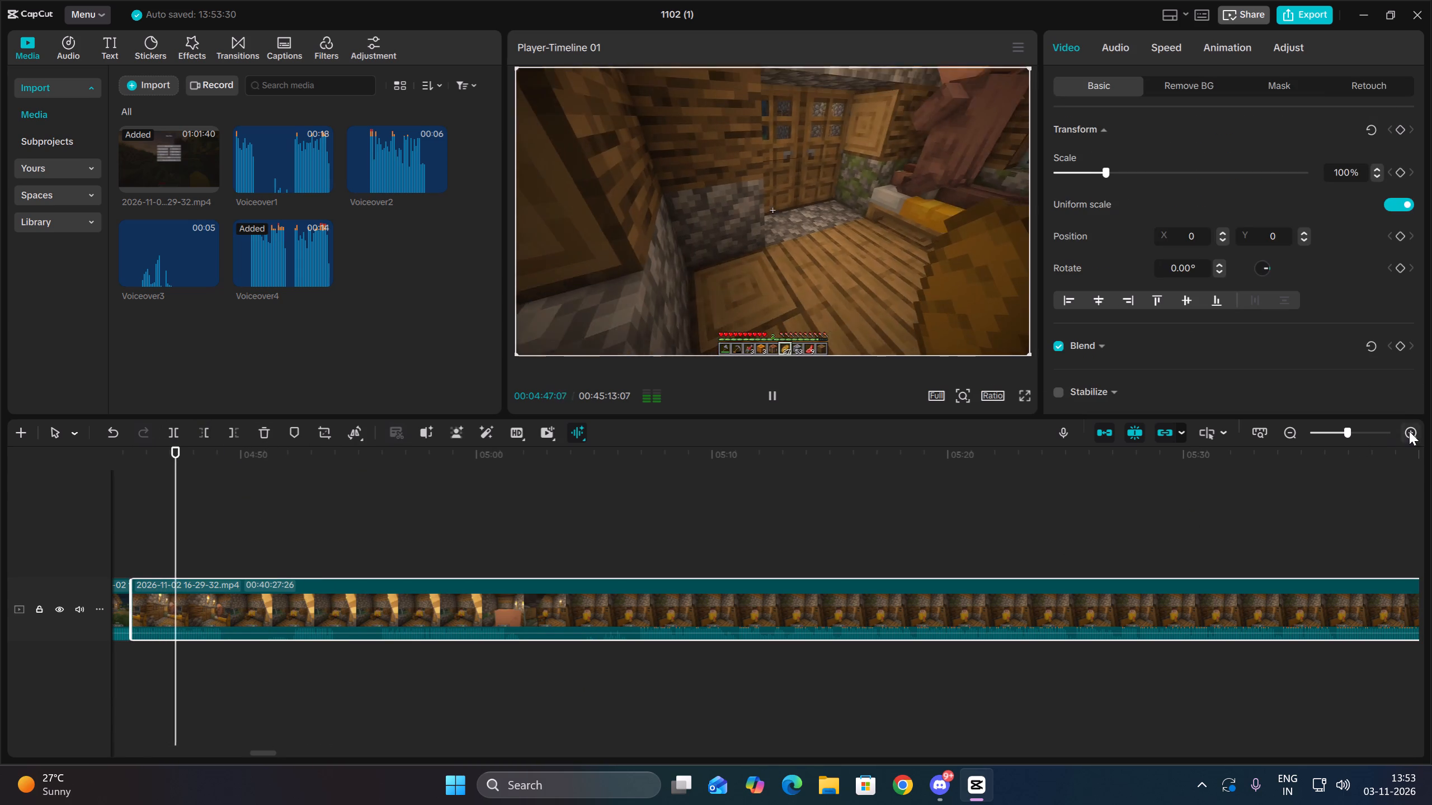
pyautogui.click(1409, 431)
pyautogui.press('space')
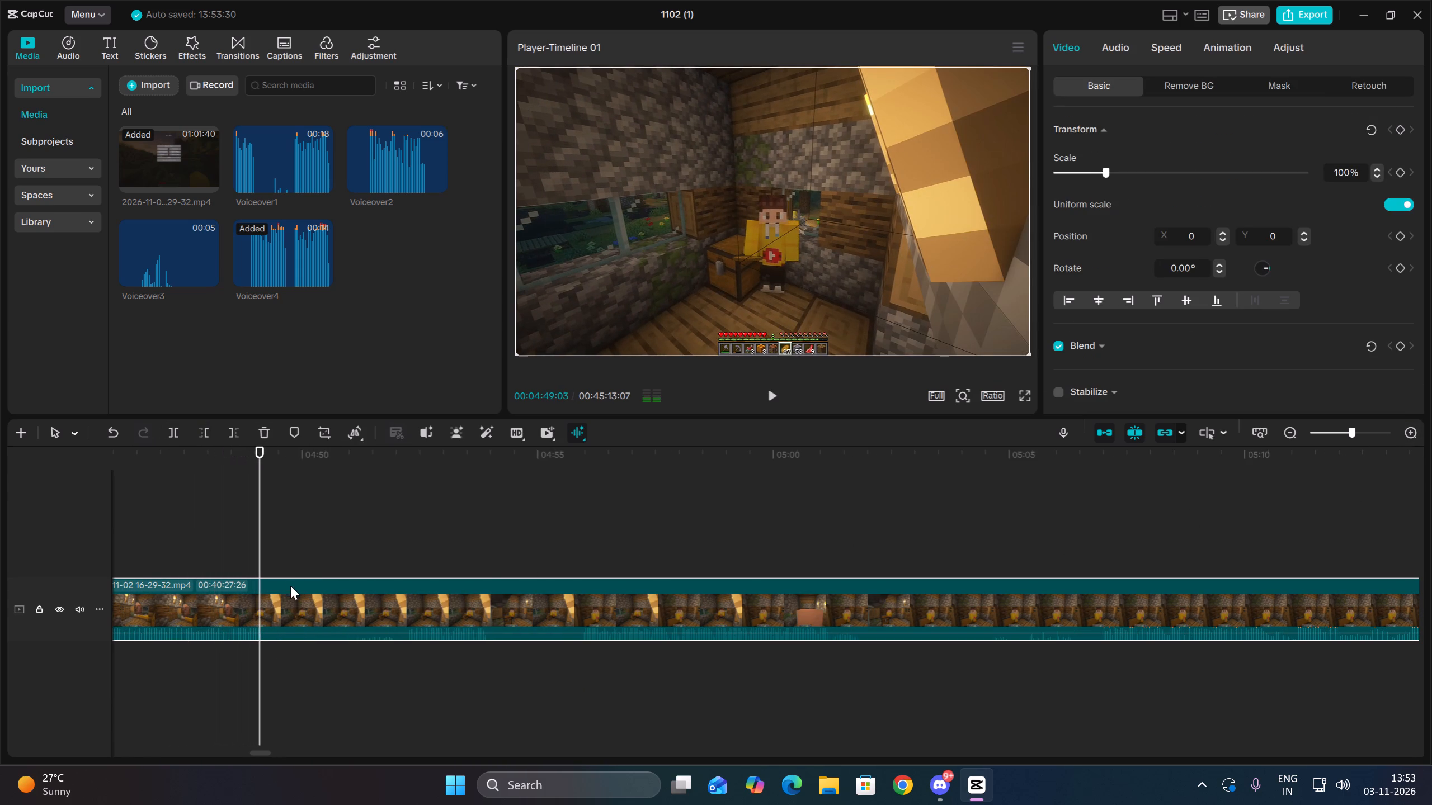
pyautogui.click(179, 429)
pyautogui.press('space')
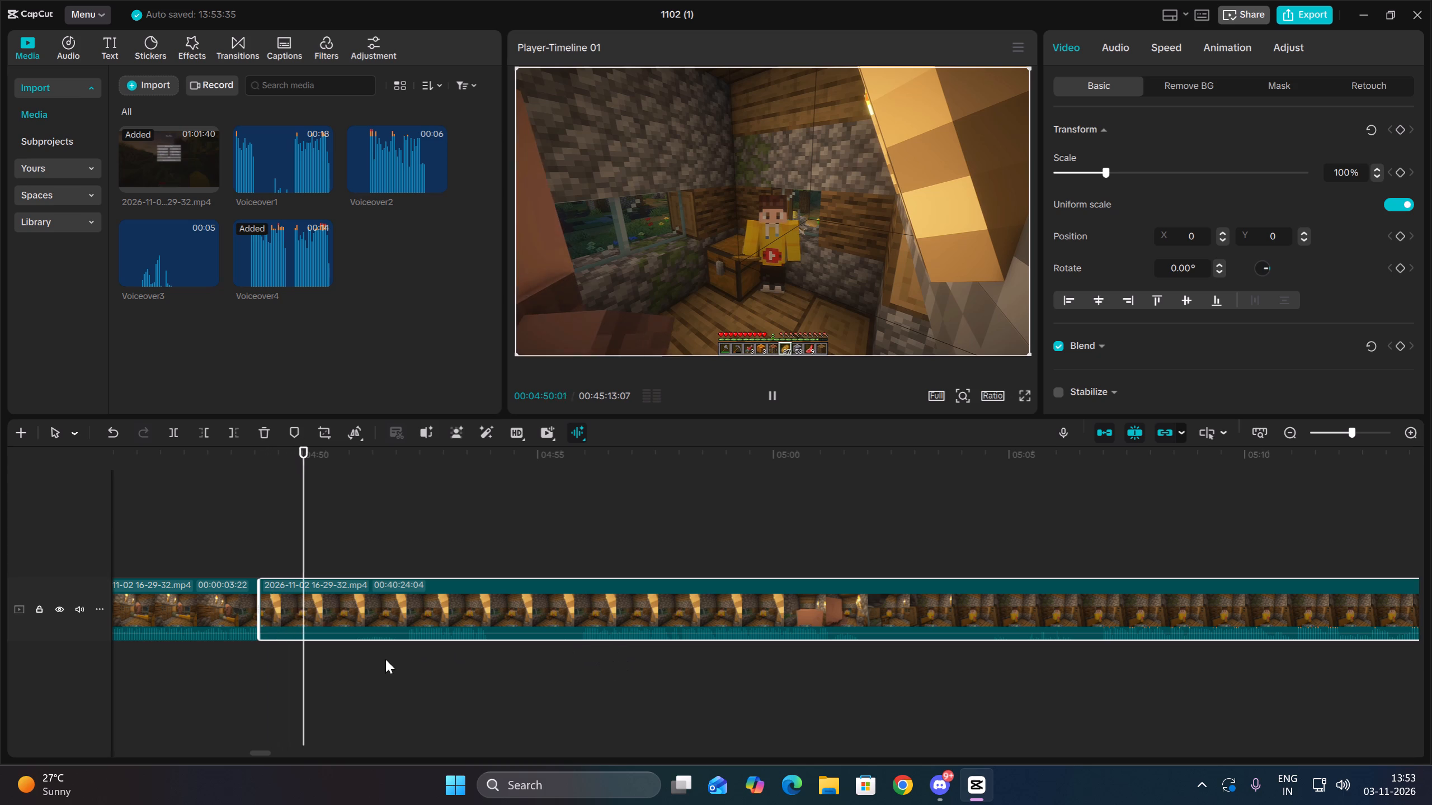
pyautogui.click(408, 650)
pyautogui.moveTo(429, 659); pyautogui.dragTo(446, 603)
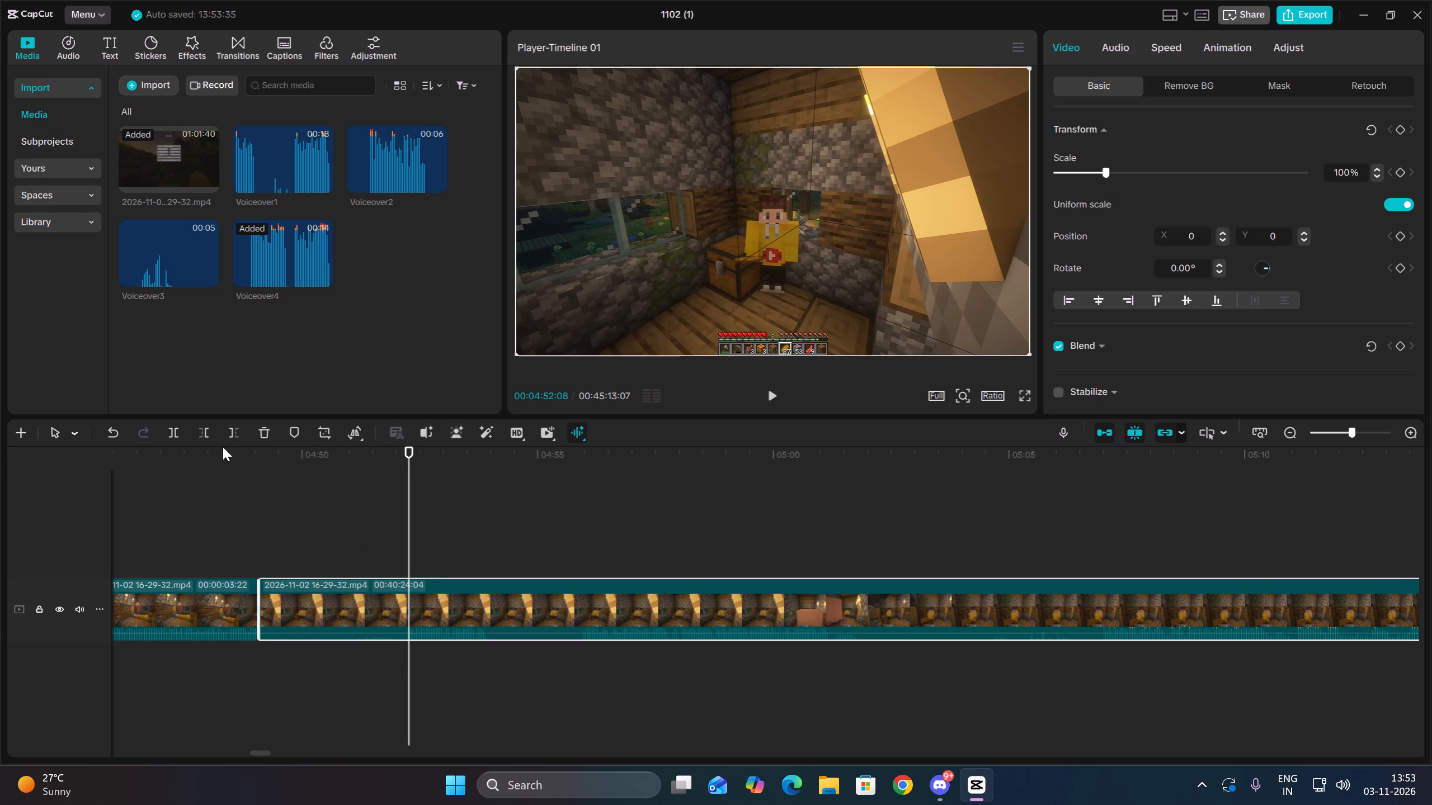
pyautogui.click(209, 433)
# Split the house clip at about 00:04:50:22 and trim the following clip's start down to 00:40:17:11.
pyautogui.press('space')
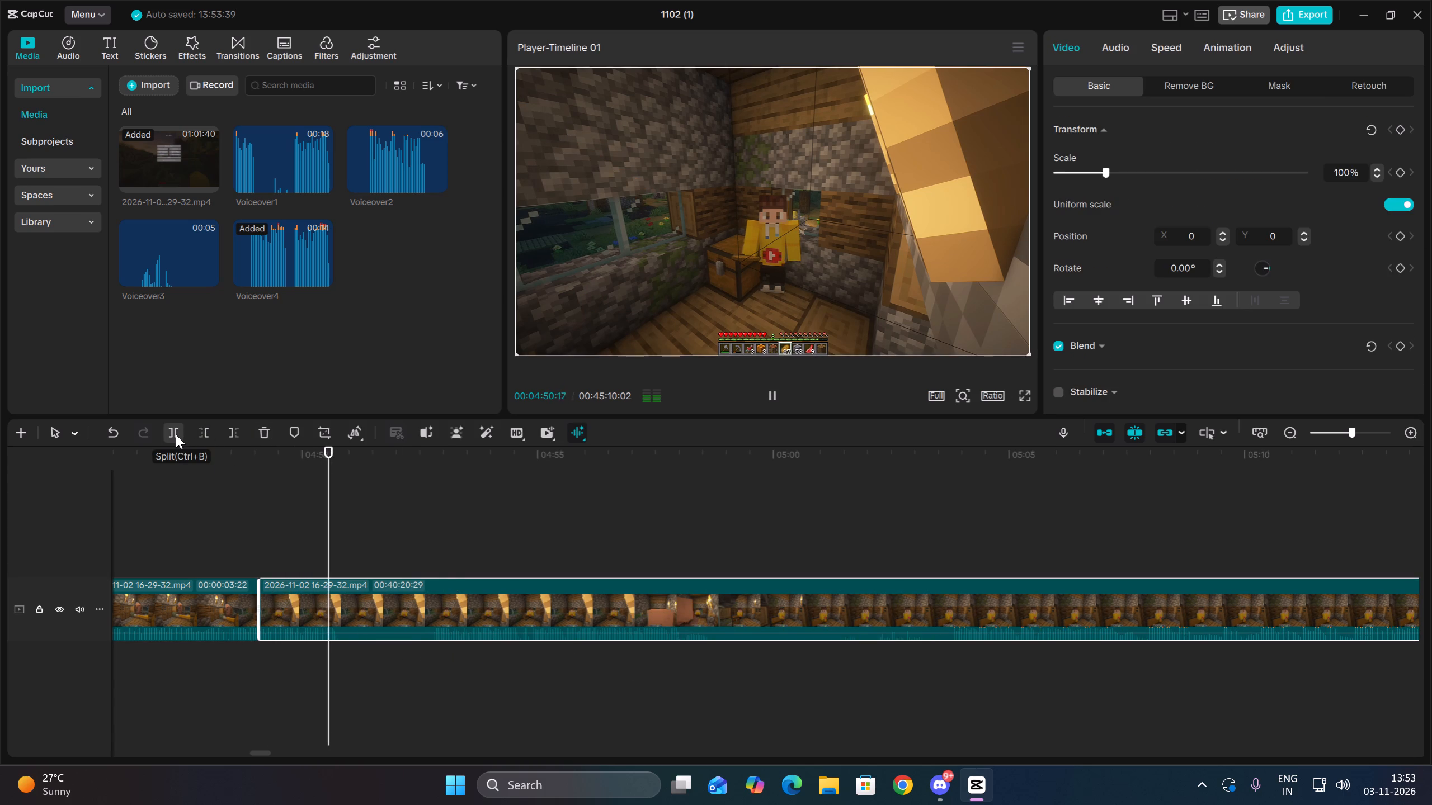
pyautogui.press('space')
pyautogui.click(176, 434)
pyautogui.press('space')
pyautogui.click(428, 651)
pyautogui.moveTo(458, 661); pyautogui.dragTo(472, 579)
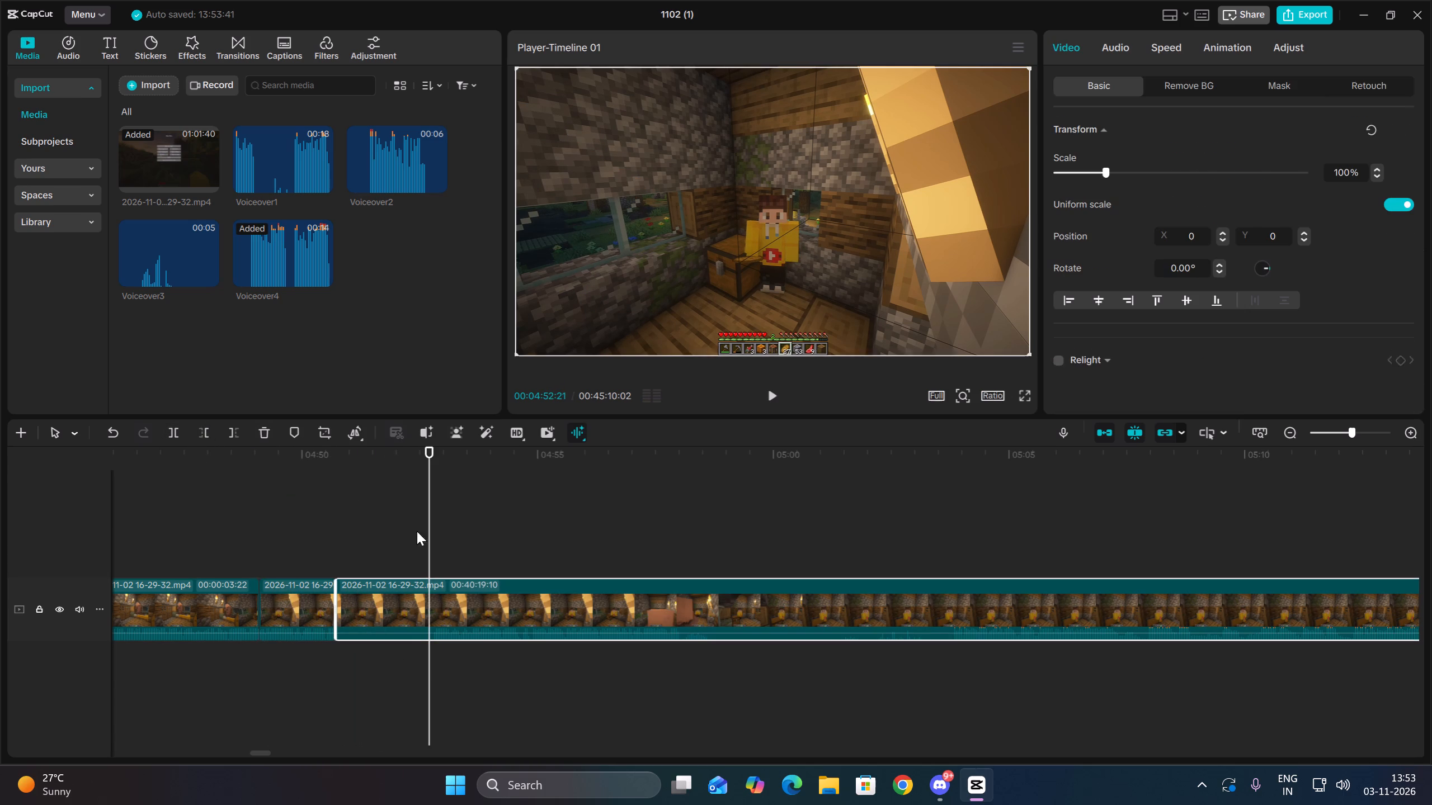
pyautogui.click(201, 427)
# Split the house clip at 00:04:56:03, where the villager blocks the view, undoing the accidental timeline change made on the way.
pyautogui.press('space')
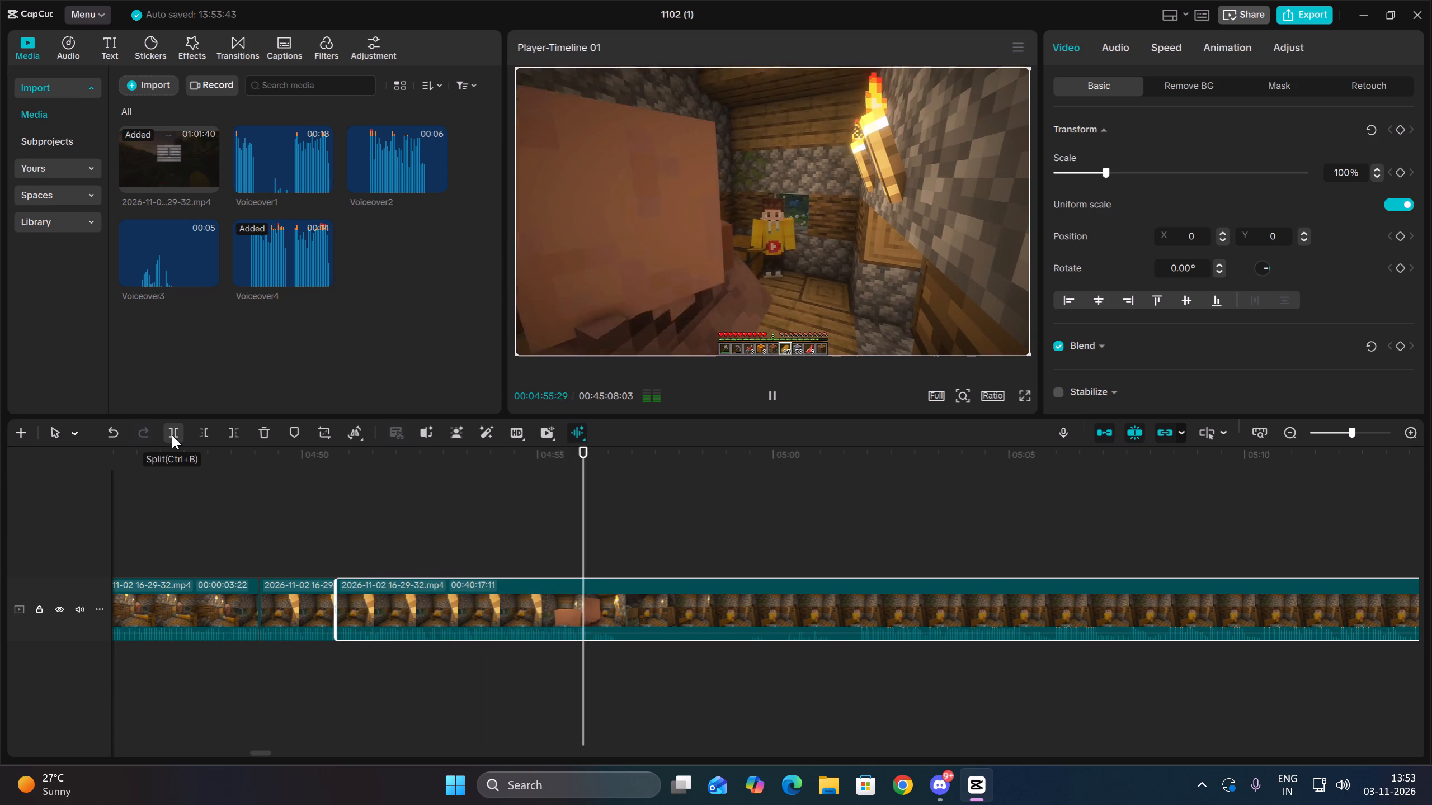
pyautogui.press('space')
pyautogui.moveTo(598, 640); pyautogui.dragTo(592, 640)
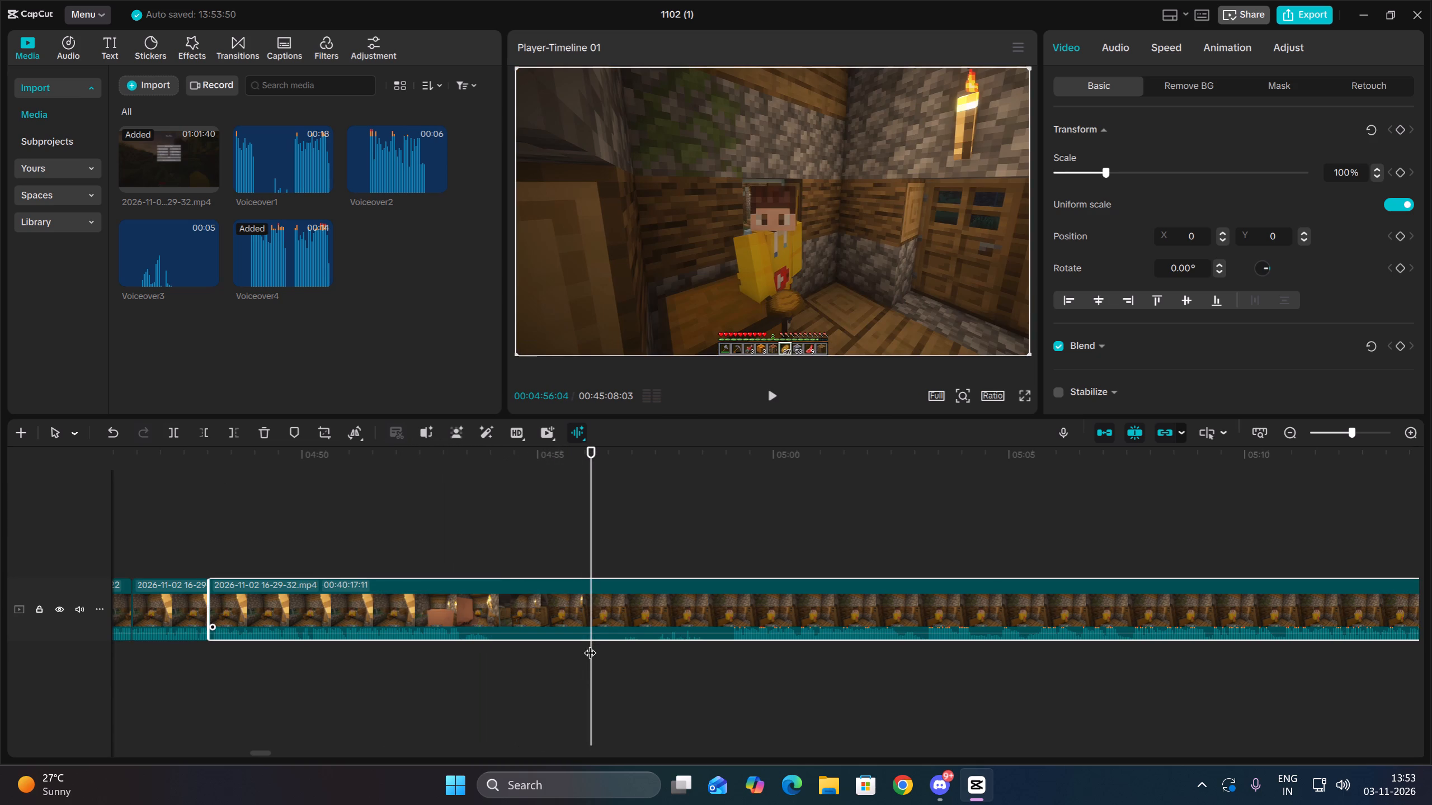
pyautogui.click(116, 434)
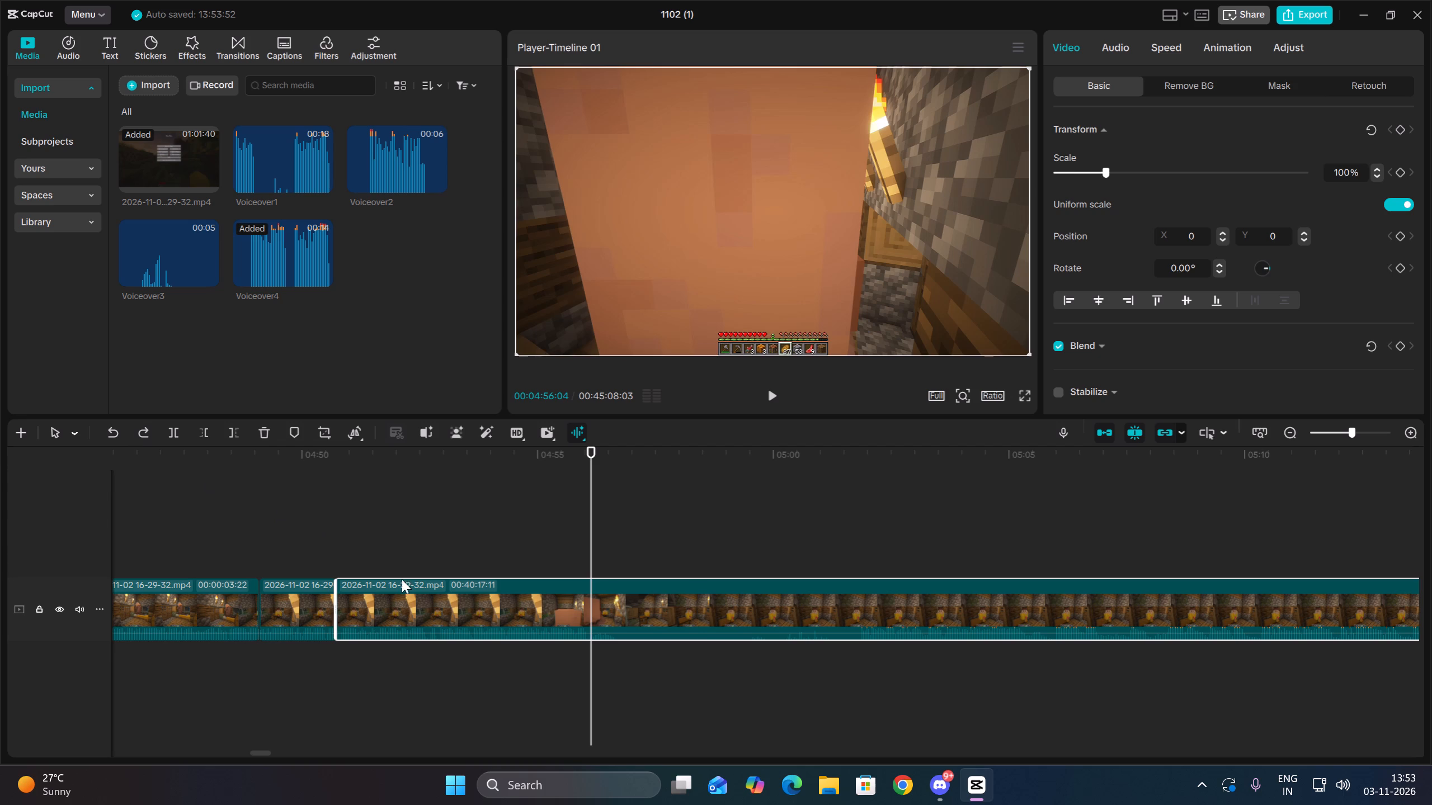
pyautogui.click(590, 657)
pyautogui.moveTo(638, 674); pyautogui.dragTo(656, 591)
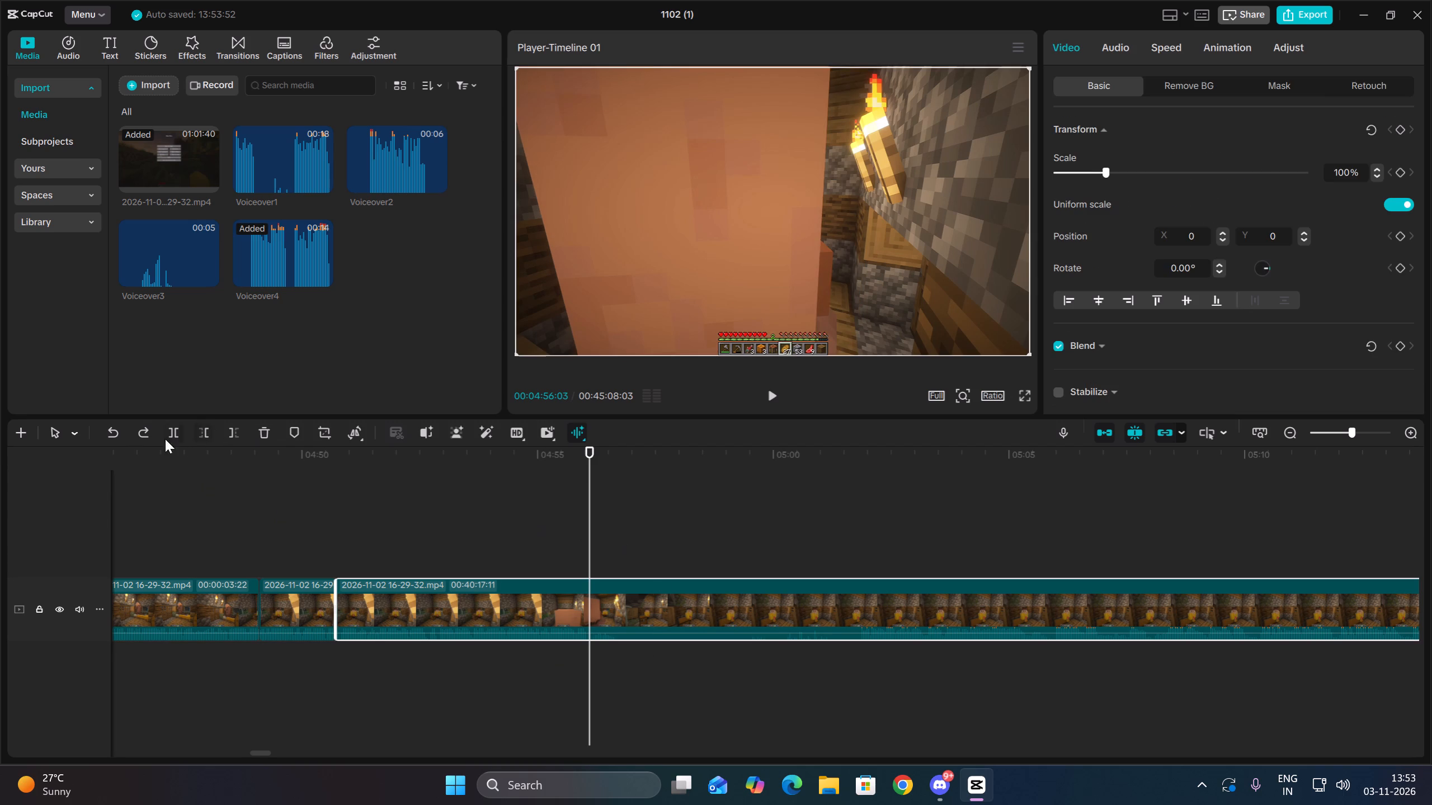
pyautogui.click(177, 435)
pyautogui.press('space')
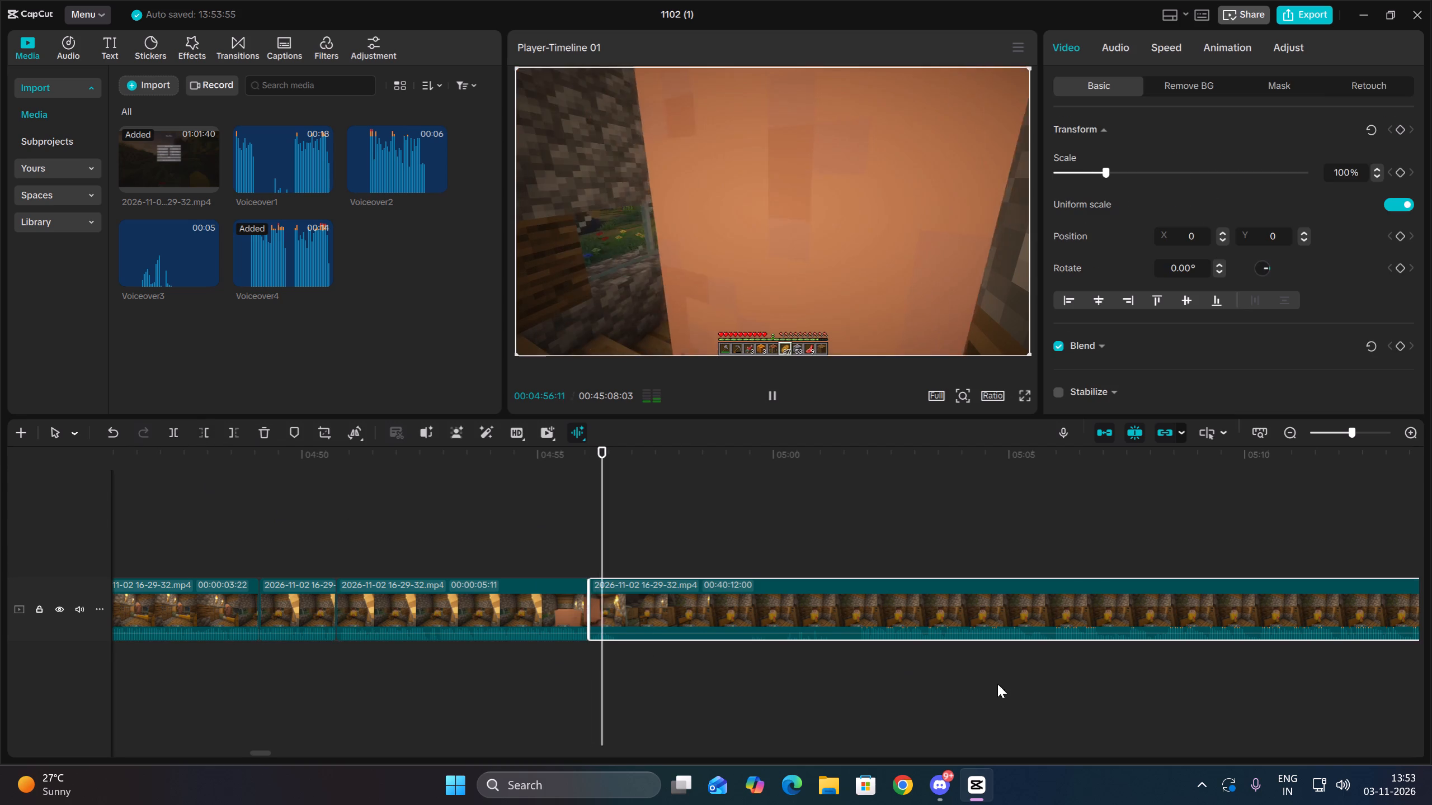
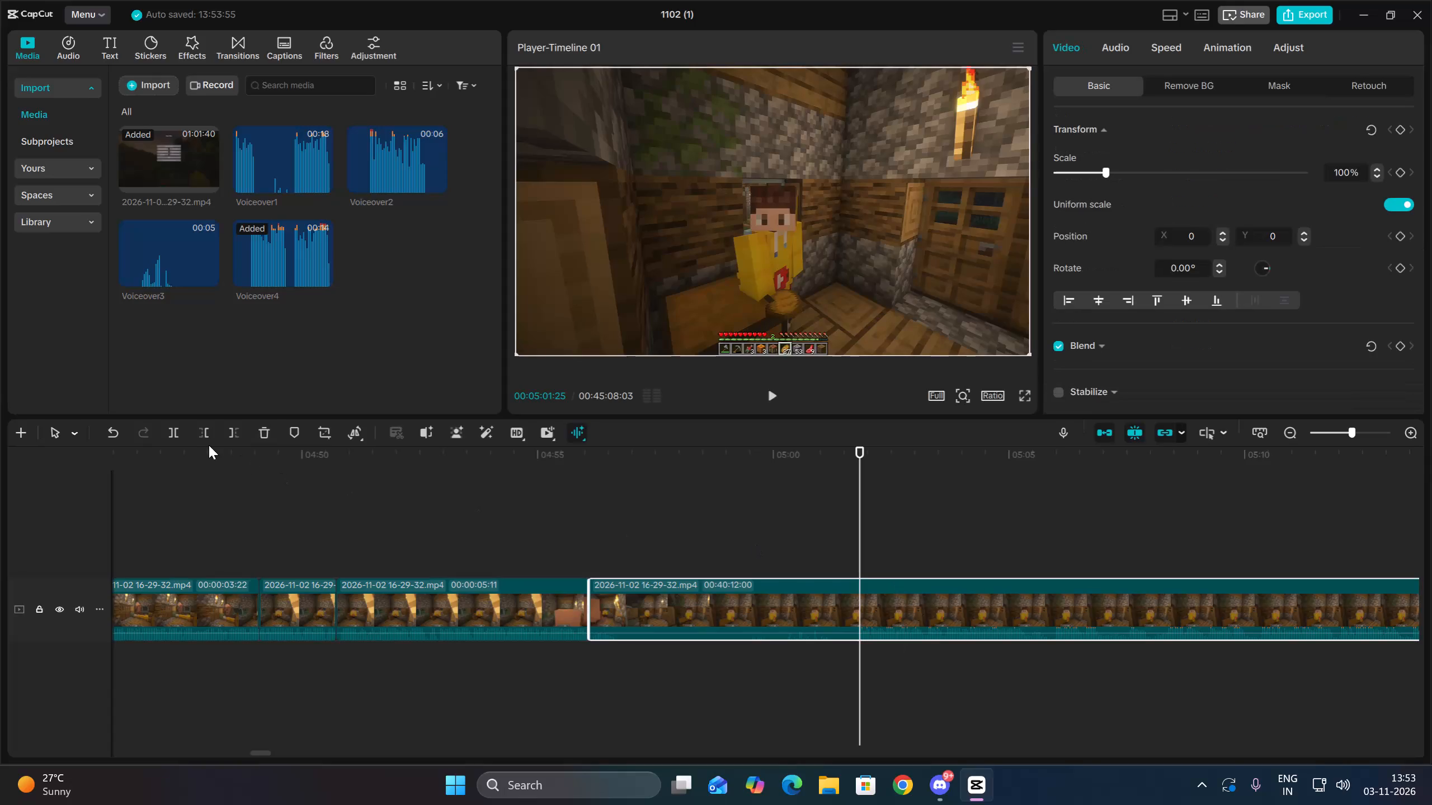
# Trim the house clip's start up to 00:05:01:25, bringing the clip down to 00:40:06:08.
pyautogui.click(212, 442)
# Cut the long idle stretch in the house by trimming the clip's start up to 00:08:33:20, leaving 00:36:28:21.
pyautogui.press('space')
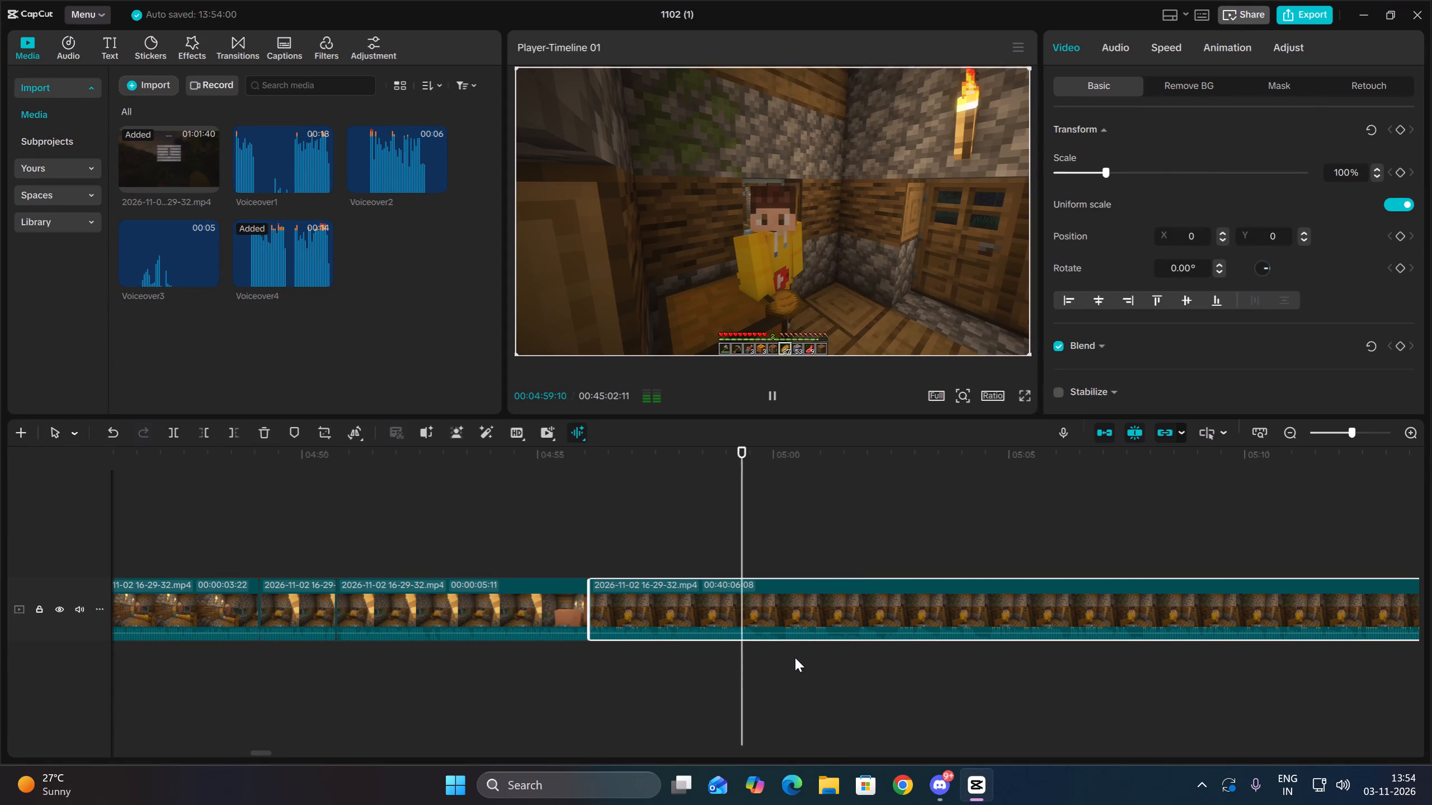
pyautogui.click(784, 651)
pyautogui.press('space')
pyautogui.click(884, 647)
pyautogui.press('space')
pyautogui.click(1110, 663)
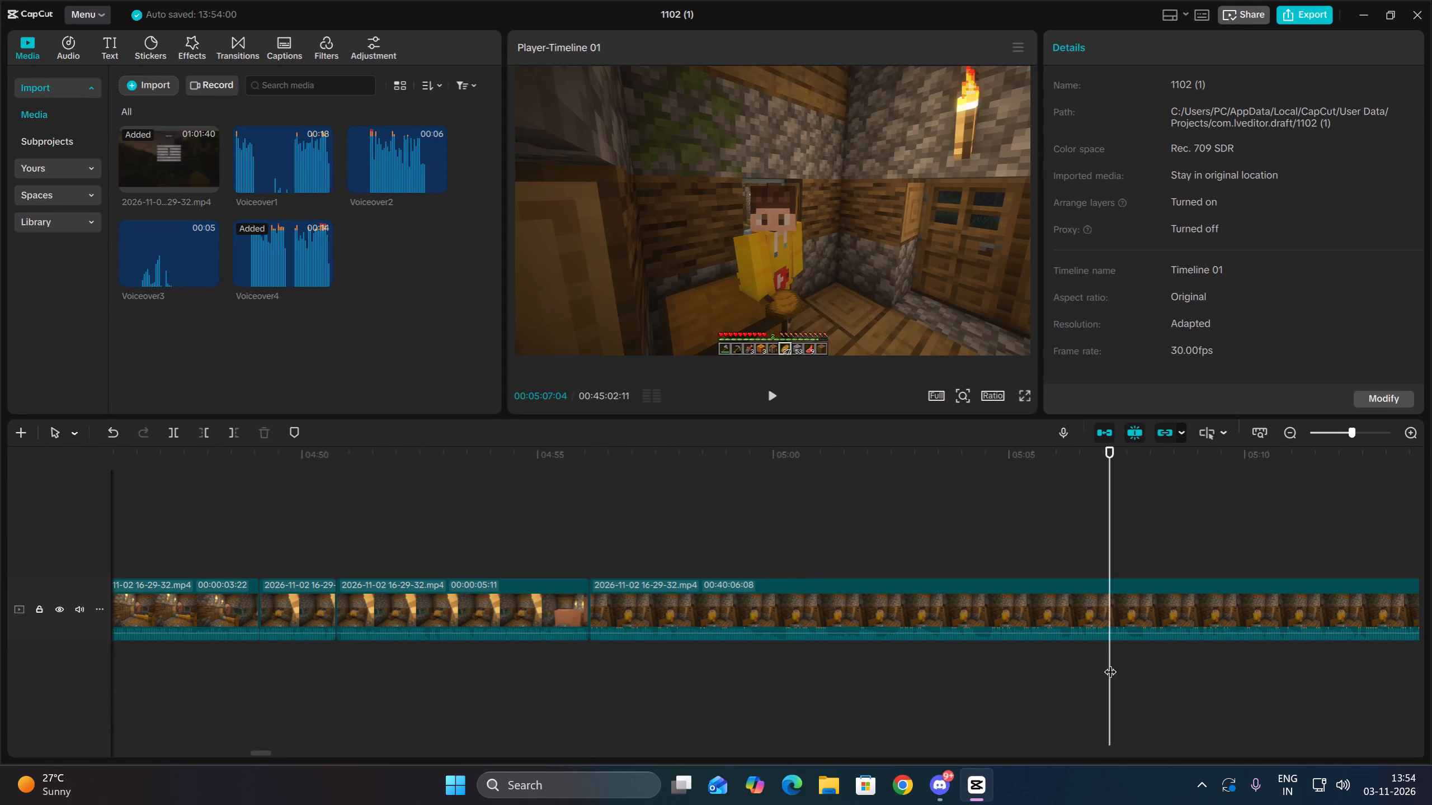
pyautogui.press('space')
pyautogui.click(1303, 436)
pyautogui.doubleClick(1290, 433)
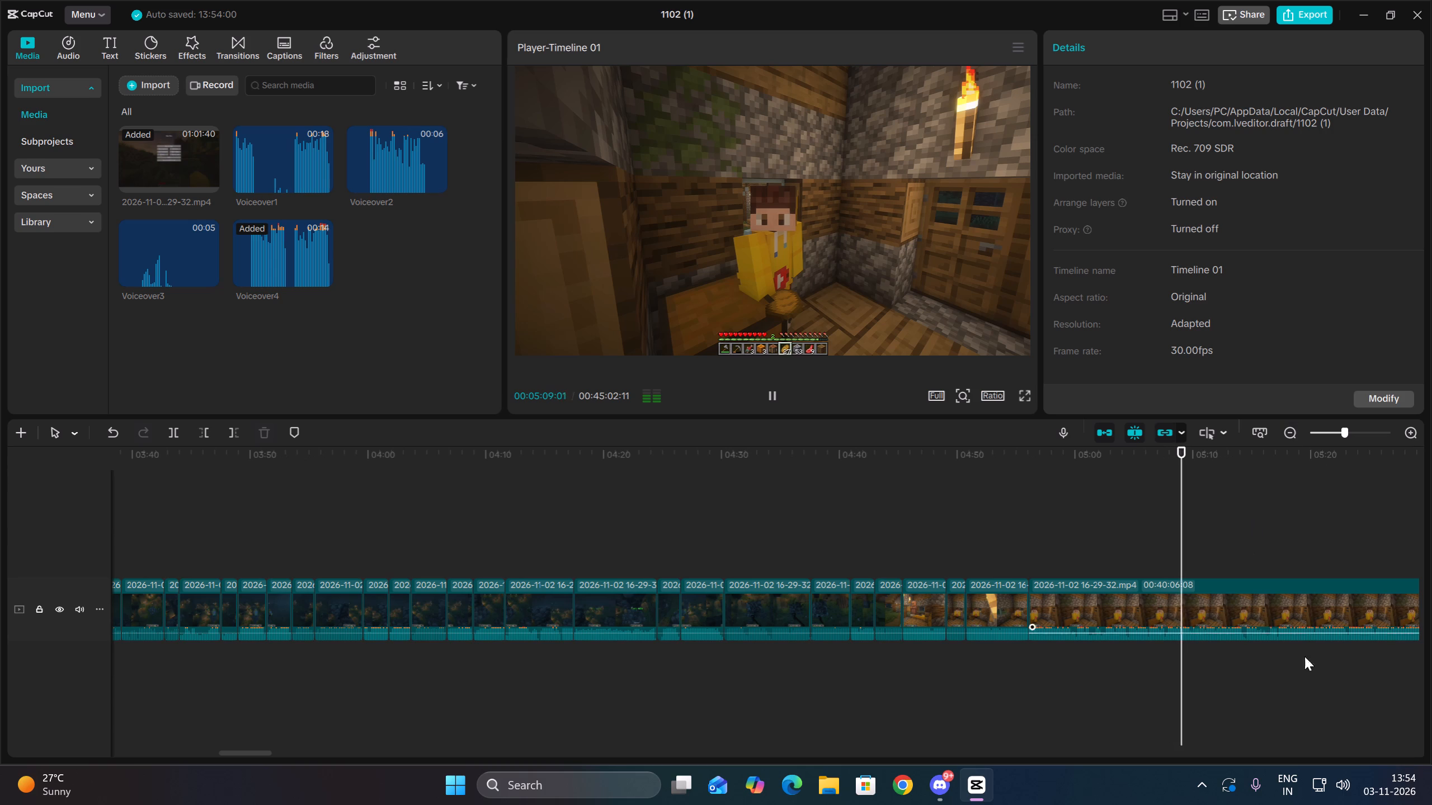
pyautogui.moveTo(1289, 690); pyautogui.dragTo(1431, 714)
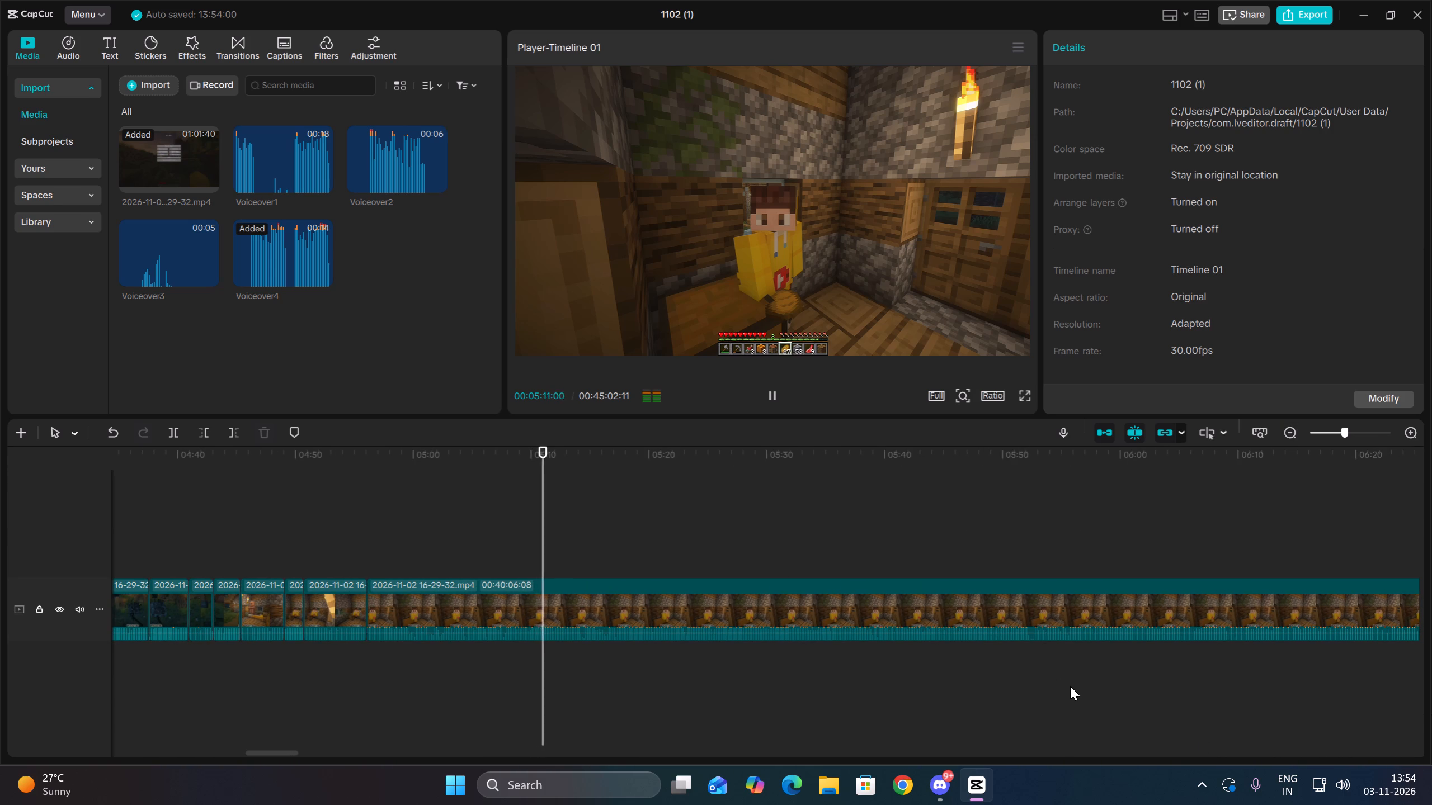
pyautogui.moveTo(1120, 691); pyautogui.dragTo(1431, 713)
pyautogui.doubleClick(1291, 431)
pyautogui.click(1291, 431)
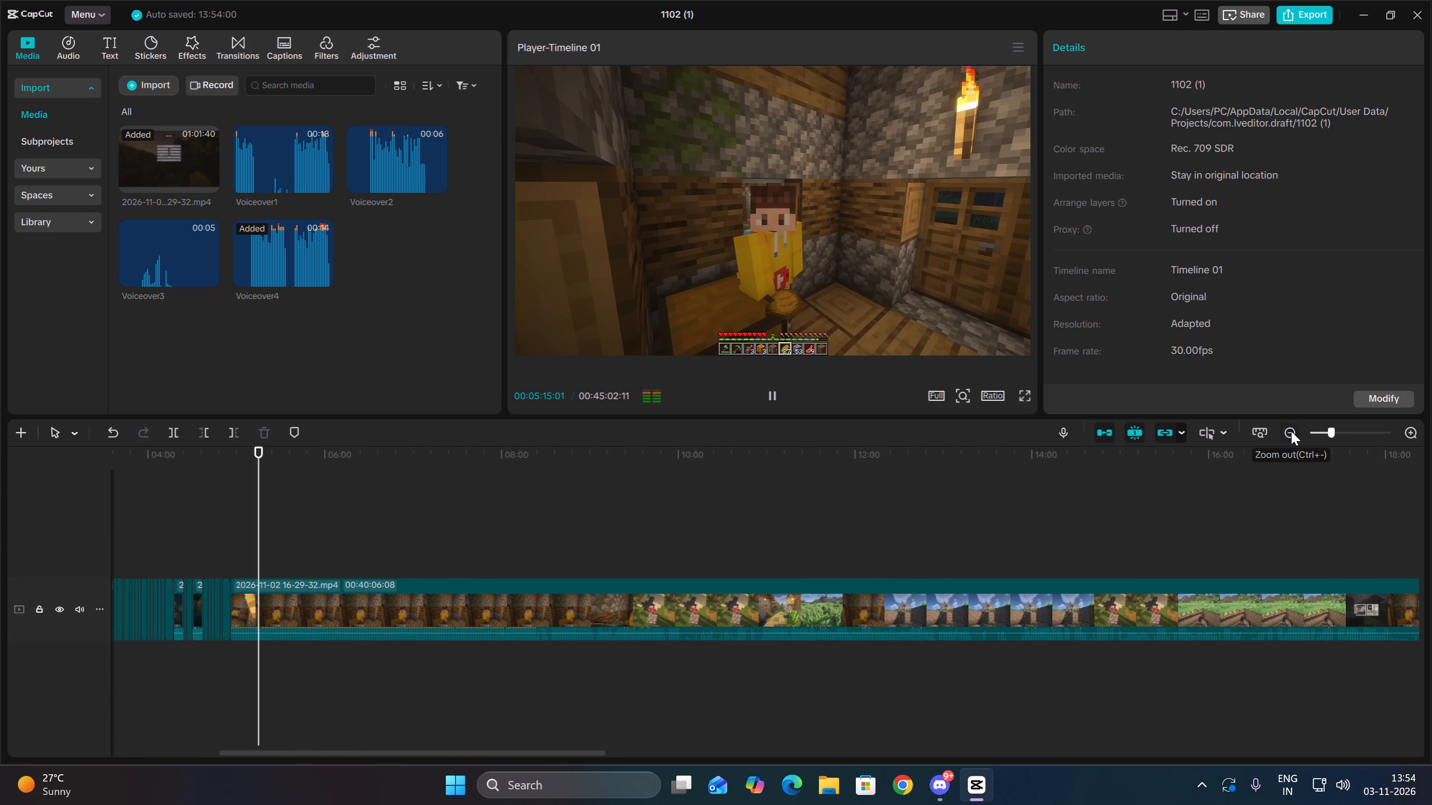
pyautogui.click(551, 646)
pyautogui.press('space')
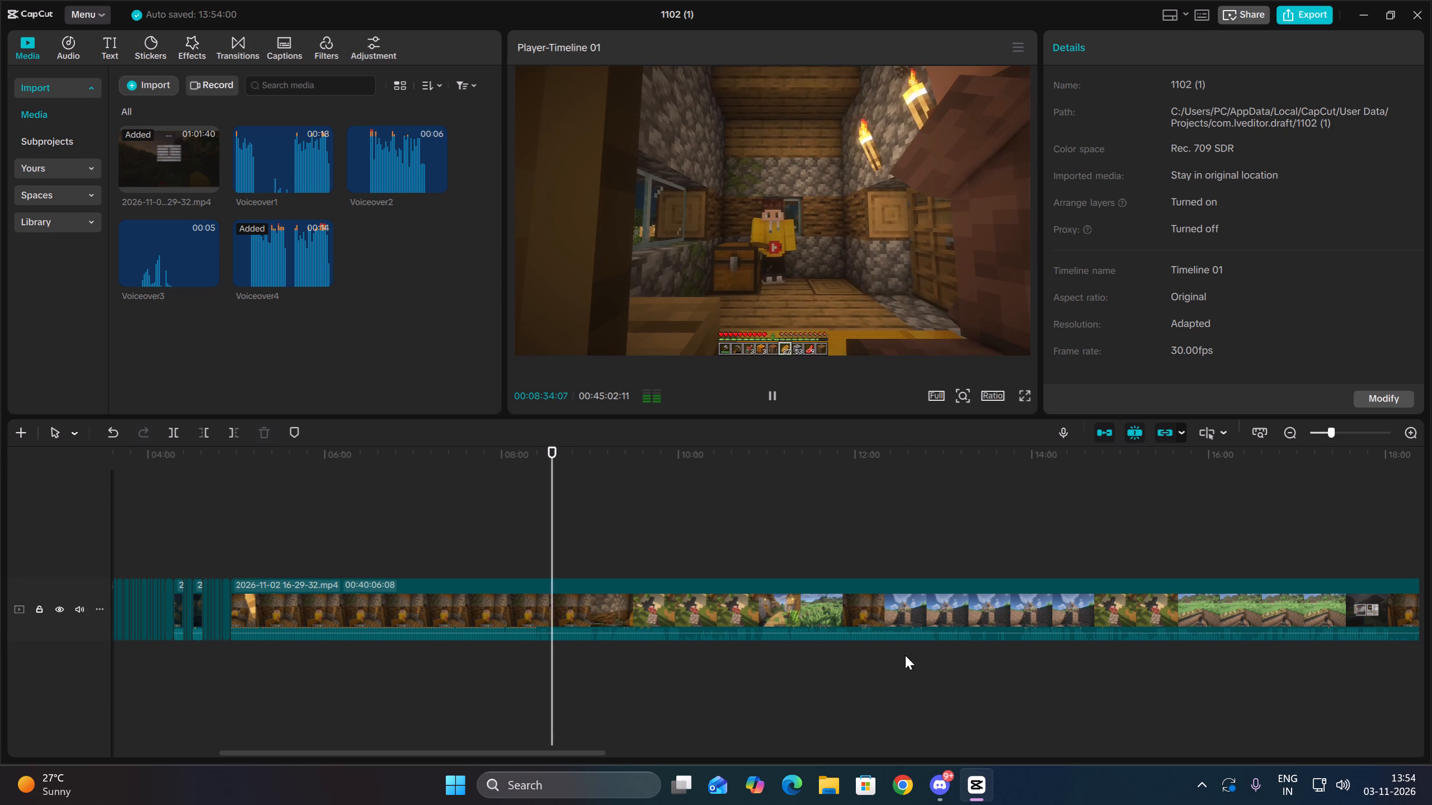
pyautogui.doubleClick(1401, 431)
pyautogui.tripleClick(1411, 432)
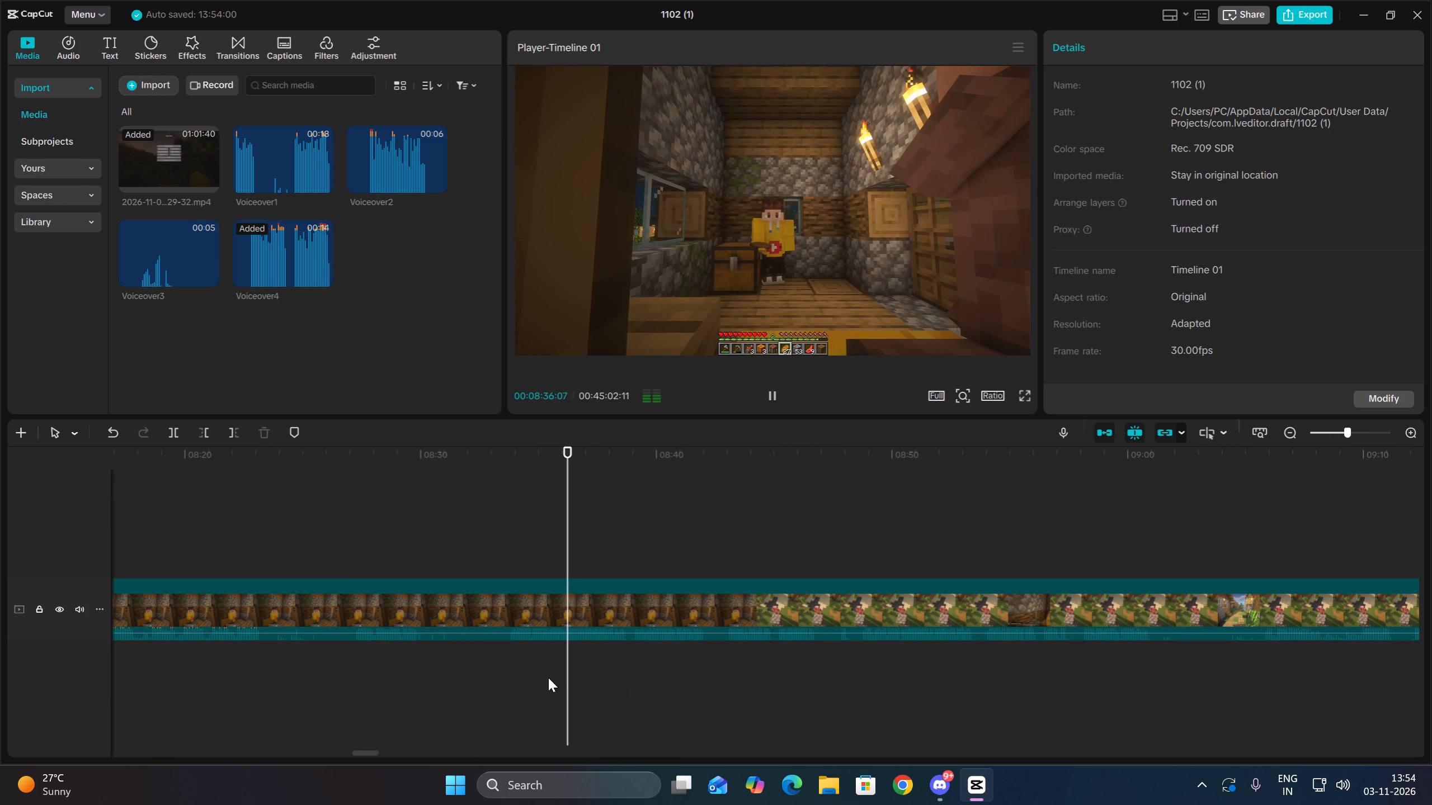
pyautogui.click(351, 647)
pyautogui.press('space')
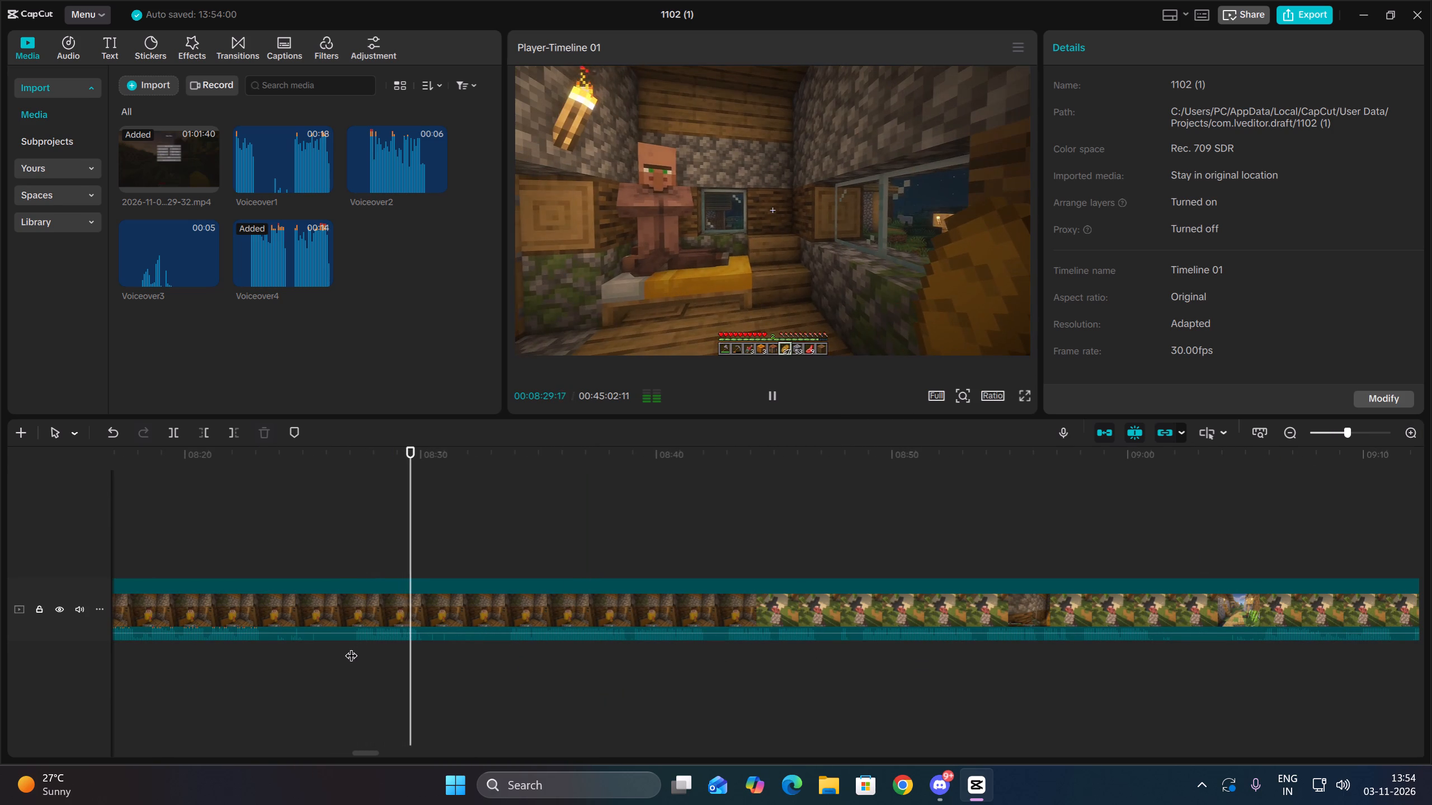
pyautogui.click(508, 646)
pyautogui.press('space')
pyautogui.click(539, 671)
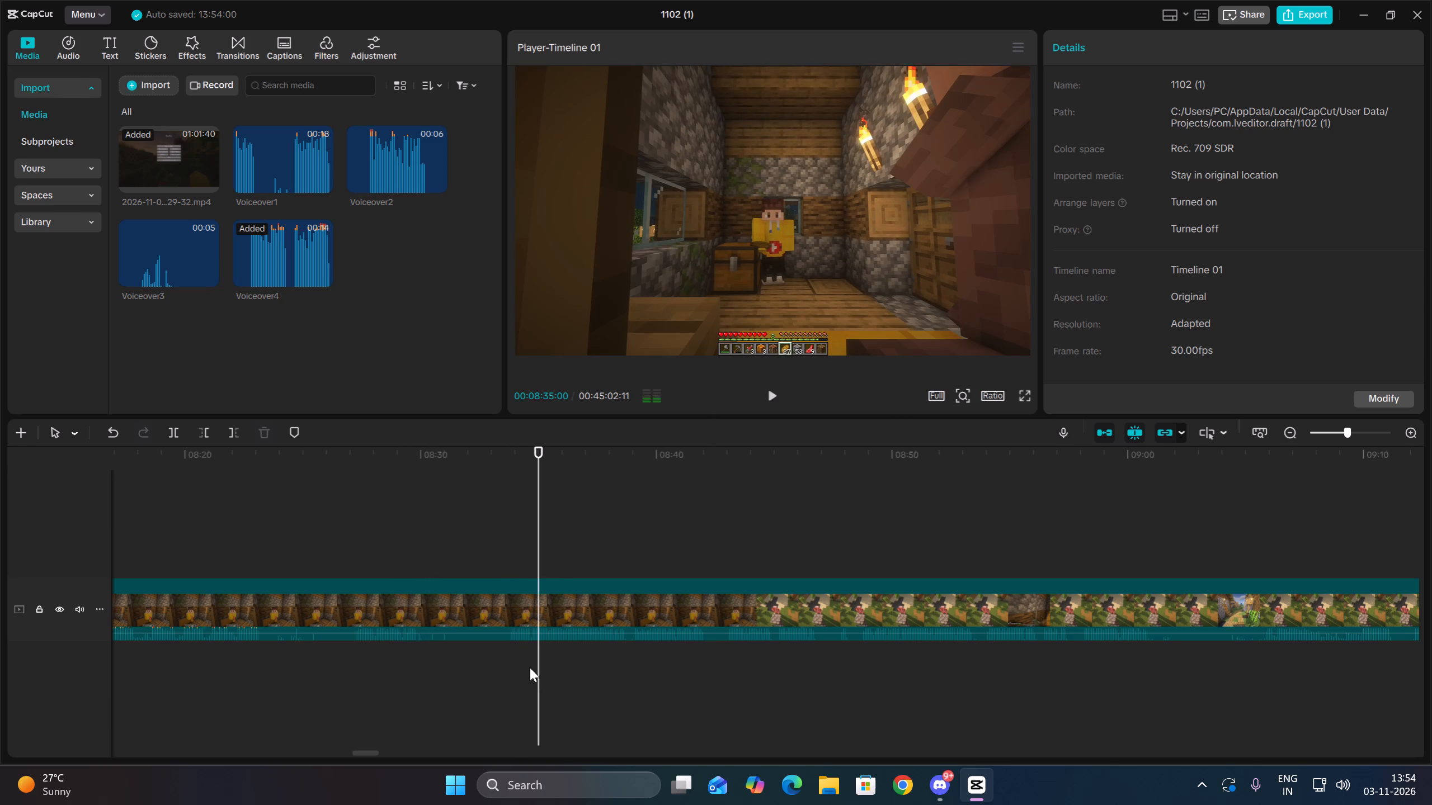
pyautogui.click(516, 654)
pyautogui.click(511, 652)
pyautogui.click(507, 651)
pyautogui.moveTo(546, 662); pyautogui.dragTo(554, 543)
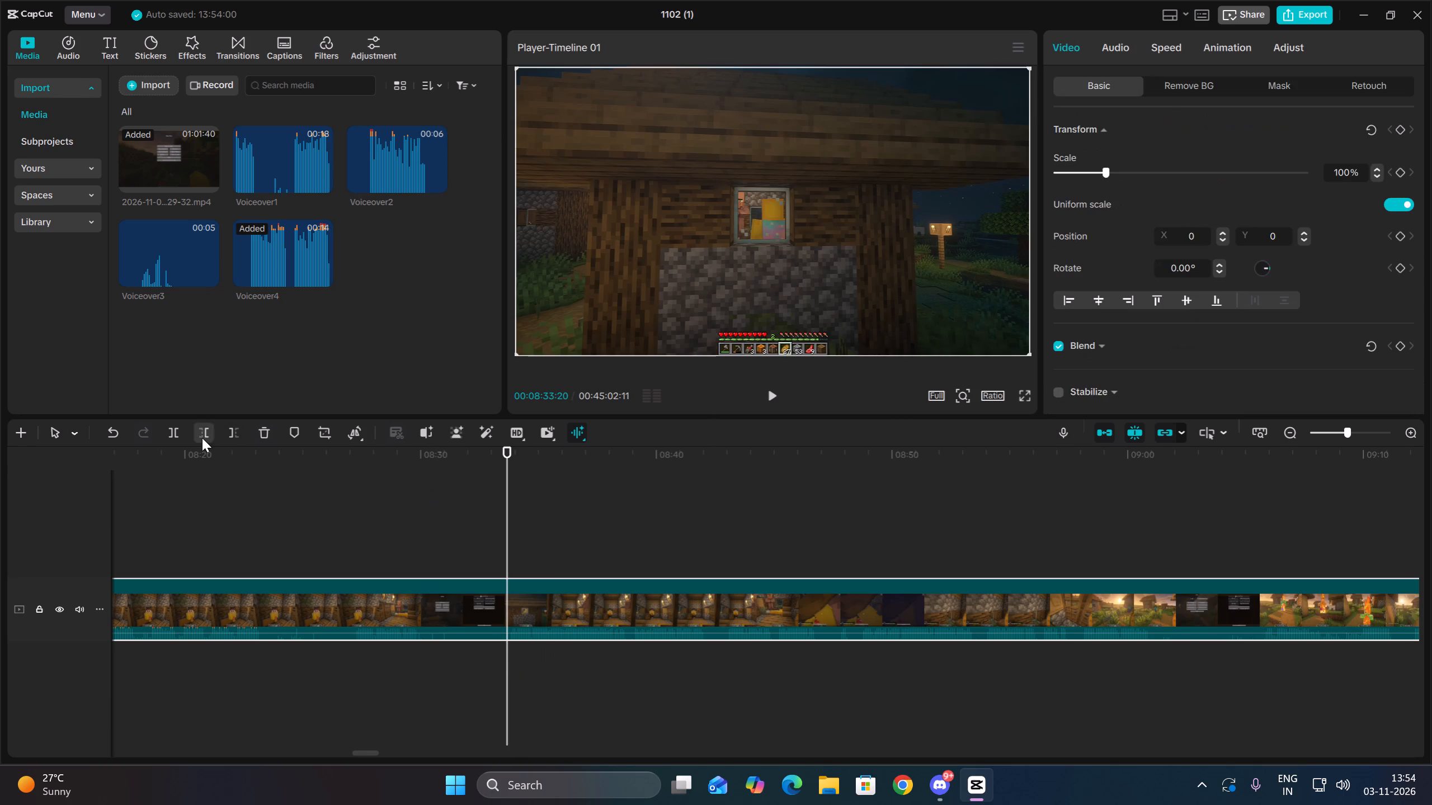
pyautogui.click(202, 438)
# Split the house clip at 00:05:01:04 and trim the following clip's start down to 00:36:23:13.
pyautogui.press('space')
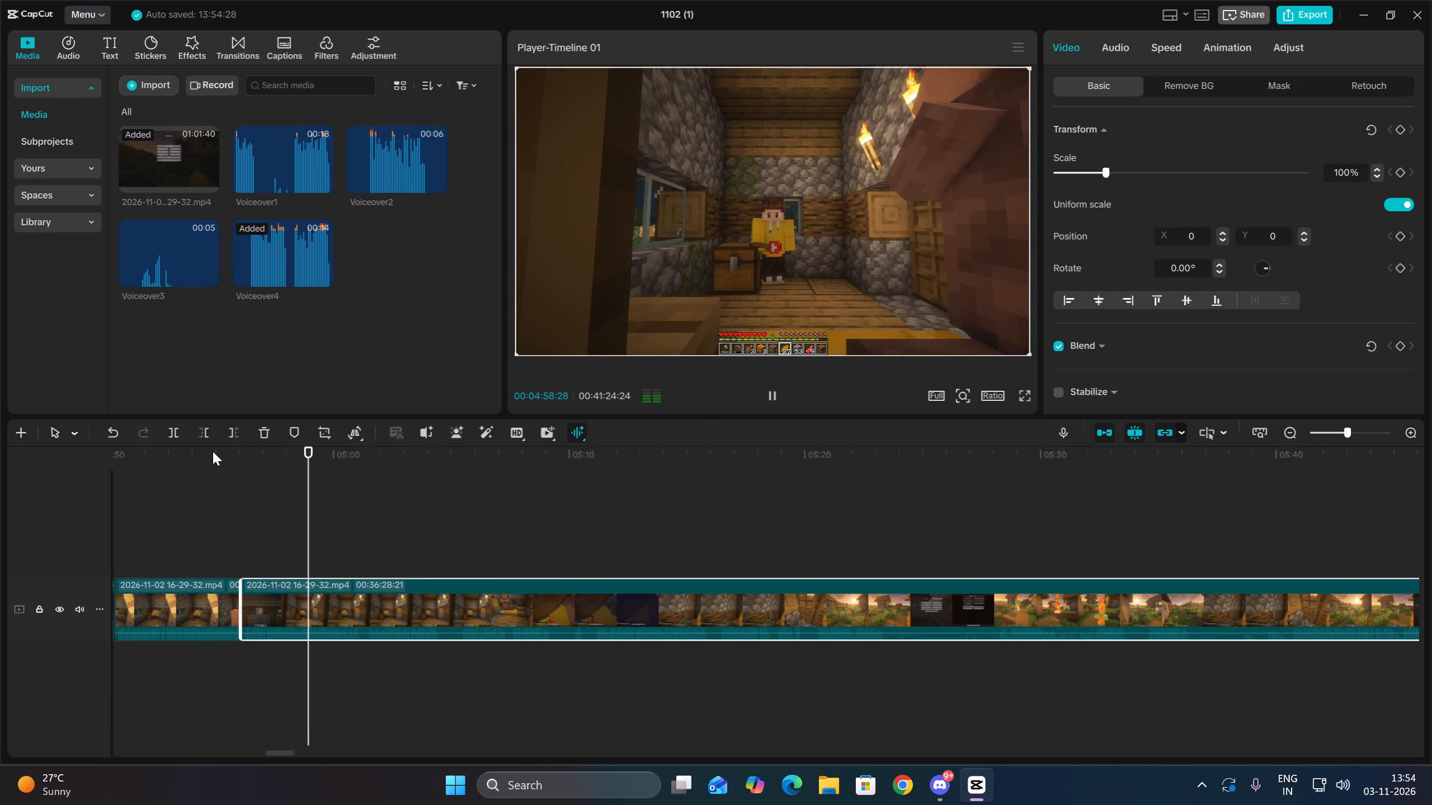
pyautogui.press('space')
pyautogui.press('space')
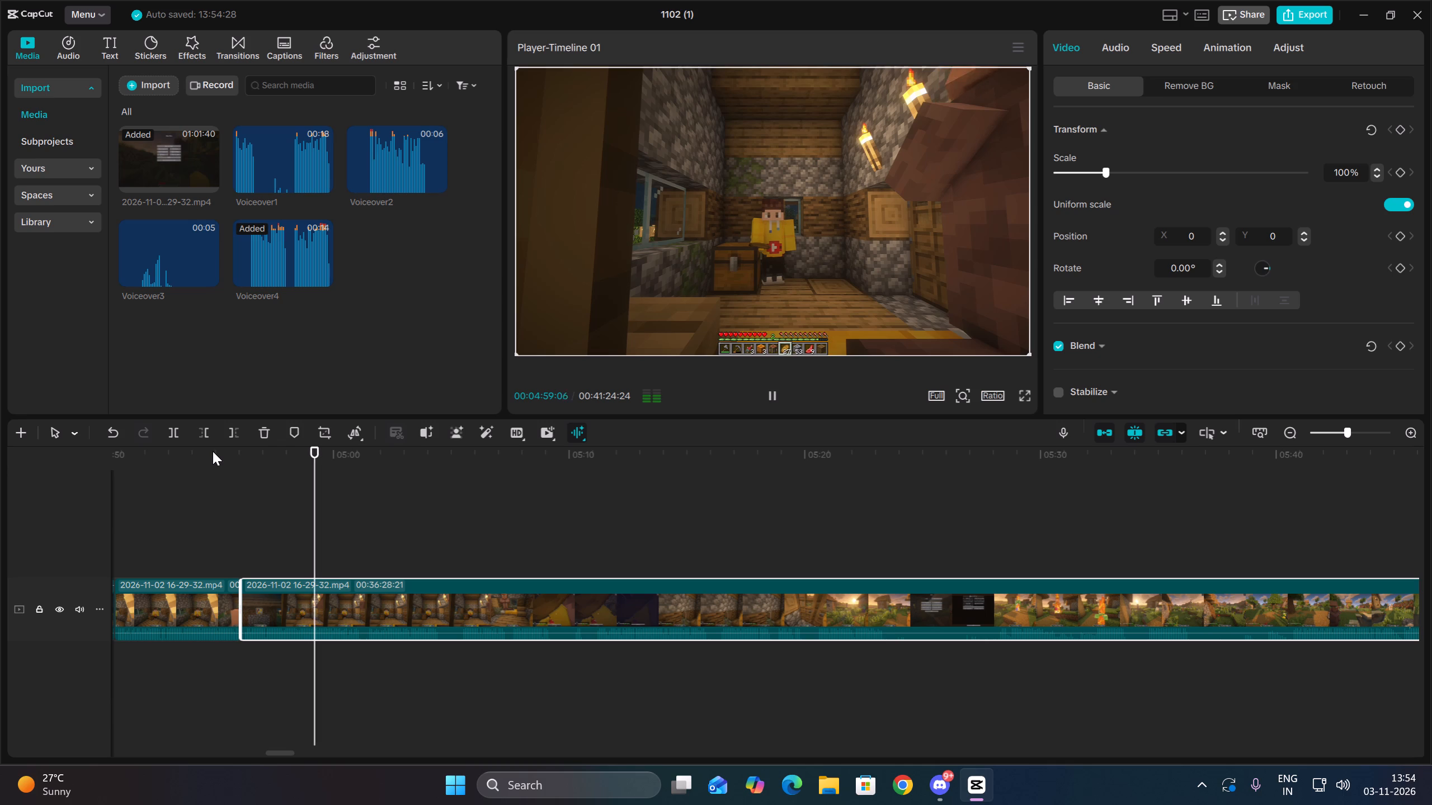
pyautogui.doubleClick(1412, 426)
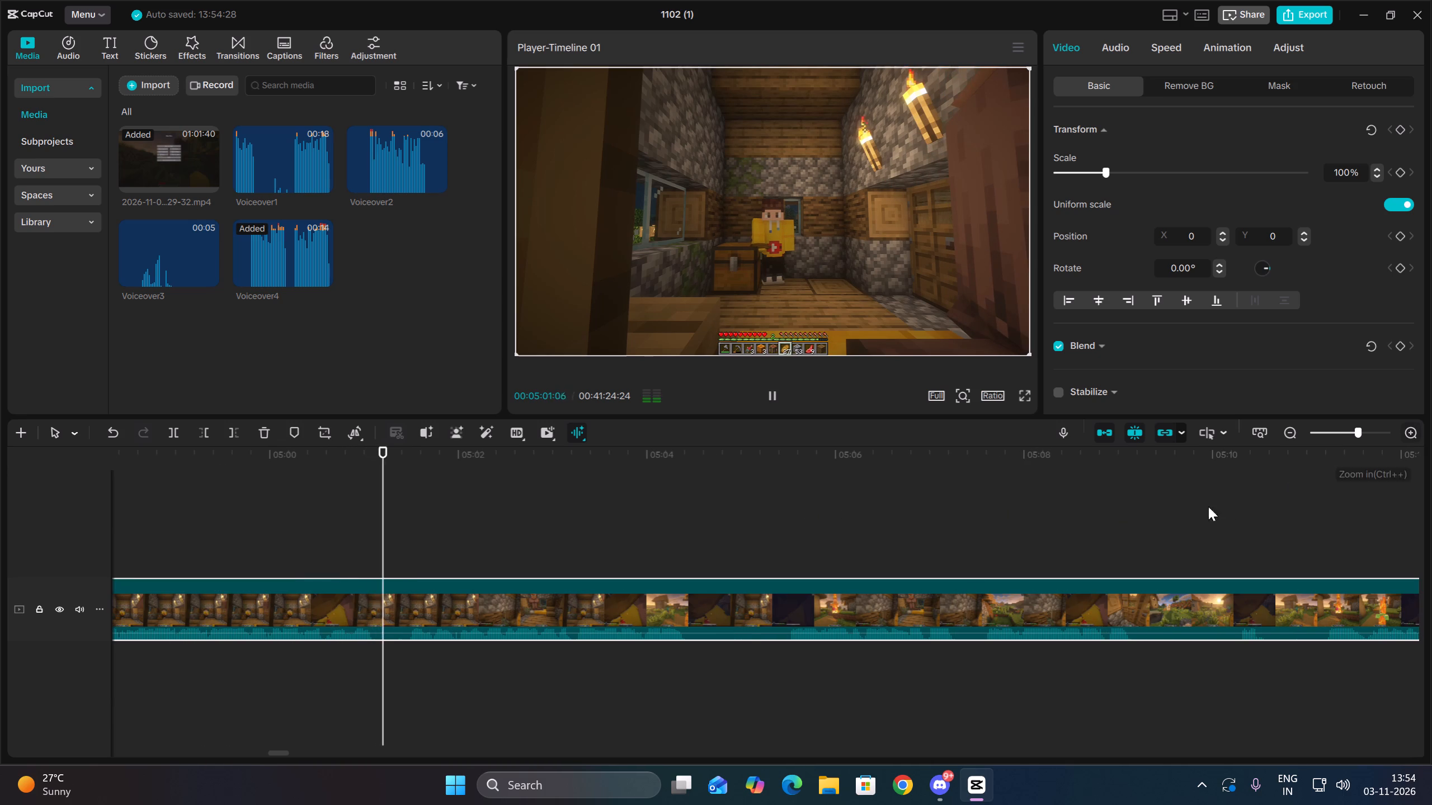
pyautogui.click(375, 650)
pyautogui.moveTo(421, 673); pyautogui.dragTo(434, 606)
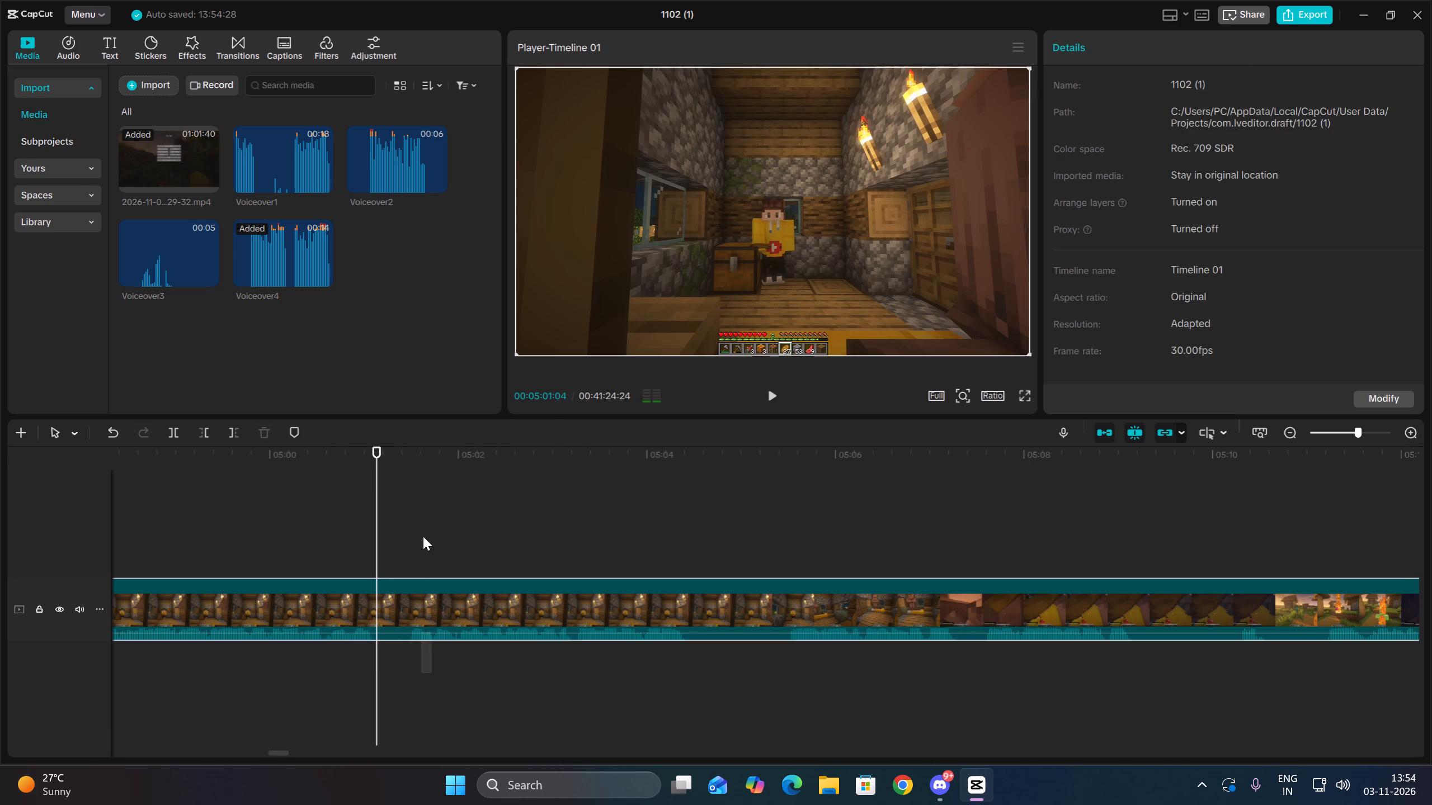
pyautogui.moveTo(171, 433); pyautogui.dragTo(177, 431)
pyautogui.press('space')
pyautogui.press('space')
pyautogui.click(206, 428)
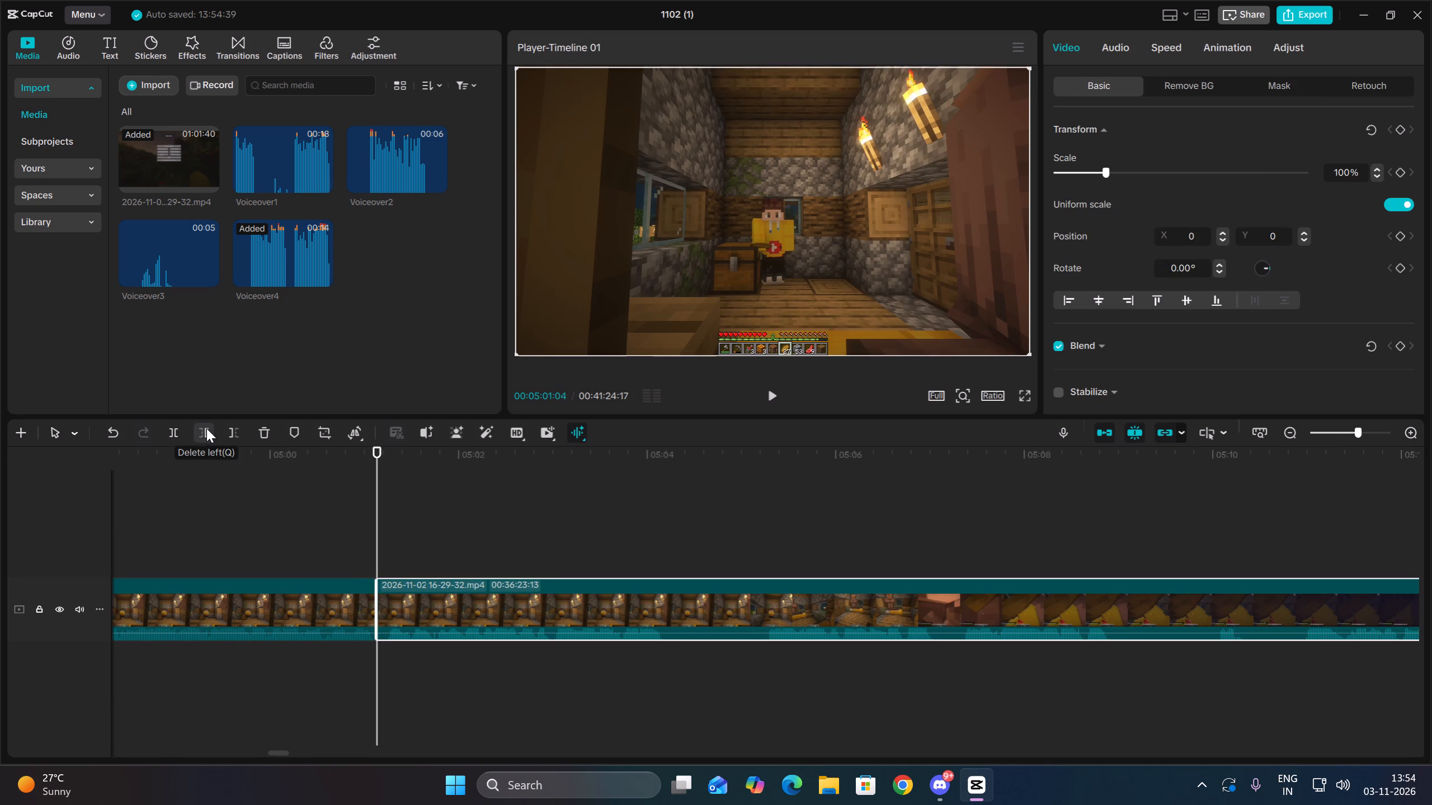
# Split the house clip at about 00:05:04:05 and trim the following clip's start down to 00:36:19:09.
pyautogui.press('space')
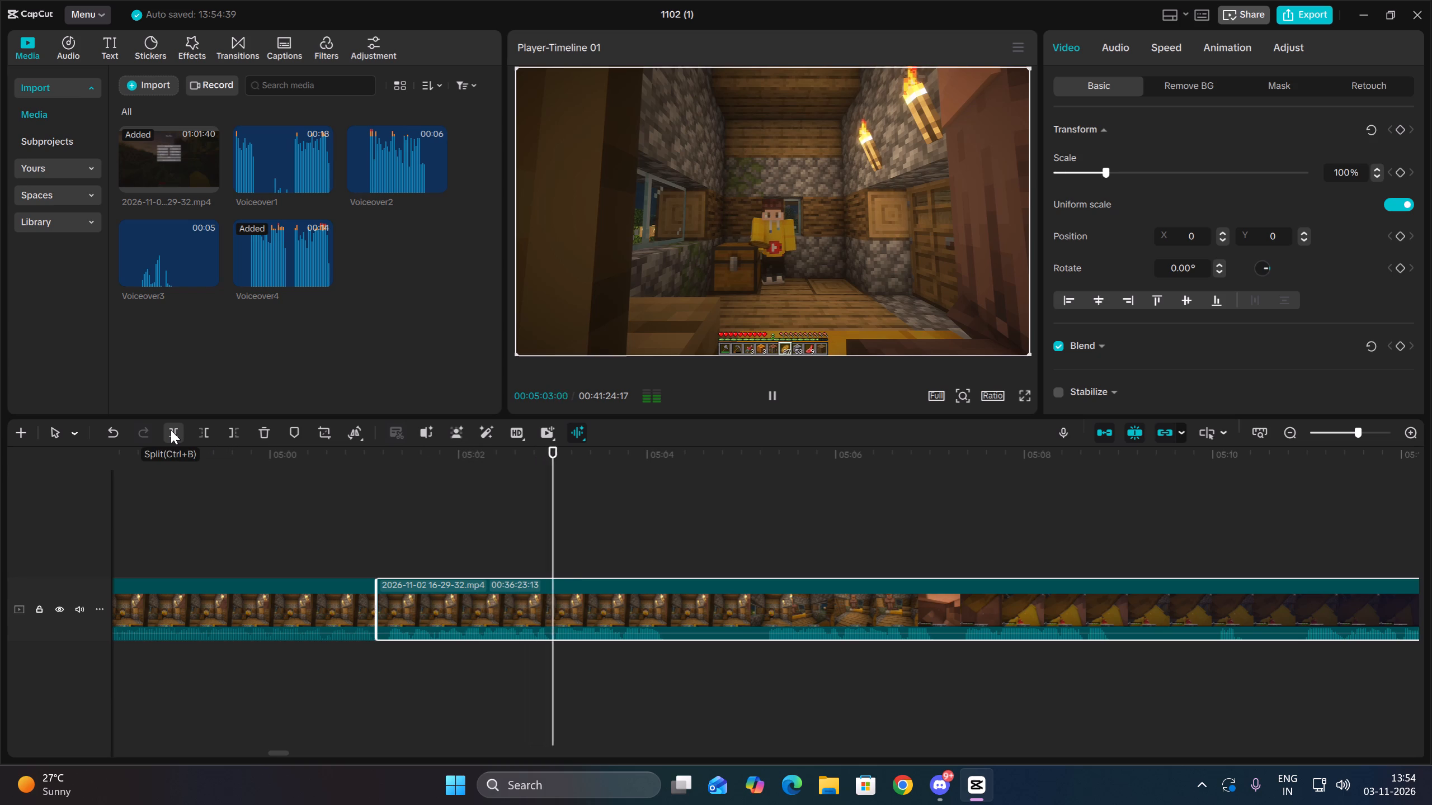
pyautogui.press('space')
pyautogui.click(171, 430)
pyautogui.press('space')
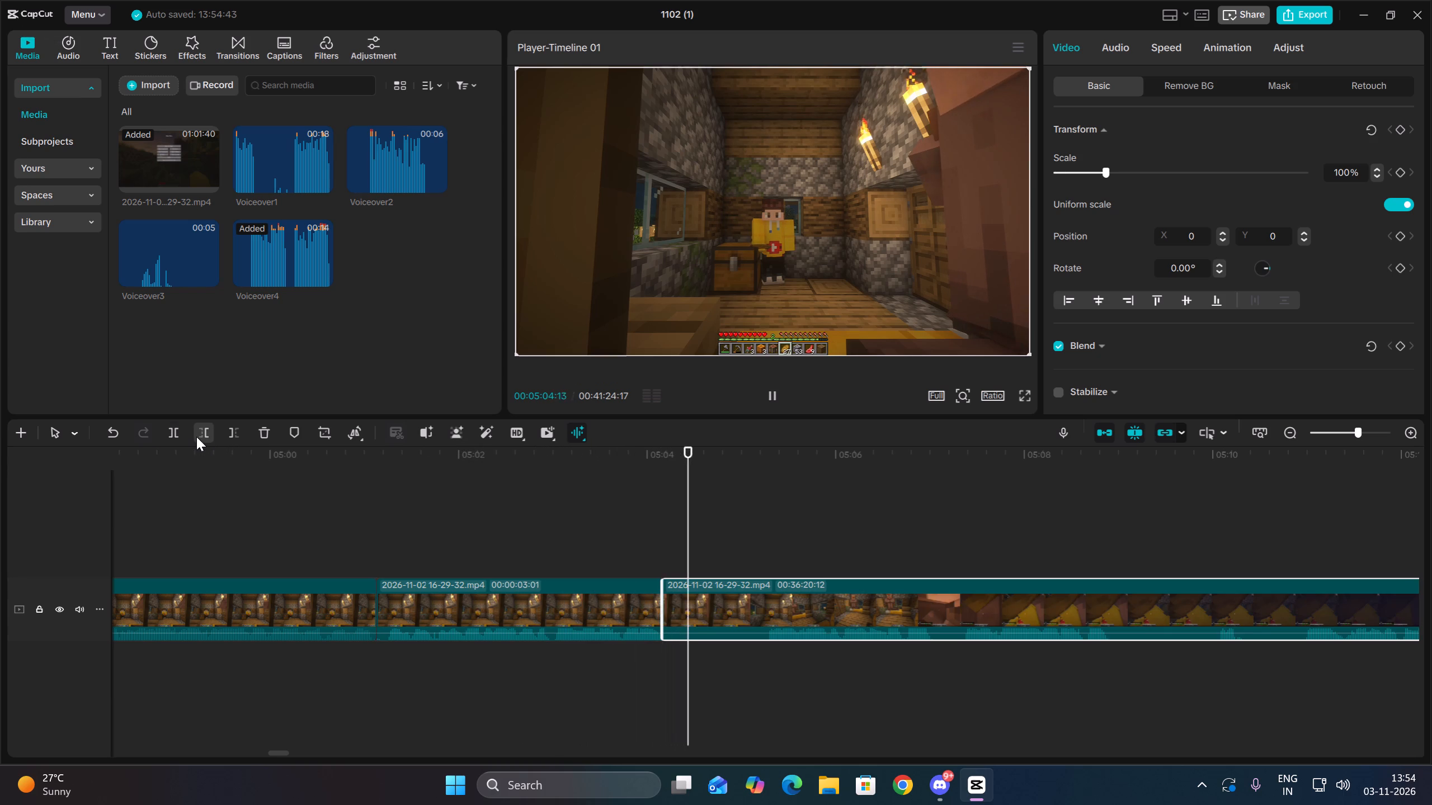
pyautogui.press('space')
pyautogui.click(209, 433)
# Split the clip at 00:05:05:27, as the player lies in bed, and trim the following clip's start down to 00:36:17:10.
pyautogui.press('space')
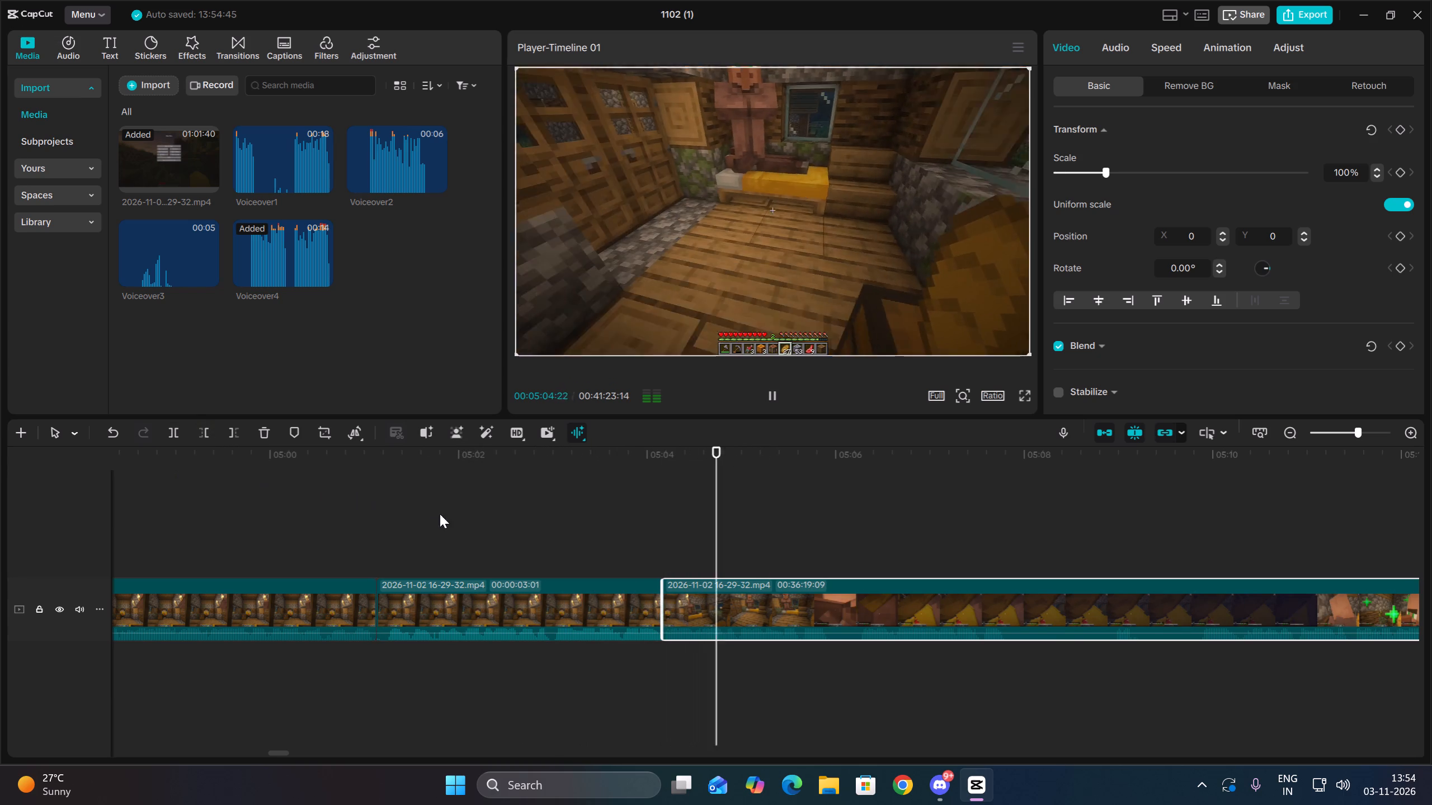
pyautogui.click(840, 652)
pyautogui.moveTo(833, 650); pyautogui.dragTo(827, 650)
pyautogui.moveTo(855, 663); pyautogui.dragTo(866, 600)
pyautogui.click(175, 432)
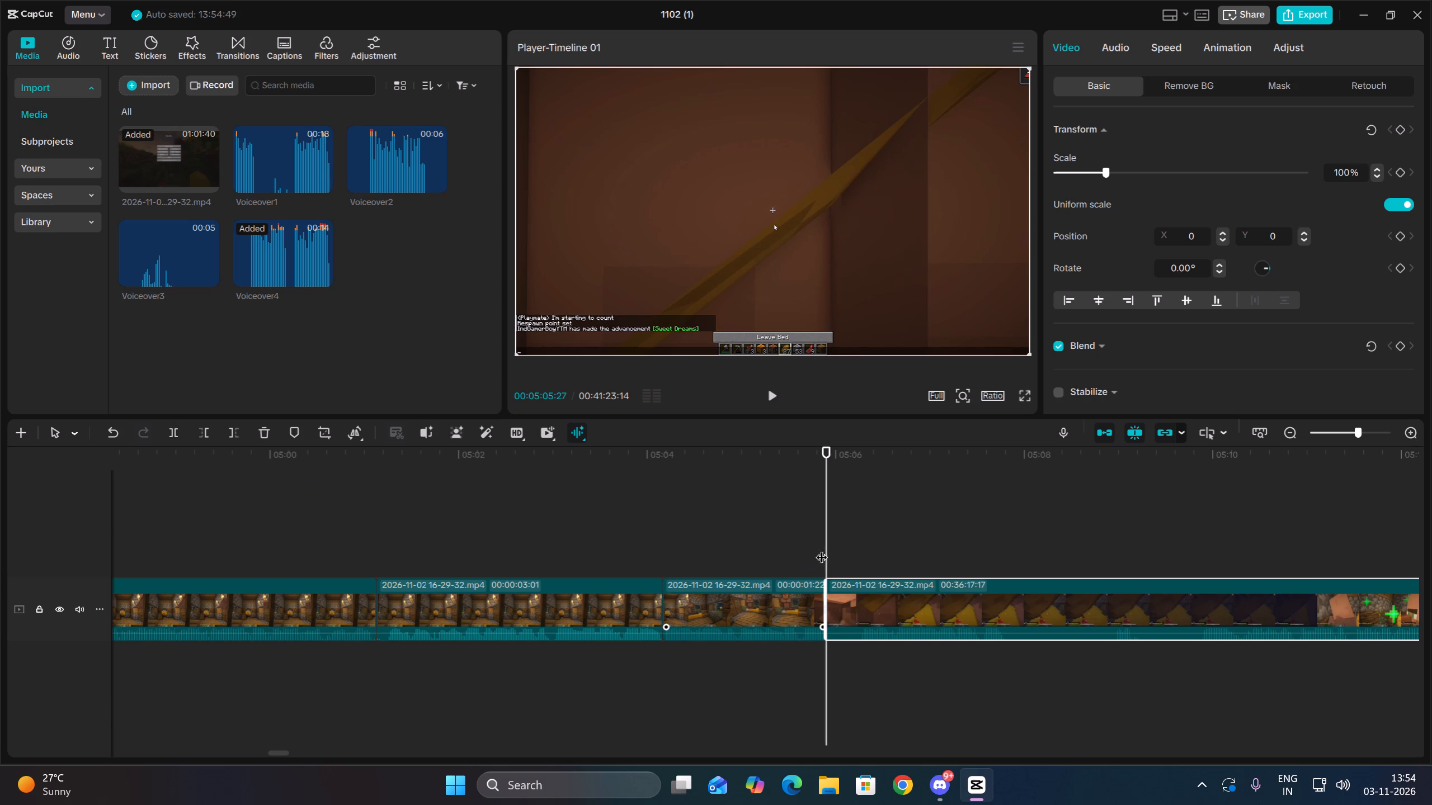
pyautogui.moveTo(831, 542); pyautogui.dragTo(847, 542)
pyautogui.click(213, 434)
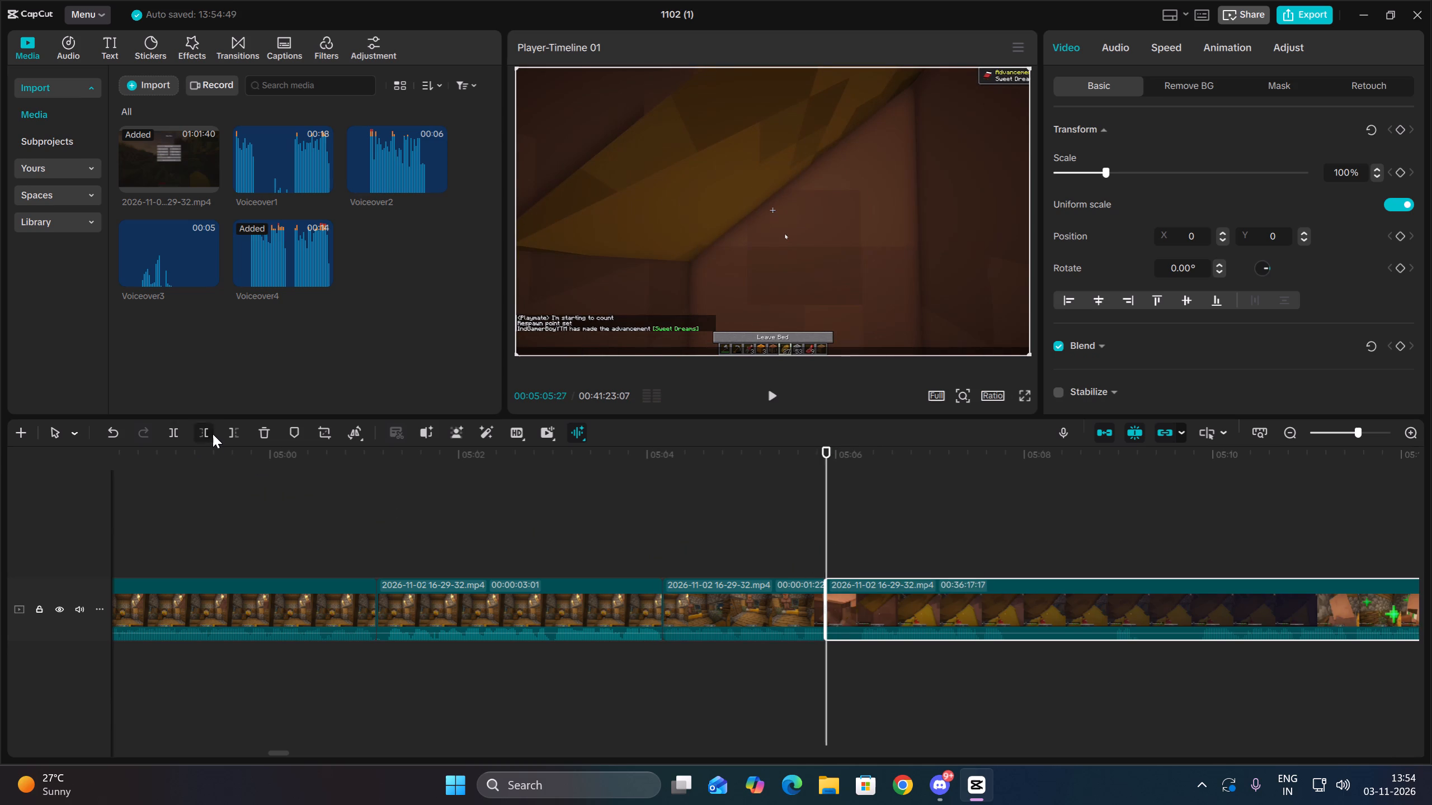
# Split the sleeping footage at 00:05:07:17 and trim the following clip's start down to 00:36:13:18.
pyautogui.press('space')
pyautogui.press('space')
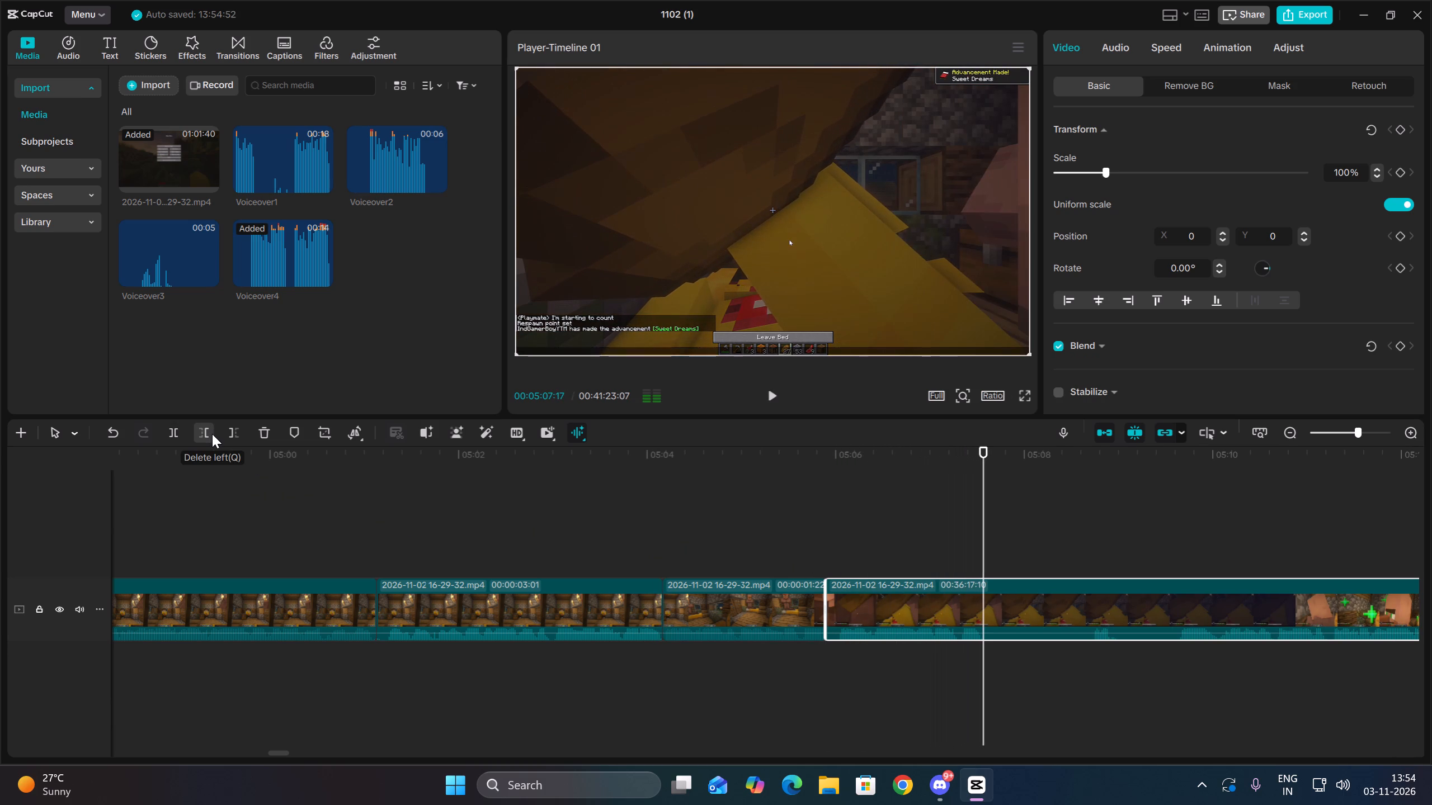
pyautogui.click(176, 427)
pyautogui.press('space')
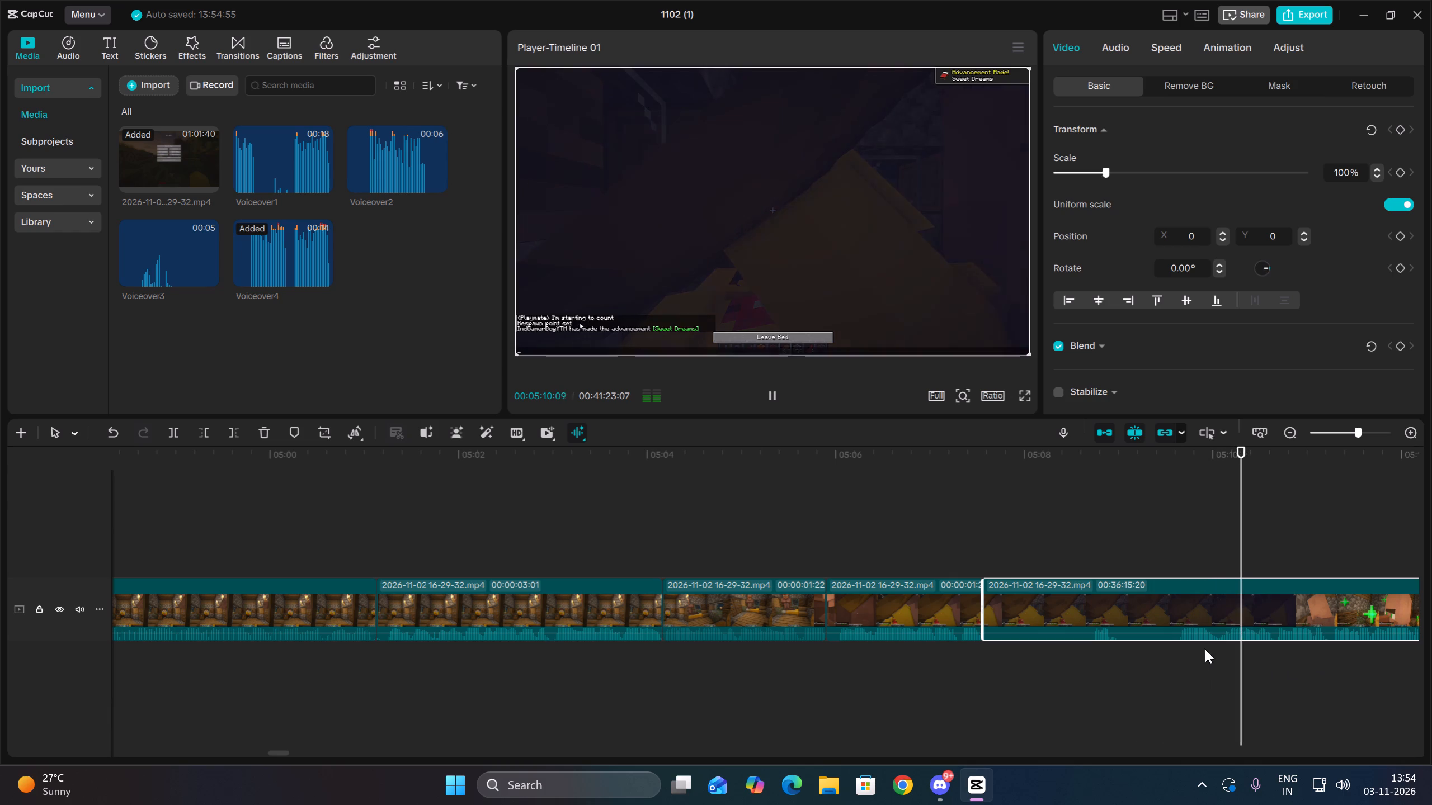
pyautogui.tripleClick(1174, 652)
pyautogui.moveTo(1191, 657); pyautogui.dragTo(1208, 587)
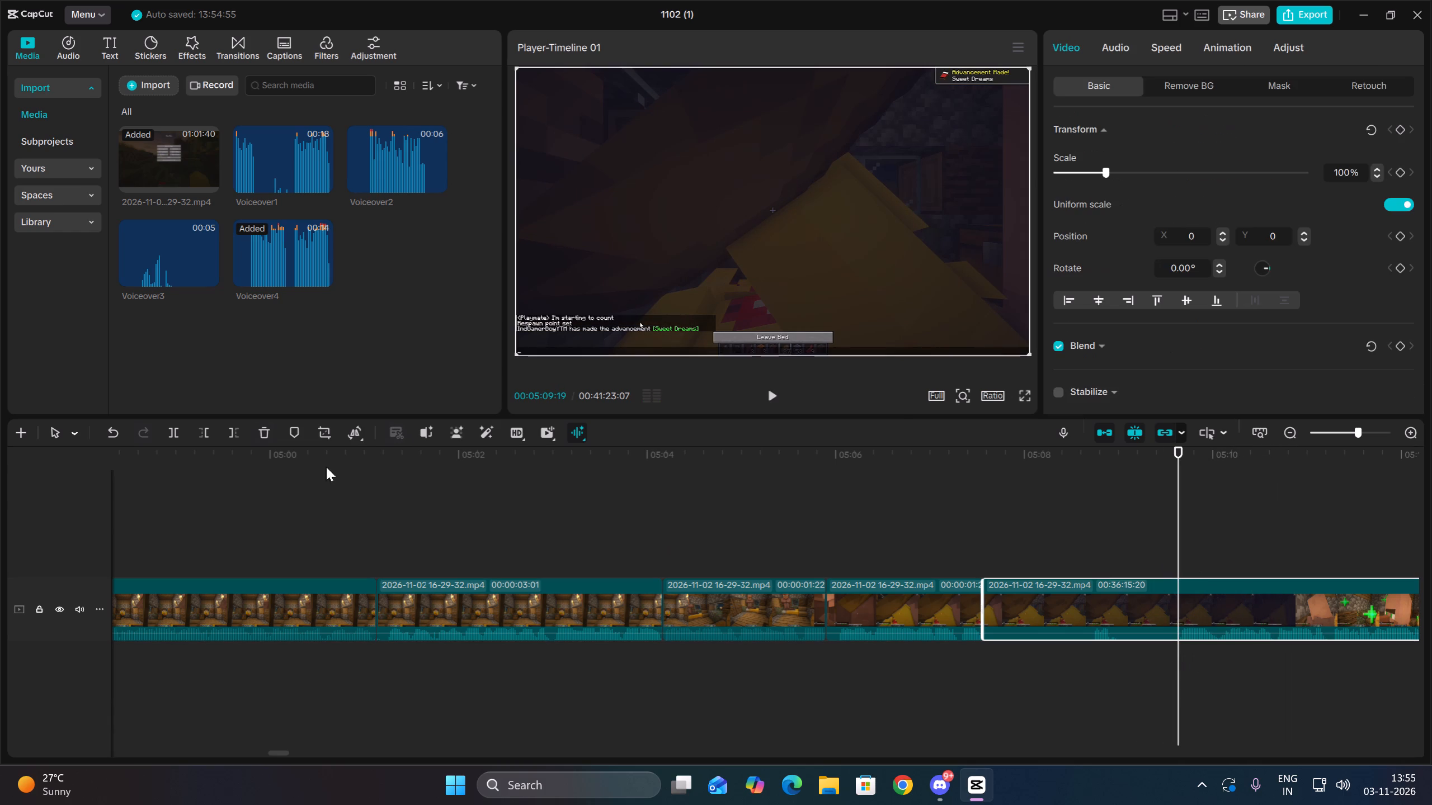
pyautogui.click(202, 425)
# Split the house clip at 00:05:10:24, where the player stands facing the wall after sleeping.
pyautogui.press('space')
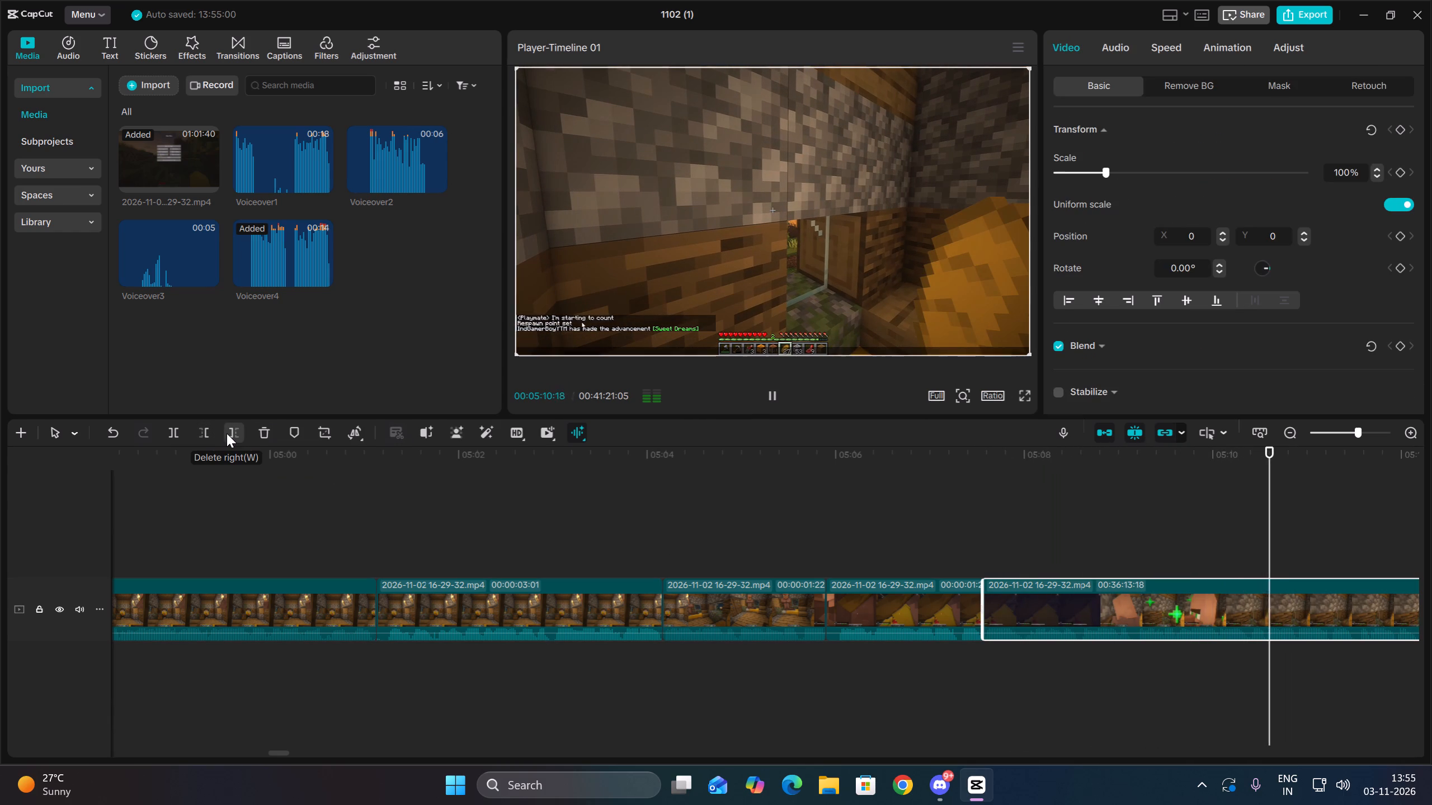
pyautogui.press('space')
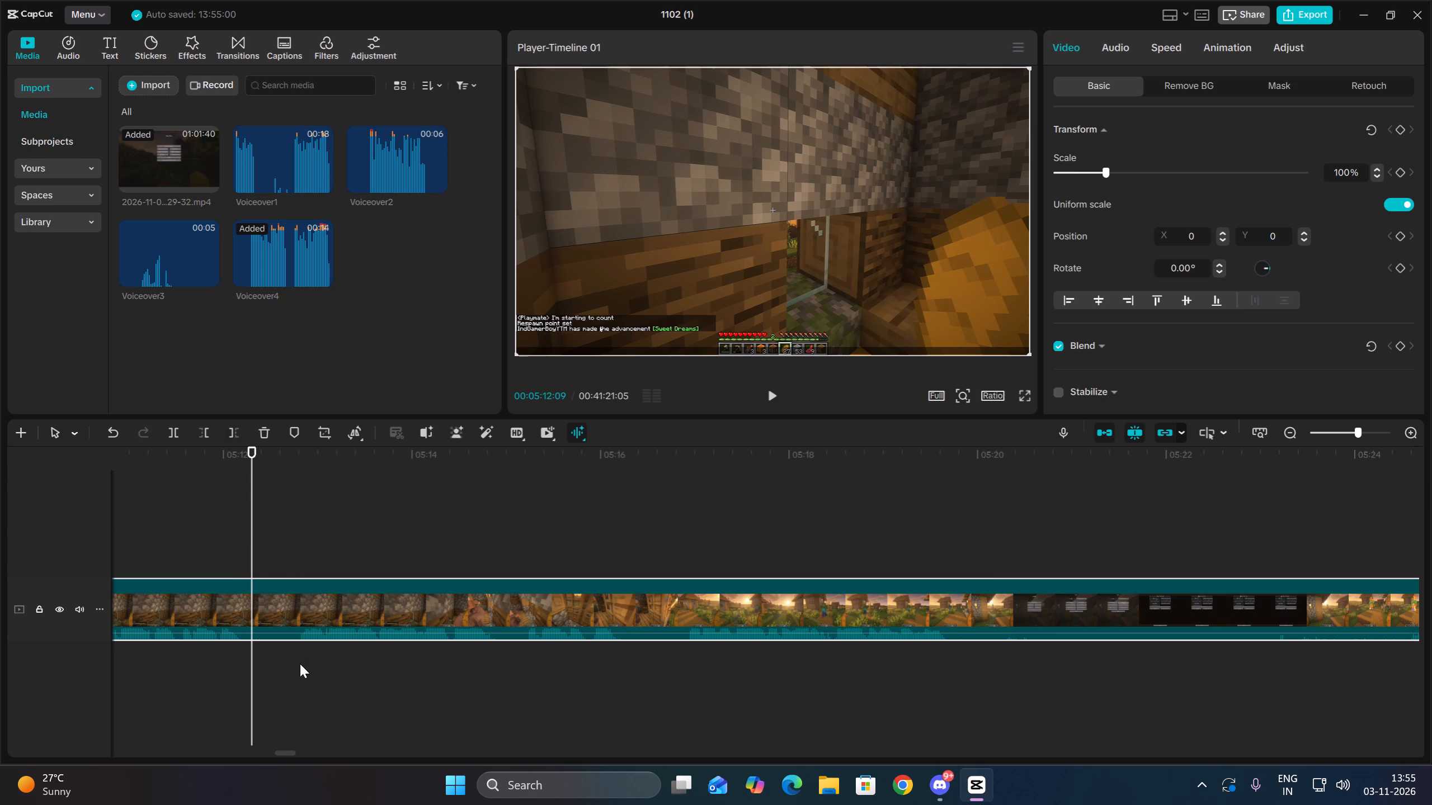
pyautogui.press('Up')
pyautogui.press('space')
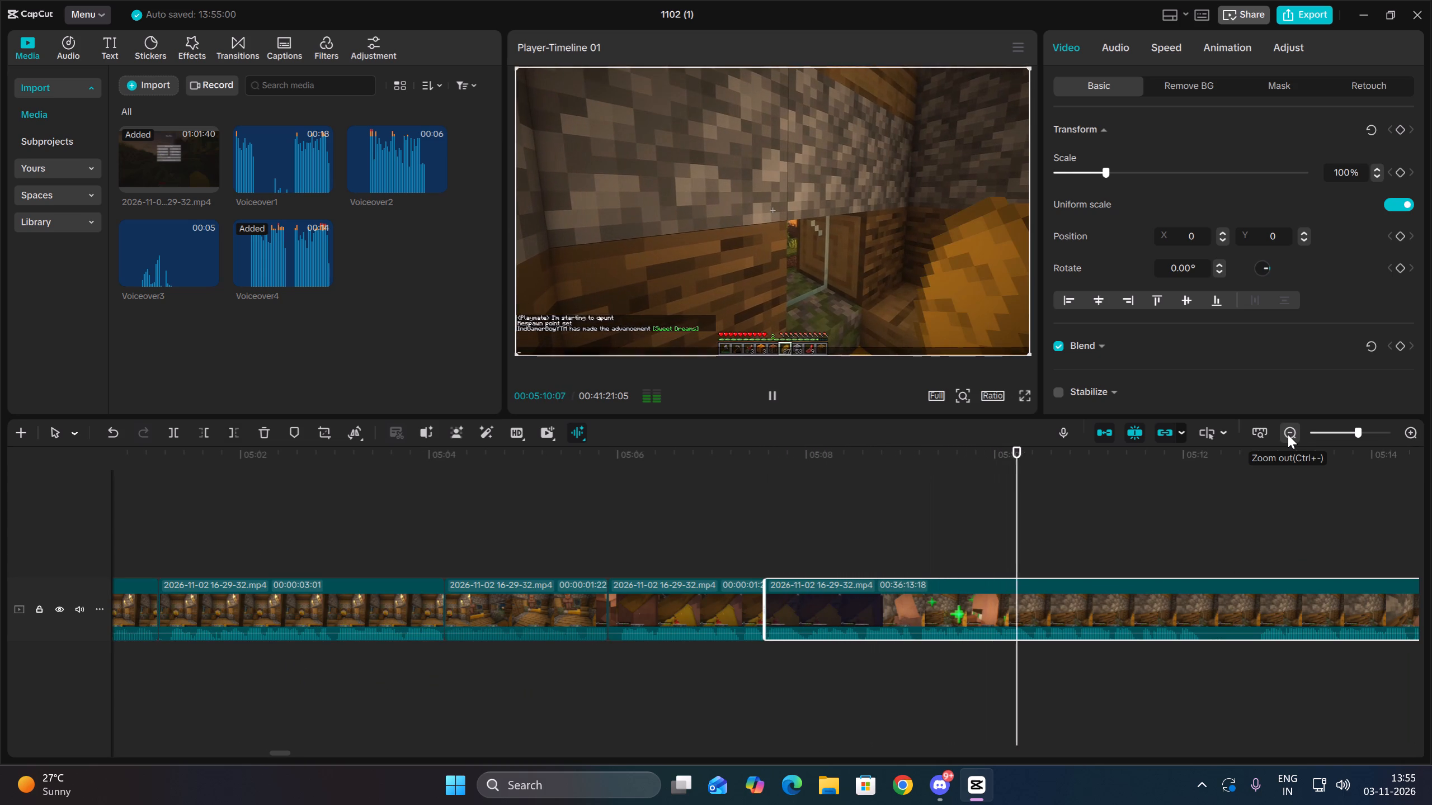
pyautogui.press('space')
pyautogui.press('space')
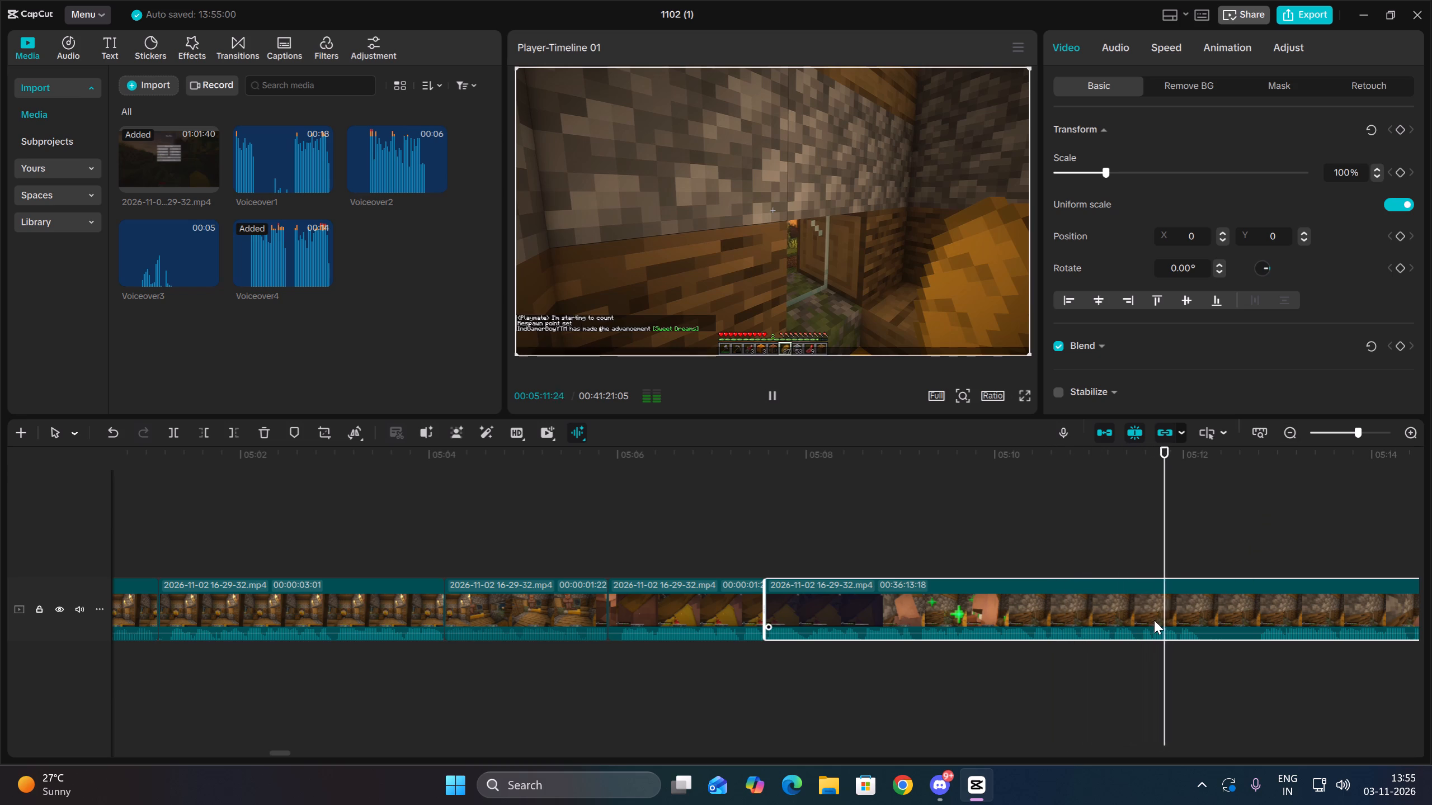
pyautogui.press('space')
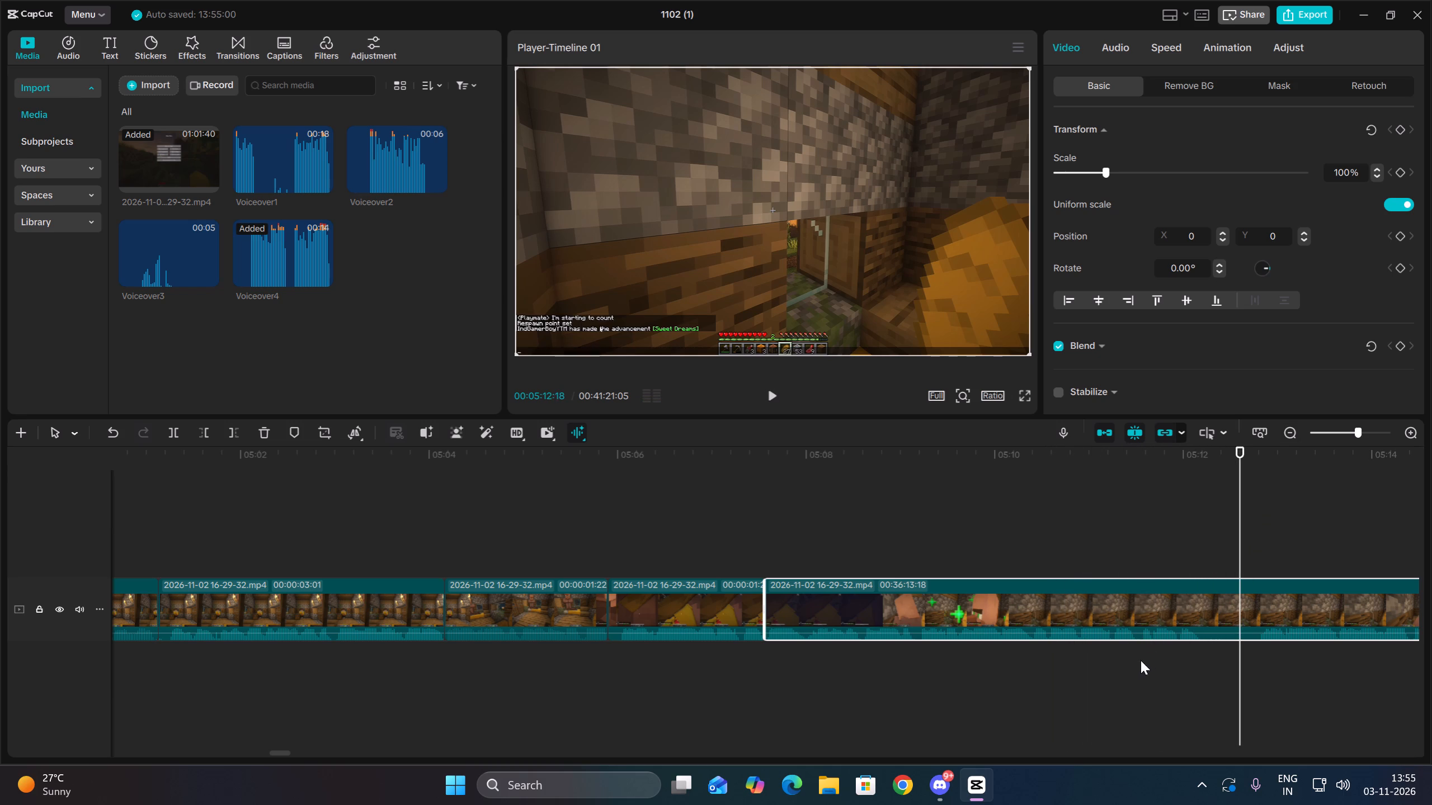
pyautogui.click(1031, 654)
pyautogui.press('space')
pyautogui.doubleClick(1031, 654)
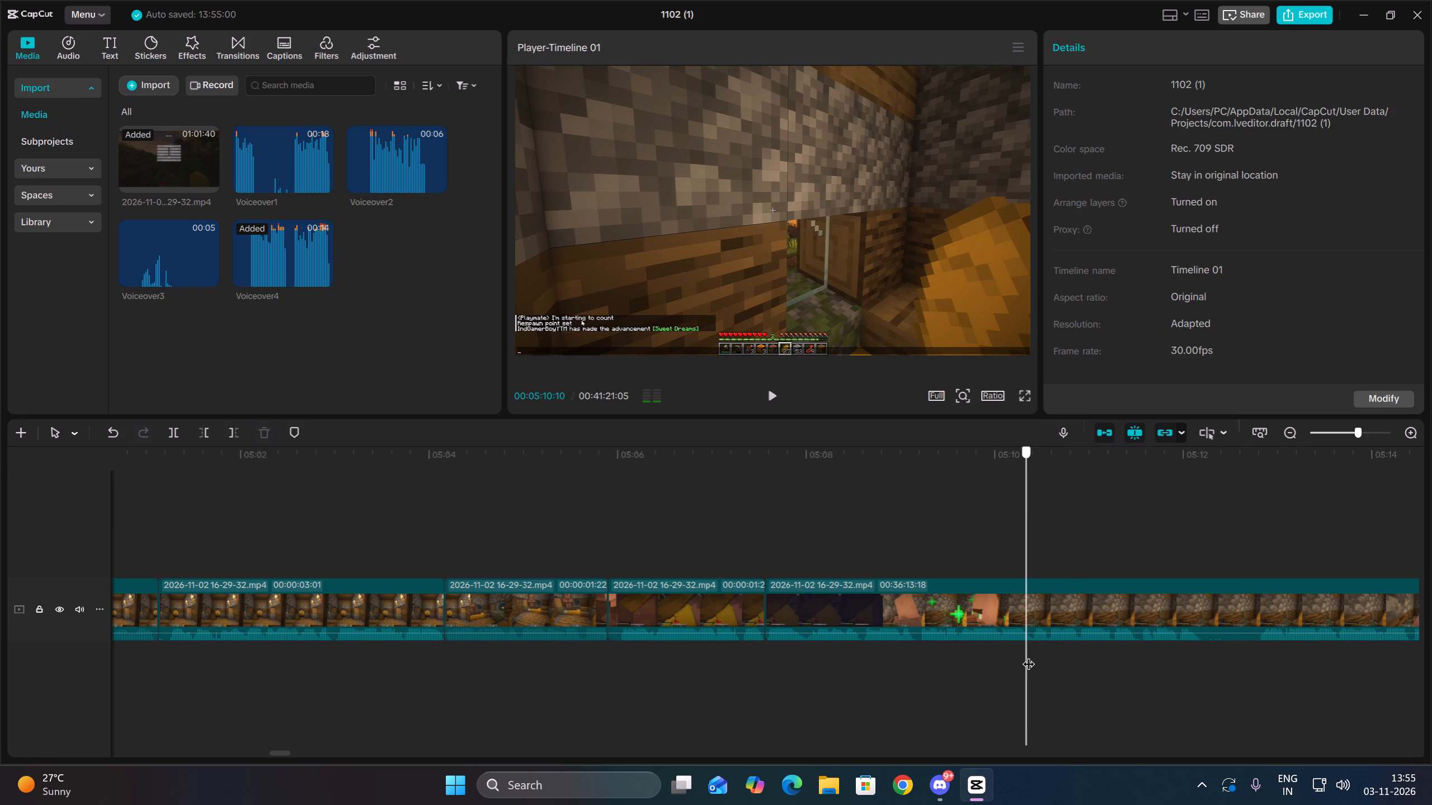
pyautogui.click(1031, 659)
pyautogui.moveTo(1084, 669); pyautogui.dragTo(1086, 603)
pyautogui.press('space')
pyautogui.press('space')
pyautogui.press('space')
pyautogui.press('space')
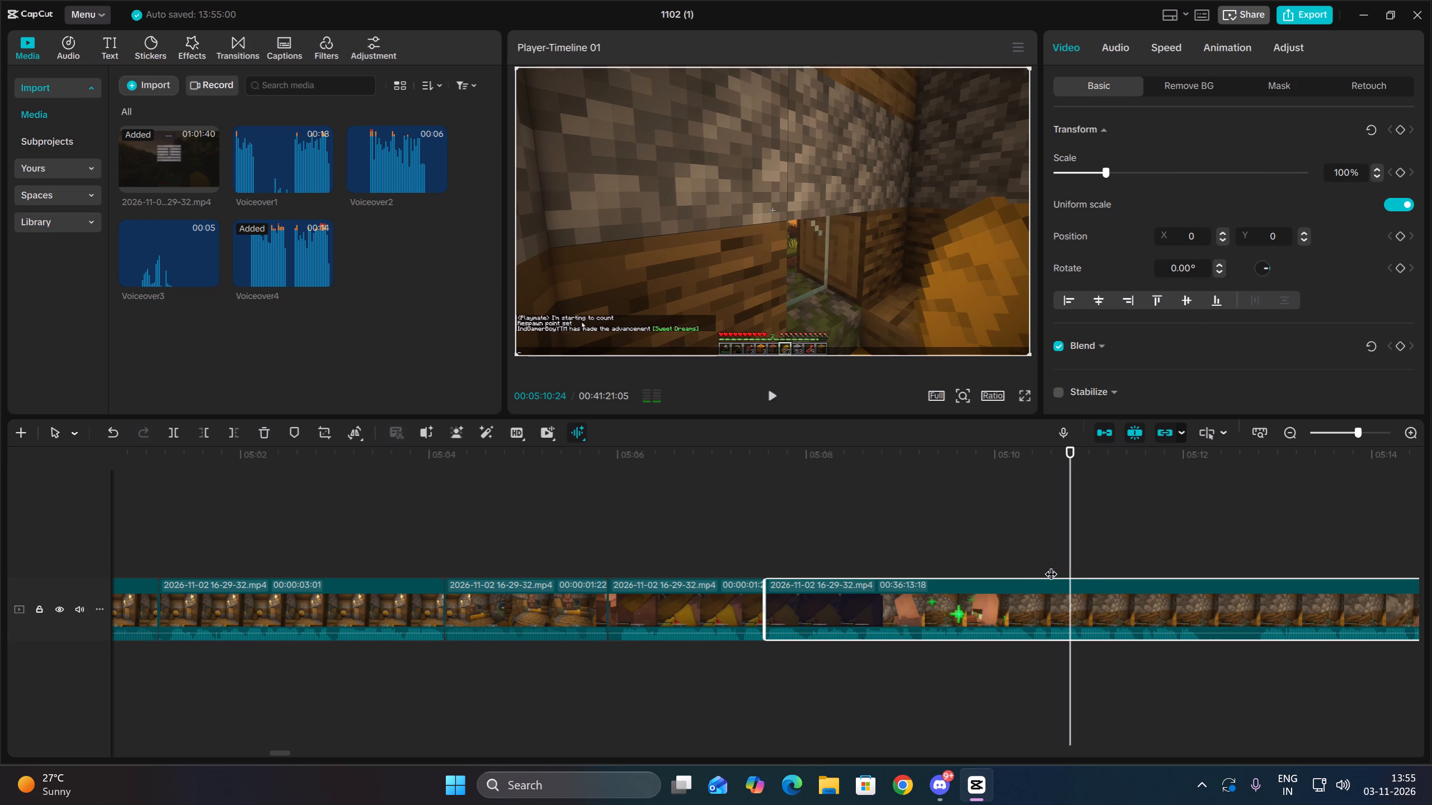
pyautogui.click(179, 427)
# Split the wall-facing clip again three frames further on, at 00:05:10:27.
pyautogui.press('space')
pyautogui.press('Up')
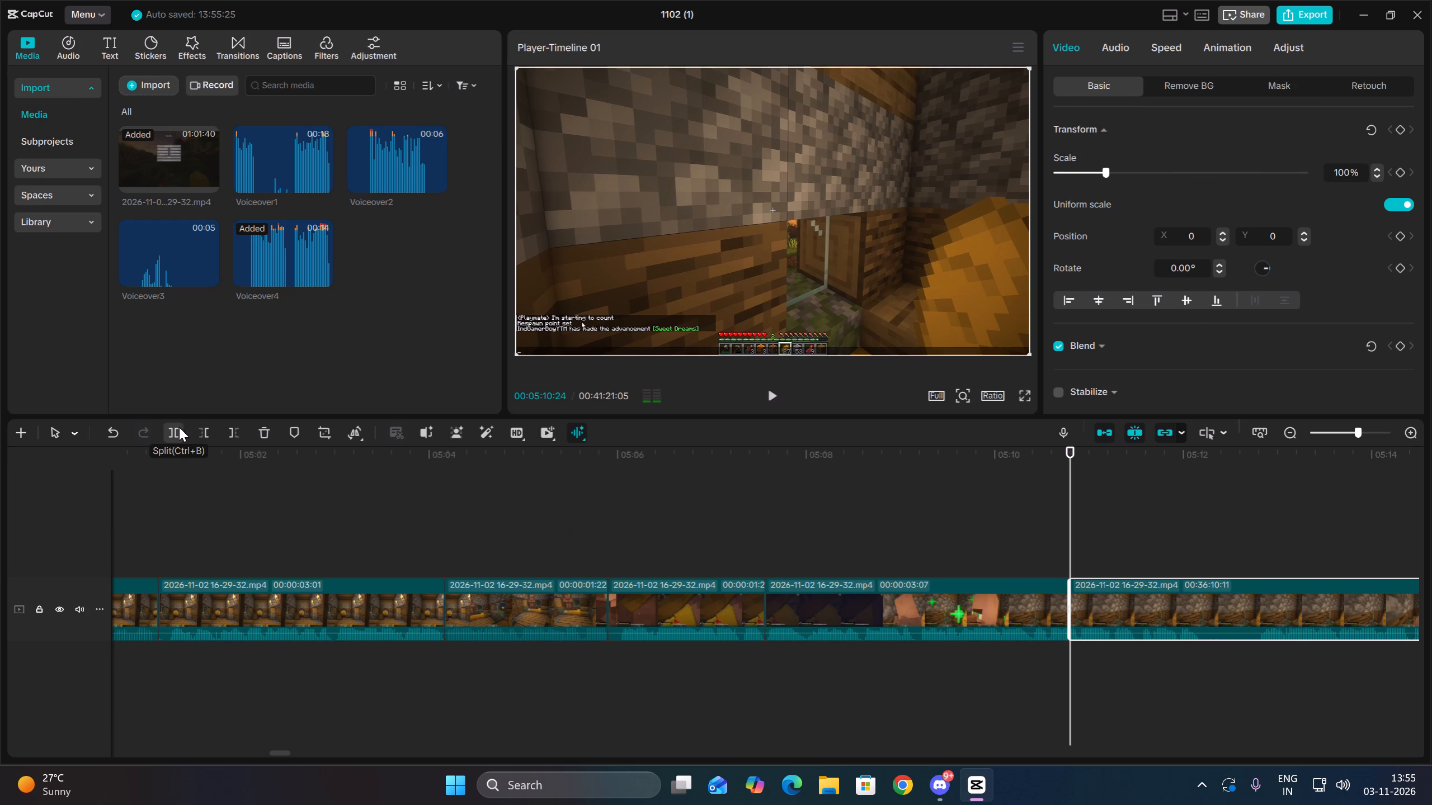
pyautogui.press('space')
pyautogui.press('Up')
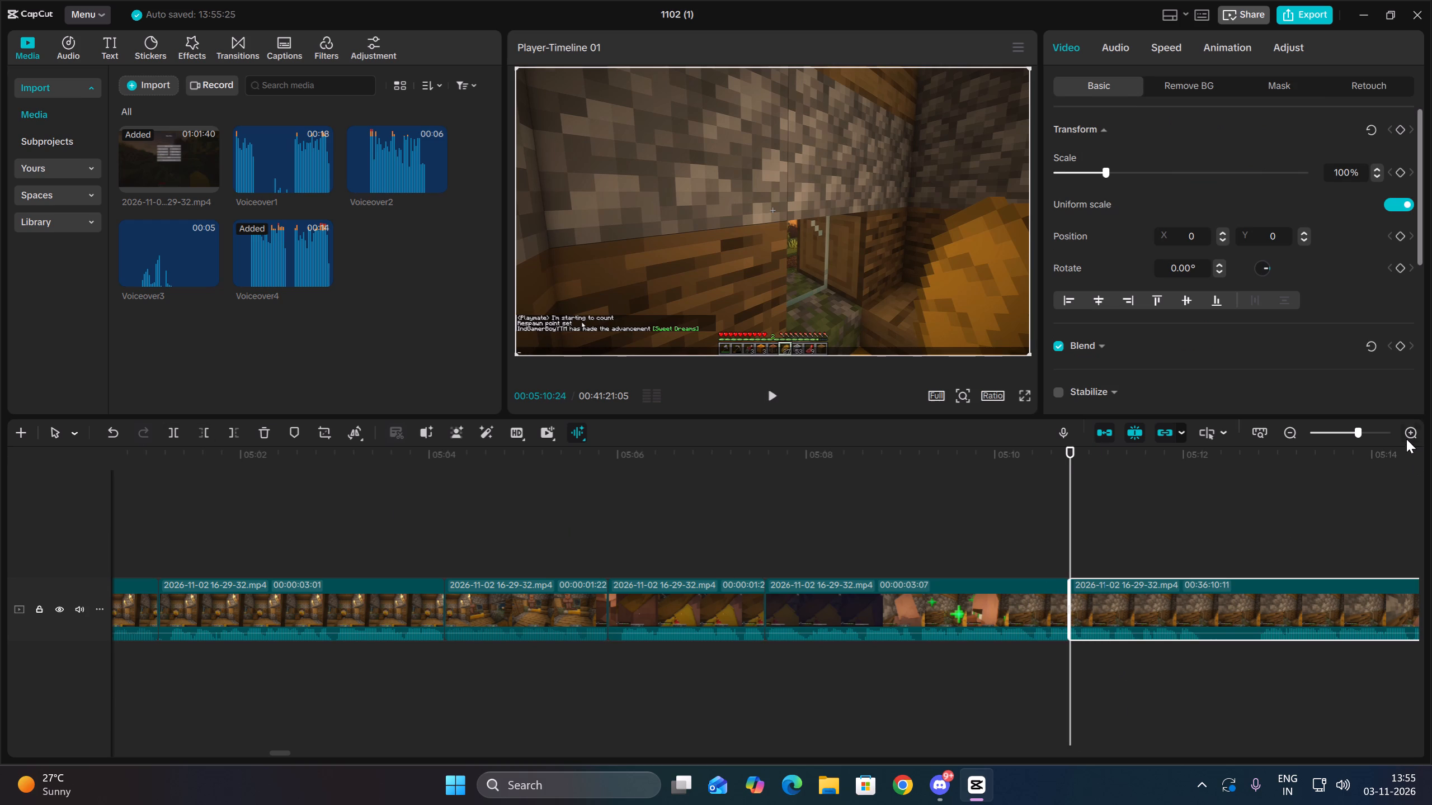
pyautogui.tripleClick(1405, 441)
pyautogui.press('space')
pyautogui.press('space')
pyautogui.click(1156, 661)
pyautogui.moveTo(1155, 661); pyautogui.dragTo(1148, 660)
pyautogui.moveTo(1201, 678); pyautogui.dragTo(1208, 555)
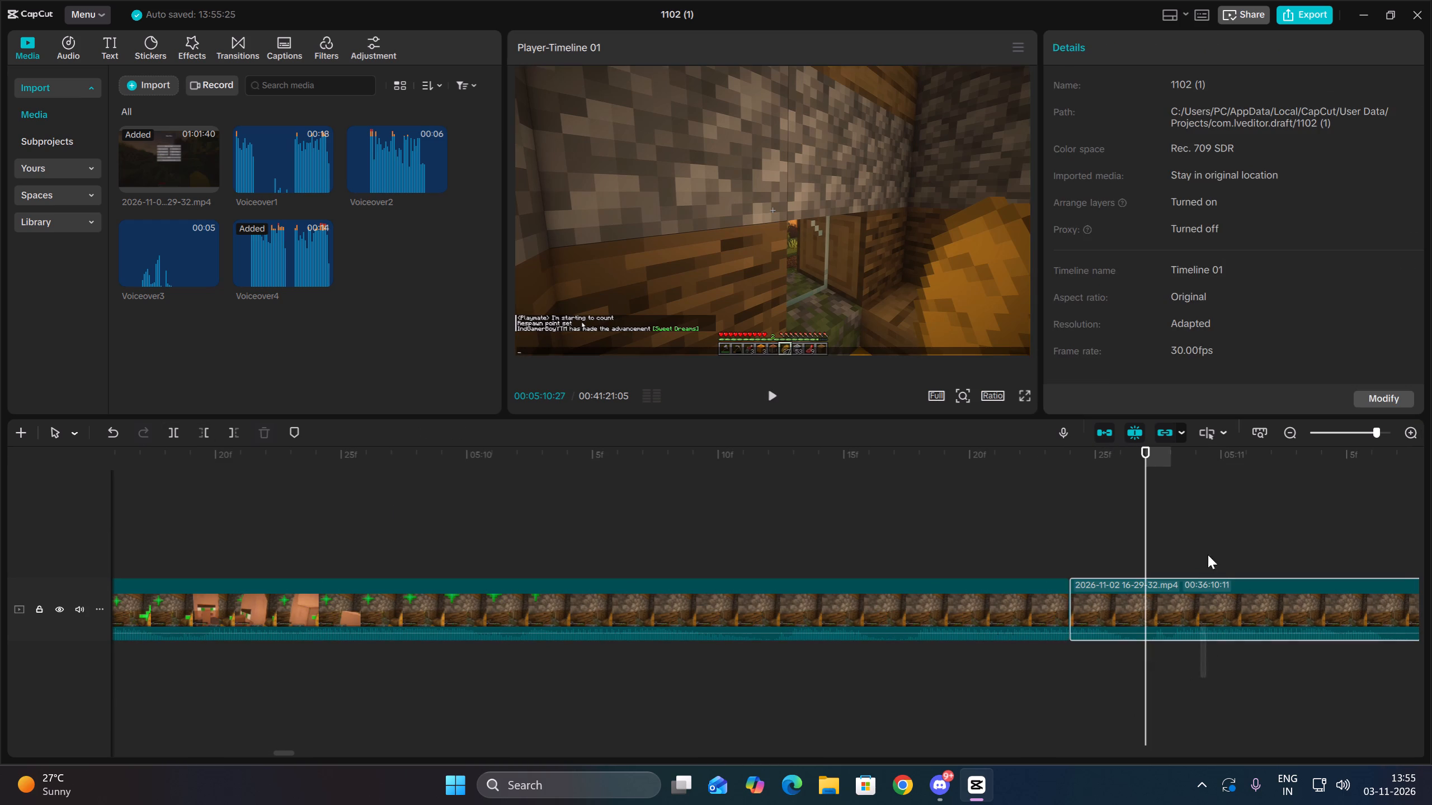
pyautogui.moveTo(1208, 555); pyautogui.dragTo(1208, 568)
pyautogui.click(180, 432)
# Trim the start of the clip following the 00:05:10:27 cut down to 00:36:08:11, removing idle wall-facing footage.
pyautogui.press('space')
pyautogui.doubleClick(1293, 430)
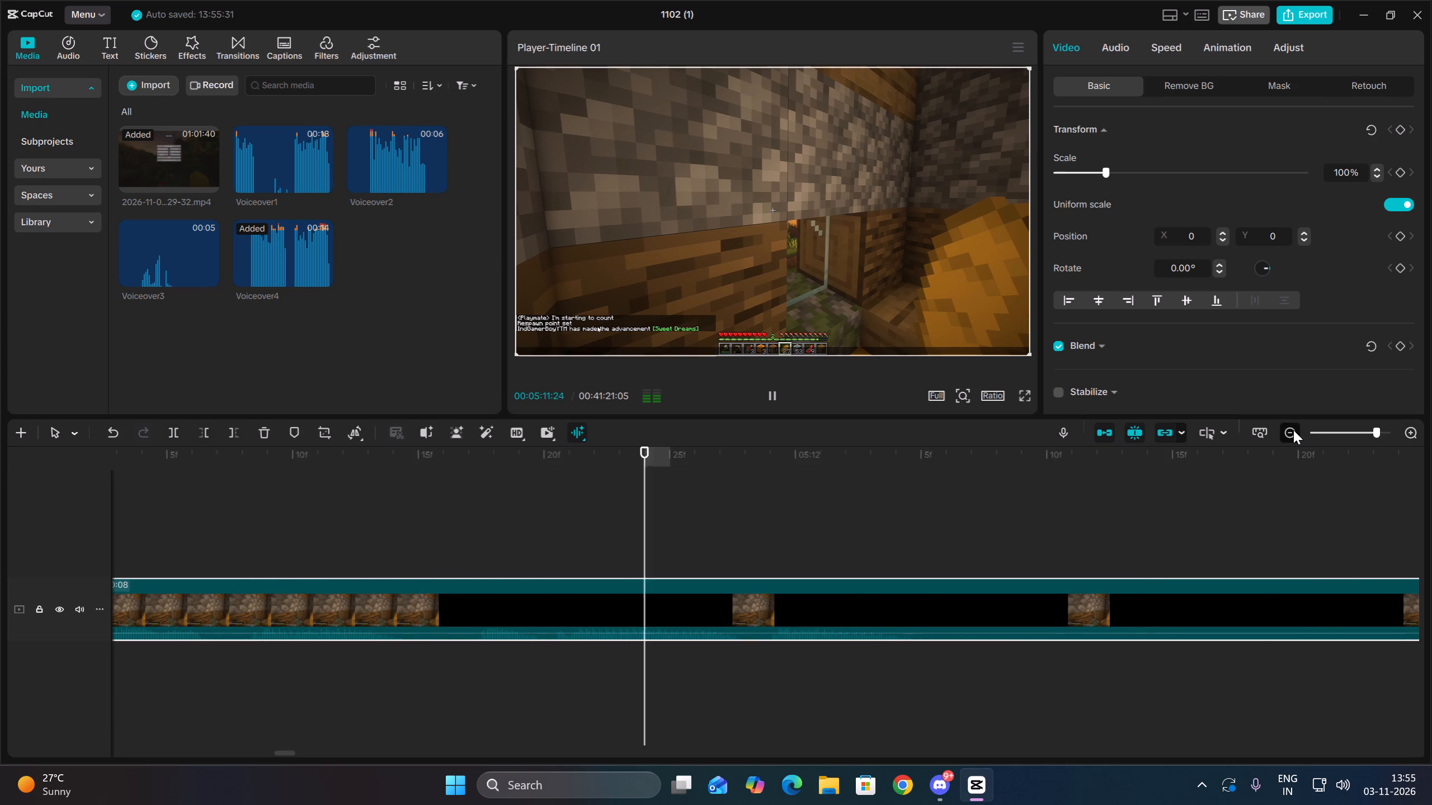
pyautogui.press('space')
pyautogui.press('space')
pyautogui.press('space')
pyautogui.click(859, 654)
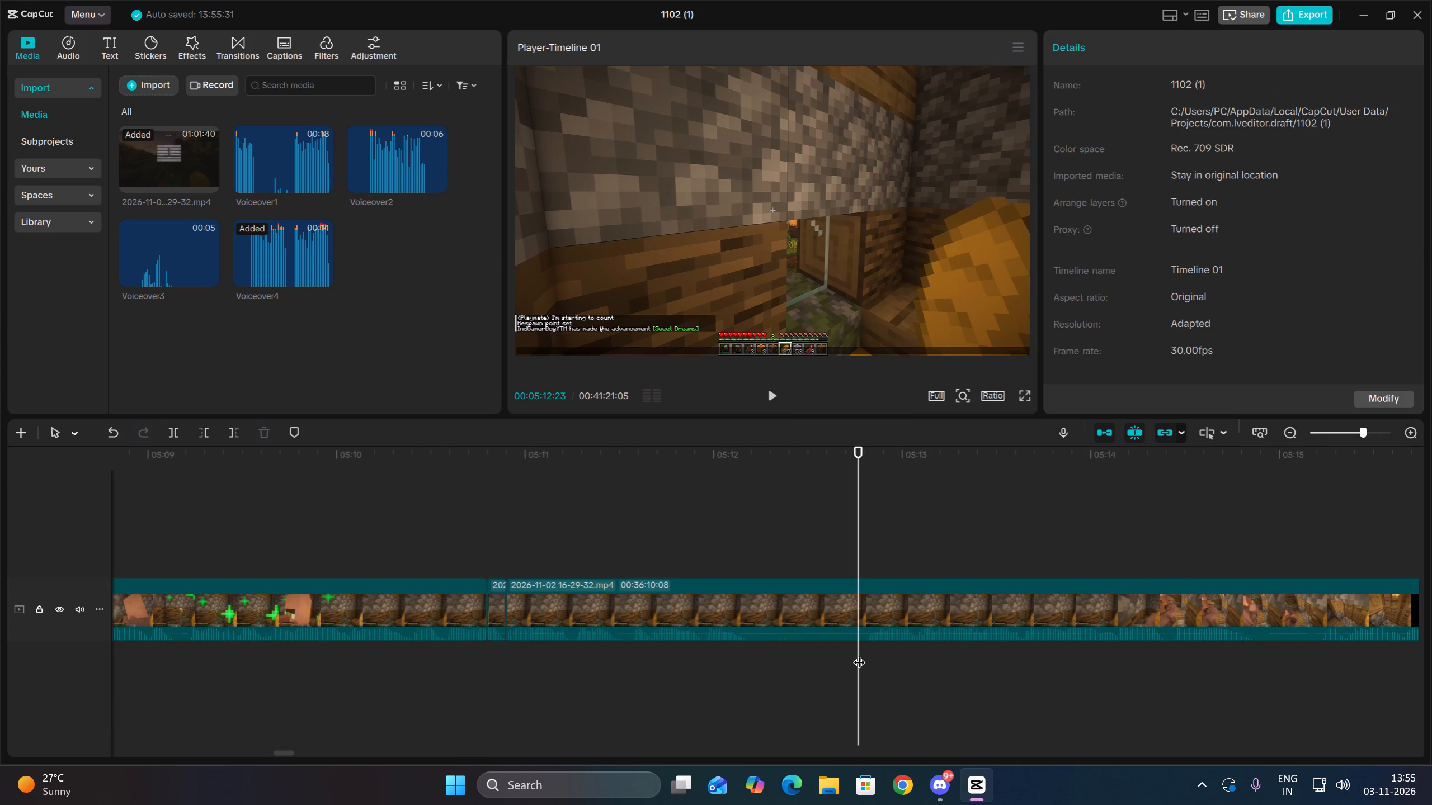
pyautogui.click(863, 654)
pyautogui.moveTo(908, 669); pyautogui.dragTo(910, 598)
pyautogui.click(201, 430)
# Split the clip at 00:05:12:29, beside the villager, and trim the following clip's start up to 00:05:13:09, at the door.
pyautogui.press('space')
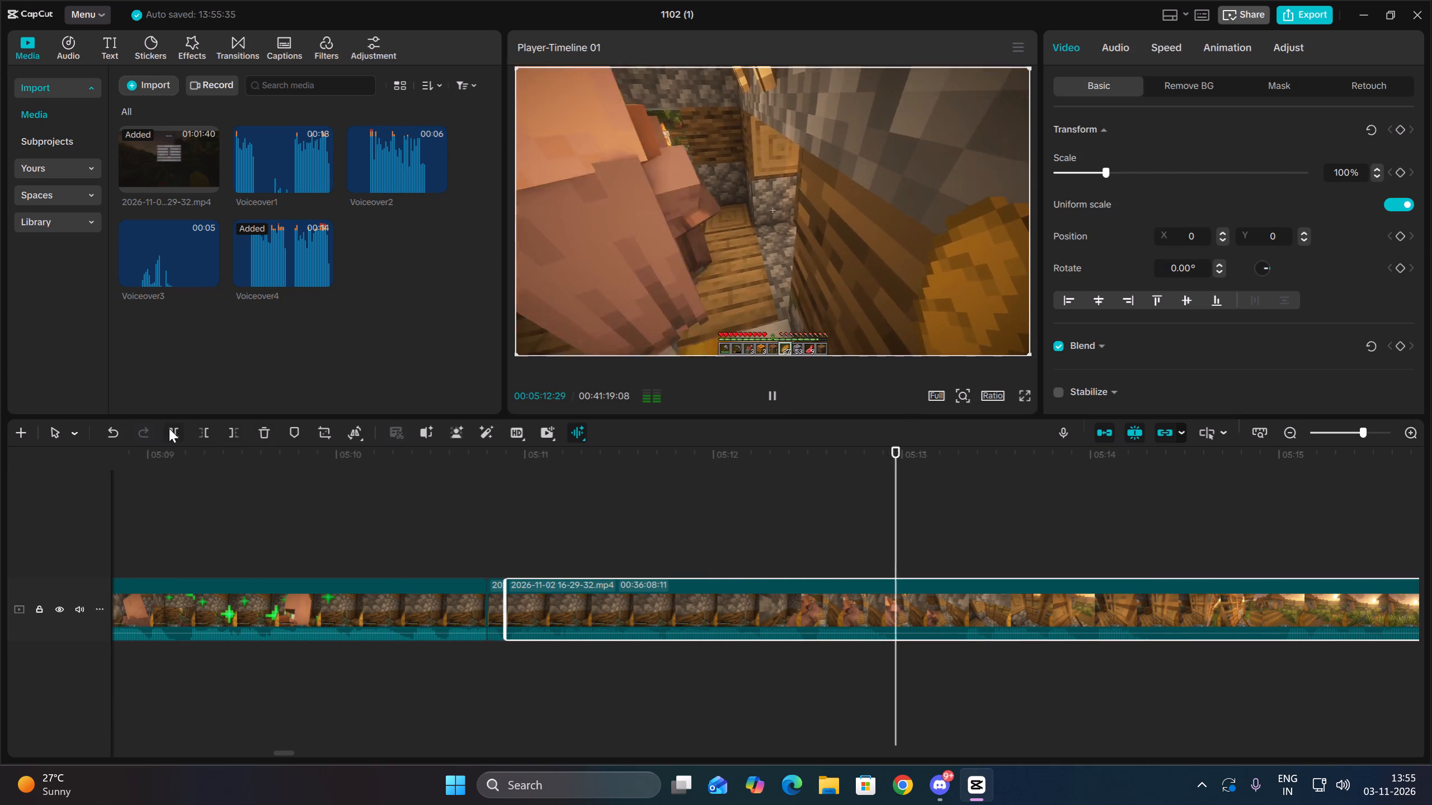
pyautogui.click(912, 640)
pyautogui.doubleClick(898, 658)
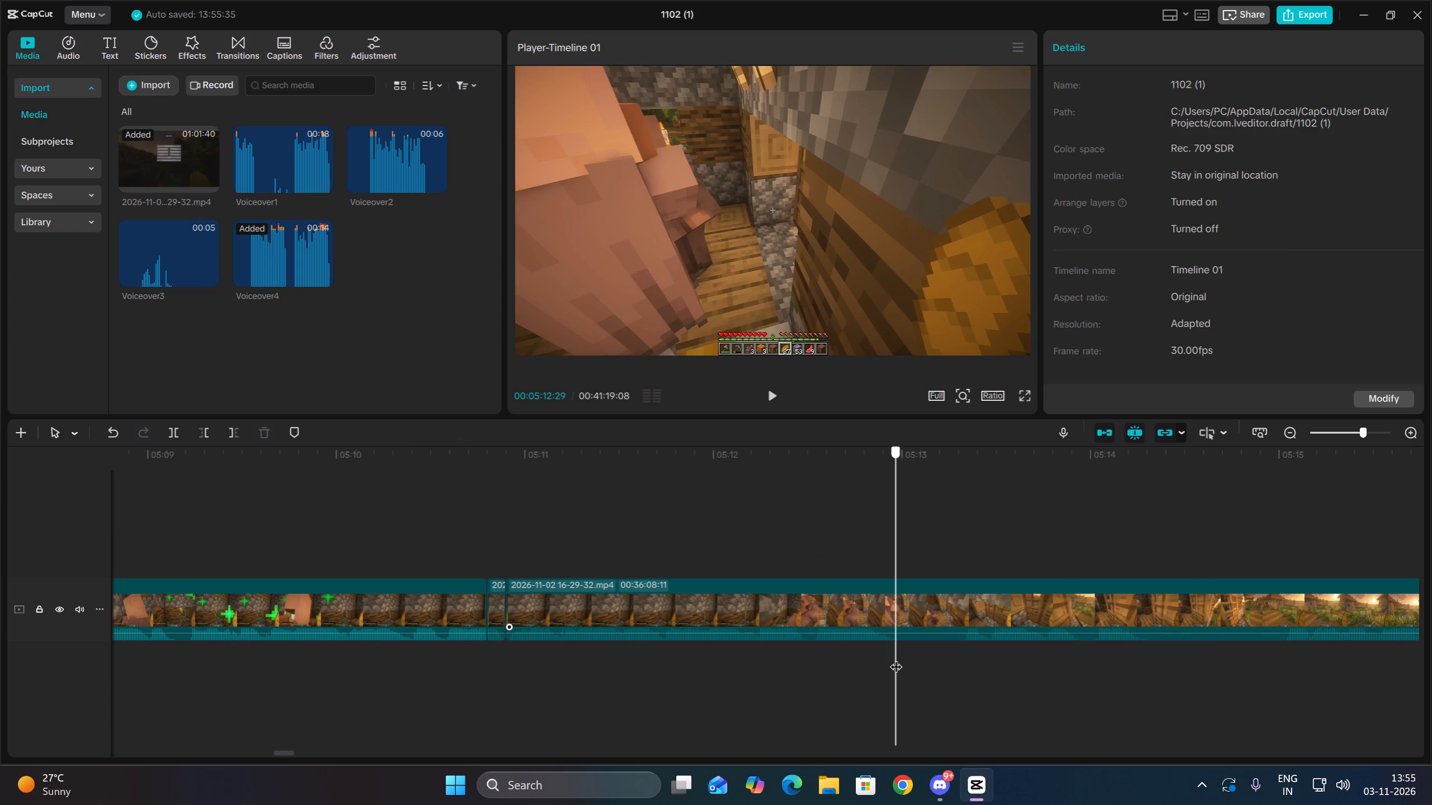
pyautogui.moveTo(974, 683); pyautogui.dragTo(979, 599)
pyautogui.click(173, 430)
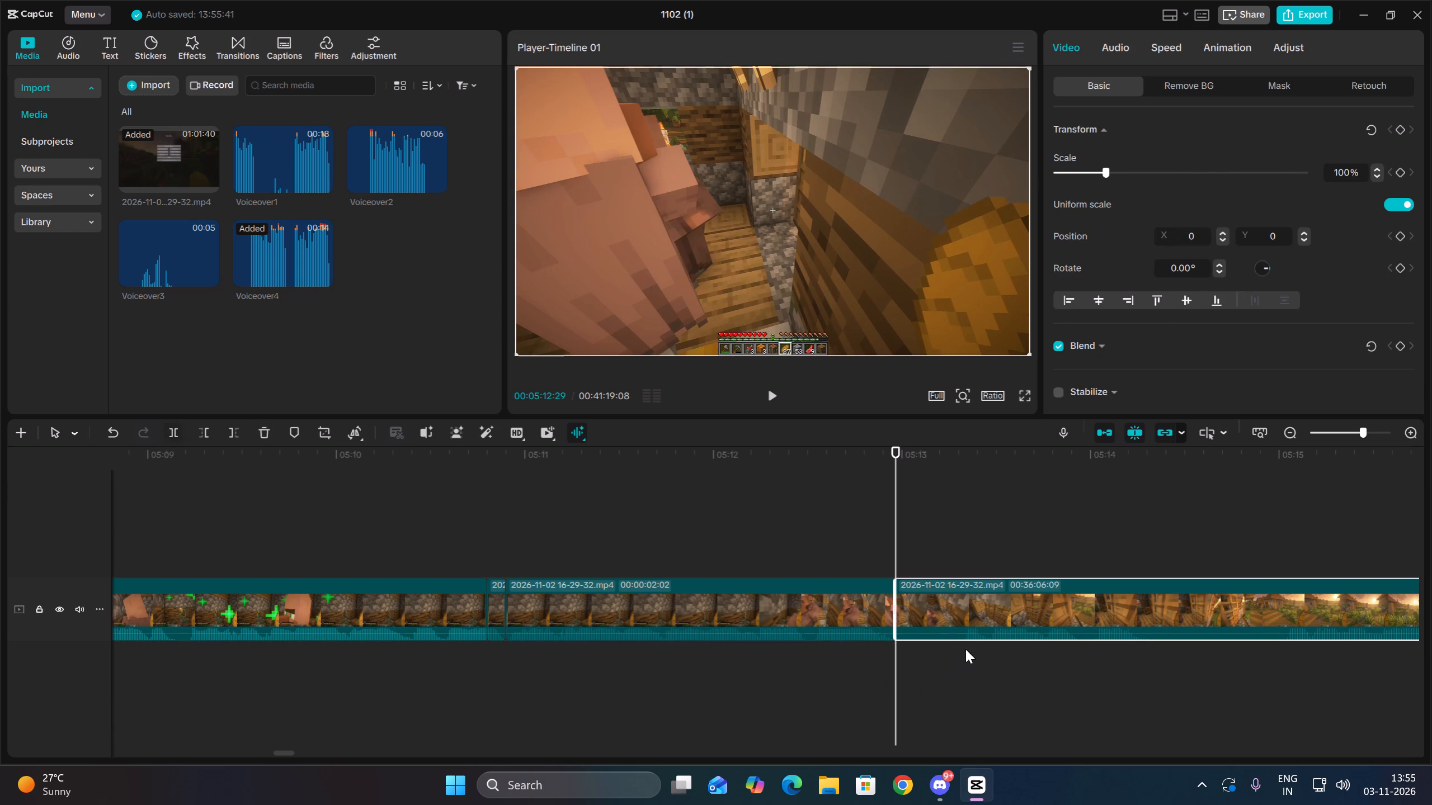
pyautogui.click(966, 648)
pyautogui.moveTo(966, 648); pyautogui.dragTo(958, 647)
pyautogui.moveTo(990, 667); pyautogui.dragTo(991, 591)
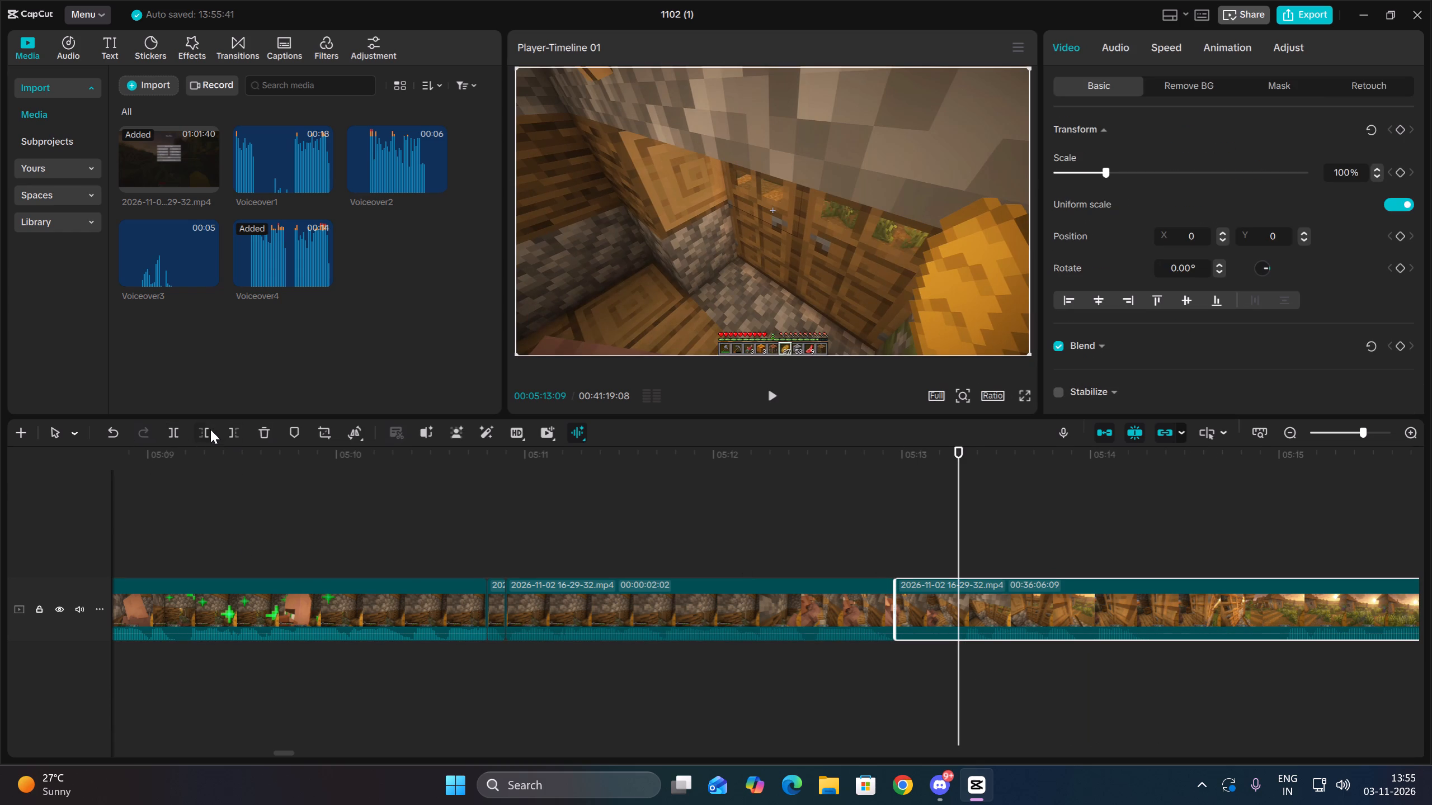
pyautogui.click(210, 429)
# Split the house footage at 00:05:13:29, as the player goes through the door.
pyautogui.press('space')
pyautogui.press('space')
pyautogui.click(176, 433)
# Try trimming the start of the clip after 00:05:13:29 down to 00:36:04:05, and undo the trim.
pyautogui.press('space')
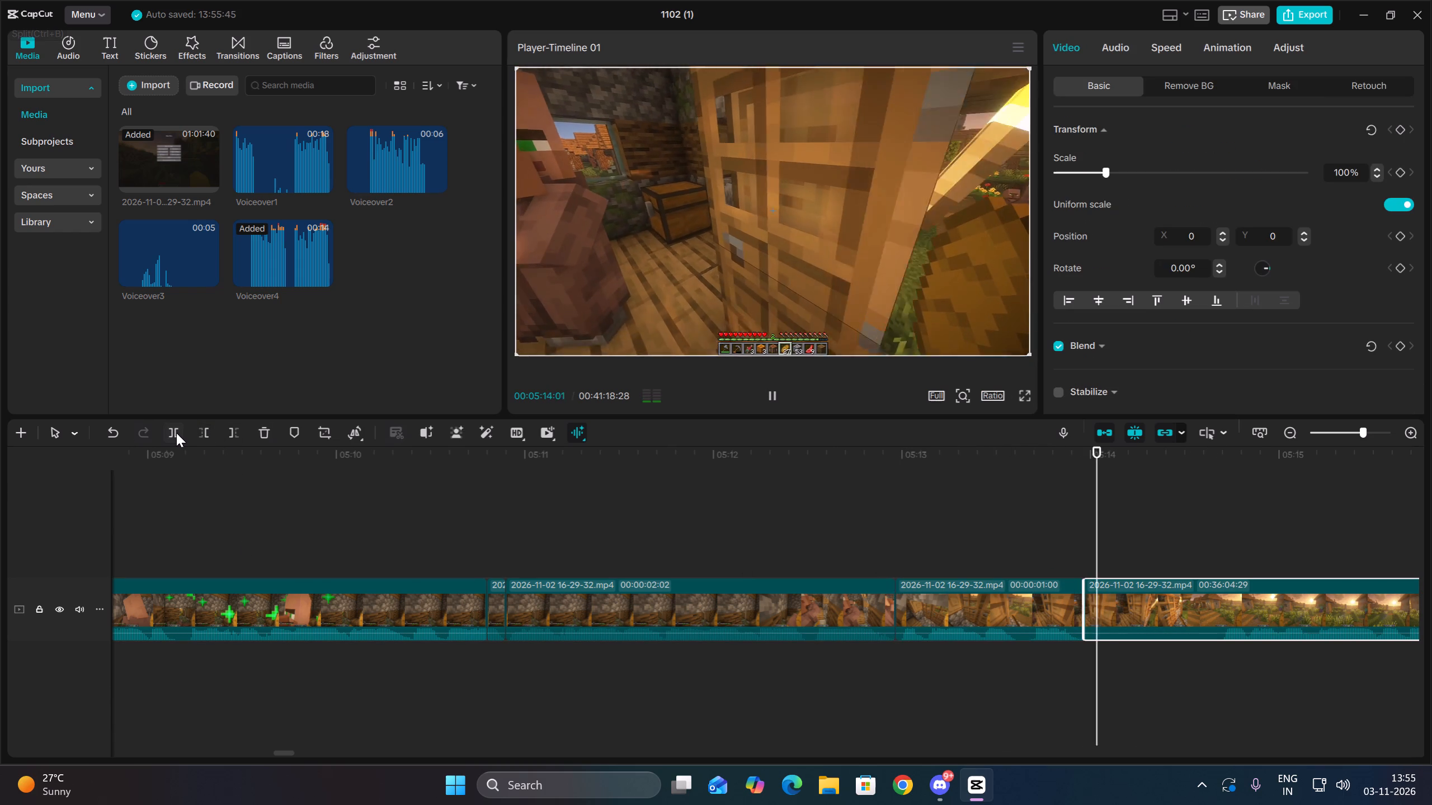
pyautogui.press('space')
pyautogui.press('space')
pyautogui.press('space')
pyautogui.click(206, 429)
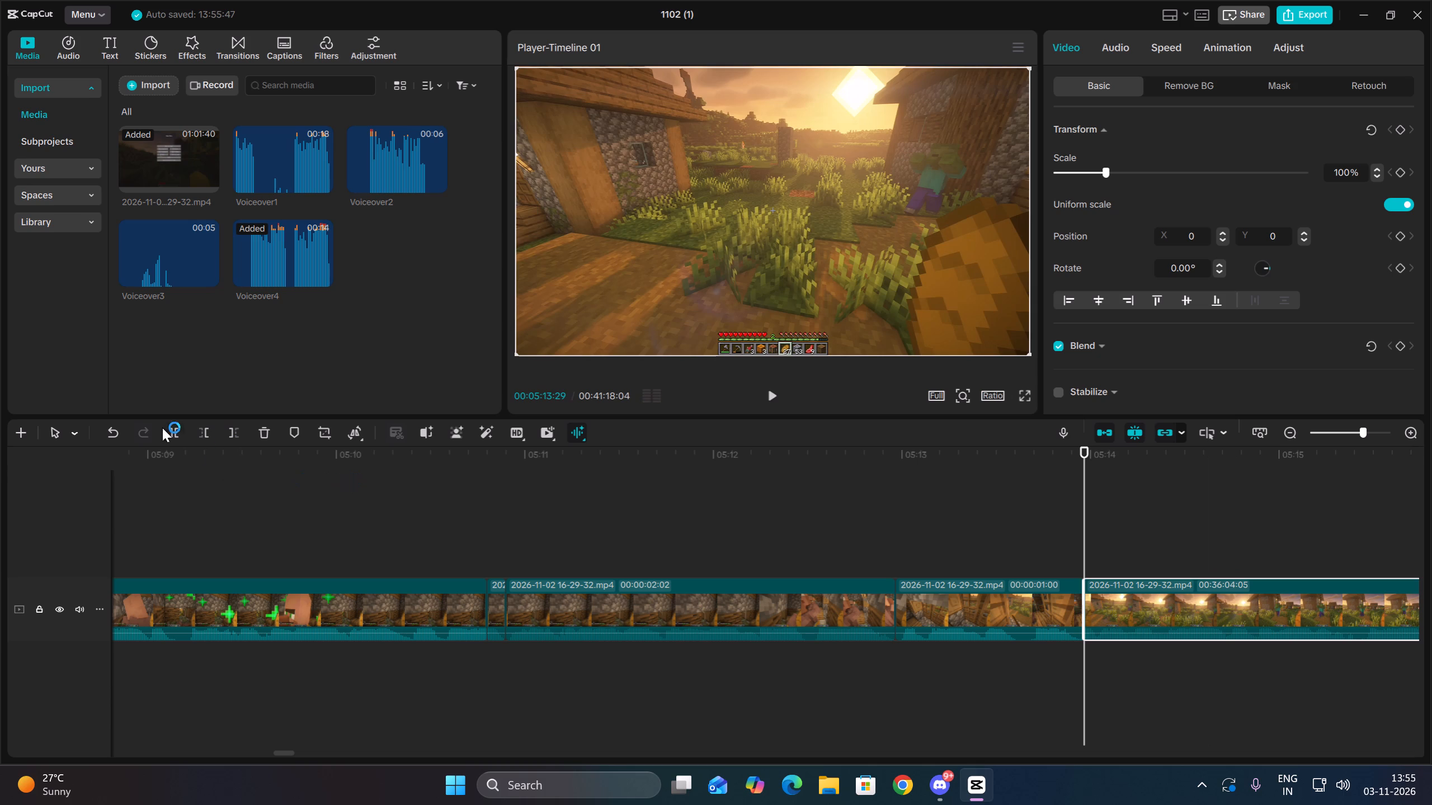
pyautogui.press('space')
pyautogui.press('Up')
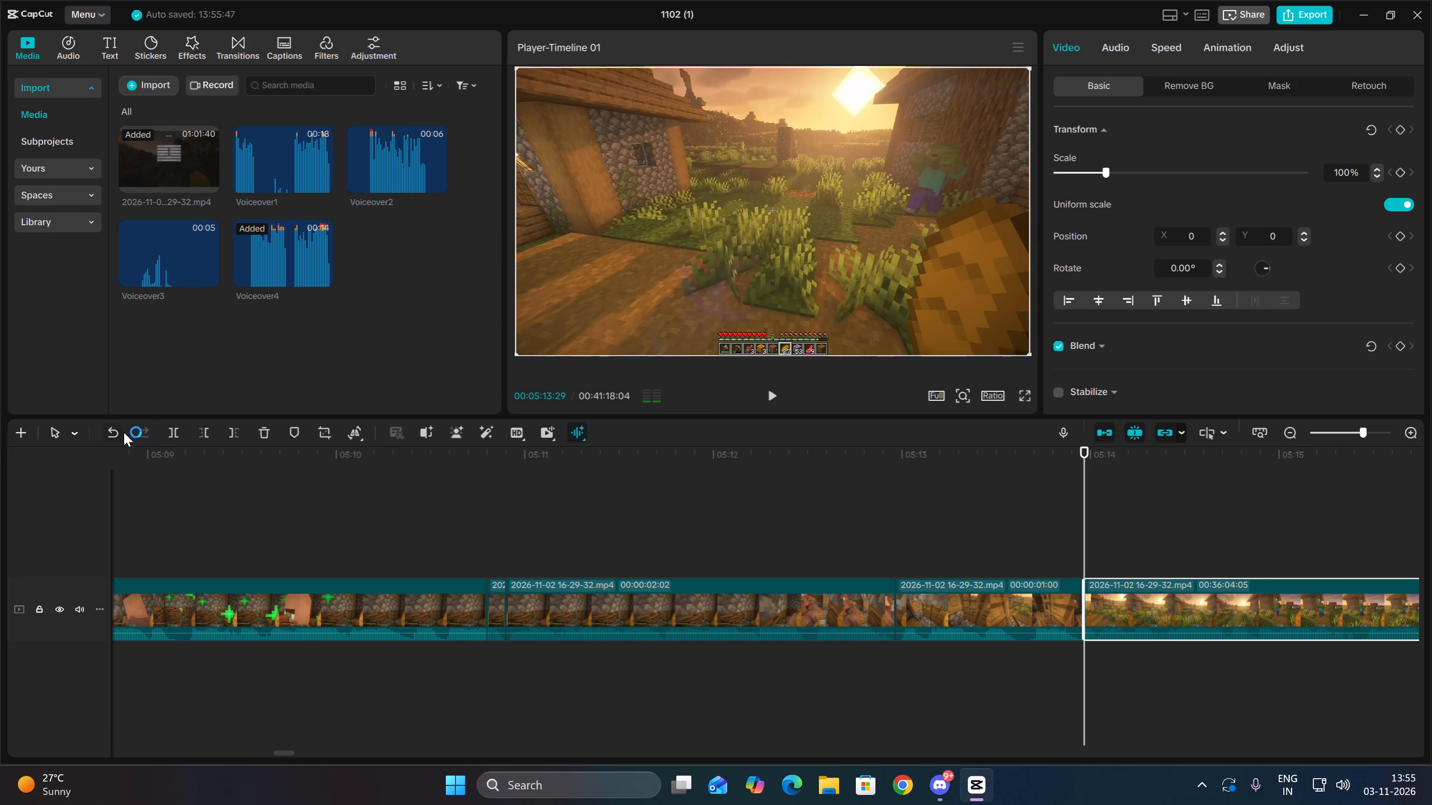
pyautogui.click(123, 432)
# Trim the start of the clip after 00:05:13:29 up to 00:05:14:21, bringing it down to 00:36:04:07.
pyautogui.click(1221, 643)
pyautogui.moveTo(1252, 660); pyautogui.dragTo(1264, 575)
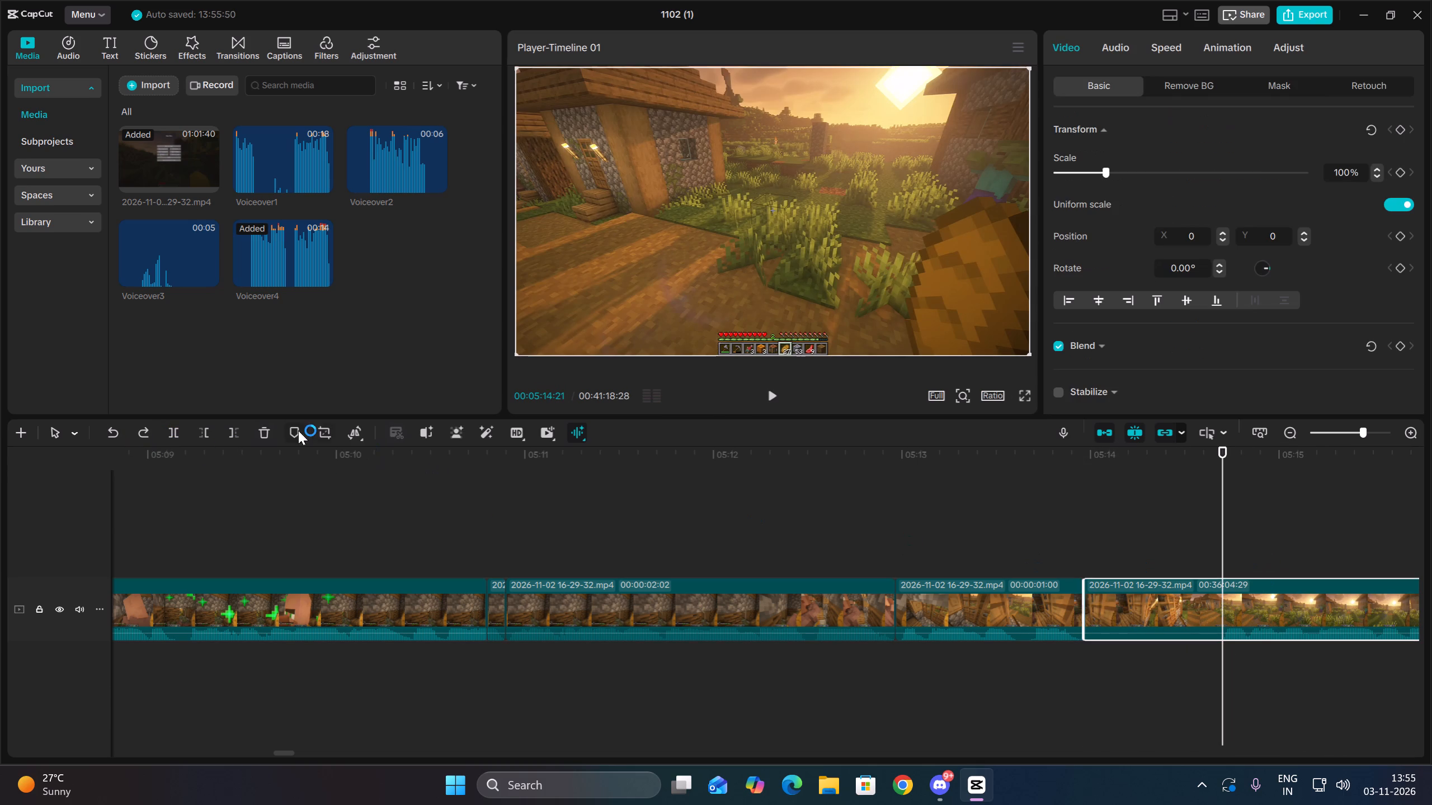
pyautogui.click(204, 436)
# Split the outdoor zombie footage at 00:05:16:24 and trim the following clip's start down to 00:35:56:20.
pyautogui.press('space')
pyautogui.doubleClick(1291, 429)
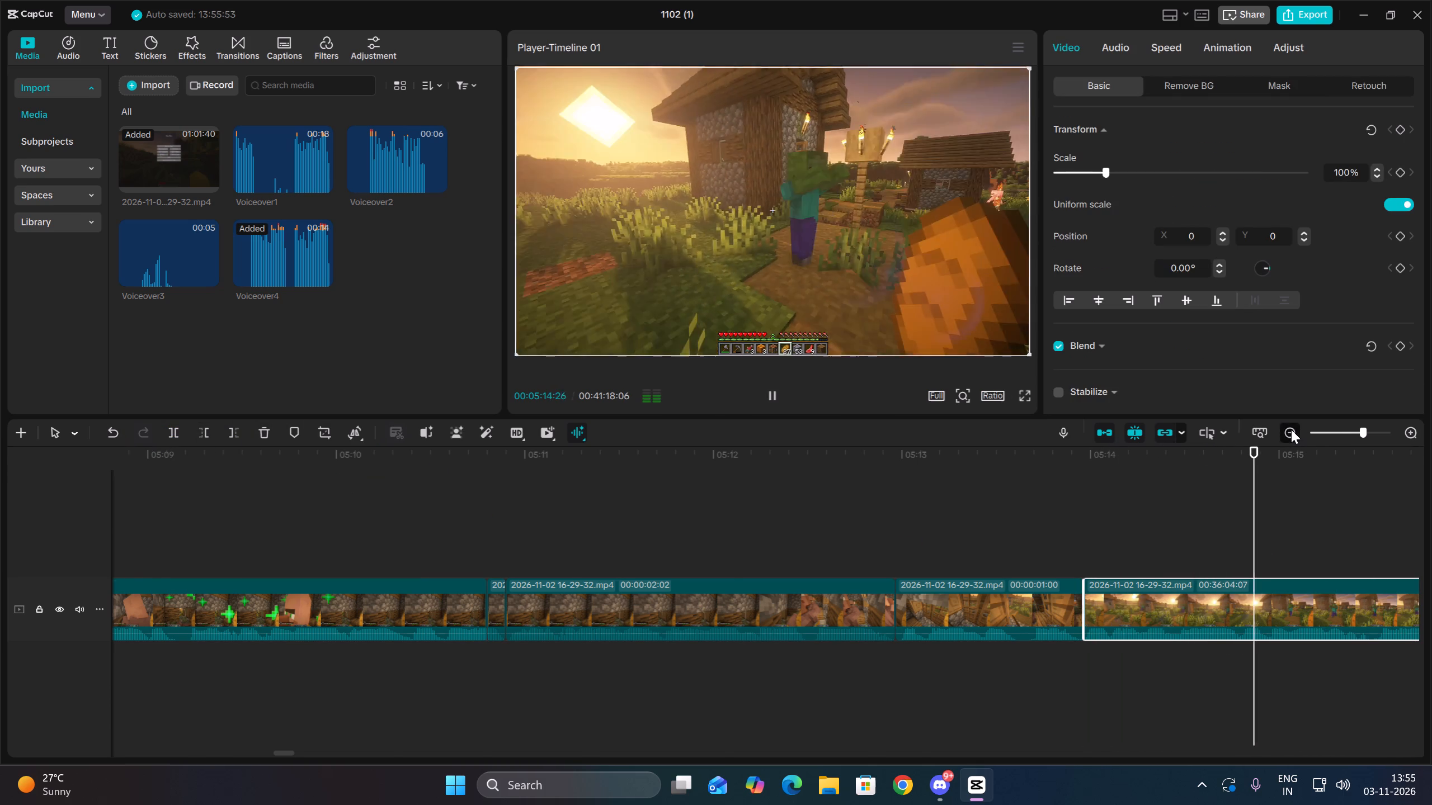
pyautogui.press('space')
pyautogui.press('space')
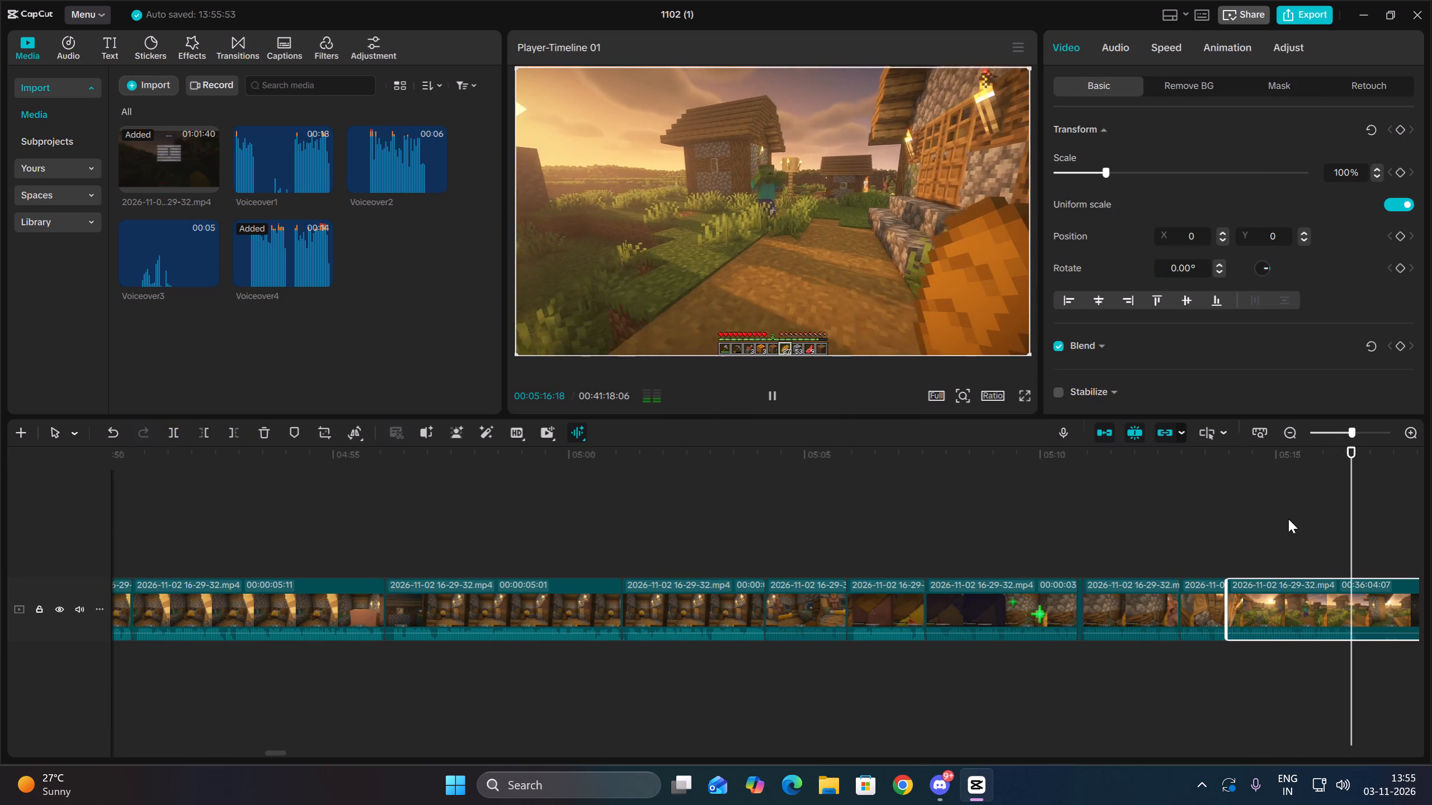
pyautogui.press('space')
pyautogui.click(171, 432)
pyautogui.press('space')
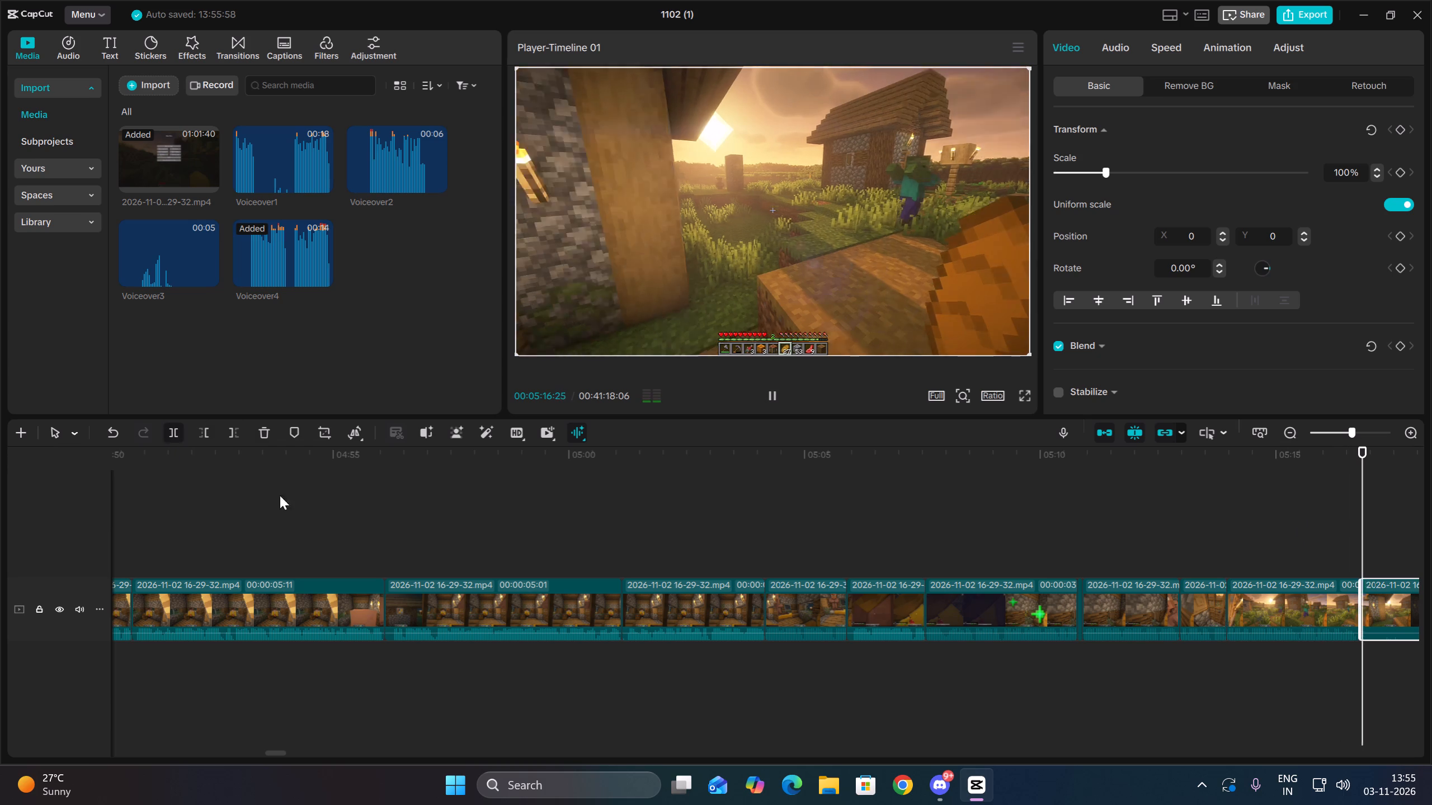
pyautogui.moveTo(1219, 704); pyautogui.dragTo(1431, 735)
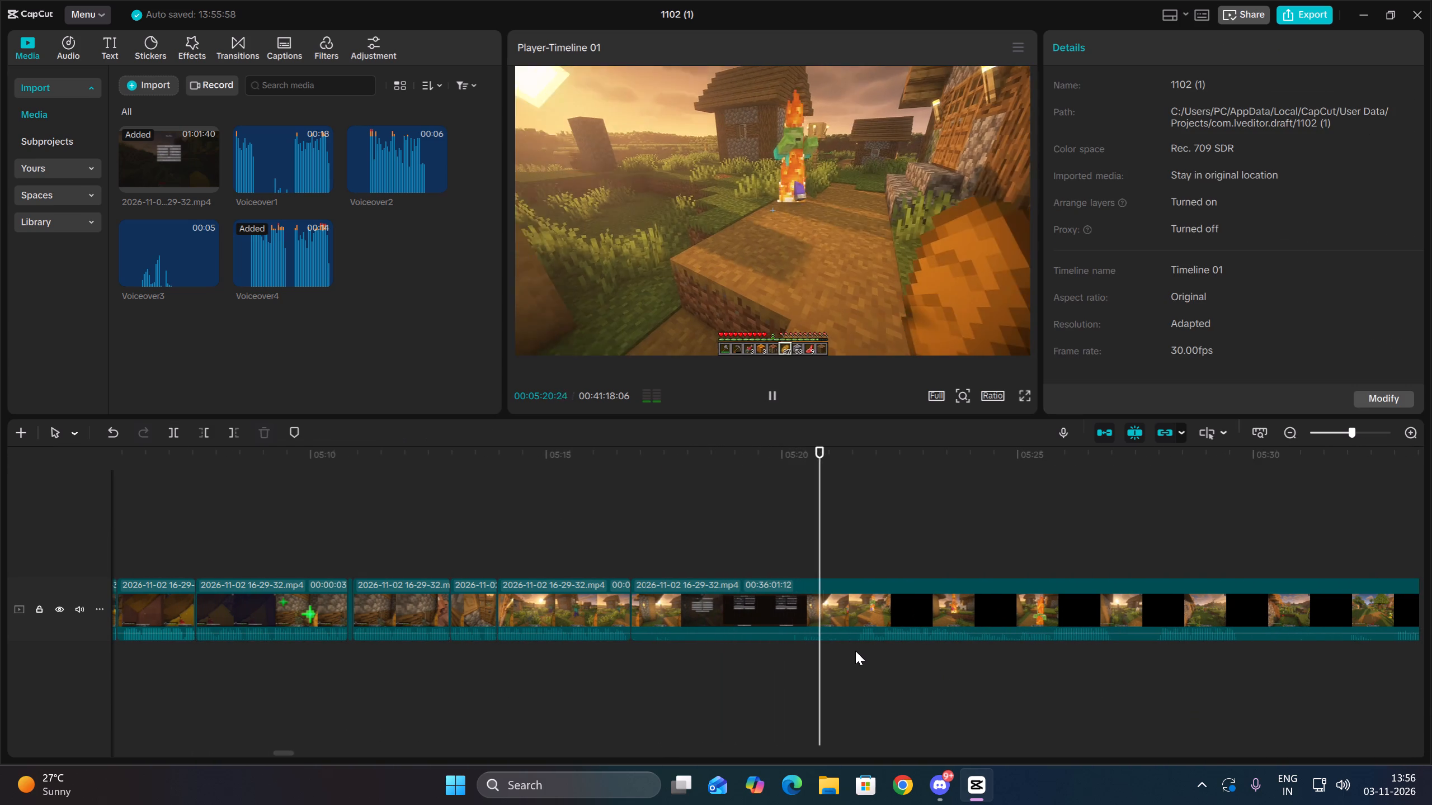
pyautogui.click(855, 651)
pyautogui.moveTo(893, 669); pyautogui.dragTo(899, 571)
pyautogui.click(210, 430)
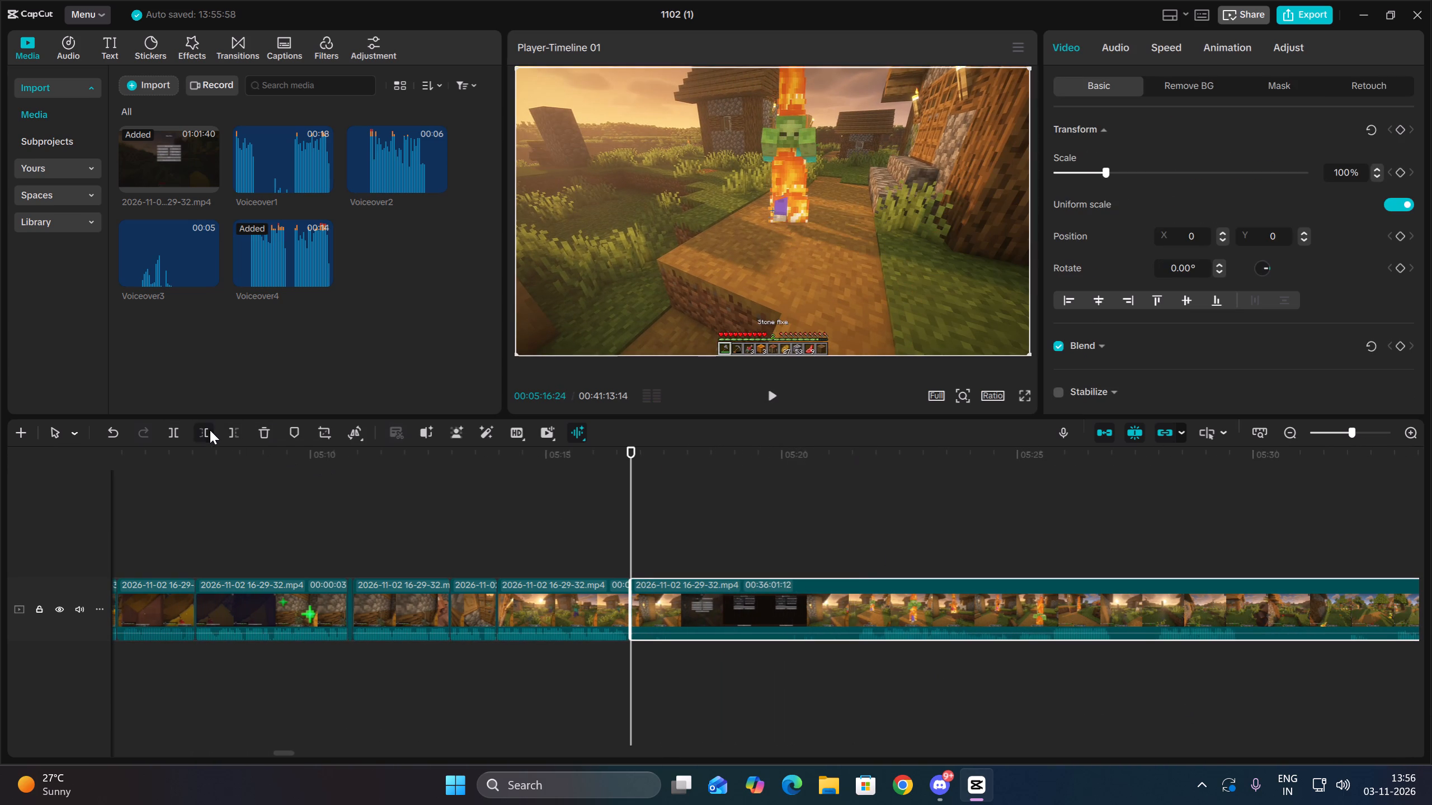
# Trim the start of the burning-zombie clip further, up to 00:05:20:29, where the player faces the flower planter.
pyautogui.press('space')
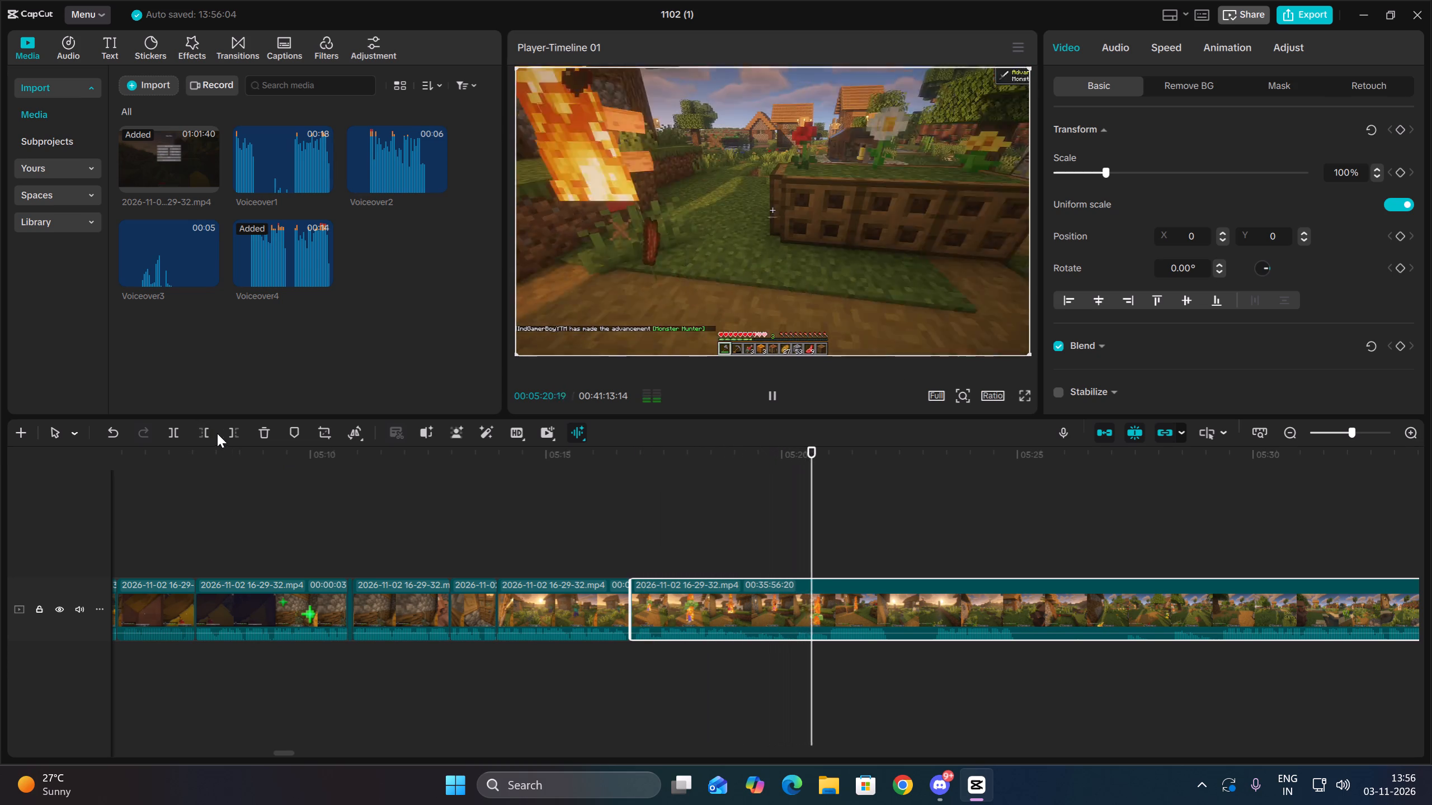
pyautogui.press('space')
pyautogui.press('space')
pyautogui.click(826, 647)
pyautogui.tripleClick(831, 643)
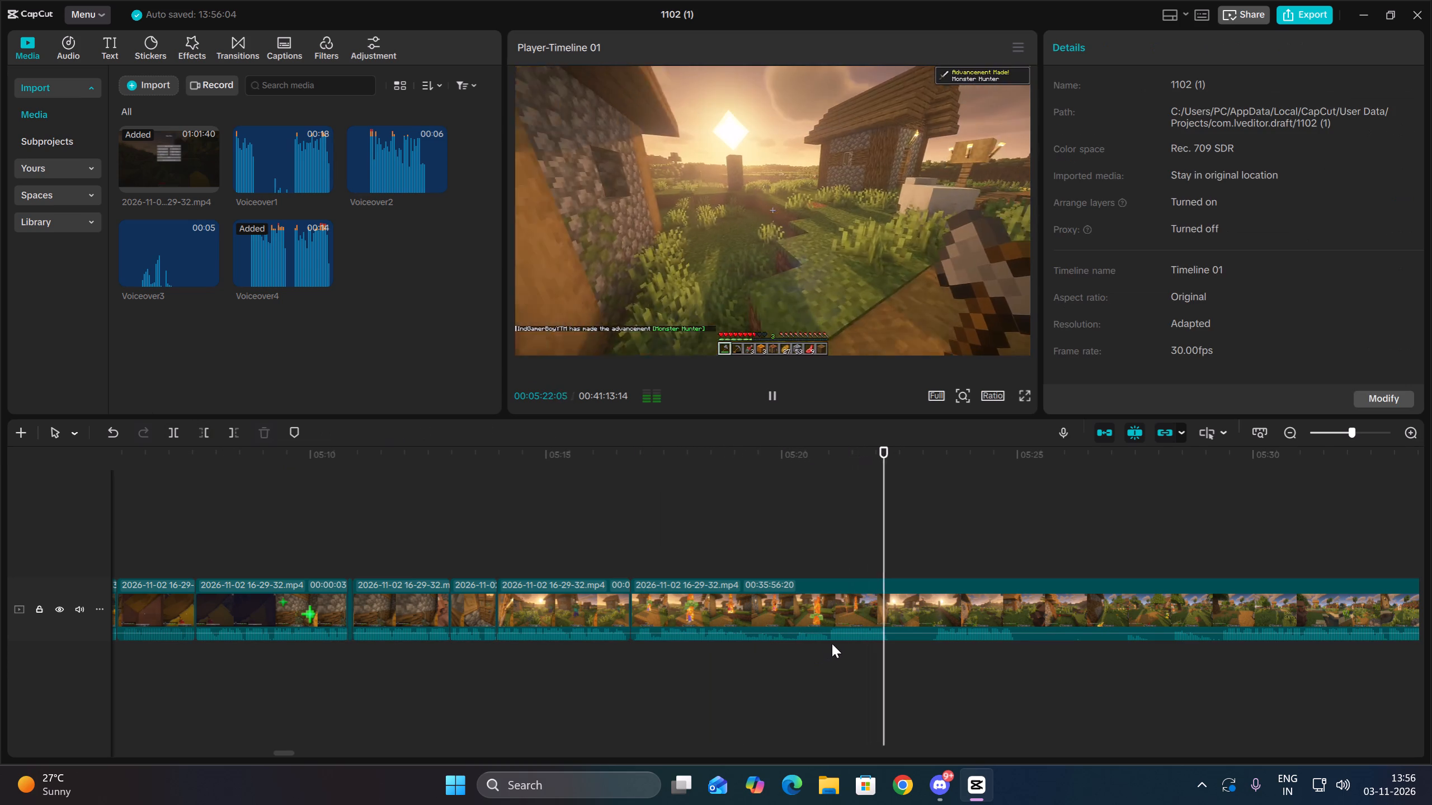
pyautogui.moveTo(858, 660); pyautogui.dragTo(854, 601)
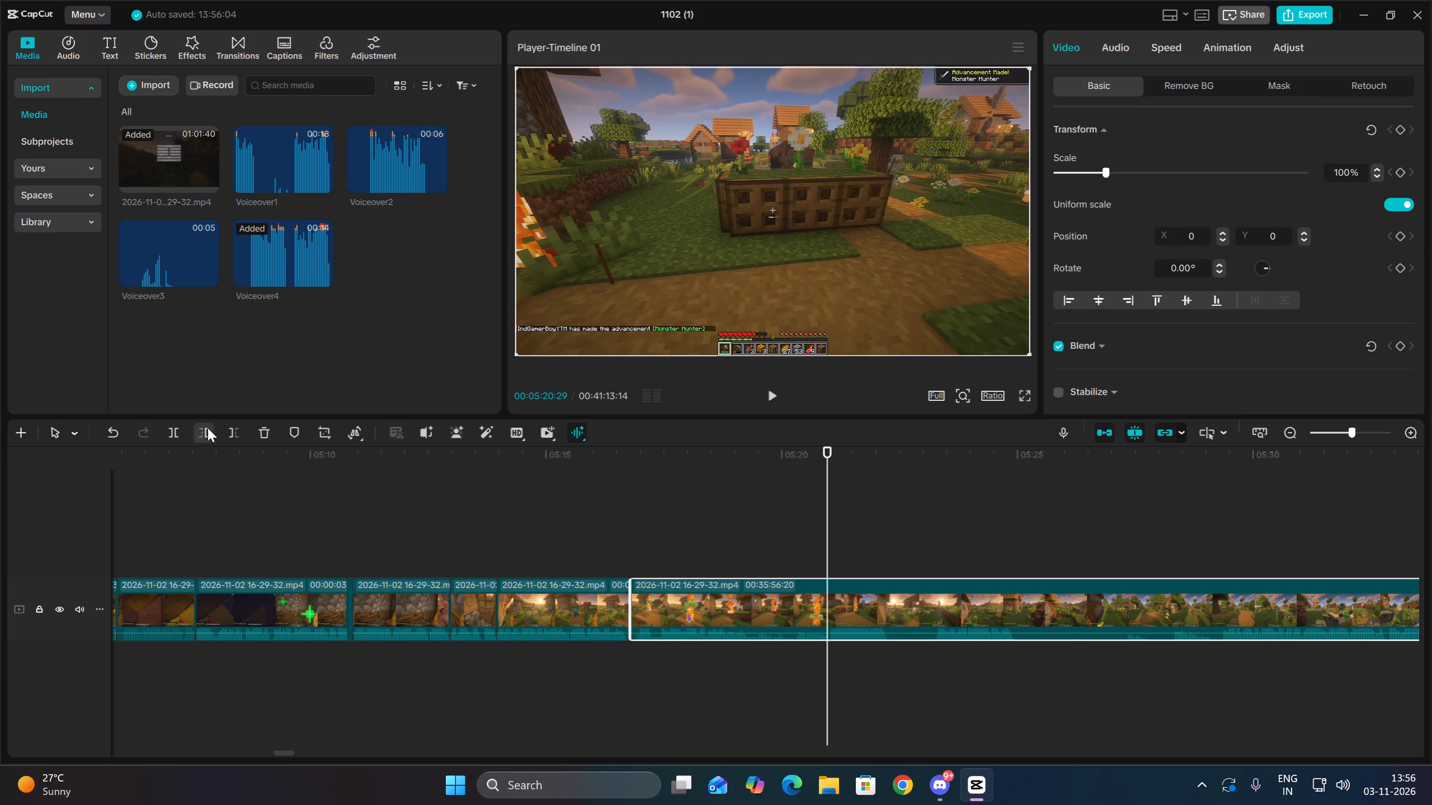
pyautogui.click(208, 428)
# Split the village footage at 00:05:18:00, facing the sun, and trim the following clip's start down to 00:35:50:07.
pyautogui.press('space')
pyautogui.press('space')
pyautogui.click(178, 430)
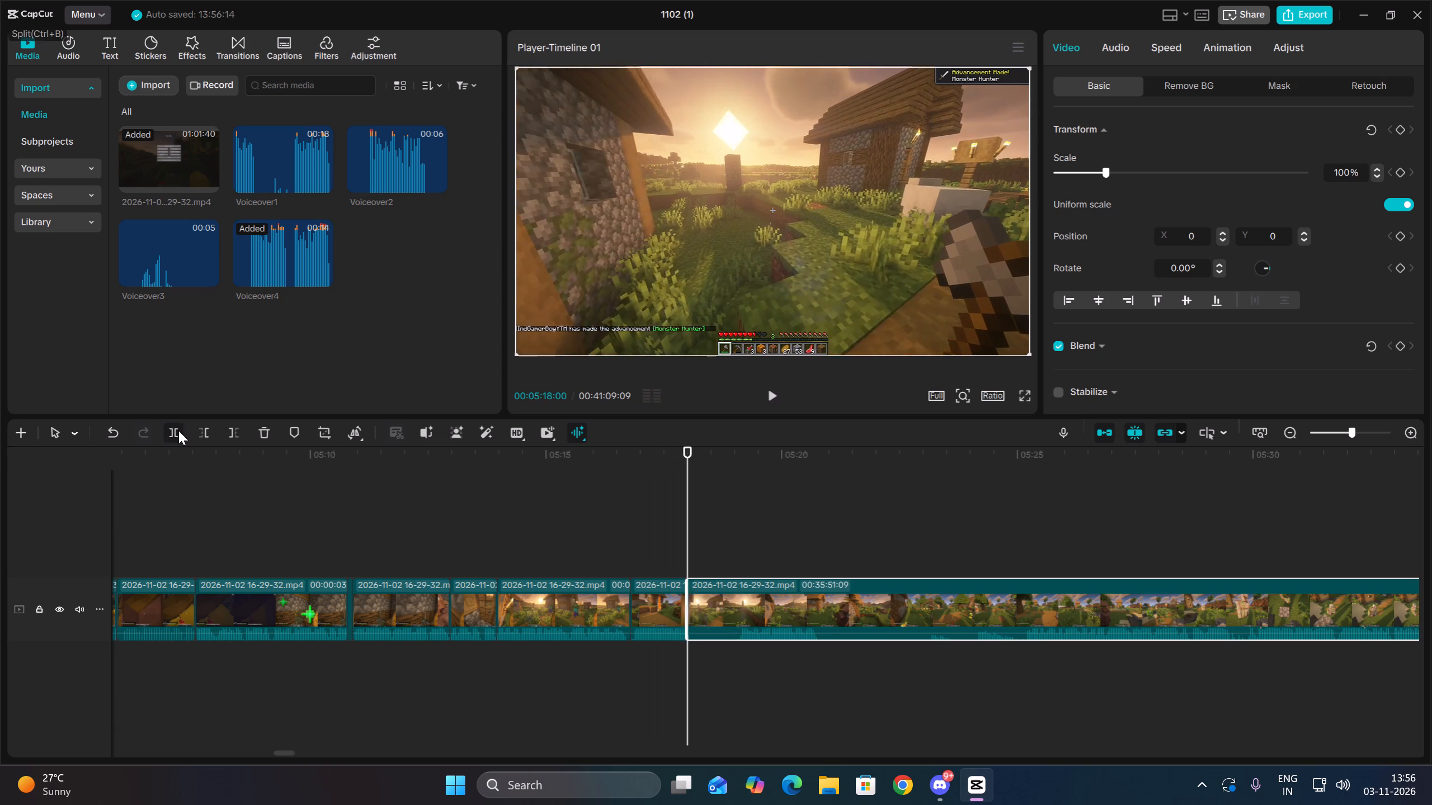
pyautogui.press('space')
pyautogui.click(203, 435)
# Split the village walking footage shortly before 00:05:20 and trim the following clip's start down to 00:35:44:06.
pyautogui.press('space')
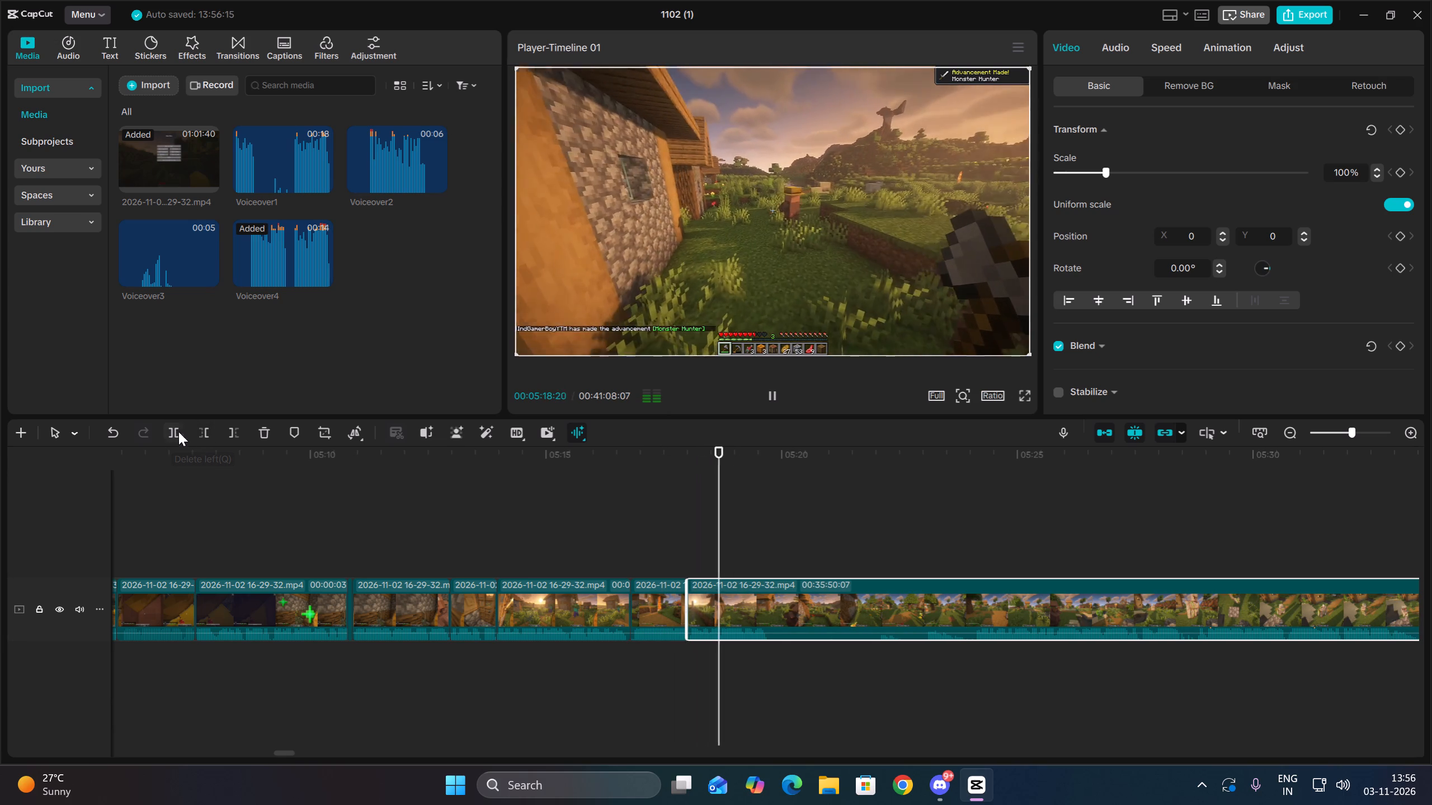
pyautogui.press('space')
pyautogui.click(175, 430)
pyautogui.press('space')
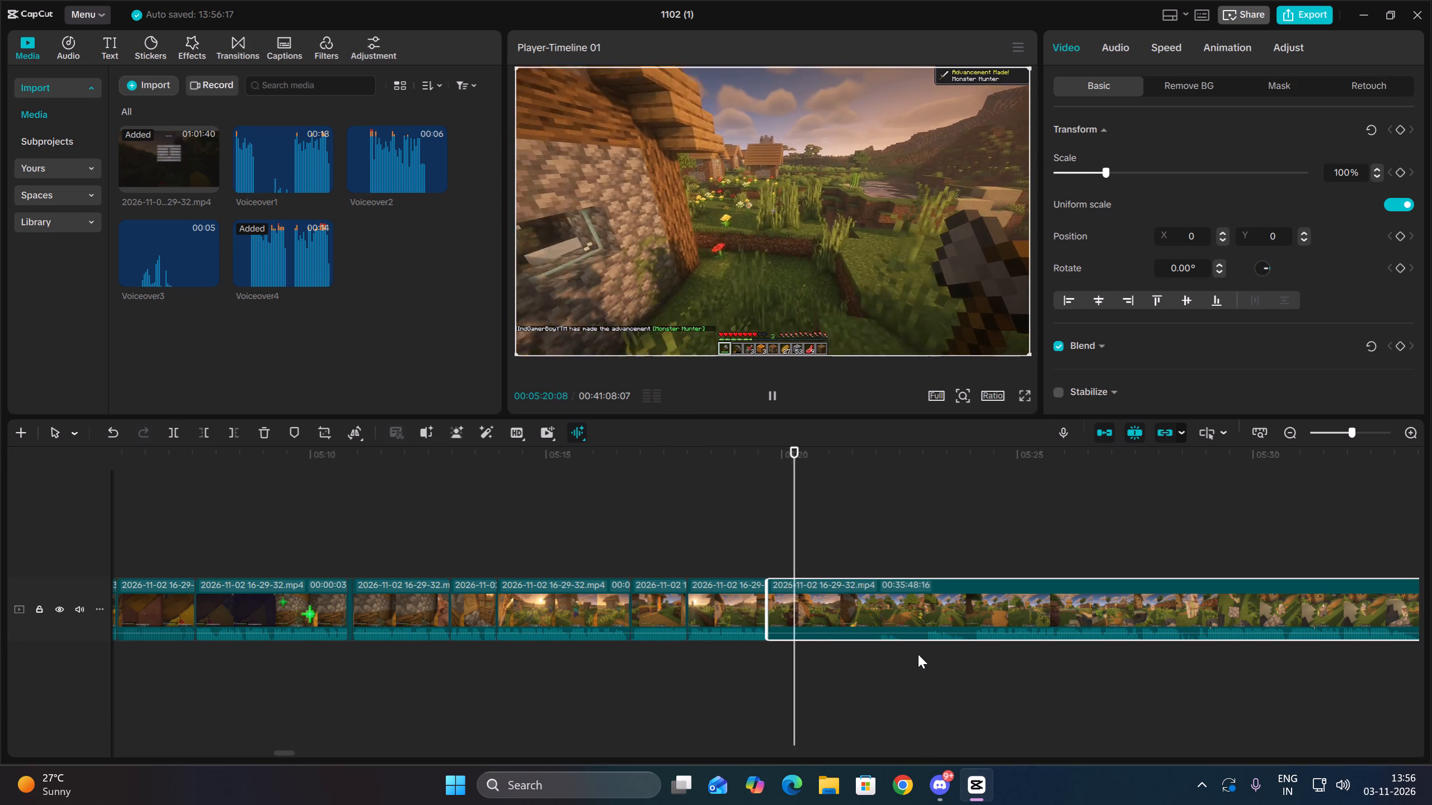
pyautogui.click(929, 652)
pyautogui.press('space')
pyautogui.doubleClick(973, 656)
pyautogui.moveTo(1004, 671); pyautogui.dragTo(1009, 605)
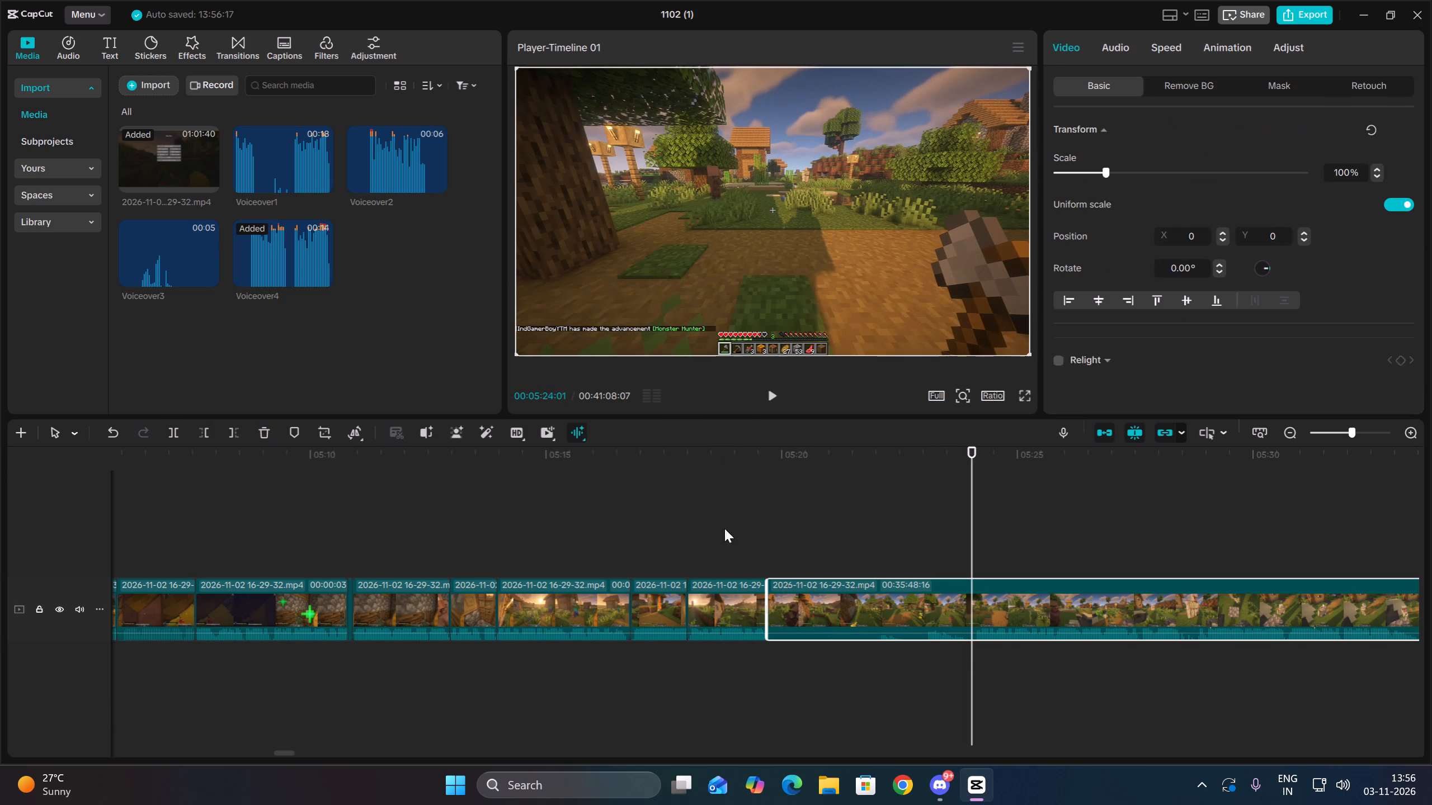
pyautogui.click(211, 430)
# Split the iron golem fight at 00:05:28:29 and trim the following clip's start down to 00:35:34:13.
pyautogui.press('space')
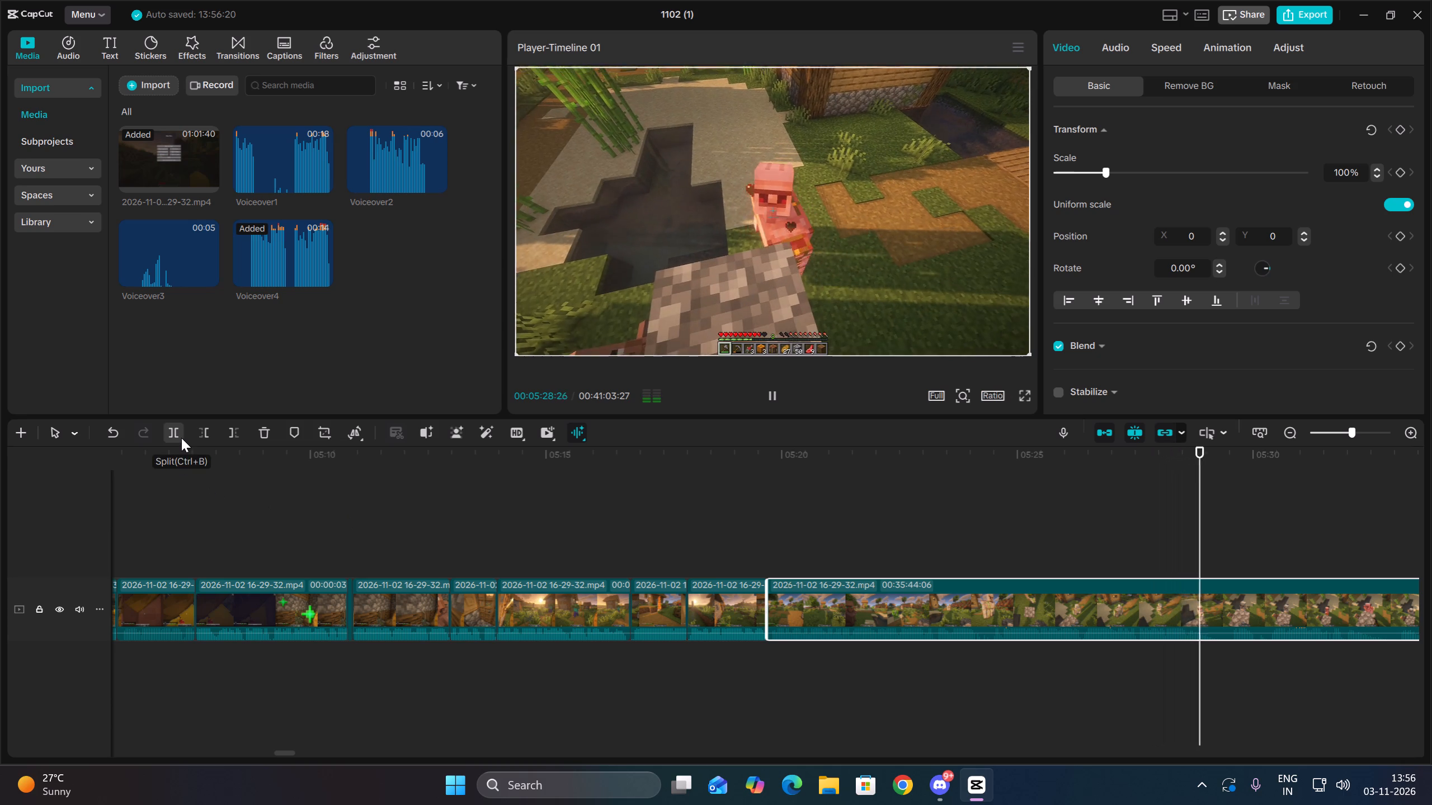
pyautogui.press('space')
pyautogui.doubleClick(1204, 647)
pyautogui.moveTo(1229, 652); pyautogui.dragTo(1236, 604)
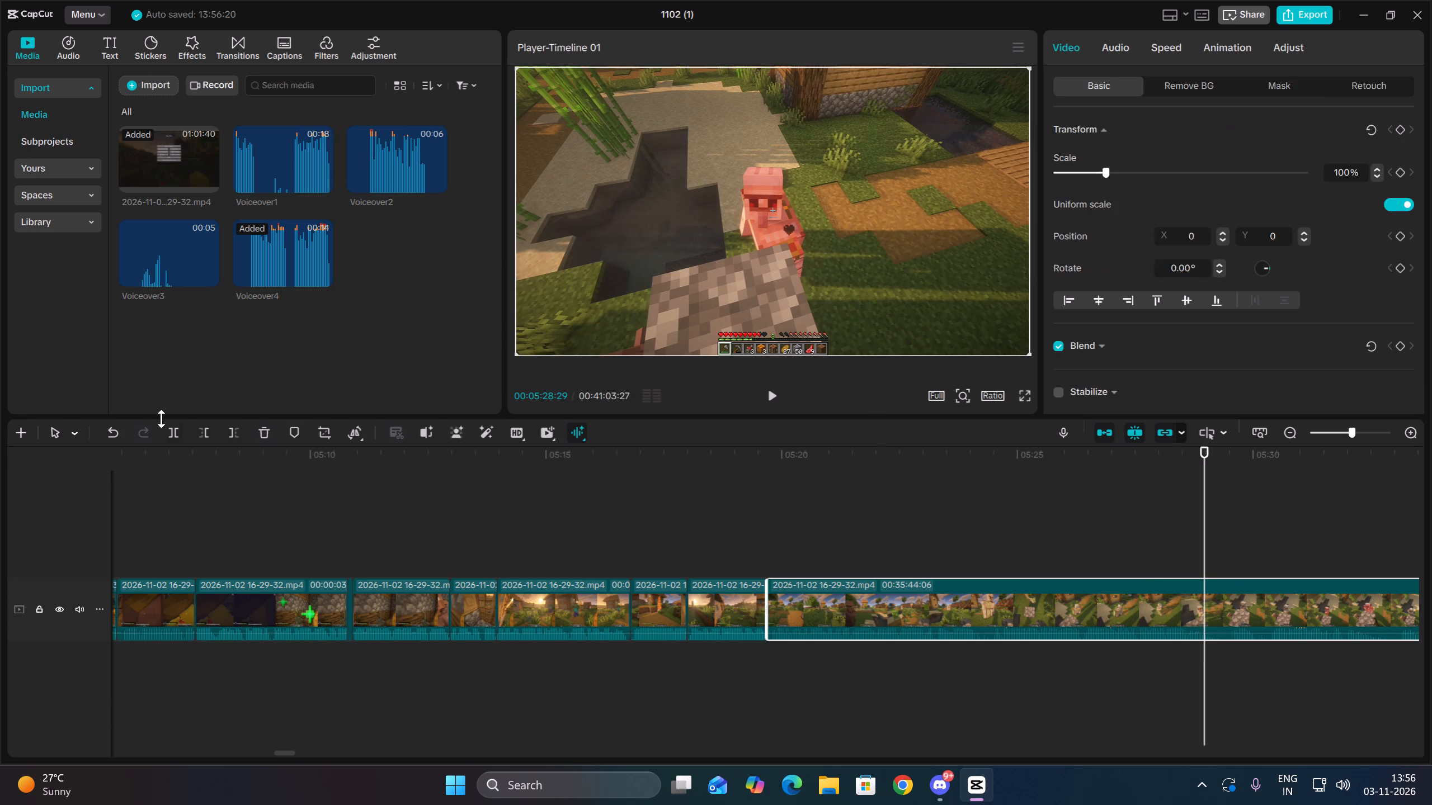
pyautogui.click(178, 439)
pyautogui.press('space')
pyautogui.press('space')
pyautogui.click(202, 431)
# Trim the start of the same golem fight clip further, up to 00:05:34:13, bringing it down to 00:35:28:29.
pyautogui.press('space')
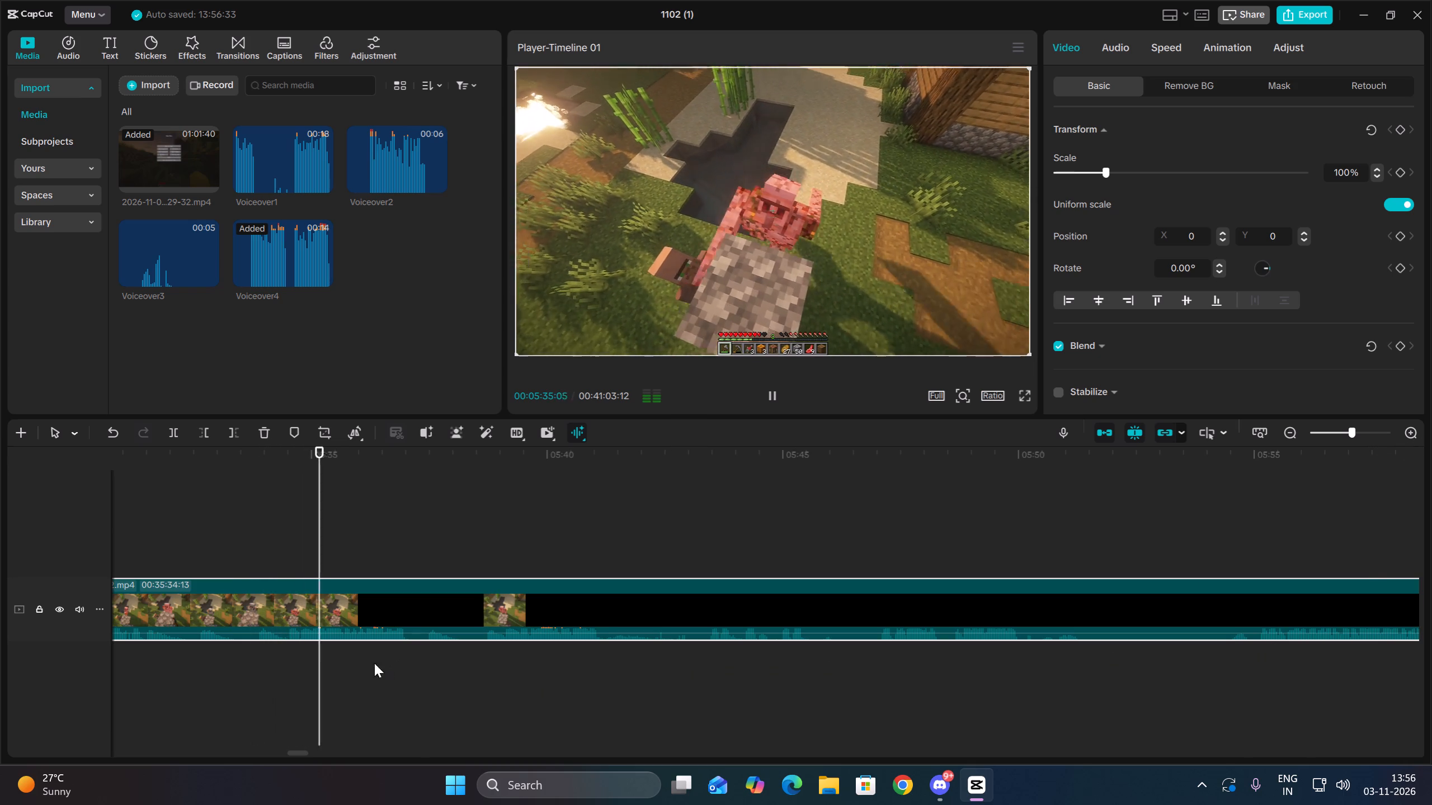
pyautogui.doubleClick(284, 647)
pyautogui.moveTo(321, 670); pyautogui.dragTo(327, 615)
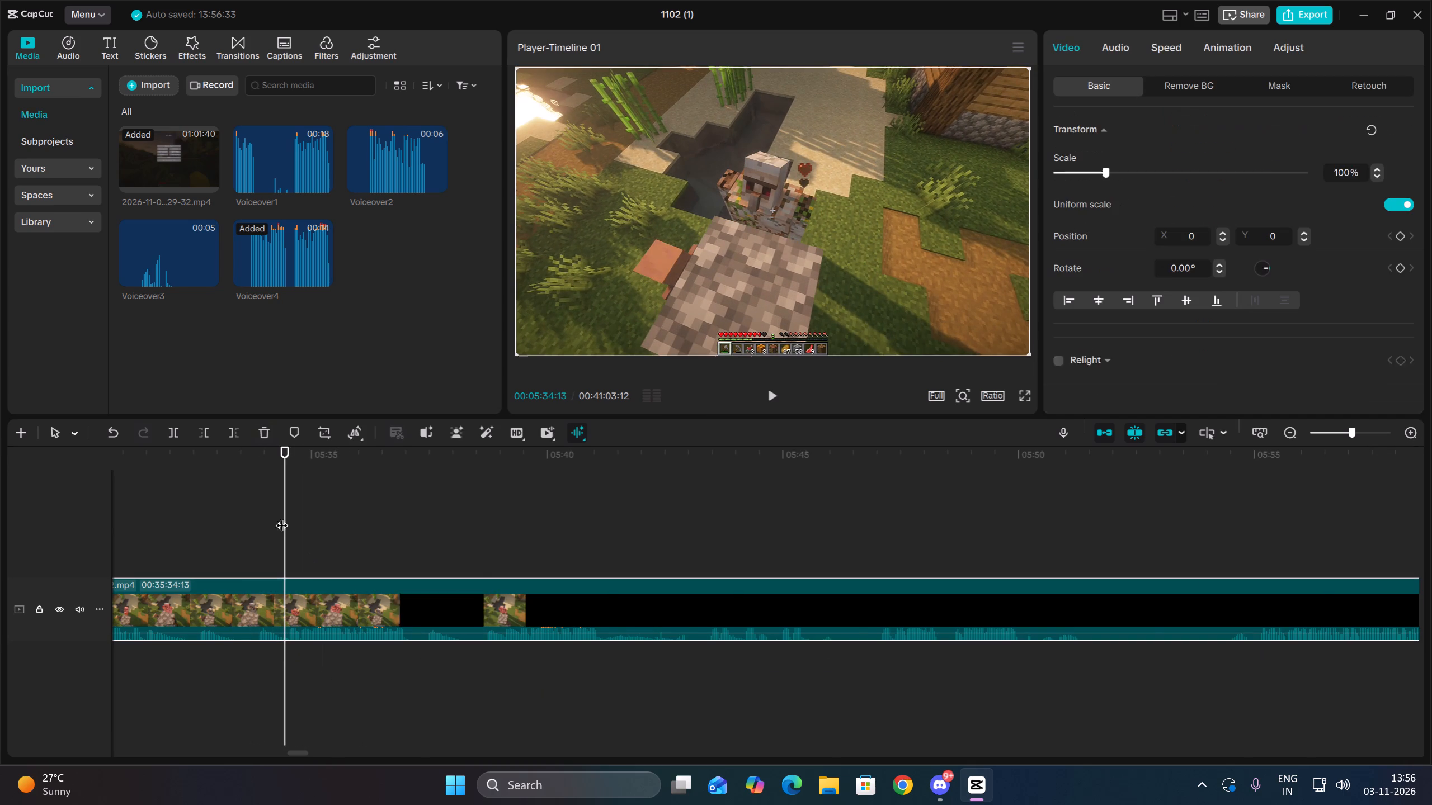
pyautogui.click(211, 437)
# Split the golem fight at 00:05:31:13 and trim the following clip's start down to 00:35:24:23.
pyautogui.press('space')
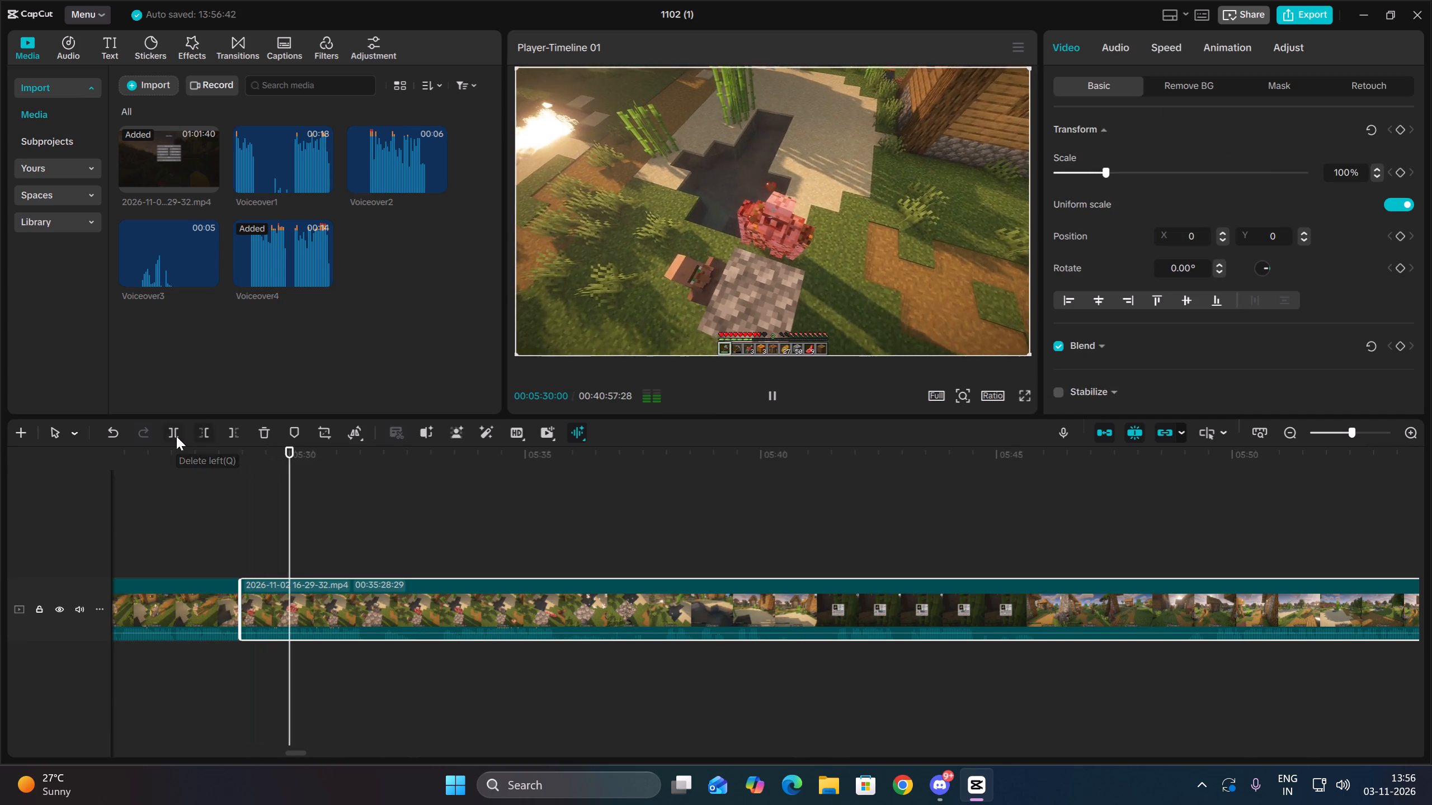
pyautogui.press('space')
pyautogui.click(176, 436)
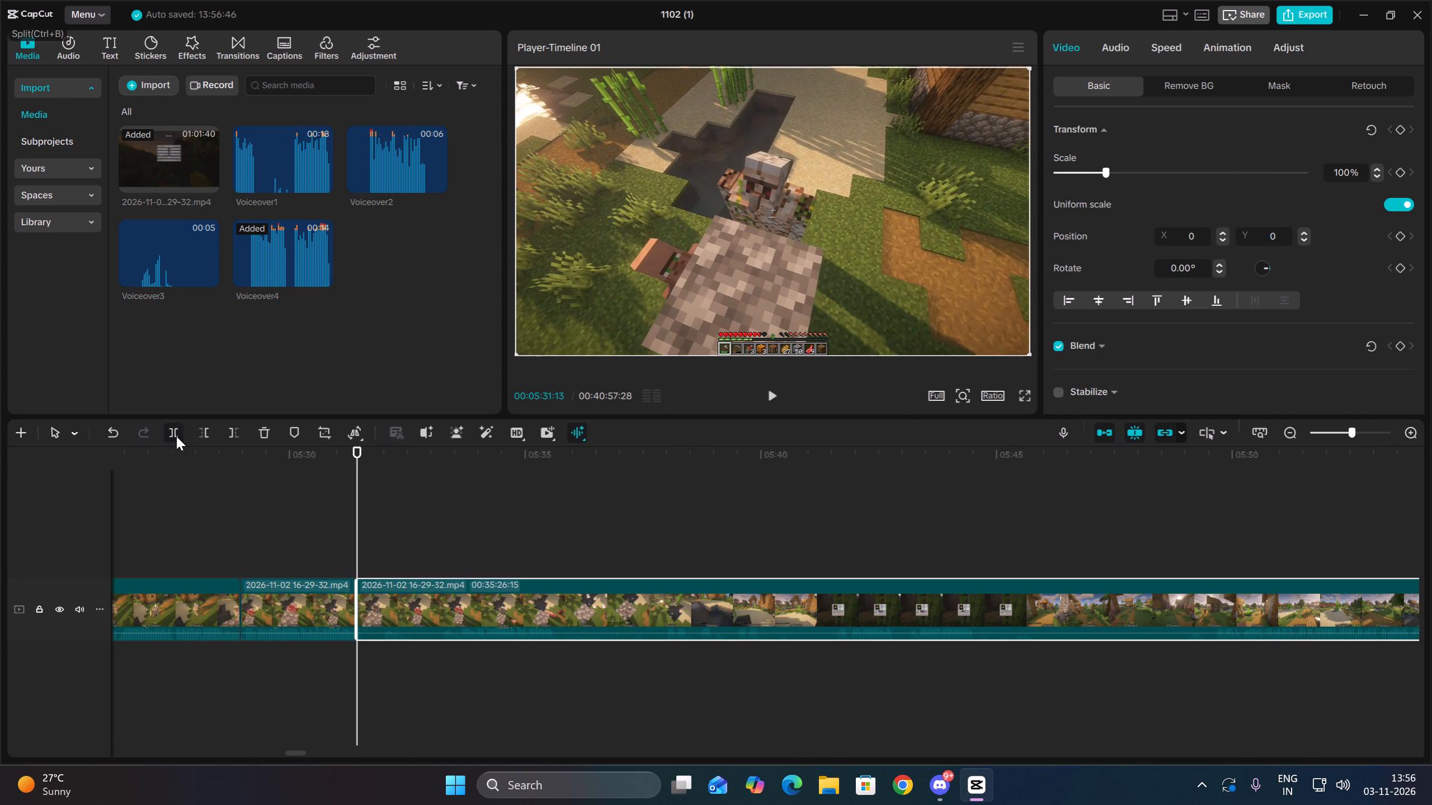
pyautogui.press('space')
pyautogui.click(202, 437)
# Split the golem fight just before 00:05:34 and trim the following clip's start to the open inventory, down to 00:35:16:11.
pyautogui.press('space')
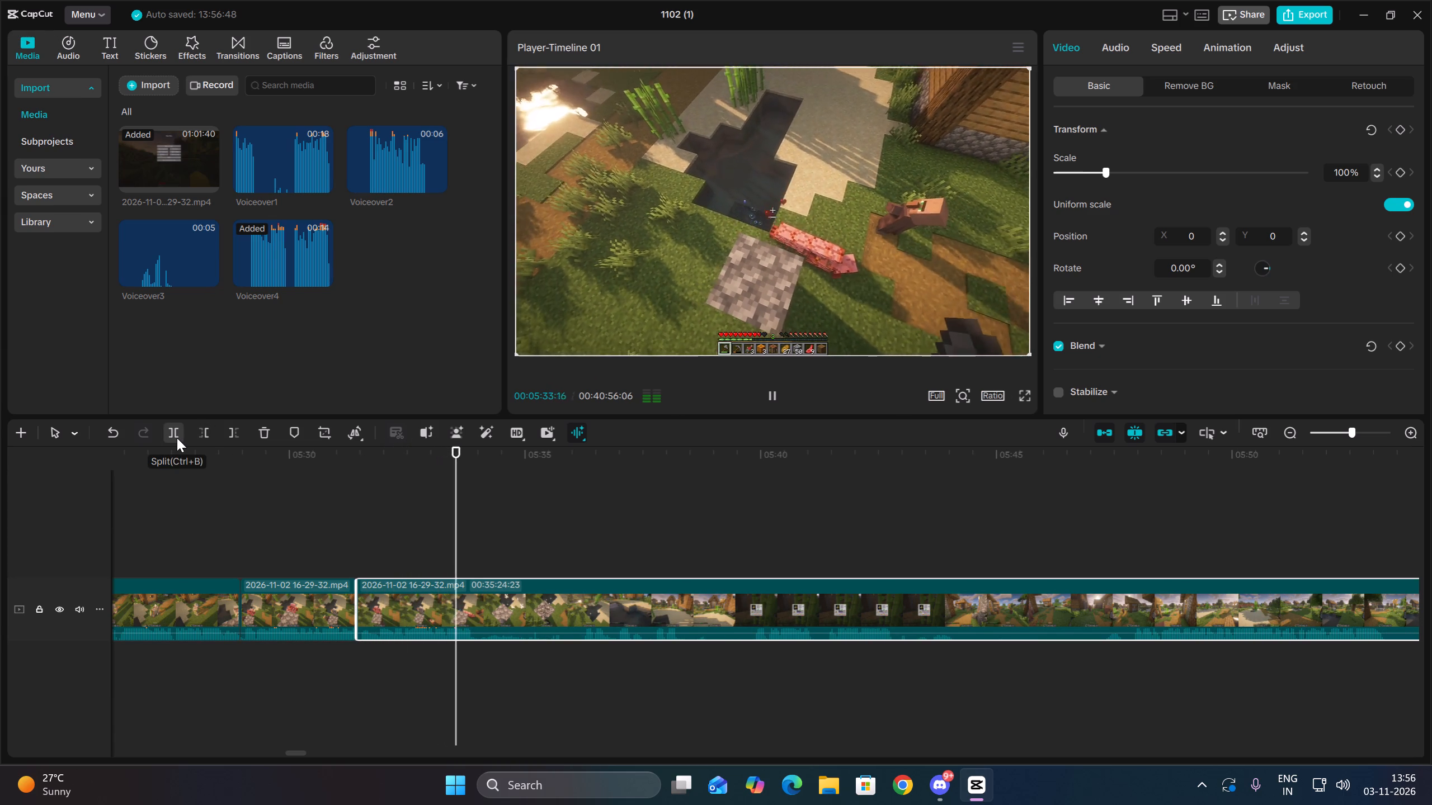
pyautogui.press('space')
pyautogui.click(177, 438)
pyautogui.press('space')
pyautogui.click(583, 647)
pyautogui.press('space')
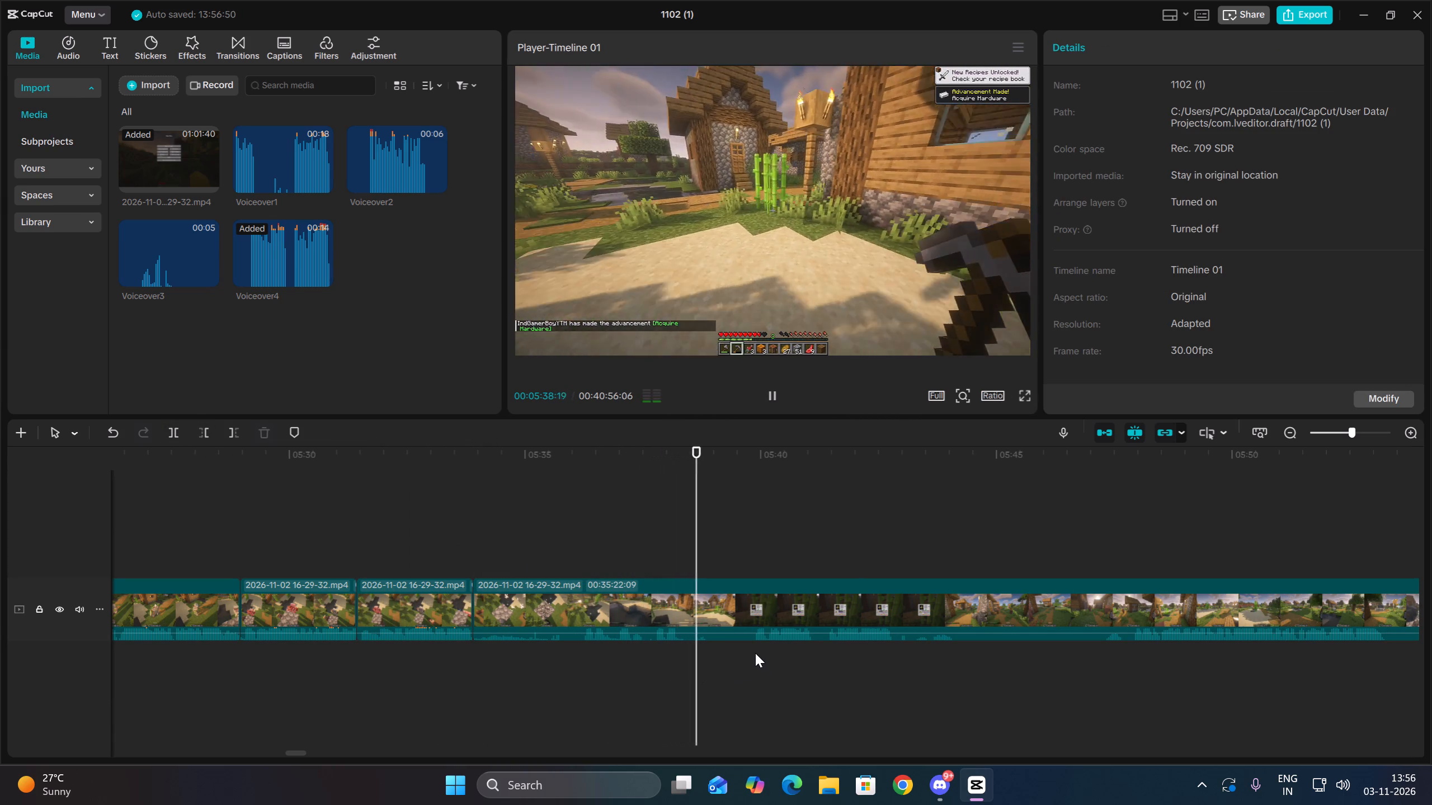
pyautogui.click(754, 650)
pyautogui.press('space')
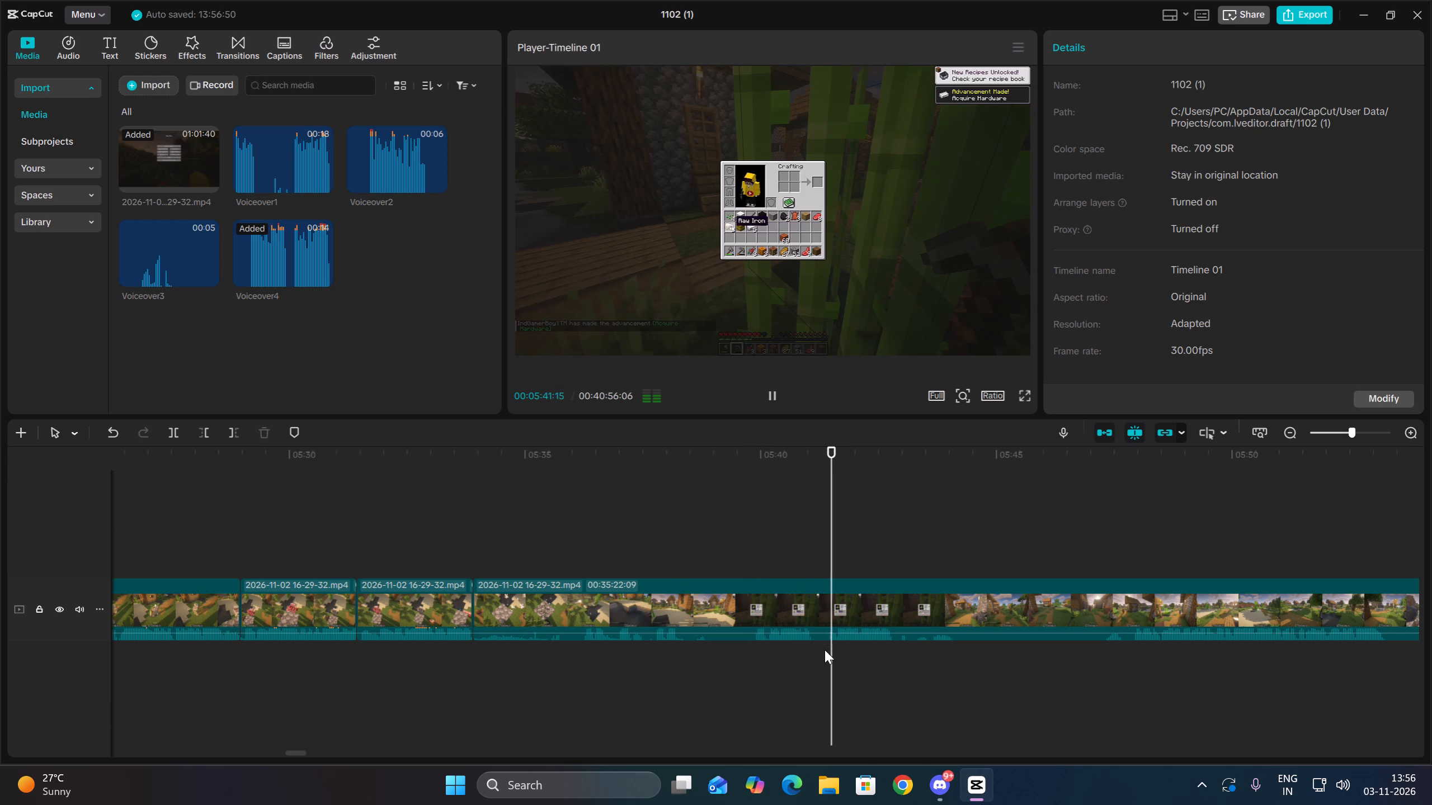
pyautogui.click(742, 651)
pyautogui.moveTo(743, 651); pyautogui.dragTo(753, 650)
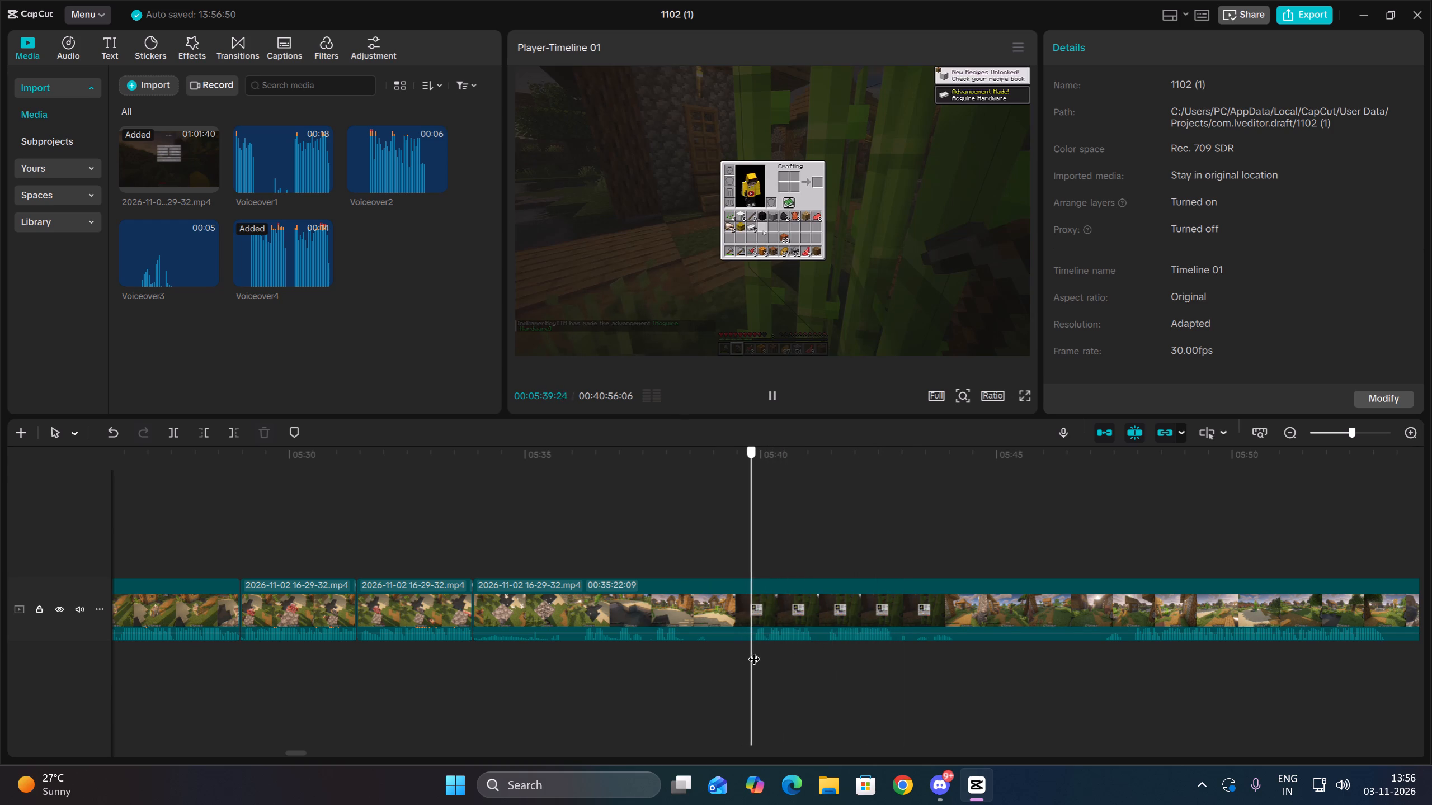
pyautogui.moveTo(753, 650); pyautogui.dragTo(753, 650)
pyautogui.moveTo(783, 671); pyautogui.dragTo(786, 604)
pyautogui.click(208, 430)
# Split the inventory footage at about 00:05:35 and trim the following clip's start down to 00:35:14:21.
pyautogui.press('space')
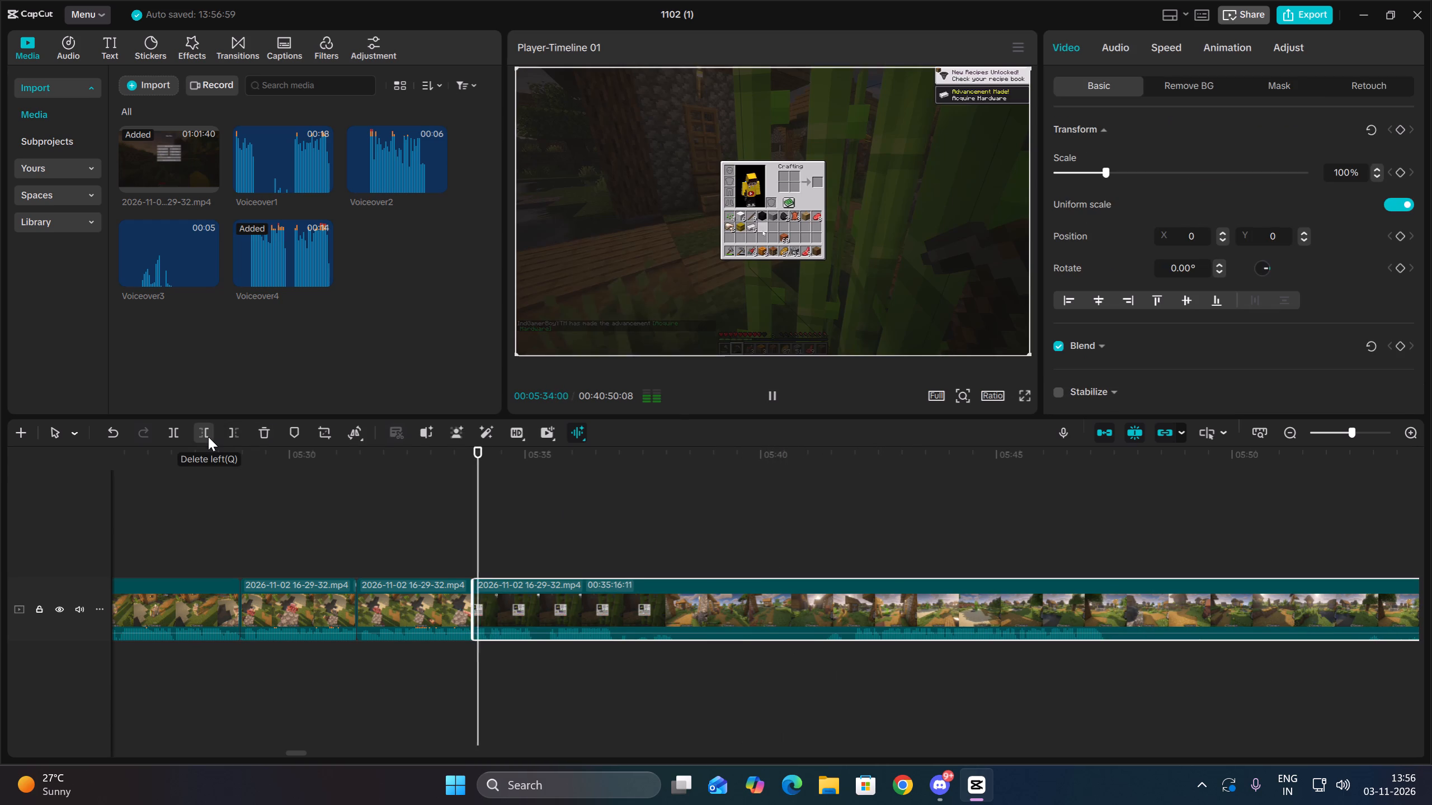
pyautogui.press('space')
pyautogui.click(173, 437)
pyautogui.press('space')
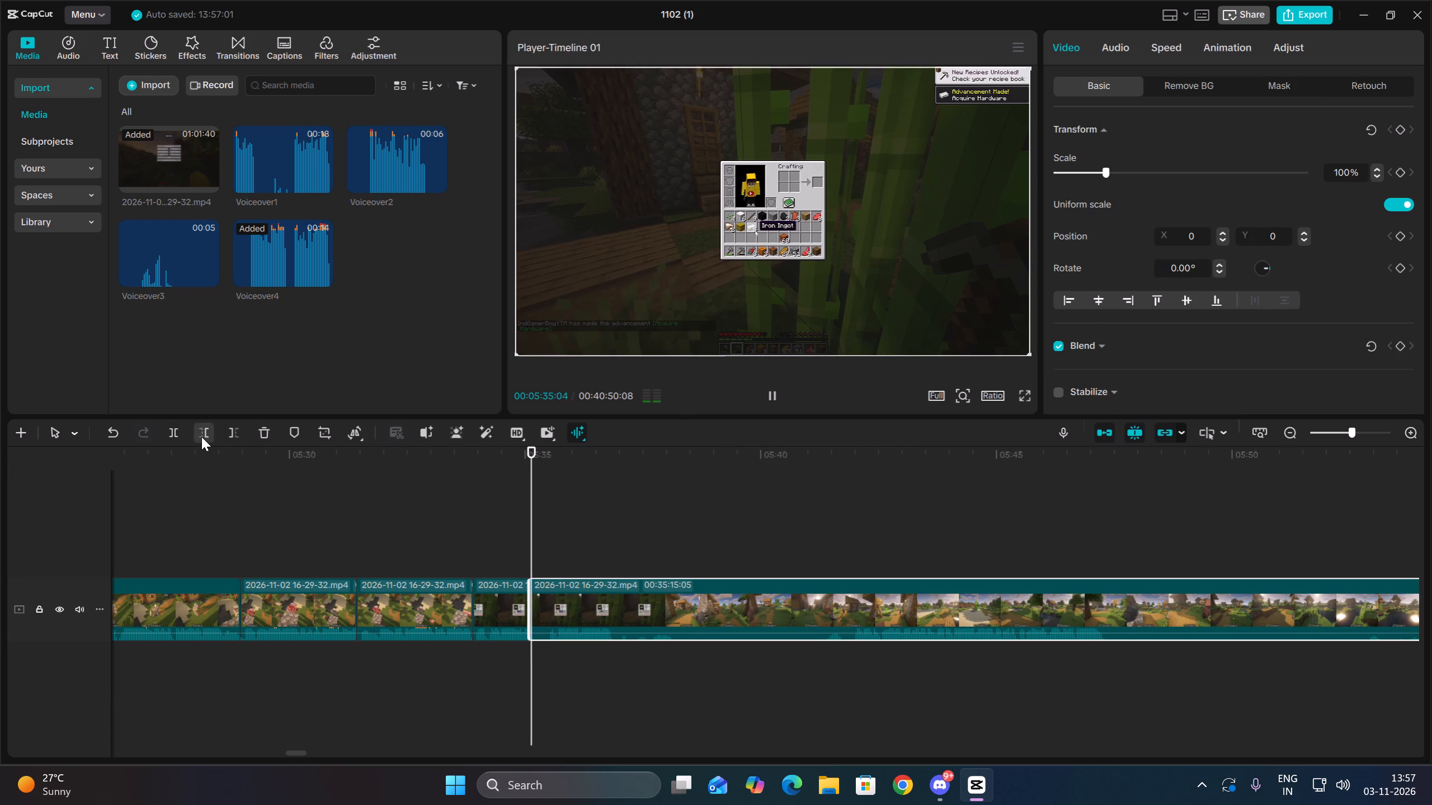
pyautogui.click(202, 437)
# Play the open inventory footage onward and split the clip at 00:05:36:10.
pyautogui.press('space')
pyautogui.press('space')
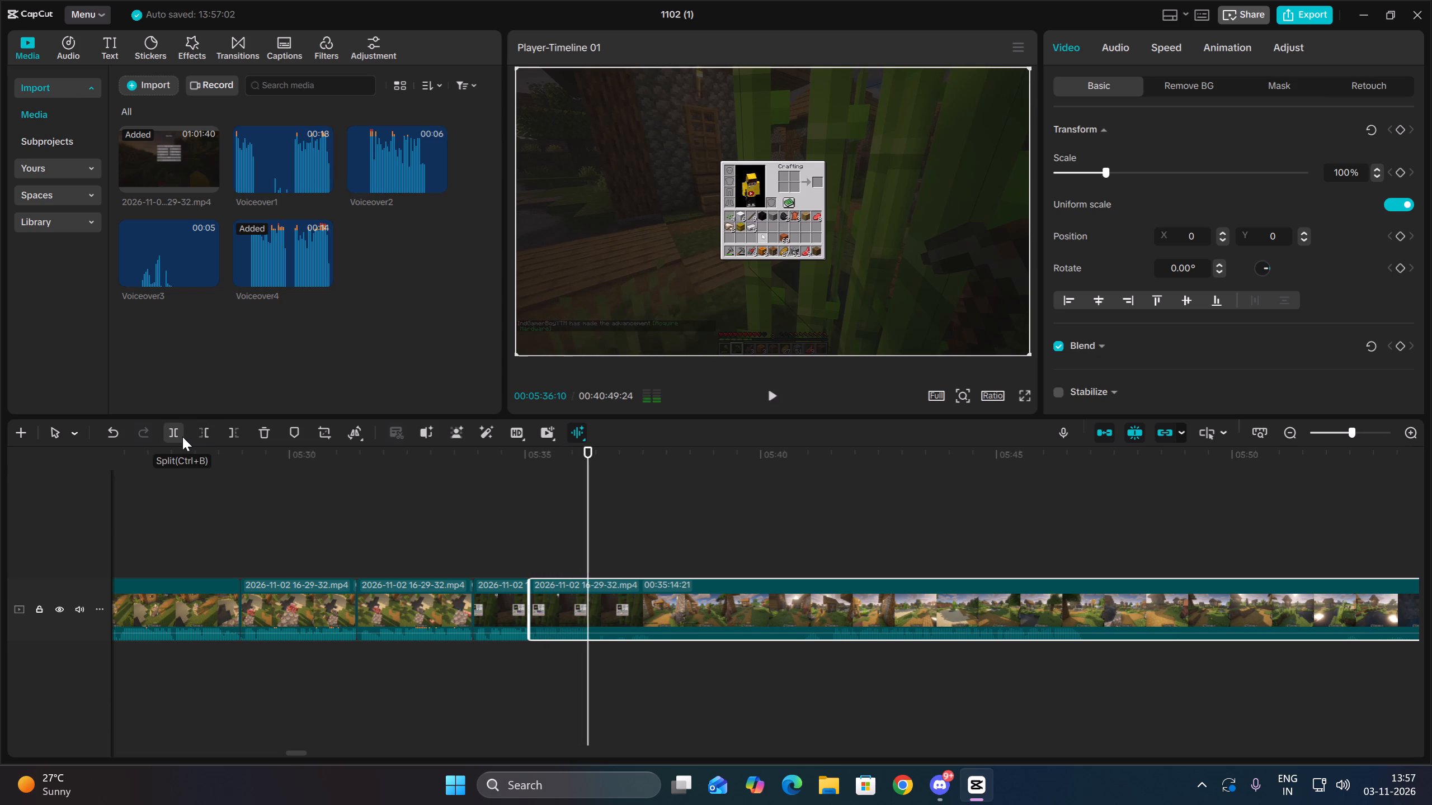
pyautogui.click(182, 437)
# Review the village walk after the inventory and split its clip at 00:05:46:25, by the village well.
pyautogui.press('space')
pyautogui.click(795, 644)
pyautogui.press('space')
pyautogui.press('space')
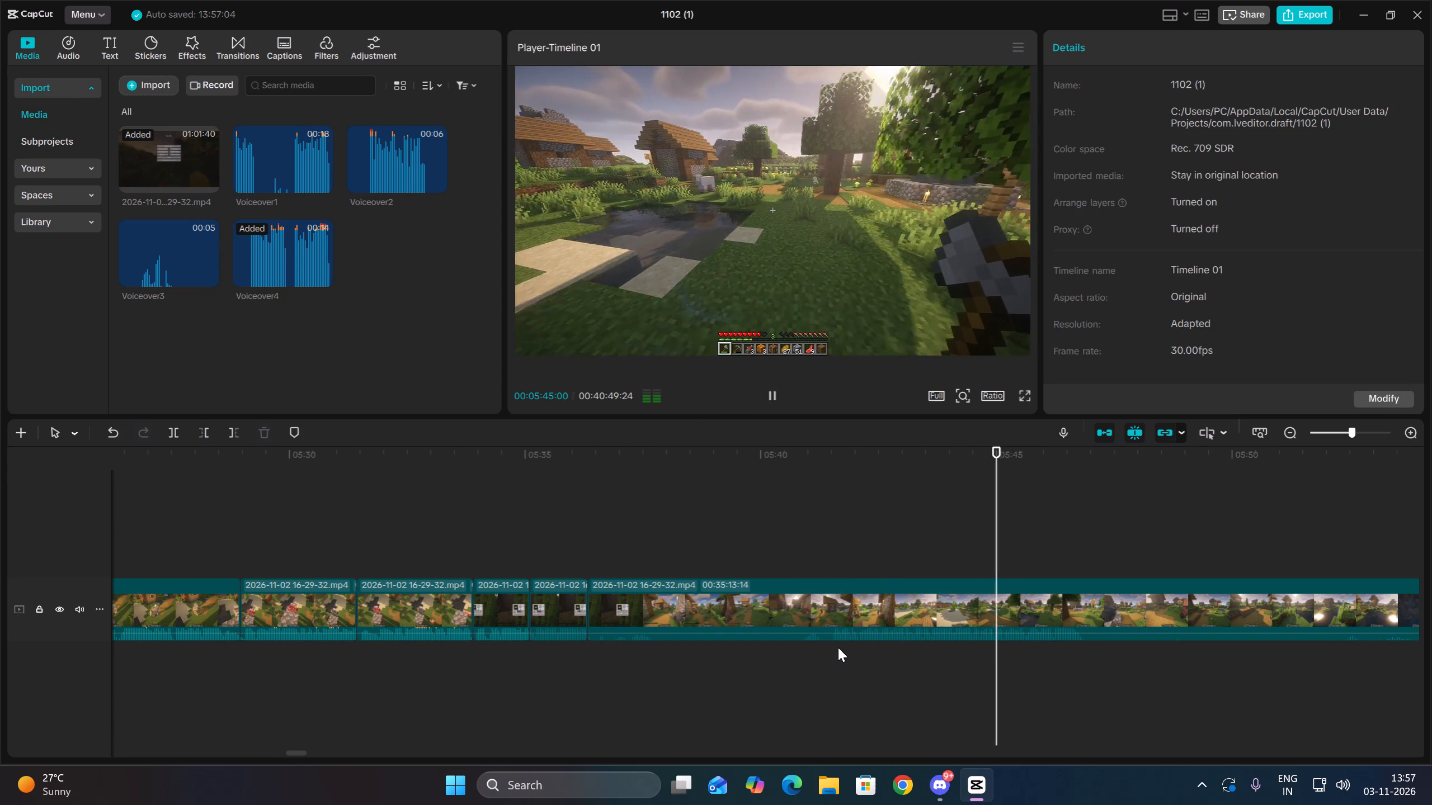
pyautogui.click(828, 649)
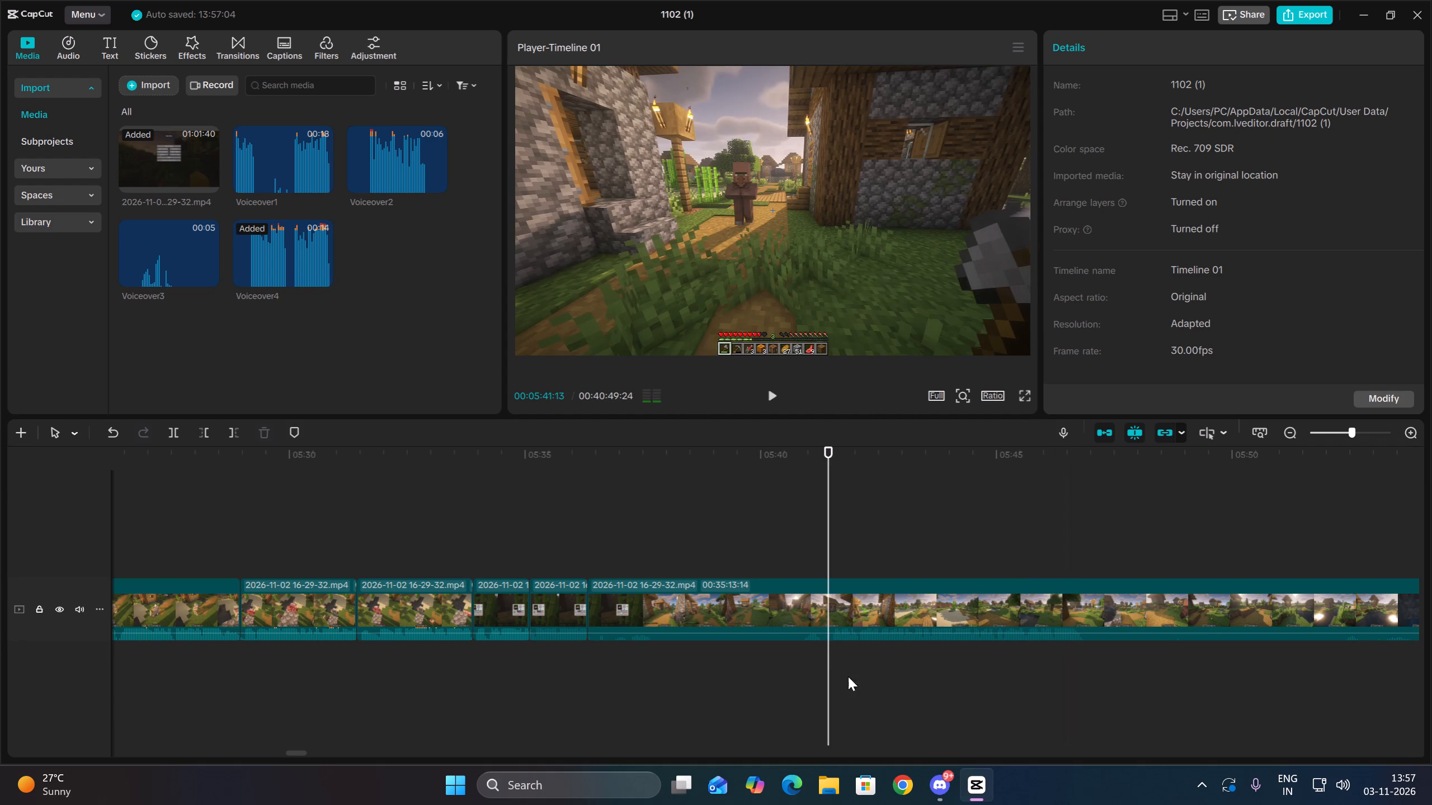
pyautogui.click(873, 593)
pyautogui.doubleClick(1075, 652)
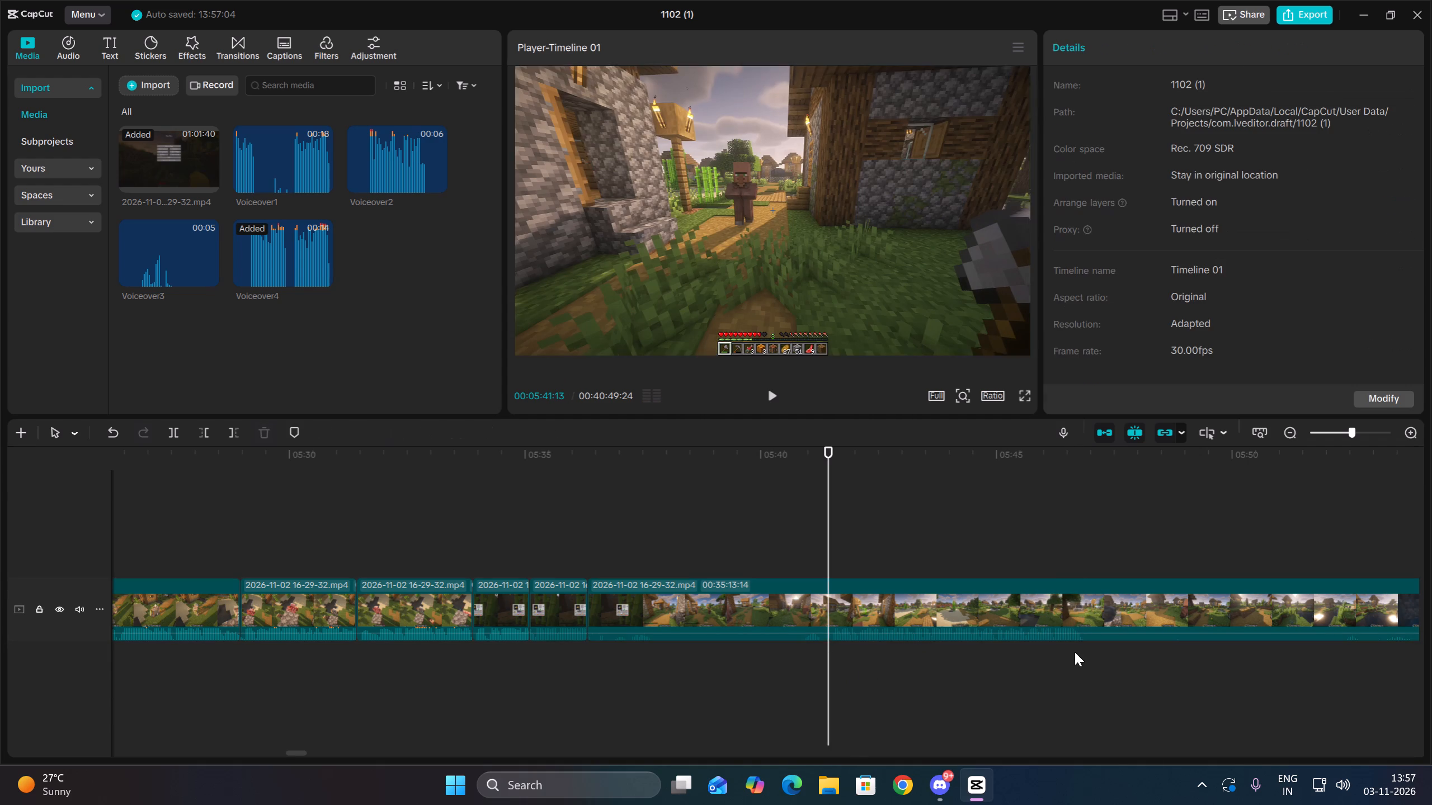
pyautogui.click(1080, 652)
pyautogui.moveTo(1039, 673); pyautogui.dragTo(1020, 609)
pyautogui.rightClick(967, 600)
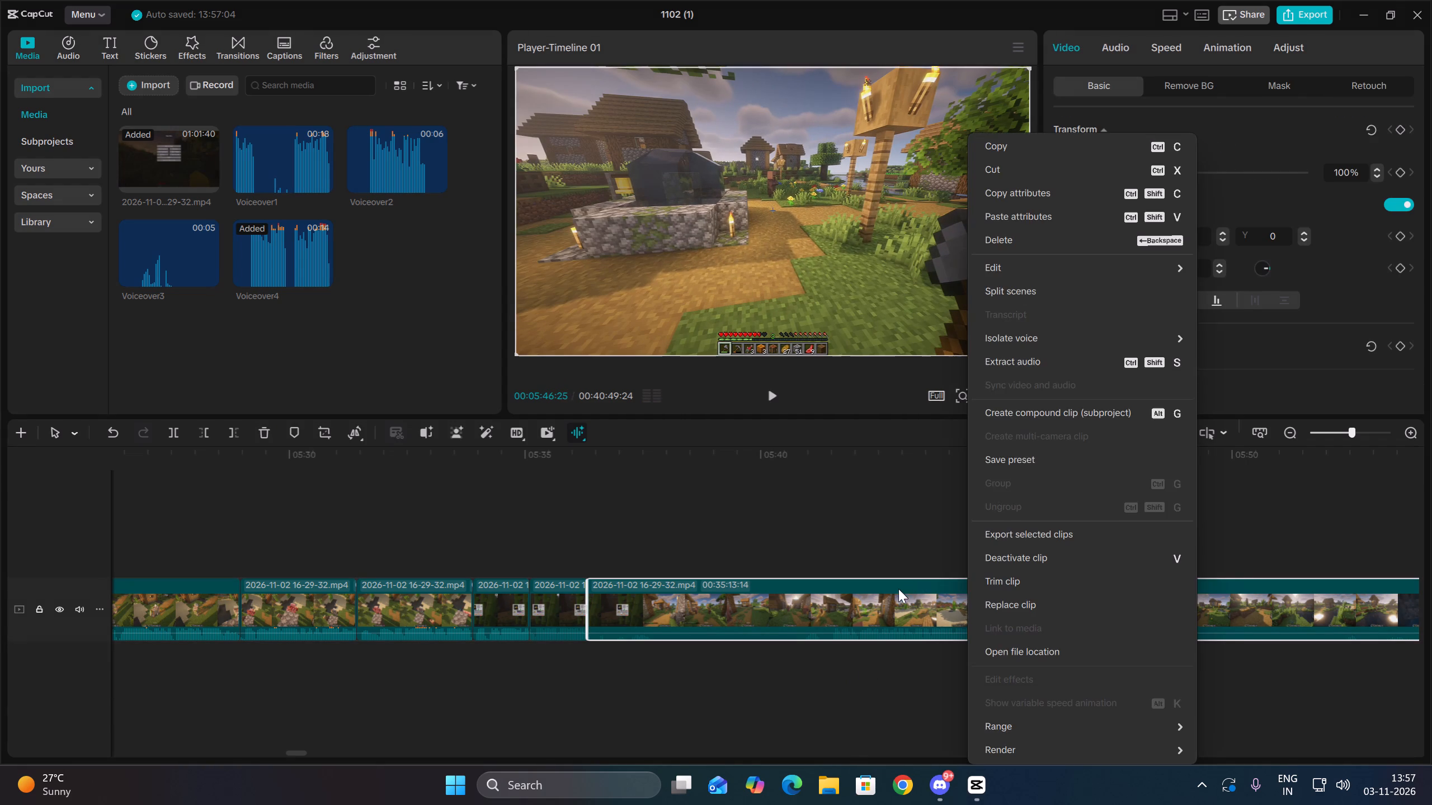
pyautogui.click(903, 602)
pyautogui.click(173, 429)
# Extract the audio from the village walk clip between 00:05:36:10 and 00:05:46:25.
pyautogui.rightClick(794, 576)
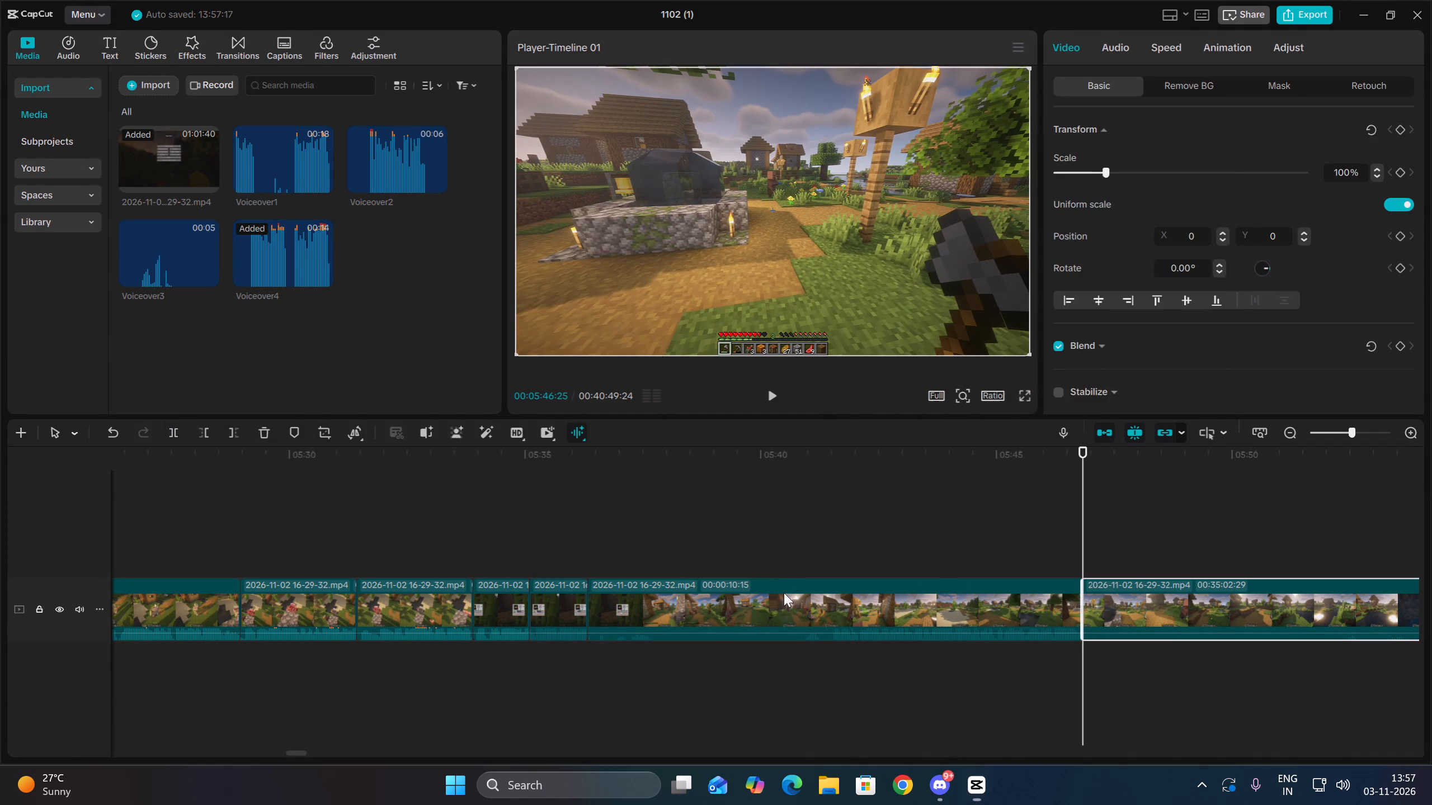
pyautogui.moveTo(741, 515); pyautogui.dragTo(744, 642)
pyautogui.click(756, 603)
pyautogui.rightClick(756, 603)
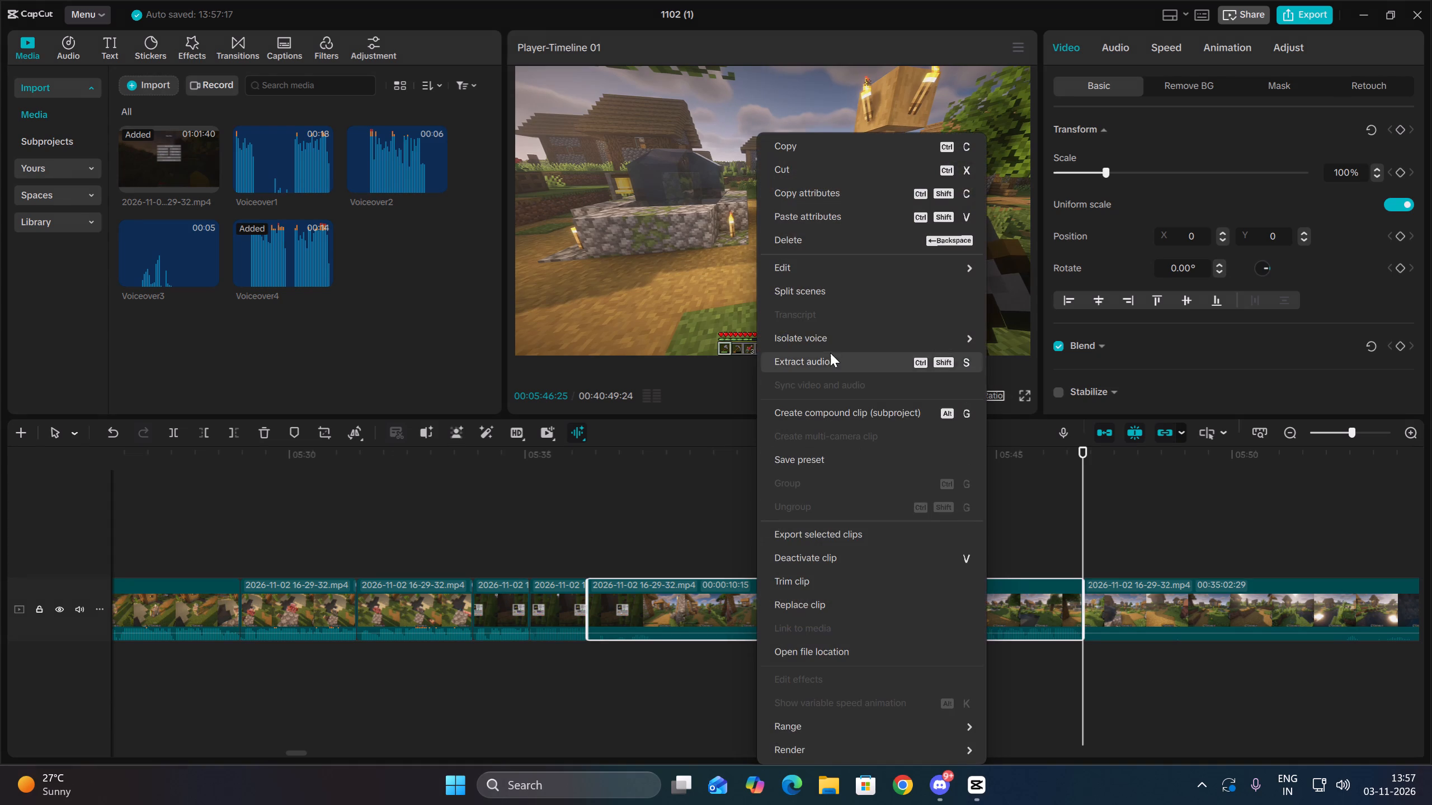
pyautogui.click(816, 363)
# Trim the extracted audio's start to where the speech begins and align it with the village walk clip's start at 00:05:36:10.
pyautogui.moveTo(954, 663); pyautogui.dragTo(656, 664)
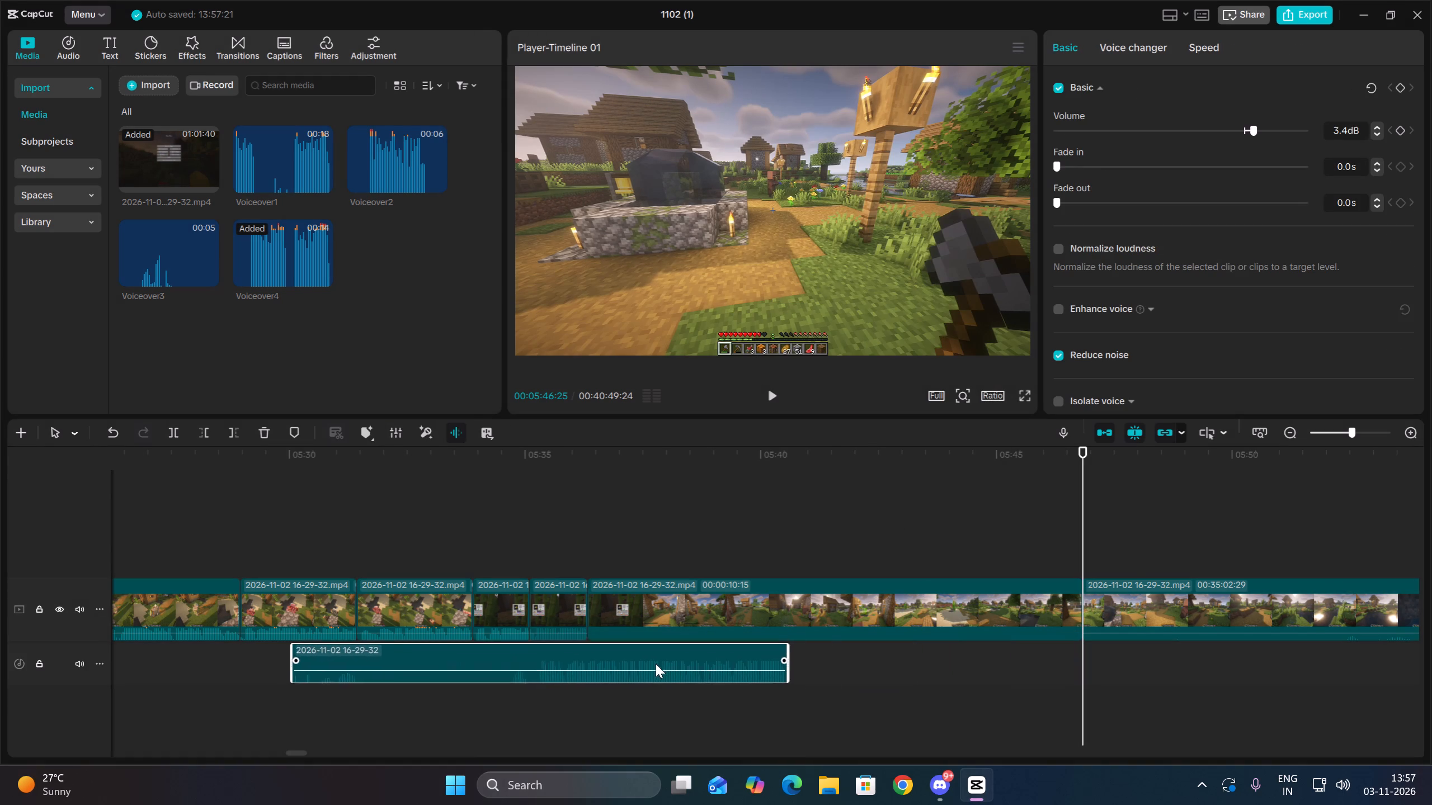
pyautogui.moveTo(656, 664); pyautogui.dragTo(735, 662)
pyautogui.click(587, 688)
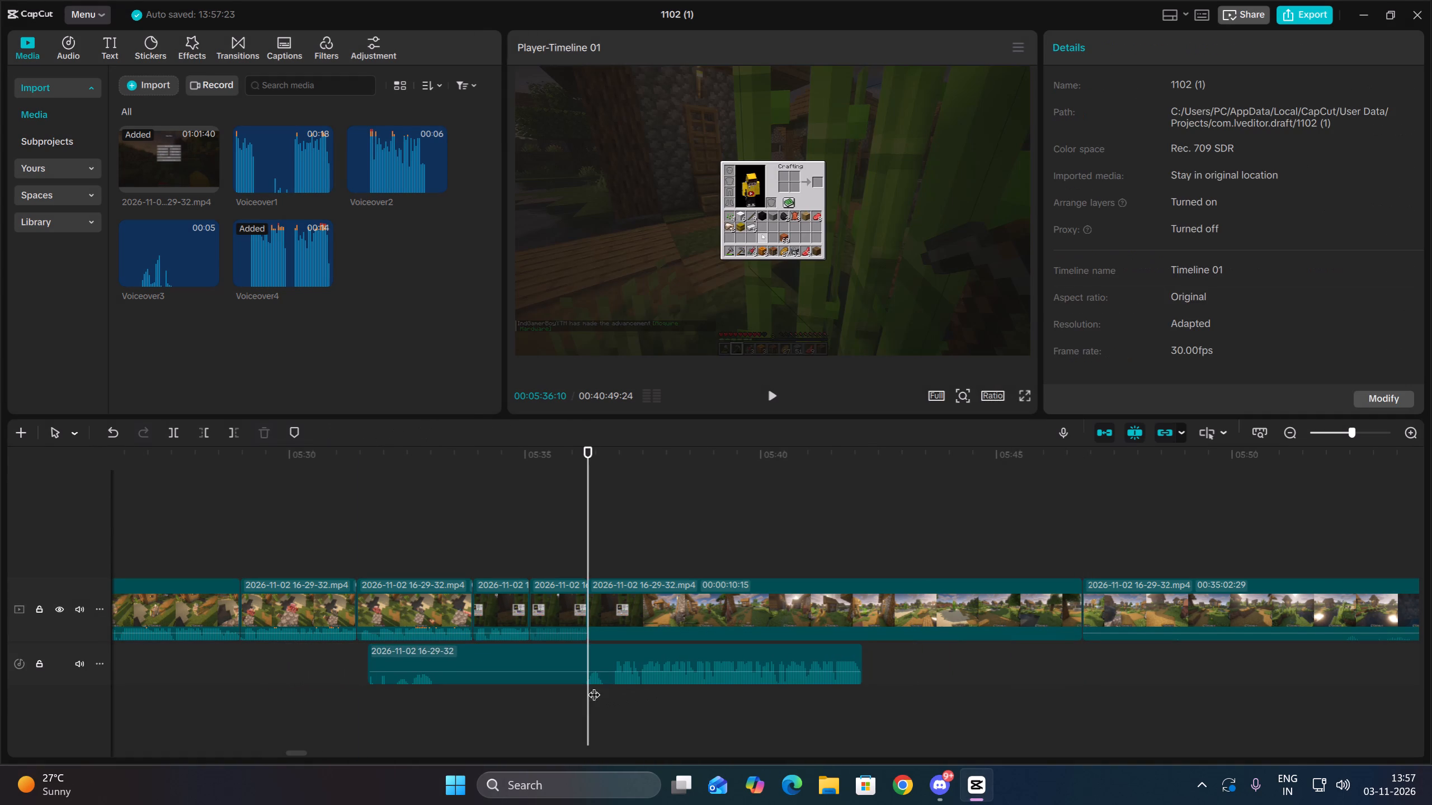
pyautogui.press('space')
pyautogui.click(604, 685)
pyautogui.moveTo(604, 685); pyautogui.dragTo(614, 686)
pyautogui.doubleClick(609, 691)
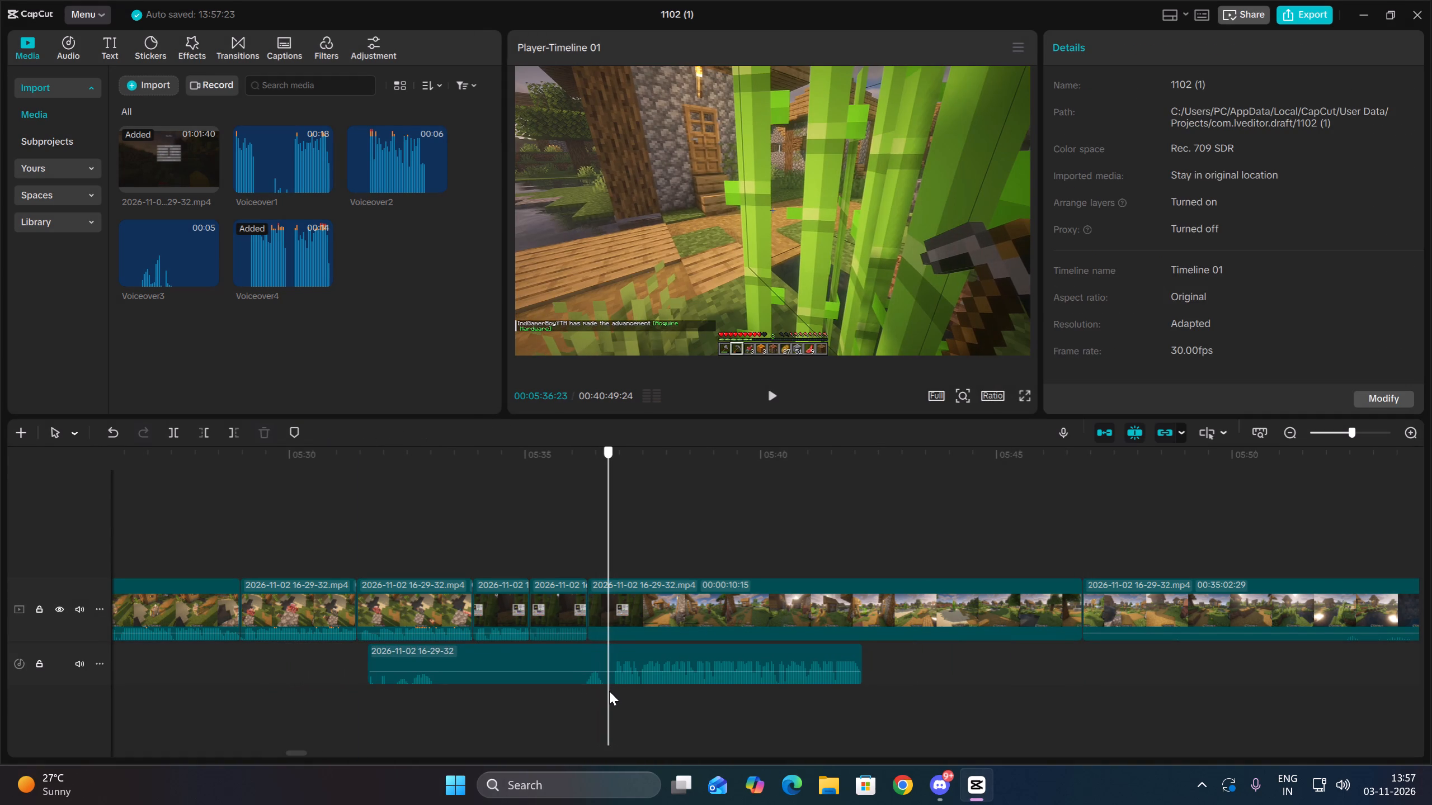
pyautogui.moveTo(597, 698); pyautogui.dragTo(591, 667)
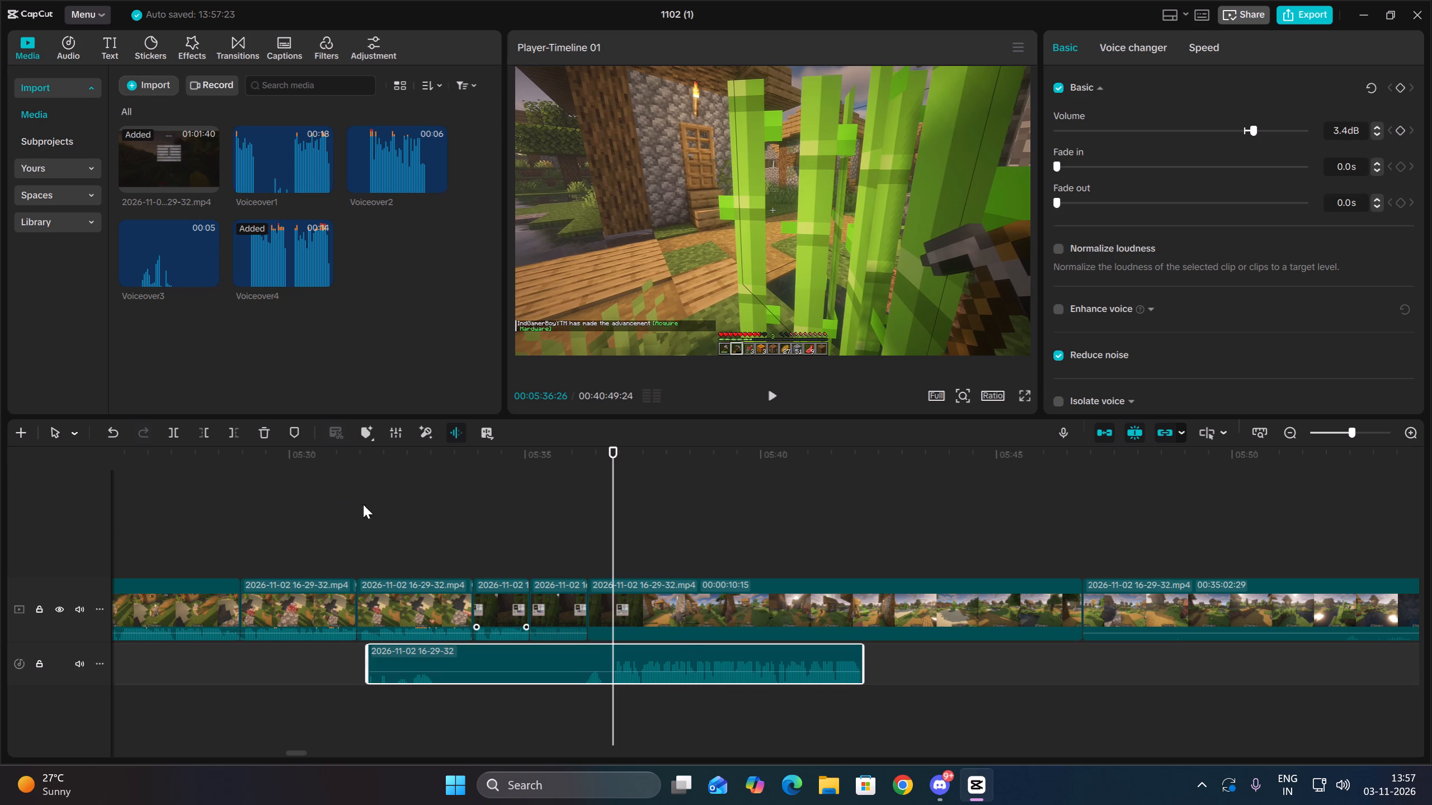
pyautogui.click(202, 438)
pyautogui.press('Up')
pyautogui.moveTo(702, 659); pyautogui.dragTo(676, 667)
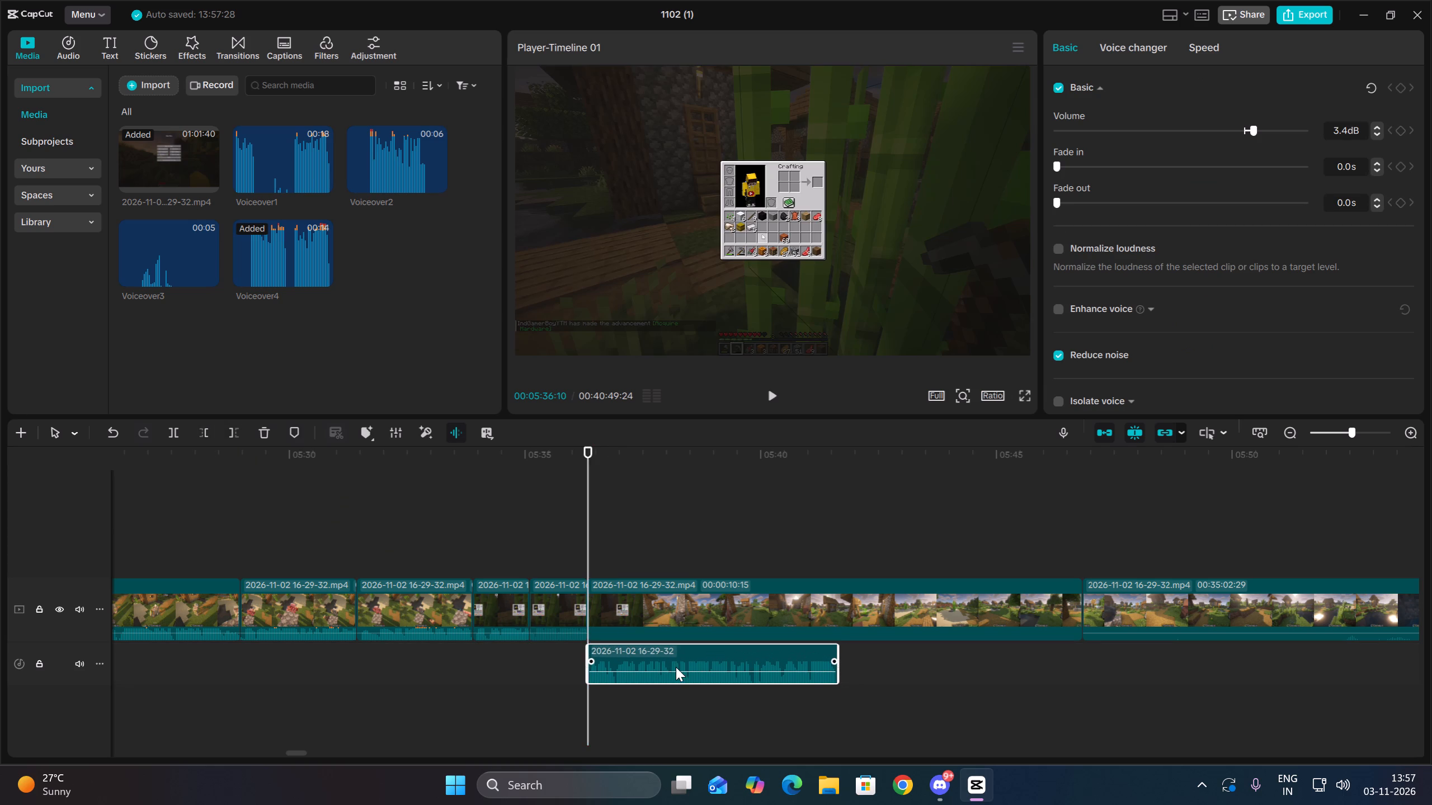
# Trim the end of the village walk video to the end of the extracted audio at 00:05:41:19.
pyautogui.press('space')
pyautogui.moveTo(865, 523); pyautogui.dragTo(929, 621)
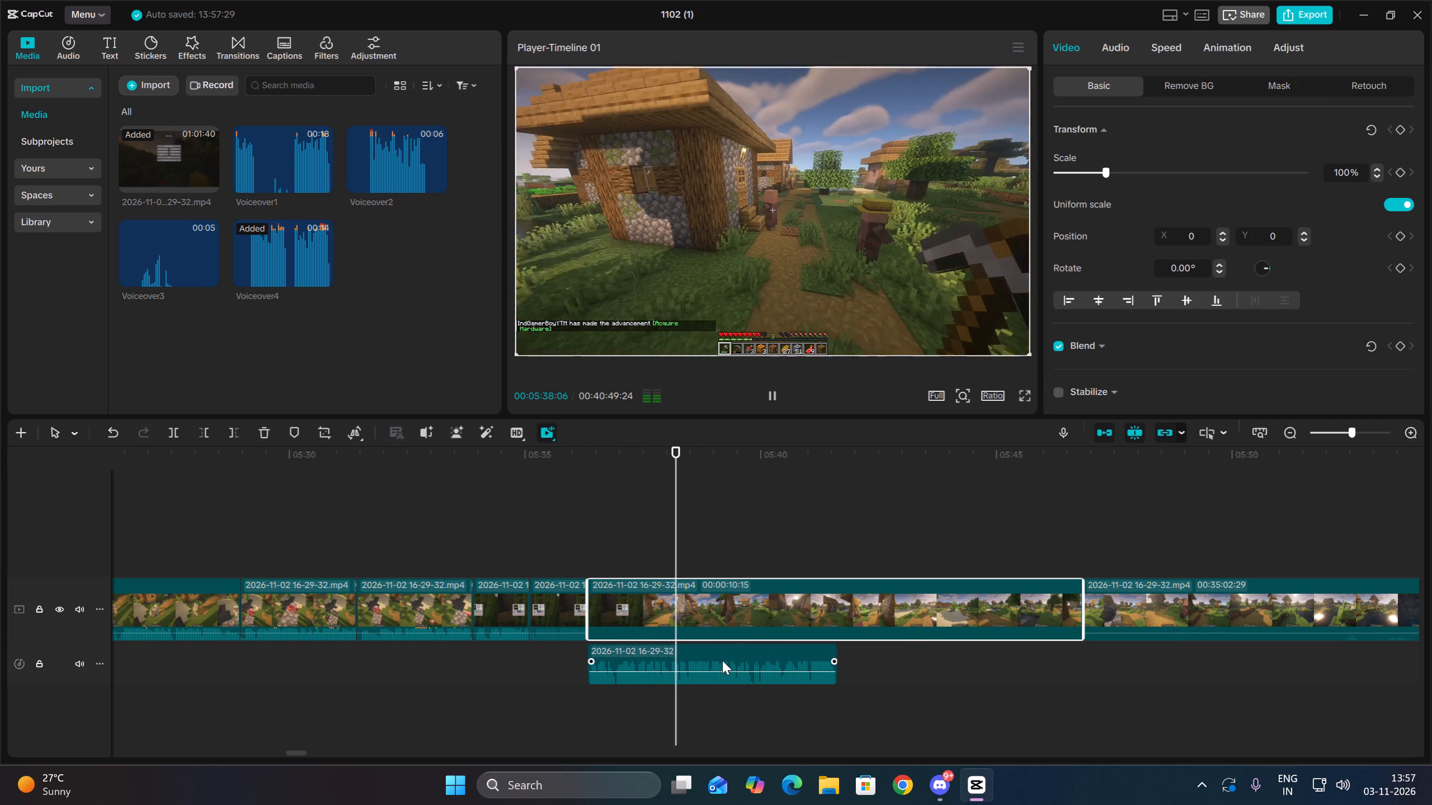
pyautogui.click(722, 660)
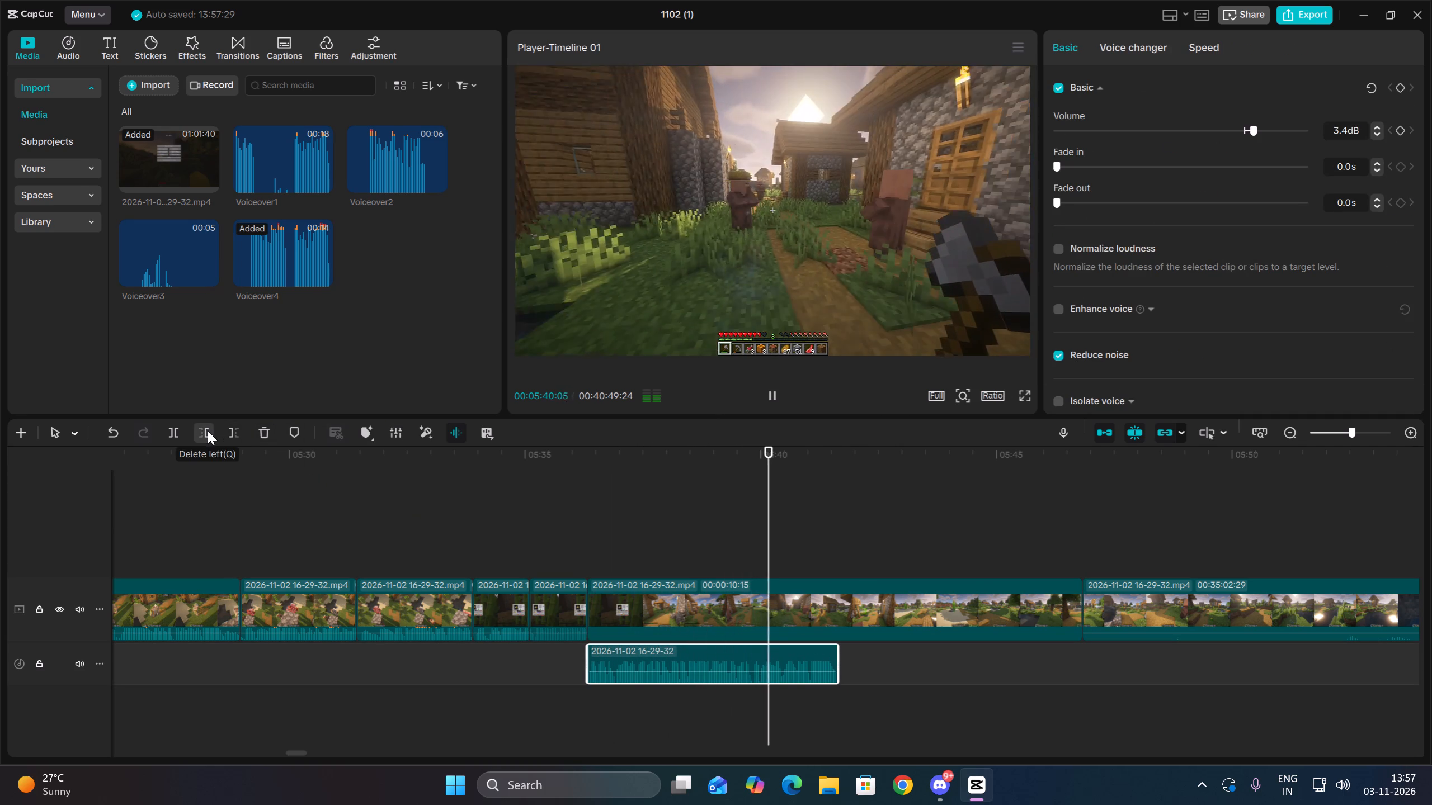
pyautogui.press('space')
pyautogui.press('Up')
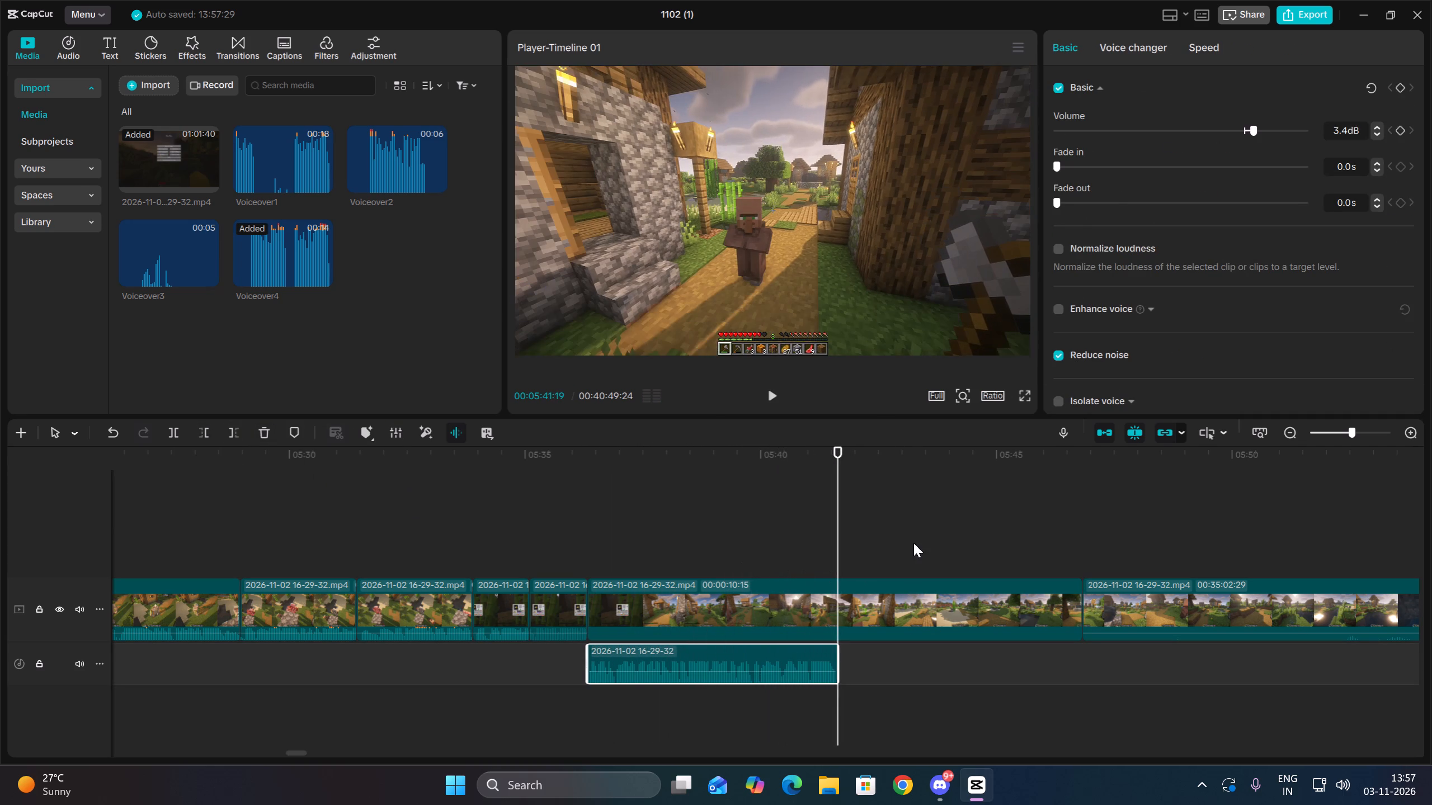
pyautogui.moveTo(905, 534); pyautogui.dragTo(885, 679)
pyautogui.click(241, 437)
# Combine the trimmed village walk video and its extracted audio into one compound clip.
pyautogui.moveTo(724, 524); pyautogui.dragTo(699, 673)
pyautogui.hotkey('alt', 'g')
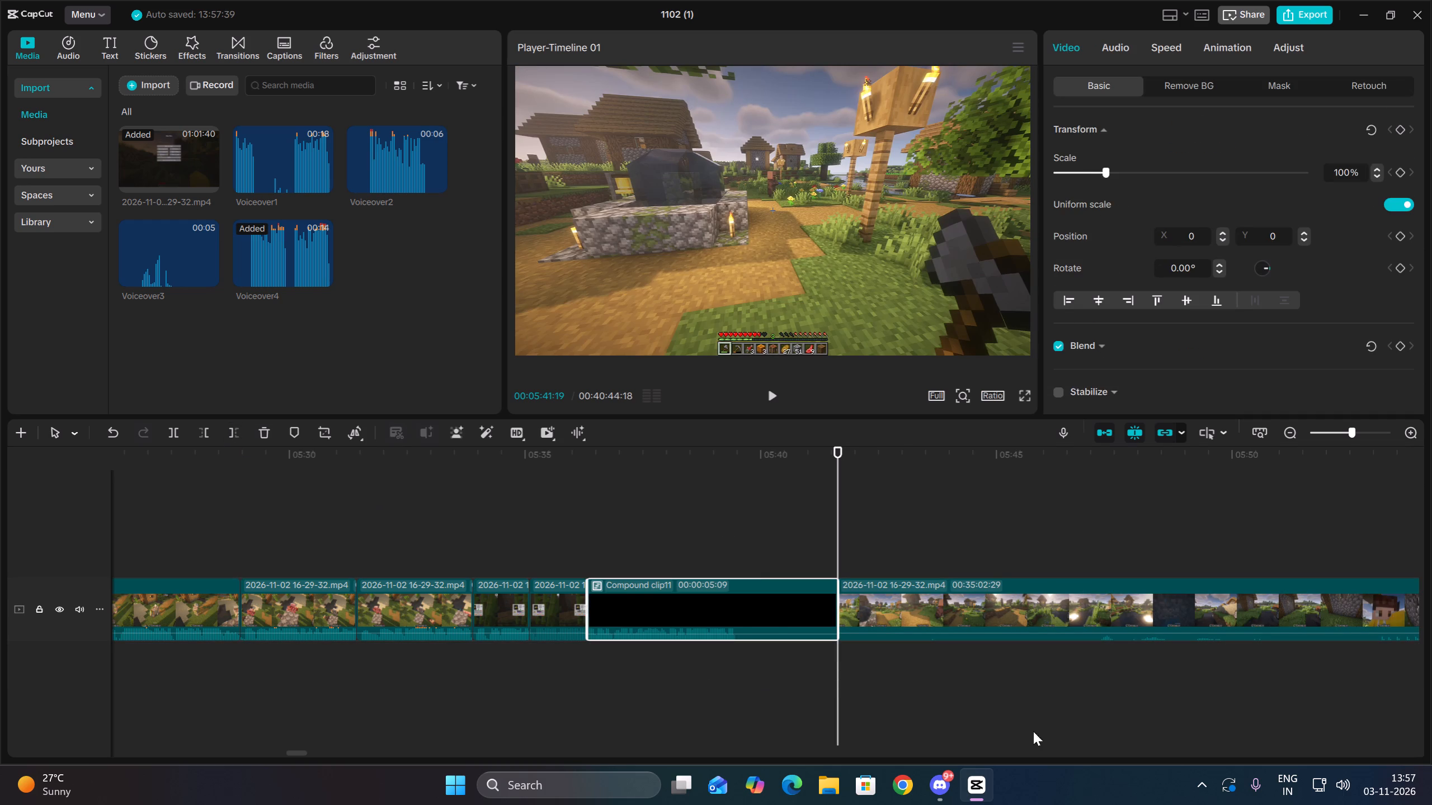
# Review the footage after the compound clip, up to 00:05:53:08, for the next cut.
pyautogui.click(1097, 649)
pyautogui.press('space')
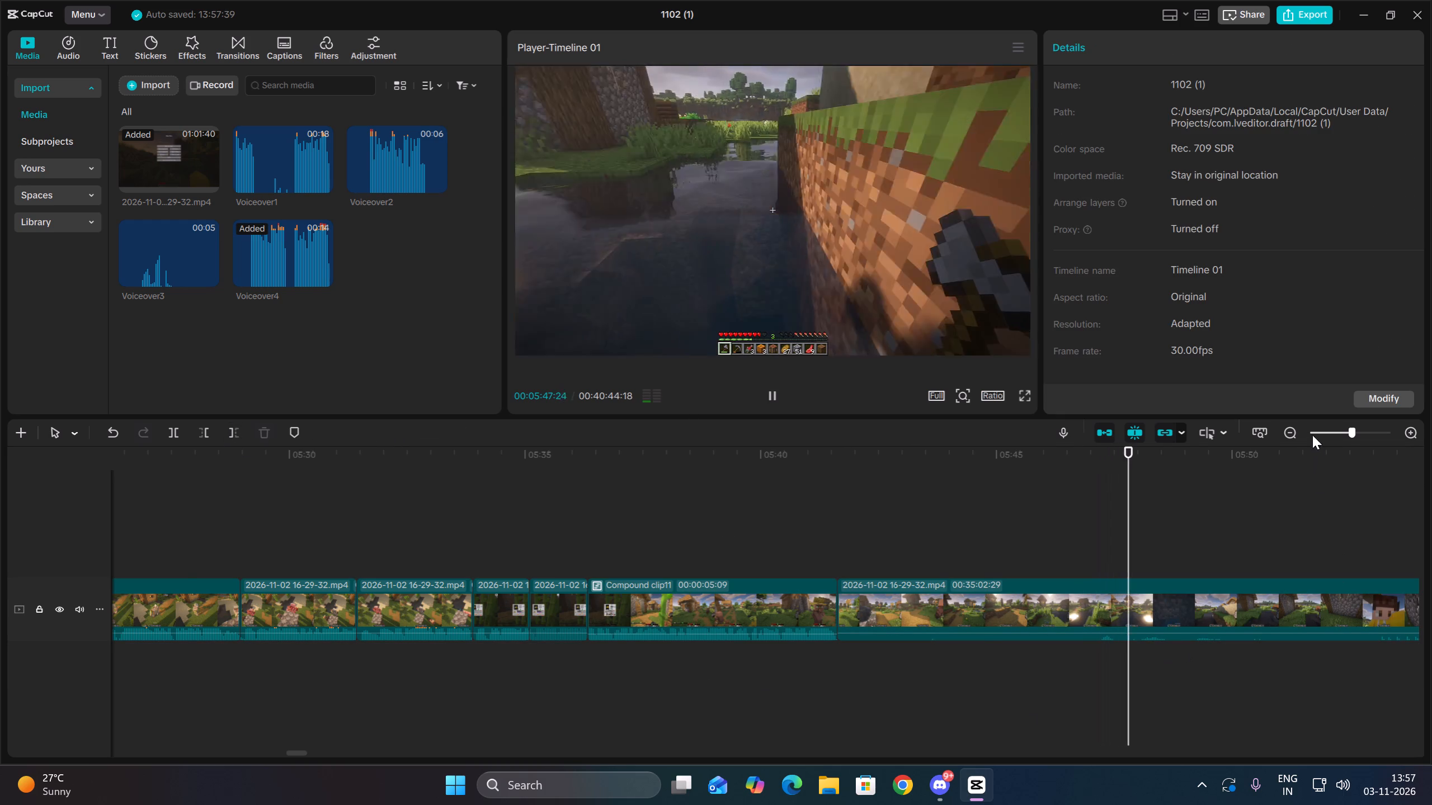
pyautogui.click(1293, 437)
pyautogui.click(1265, 657)
pyautogui.press('space')
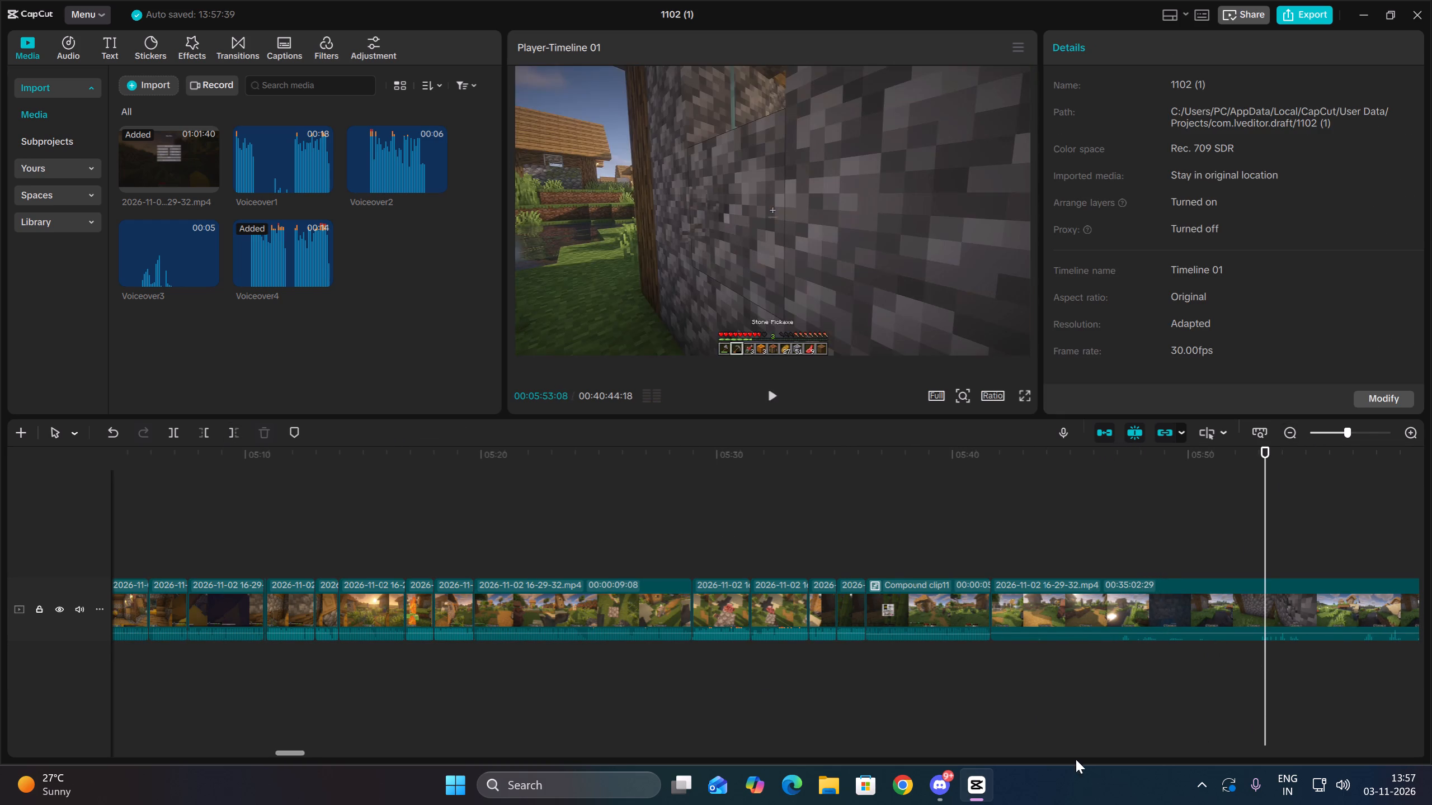
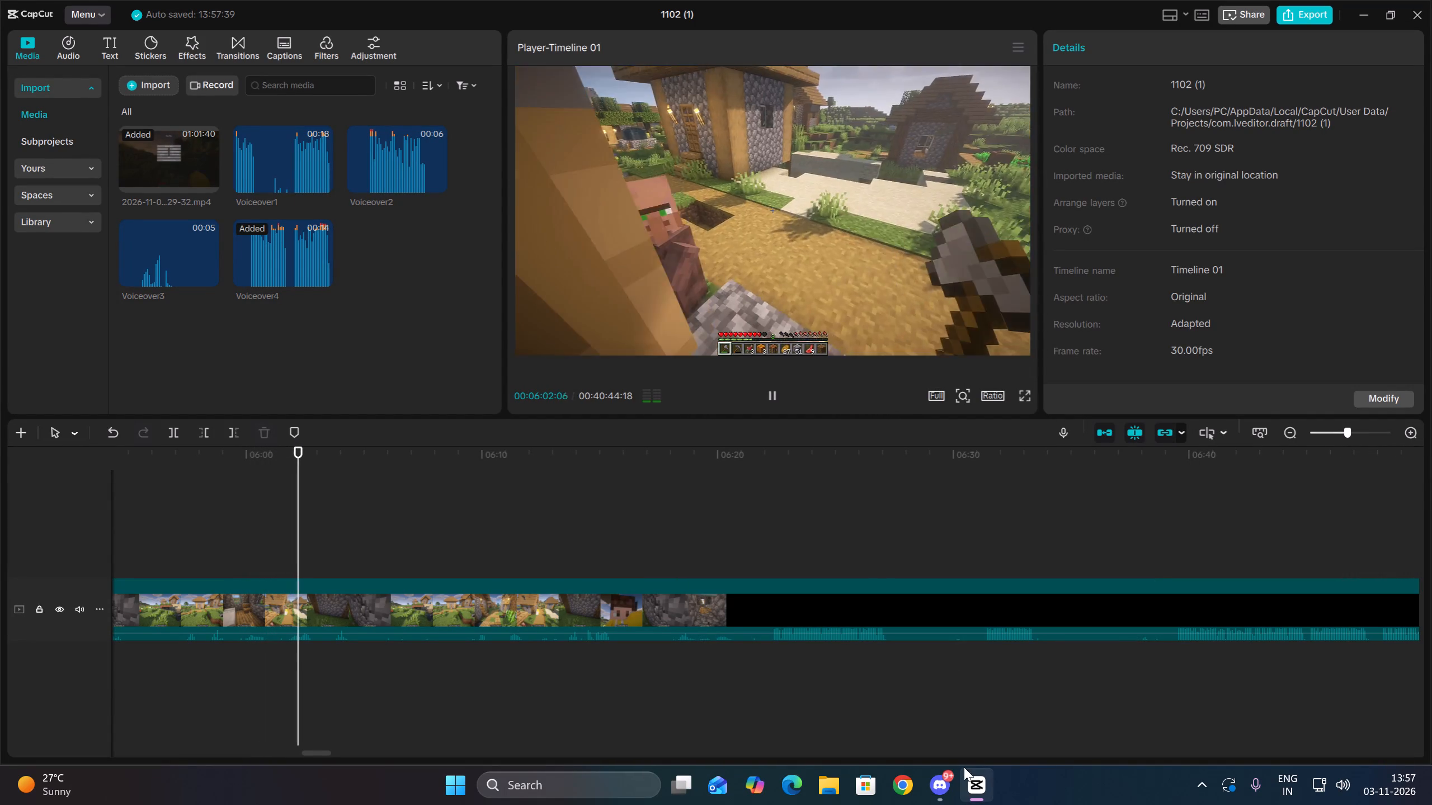
# Trim the start of the main footage after the compound clip up to about 00:06:22, removing the idle part.
pyautogui.click(778, 650)
pyautogui.press('space')
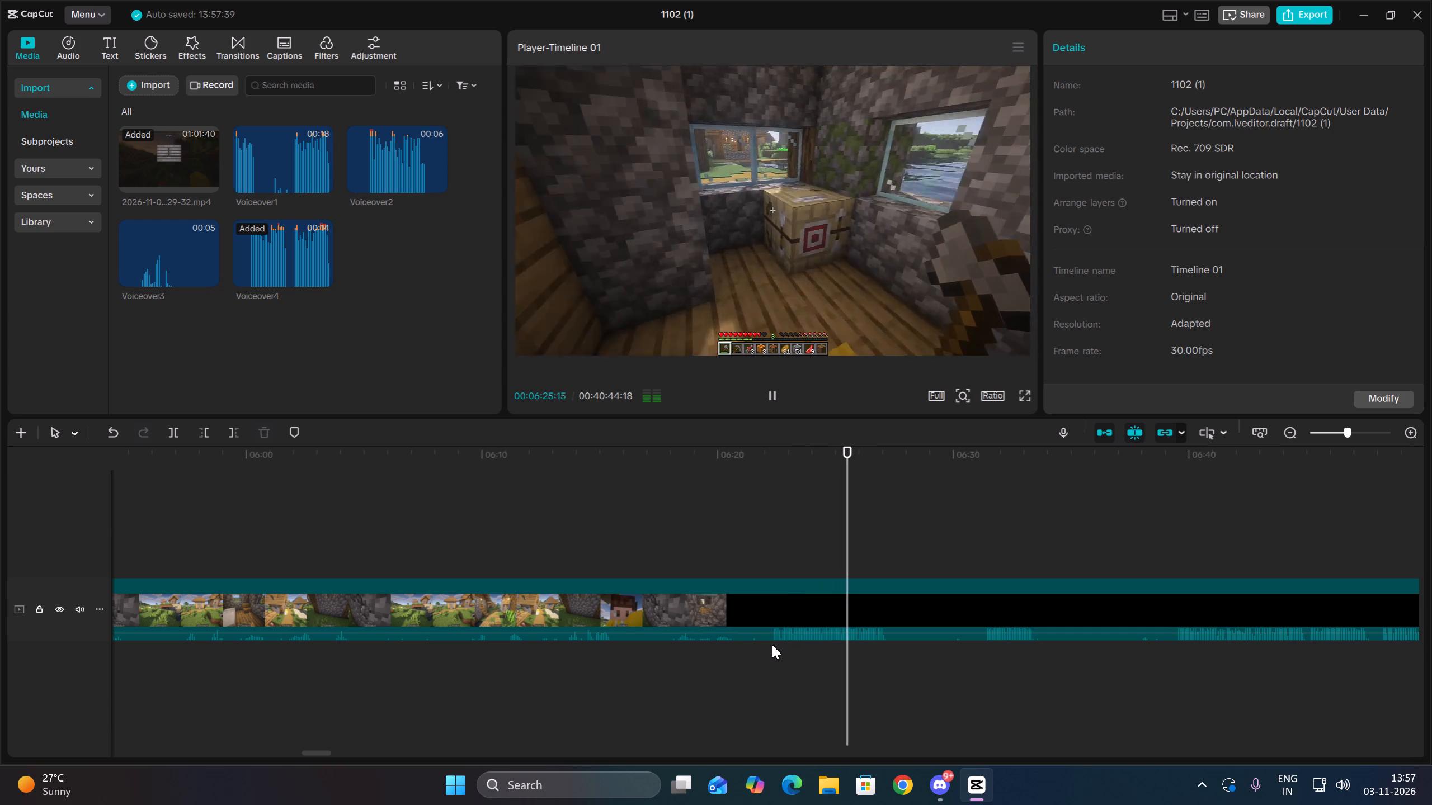
pyautogui.doubleClick(772, 645)
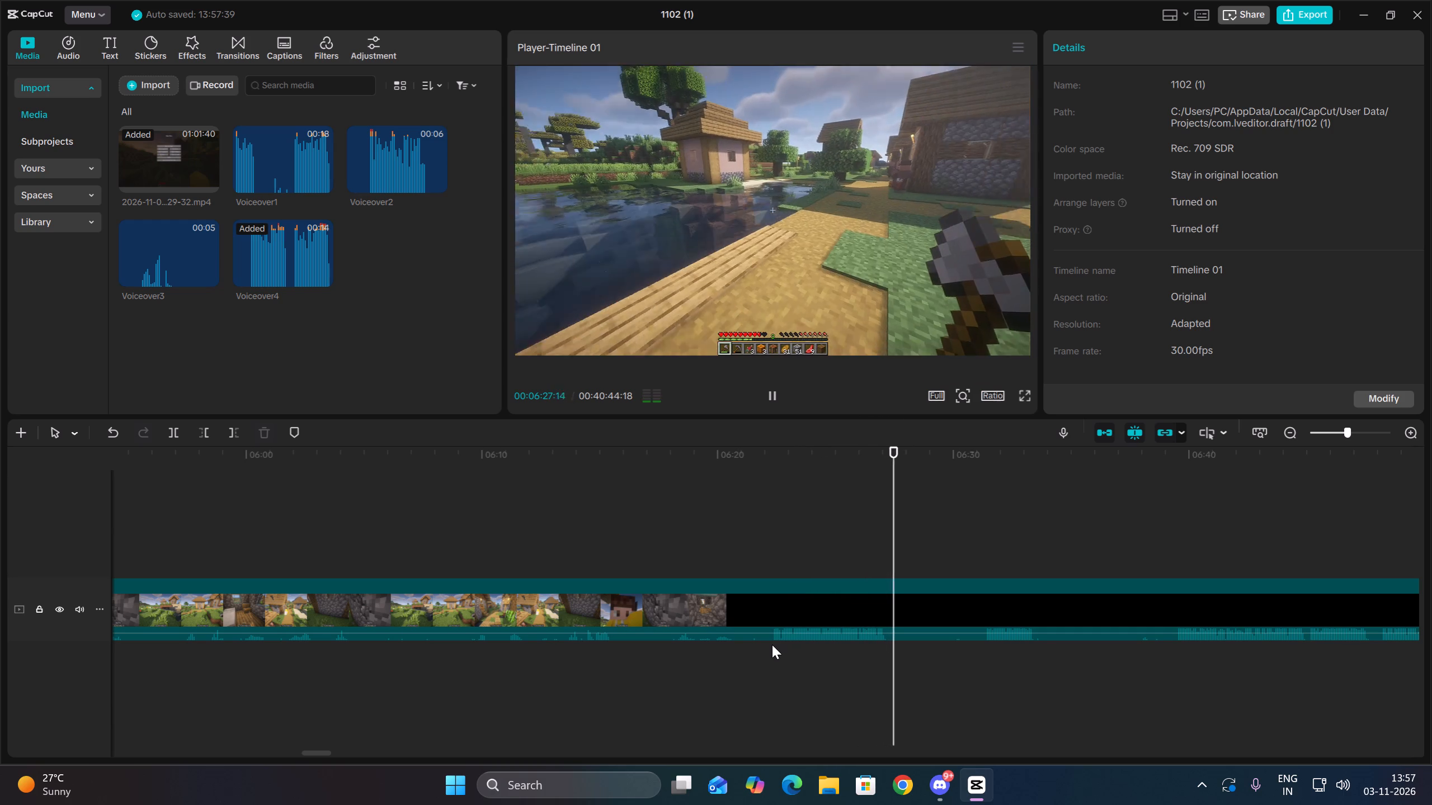
pyautogui.moveTo(835, 651); pyautogui.dragTo(829, 599)
pyautogui.click(207, 434)
# Split the footage at about 00:05:46:10 and cut the part from there to 00:05:50:19.
pyautogui.press('space')
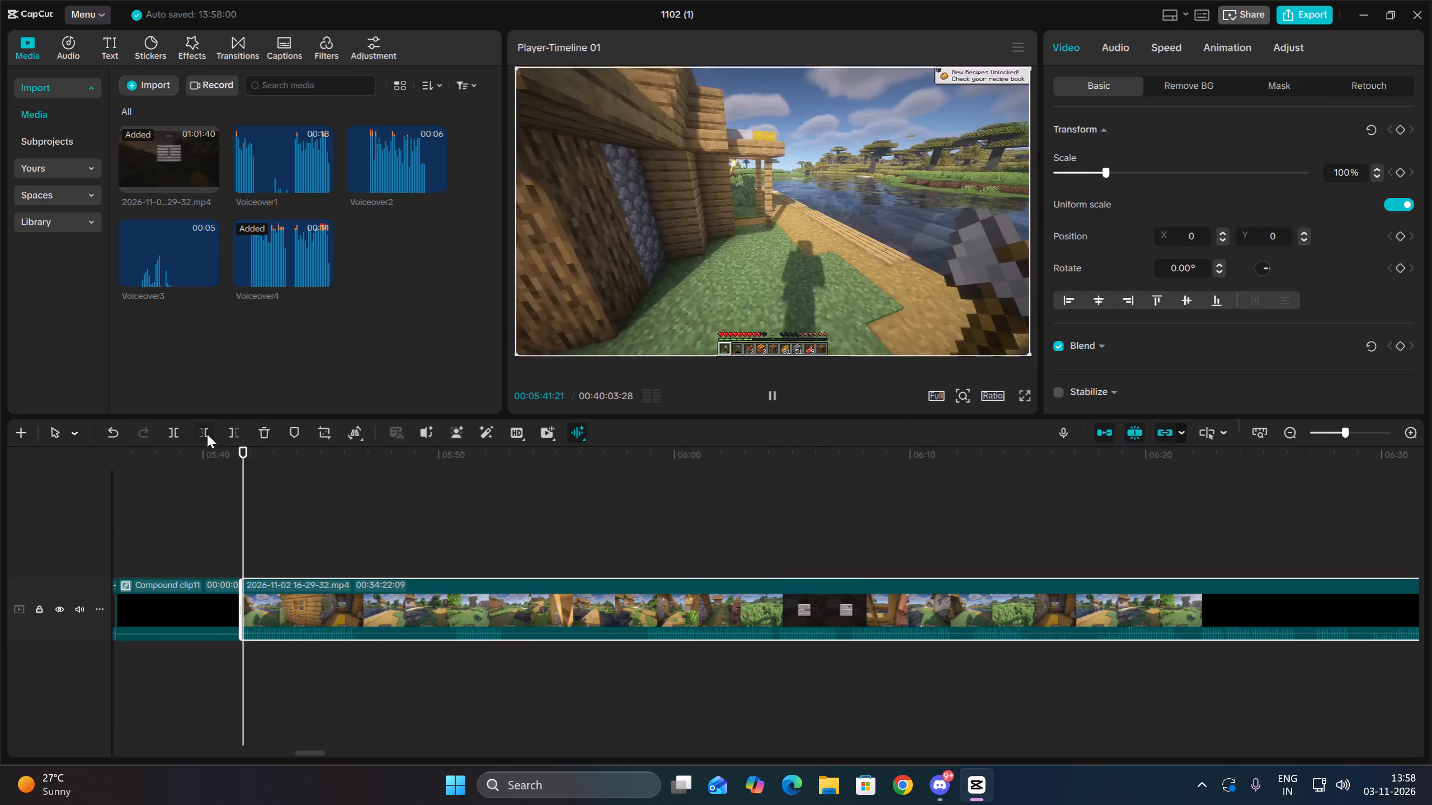
pyautogui.click(1405, 429)
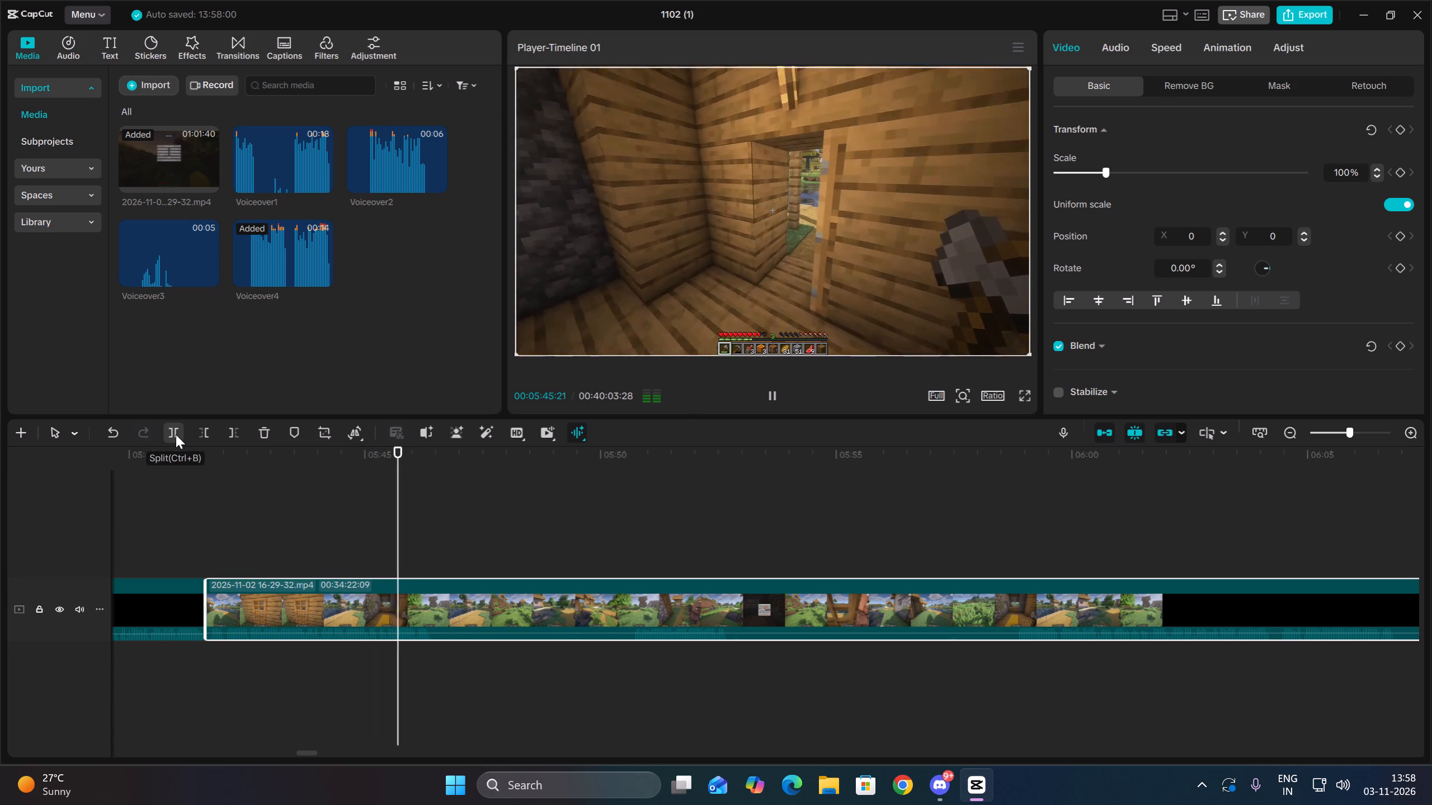
pyautogui.press('space')
pyautogui.click(176, 434)
pyautogui.press('space')
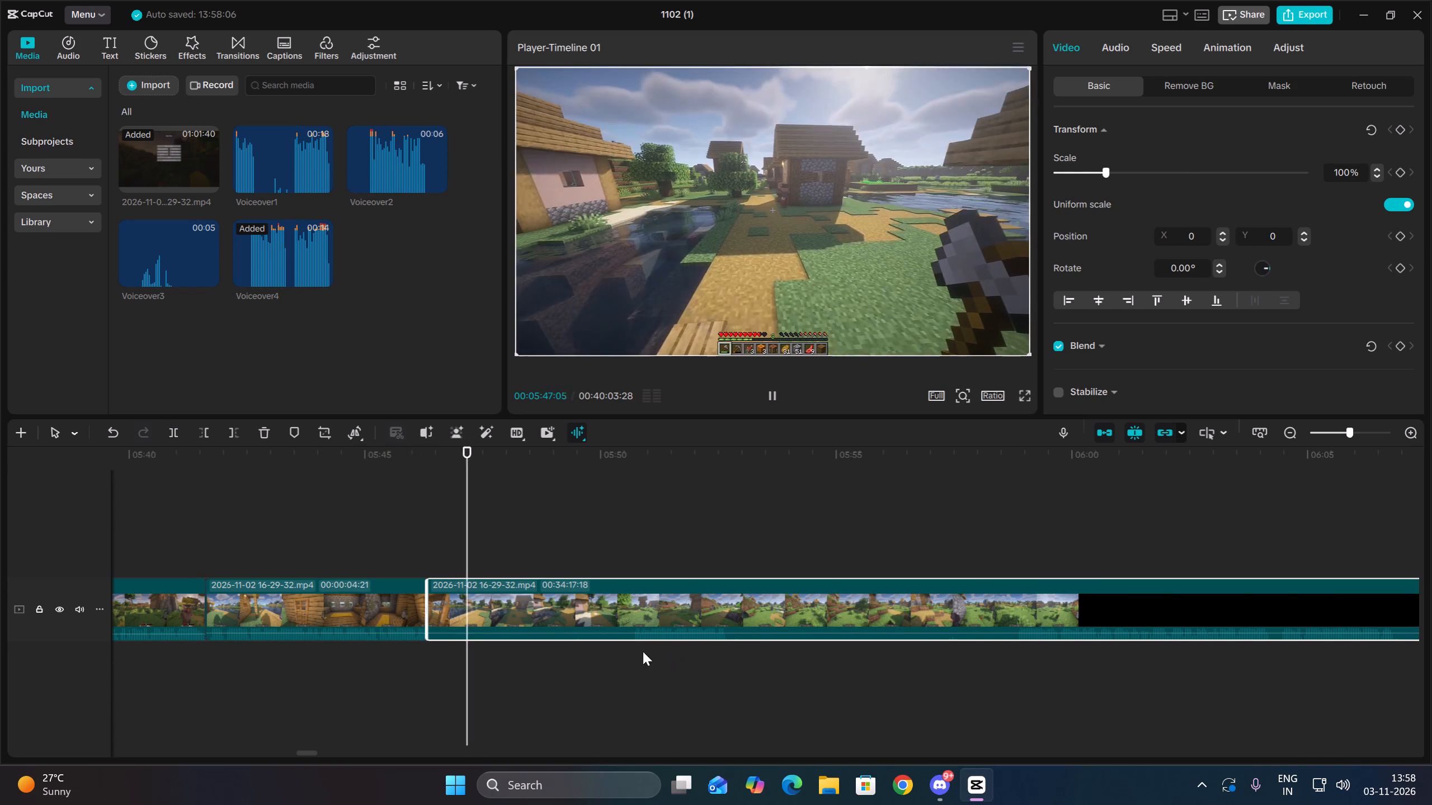
pyautogui.click(625, 644)
pyautogui.moveTo(624, 643); pyautogui.dragTo(631, 645)
pyautogui.moveTo(670, 660); pyautogui.dragTo(672, 600)
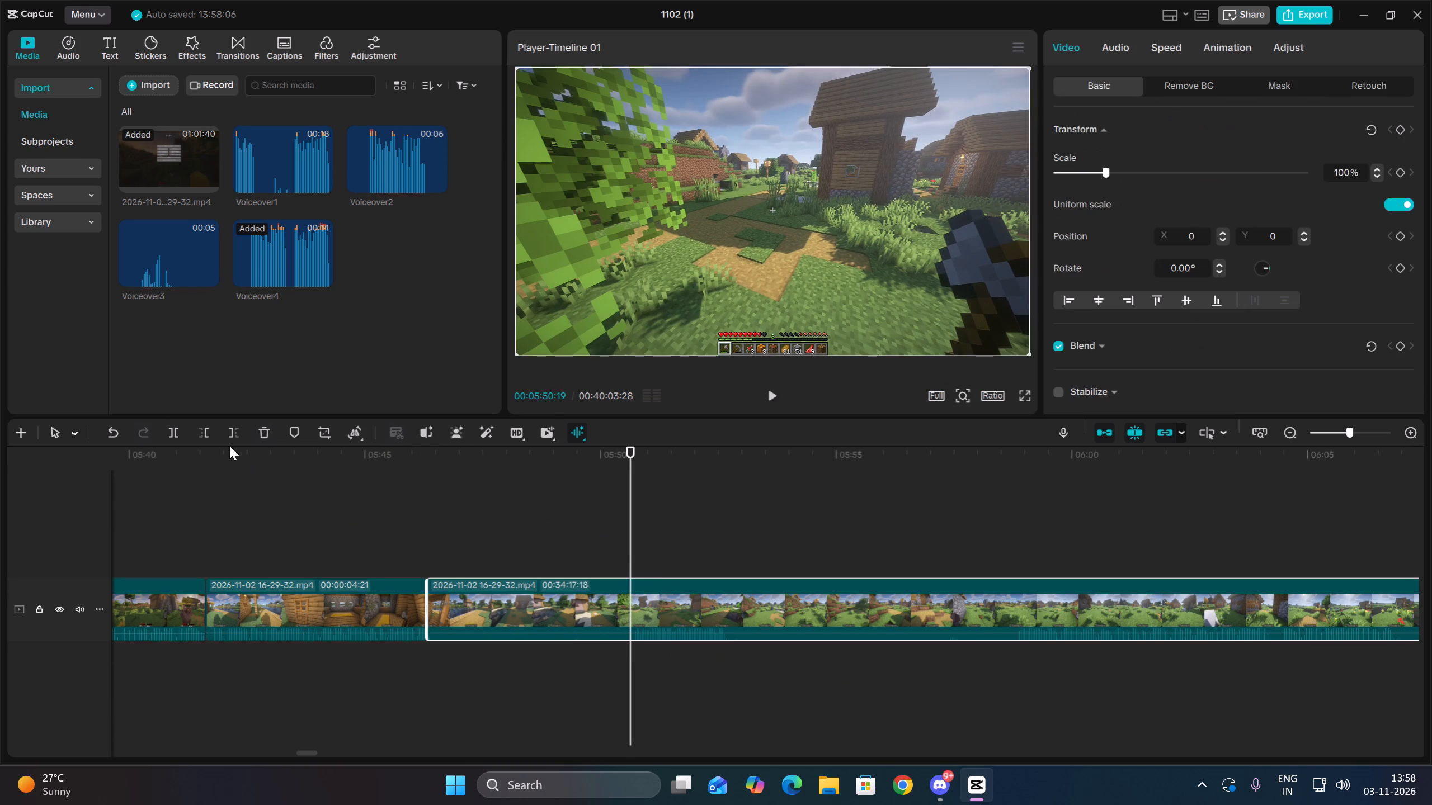
pyautogui.click(204, 430)
# Split the village path footage at 00:05:48:12 and cut the part from there to 00:05:54:14.
pyautogui.press('space')
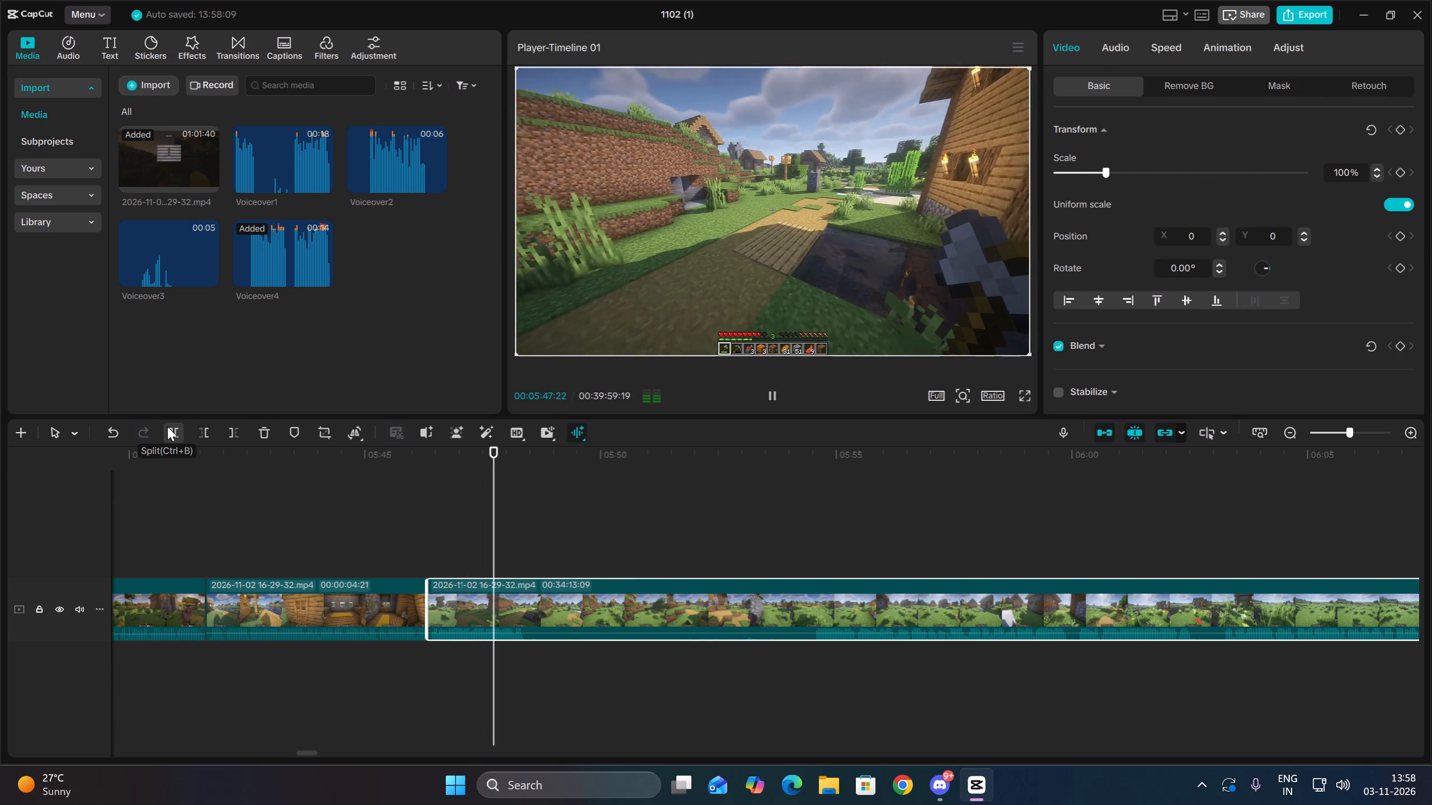
pyautogui.press('space')
pyautogui.click(167, 427)
pyautogui.press('space')
pyautogui.click(812, 650)
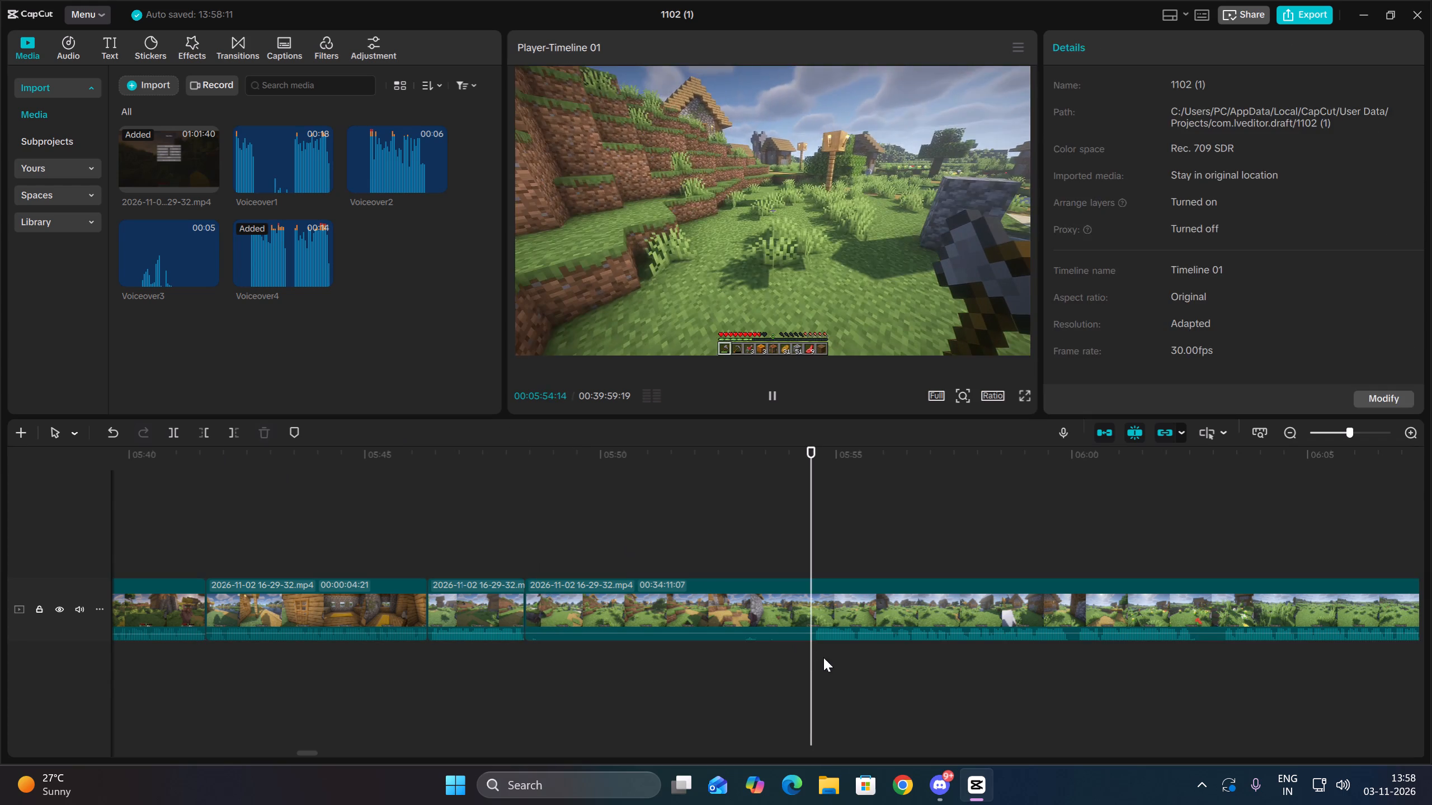
pyautogui.moveTo(840, 662); pyautogui.dragTo(844, 583)
pyautogui.click(205, 434)
# Split the grass walk footage at 00:06:04:13 and extract the audio of the clip before the split.
pyautogui.press('space')
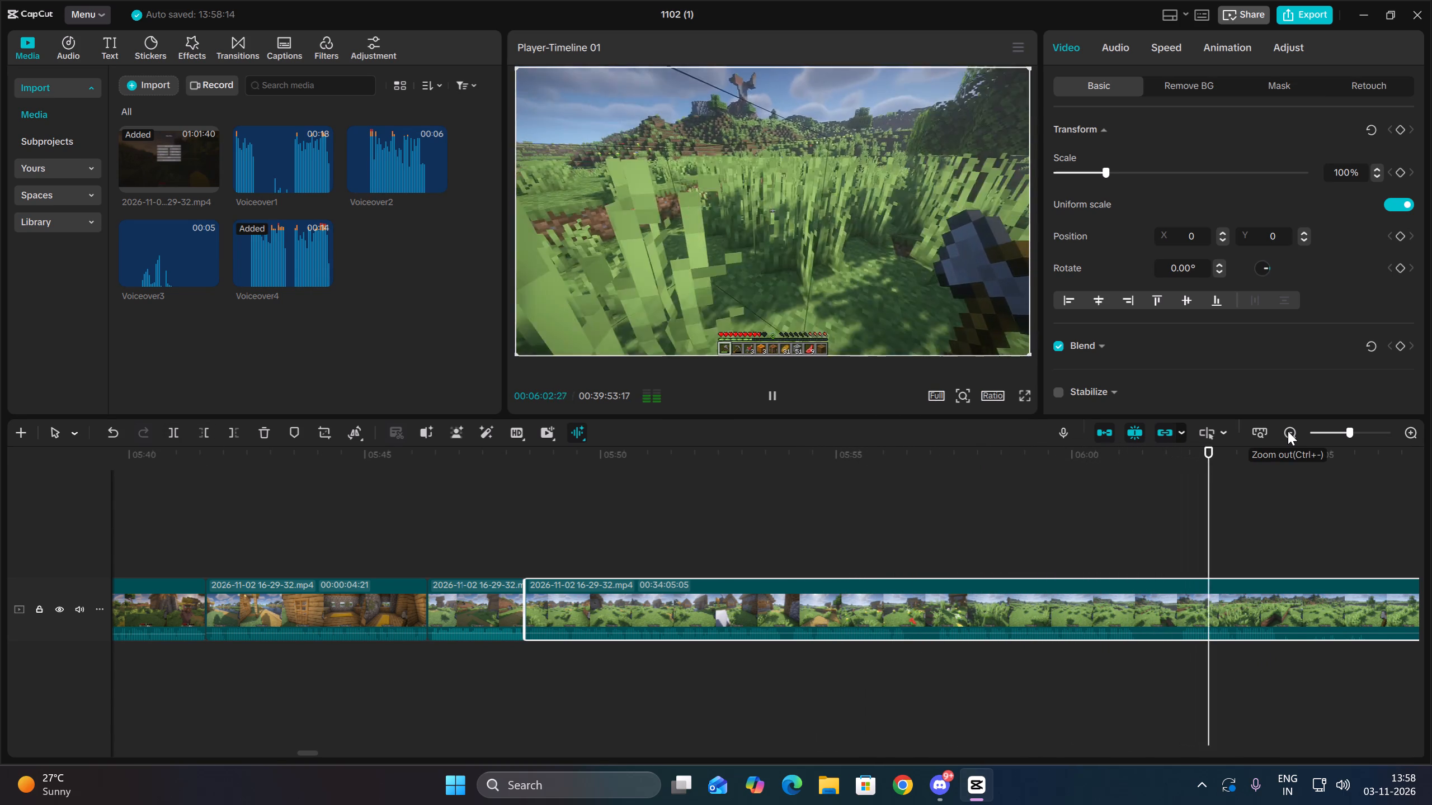
pyautogui.press('space')
pyautogui.moveTo(1321, 519); pyautogui.dragTo(1340, 659)
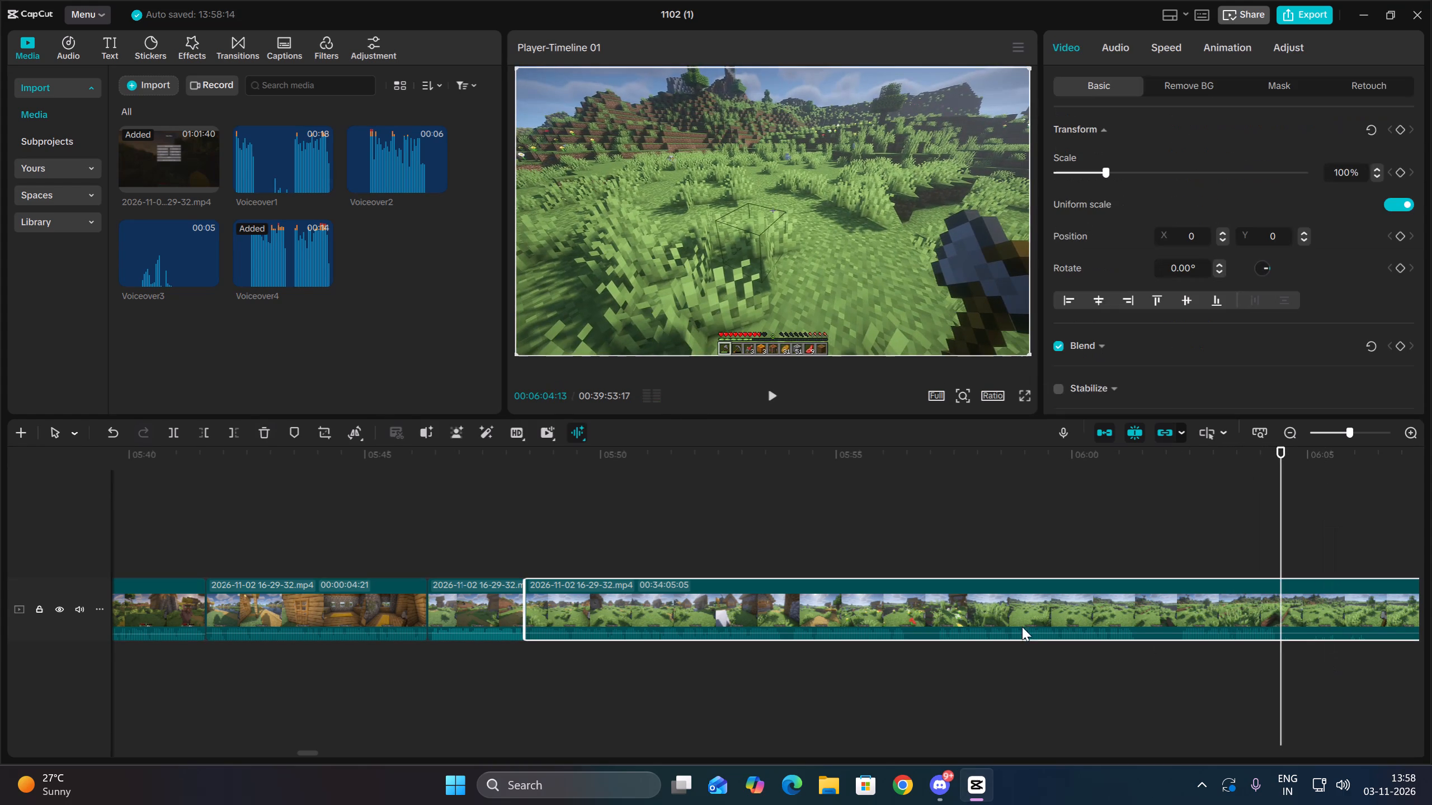
pyautogui.click(175, 434)
pyautogui.click(817, 624)
pyautogui.rightClick(817, 624)
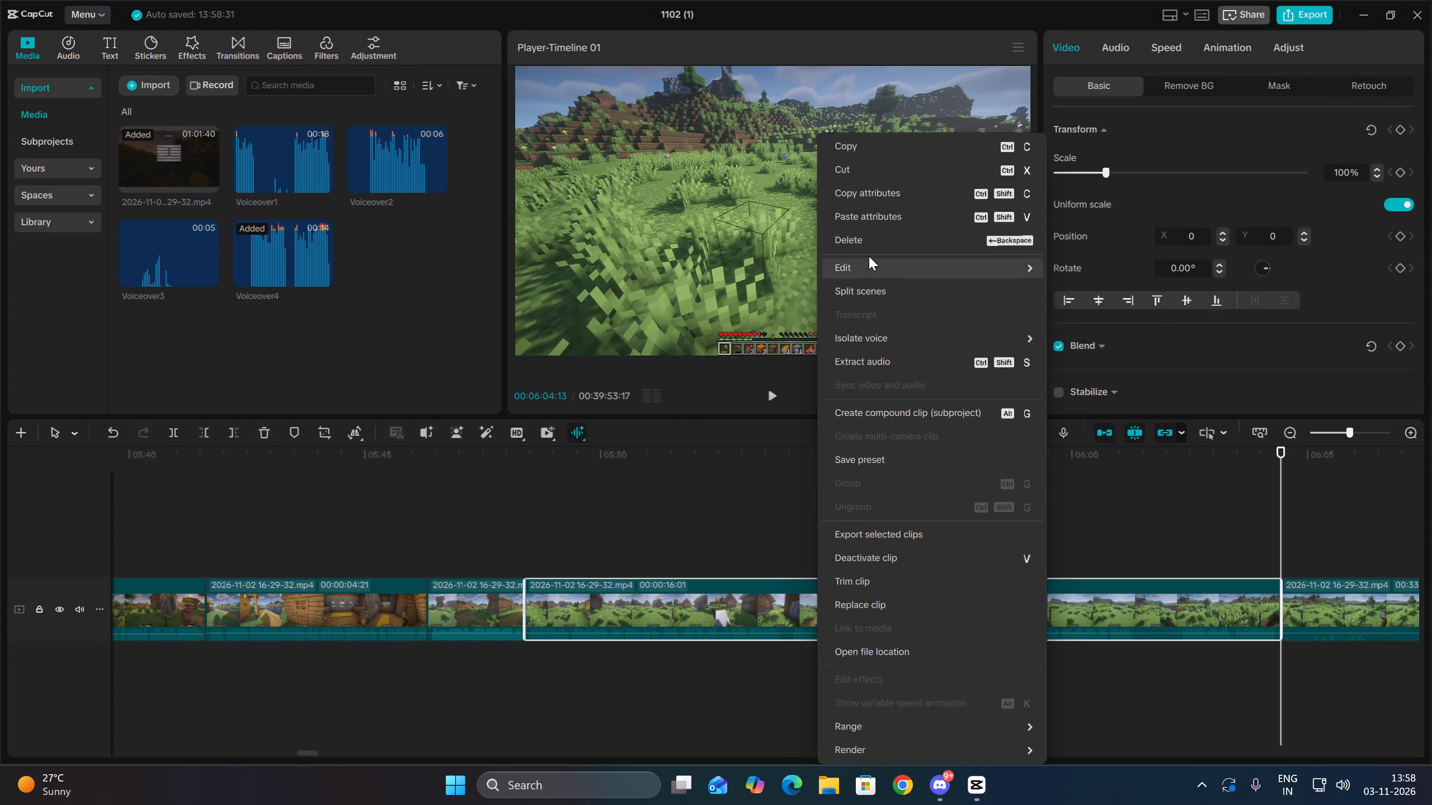
pyautogui.click(854, 361)
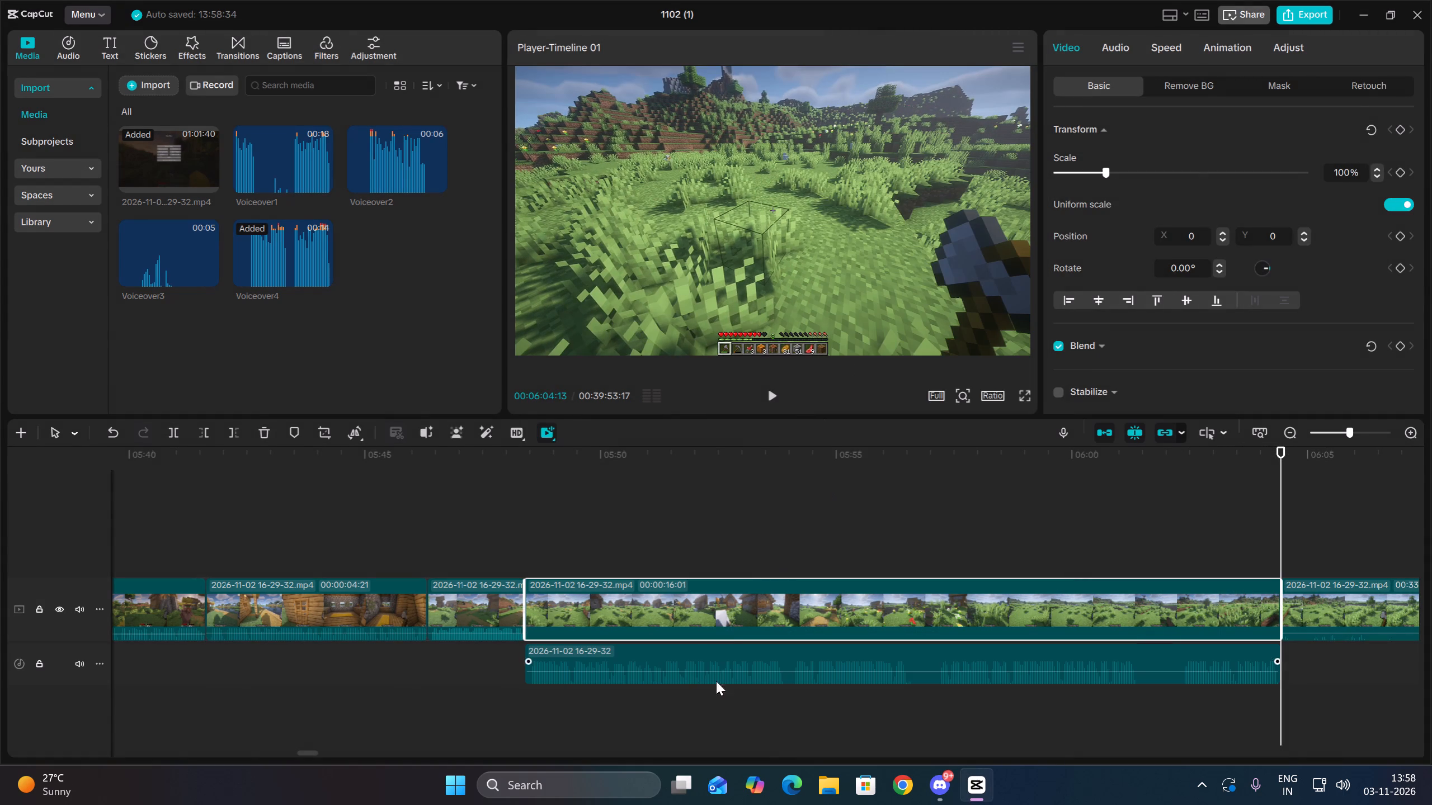
# Trim the extracted audio's start at 00:05:48:16 where the speech begins and align it with the clip's start at 00:05:48:12.
pyautogui.click(782, 693)
pyautogui.moveTo(745, 714); pyautogui.dragTo(743, 680)
pyautogui.press('Up')
pyautogui.press('space')
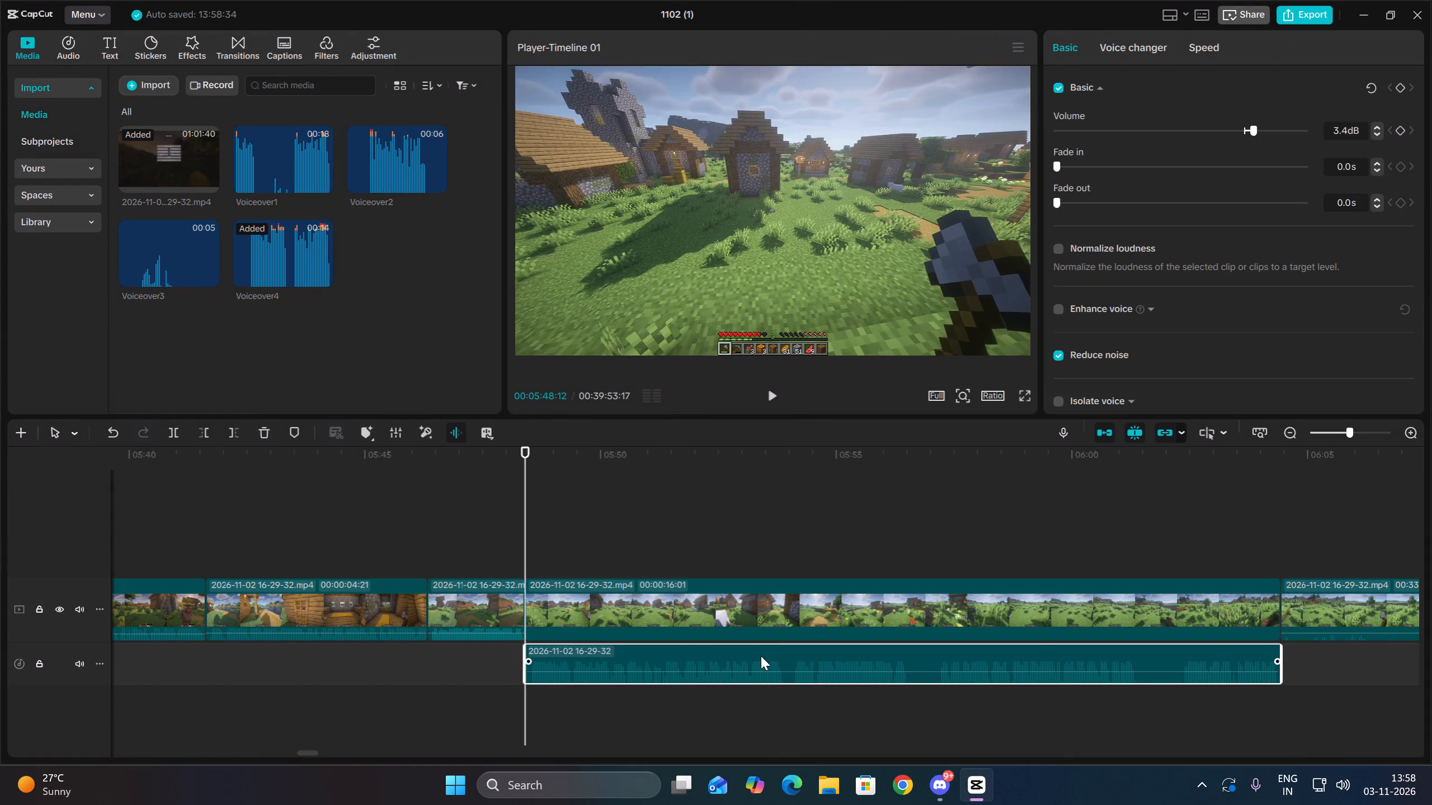
pyautogui.press('space')
pyautogui.press('Up')
pyautogui.tripleClick(1410, 433)
pyautogui.doubleClick(1415, 432)
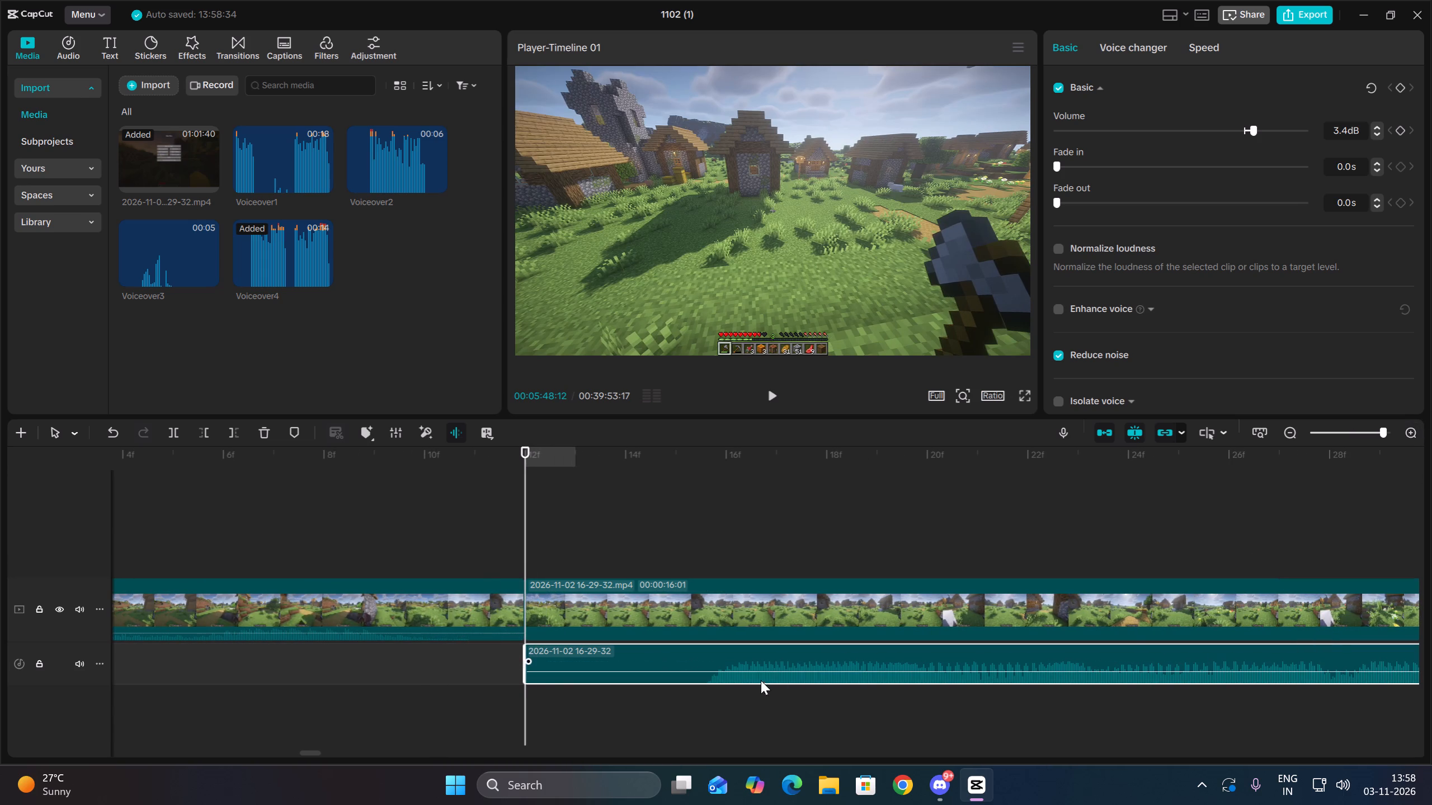
pyautogui.click(707, 692)
pyautogui.moveTo(746, 704); pyautogui.dragTo(761, 656)
pyautogui.click(203, 422)
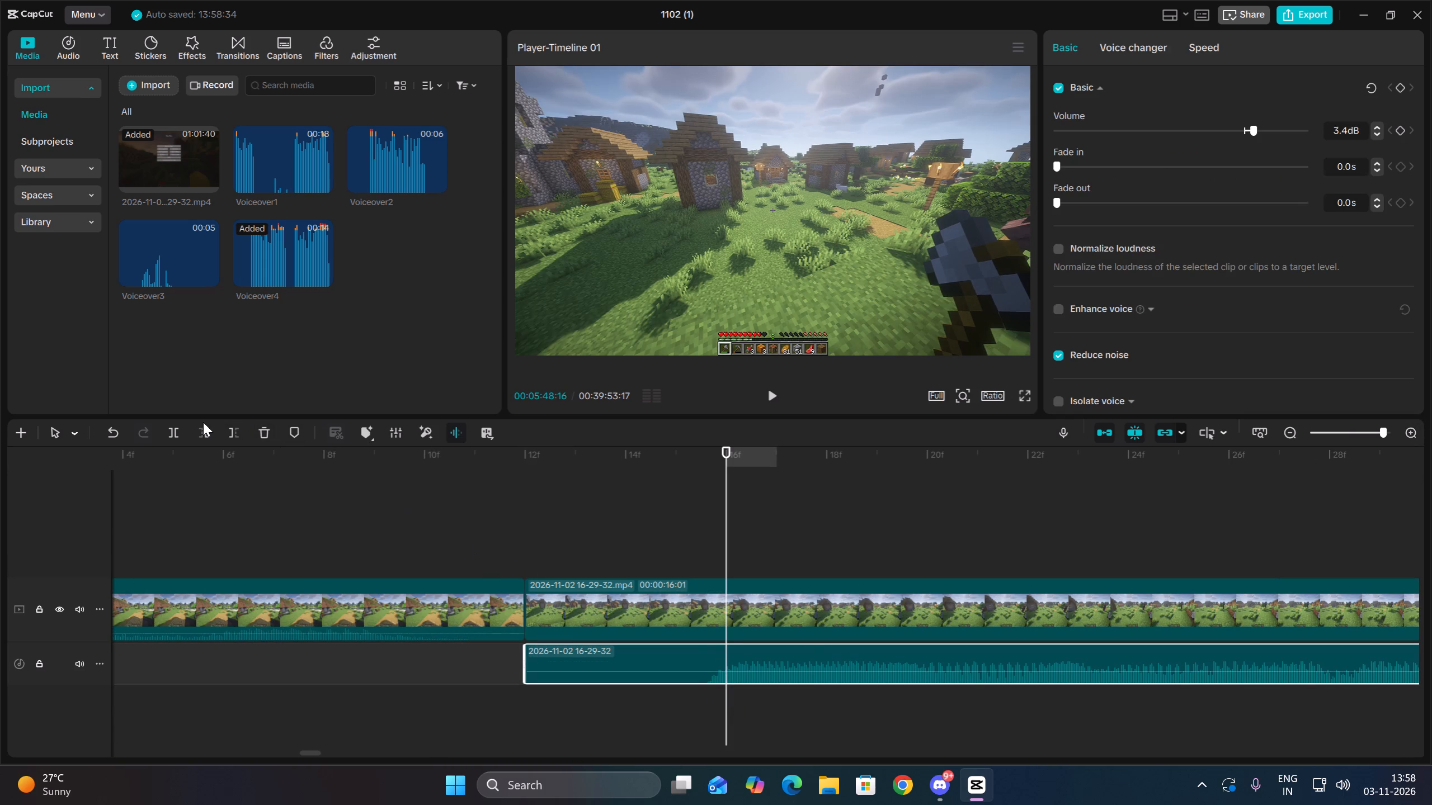
pyautogui.click(202, 430)
pyautogui.press('Up')
pyautogui.moveTo(807, 658); pyautogui.dragTo(606, 656)
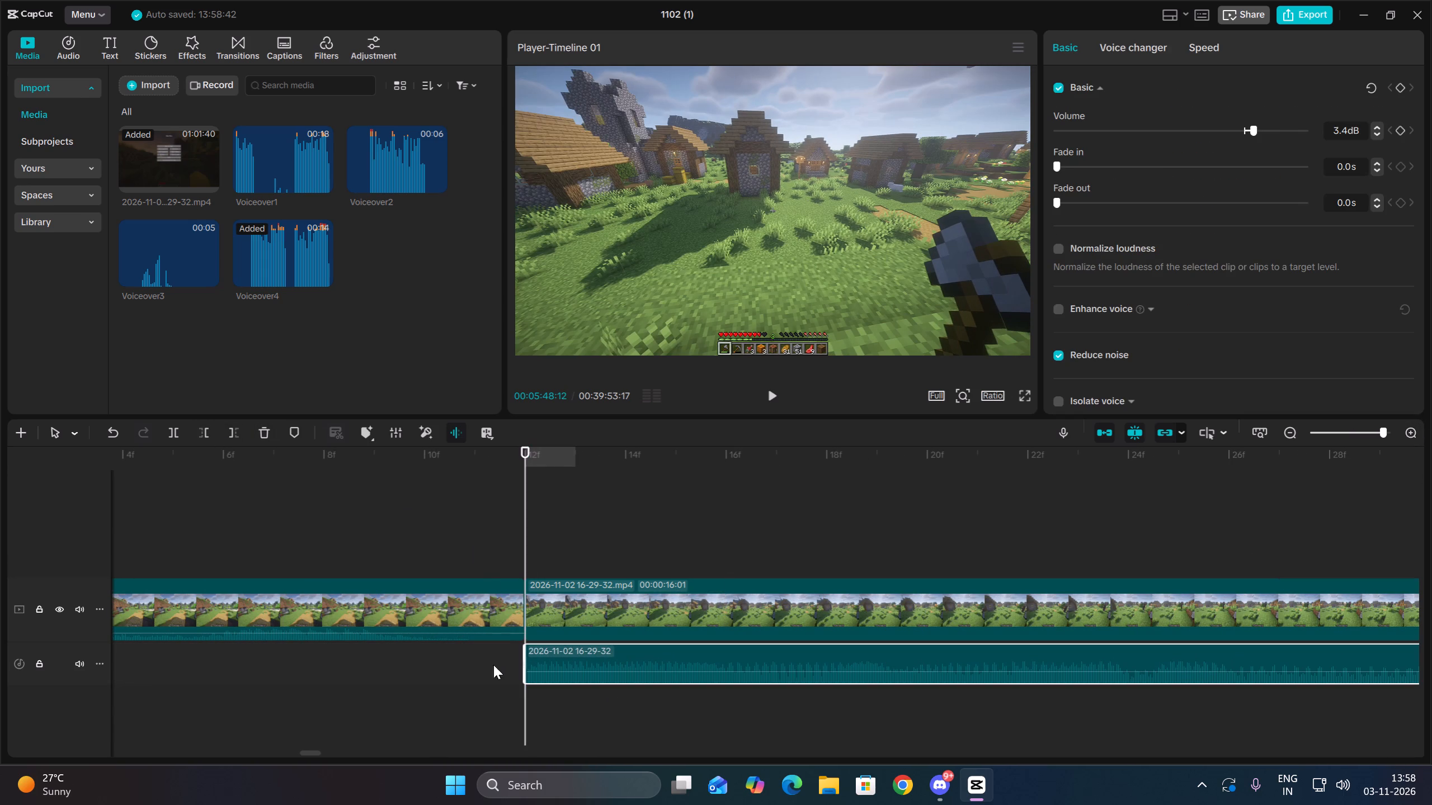
# Trim the end of the preceding short clip to 00:05:48:09 and realign the extracted audio with the walk clip's new start.
pyautogui.click(429, 651)
pyautogui.moveTo(429, 651); pyautogui.dragTo(383, 646)
pyautogui.moveTo(427, 659); pyautogui.dragTo(436, 598)
pyautogui.click(239, 438)
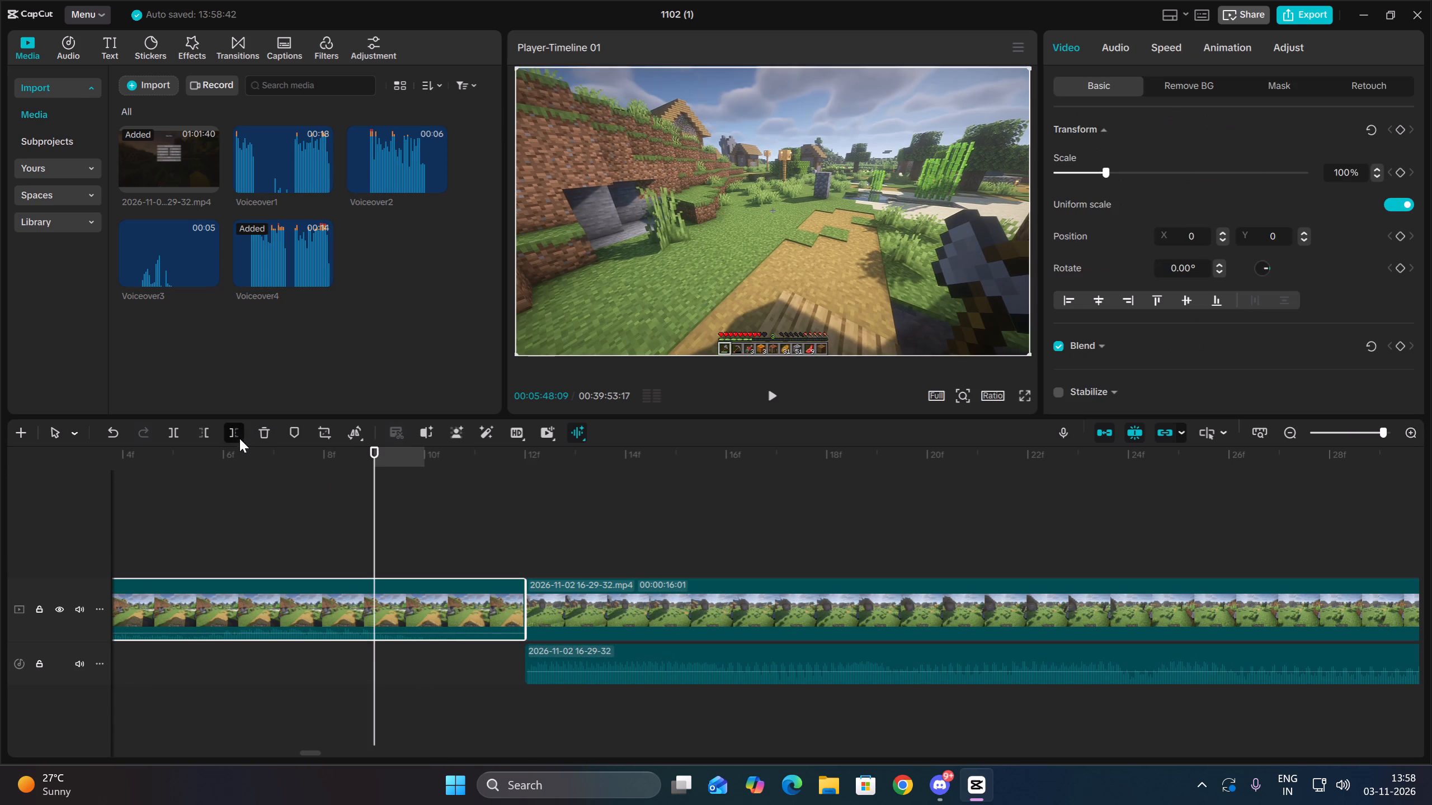
pyautogui.press('space')
pyautogui.press('Up')
pyautogui.press('Up')
pyautogui.moveTo(621, 657); pyautogui.dragTo(469, 659)
# Split only the extracted audio at 00:05:53:17, where the pause in speech begins.
pyautogui.press('space')
pyautogui.tripleClick(1285, 432)
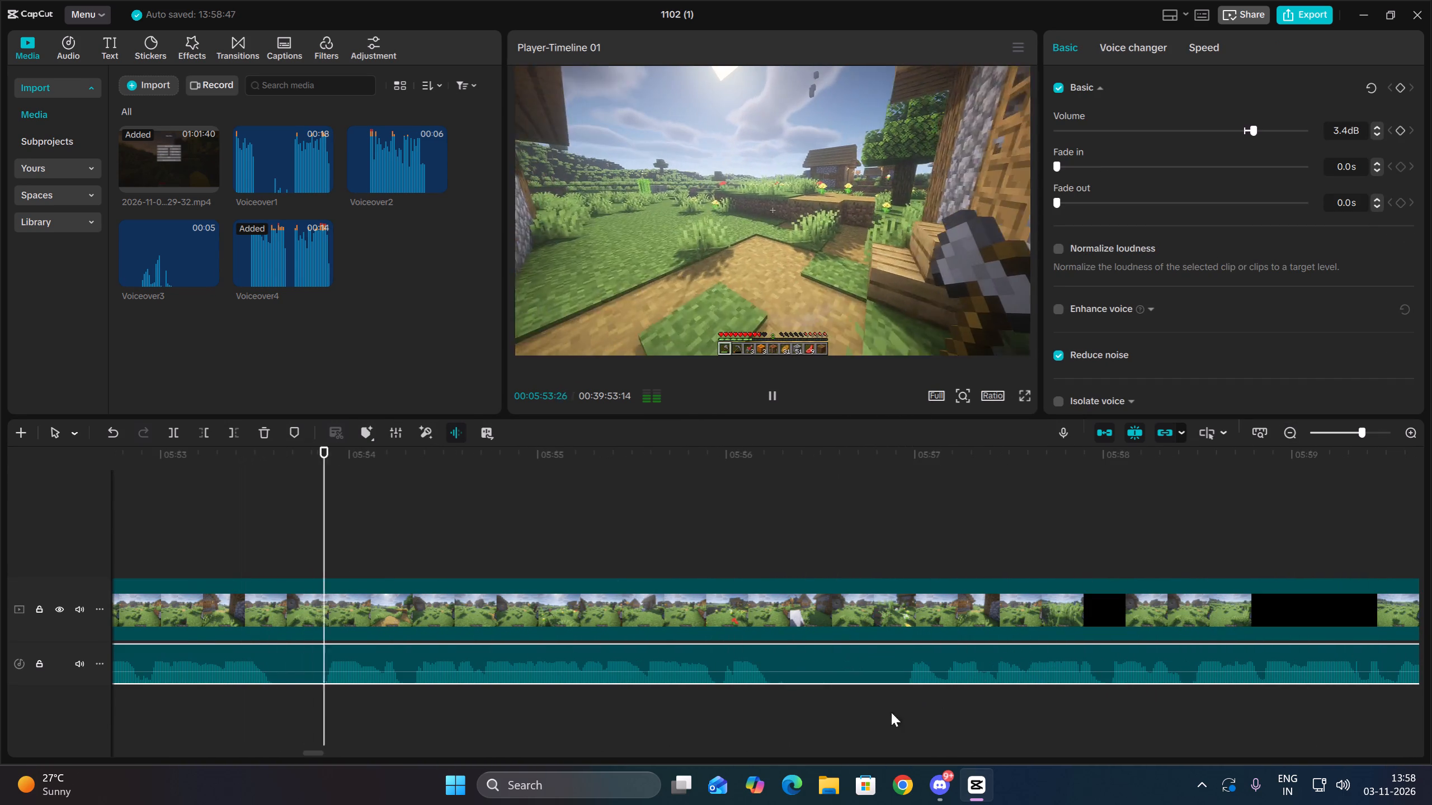
pyautogui.moveTo(281, 697); pyautogui.dragTo(276, 695)
pyautogui.click(270, 694)
pyautogui.doubleClick(266, 694)
pyautogui.moveTo(315, 709); pyautogui.dragTo(315, 631)
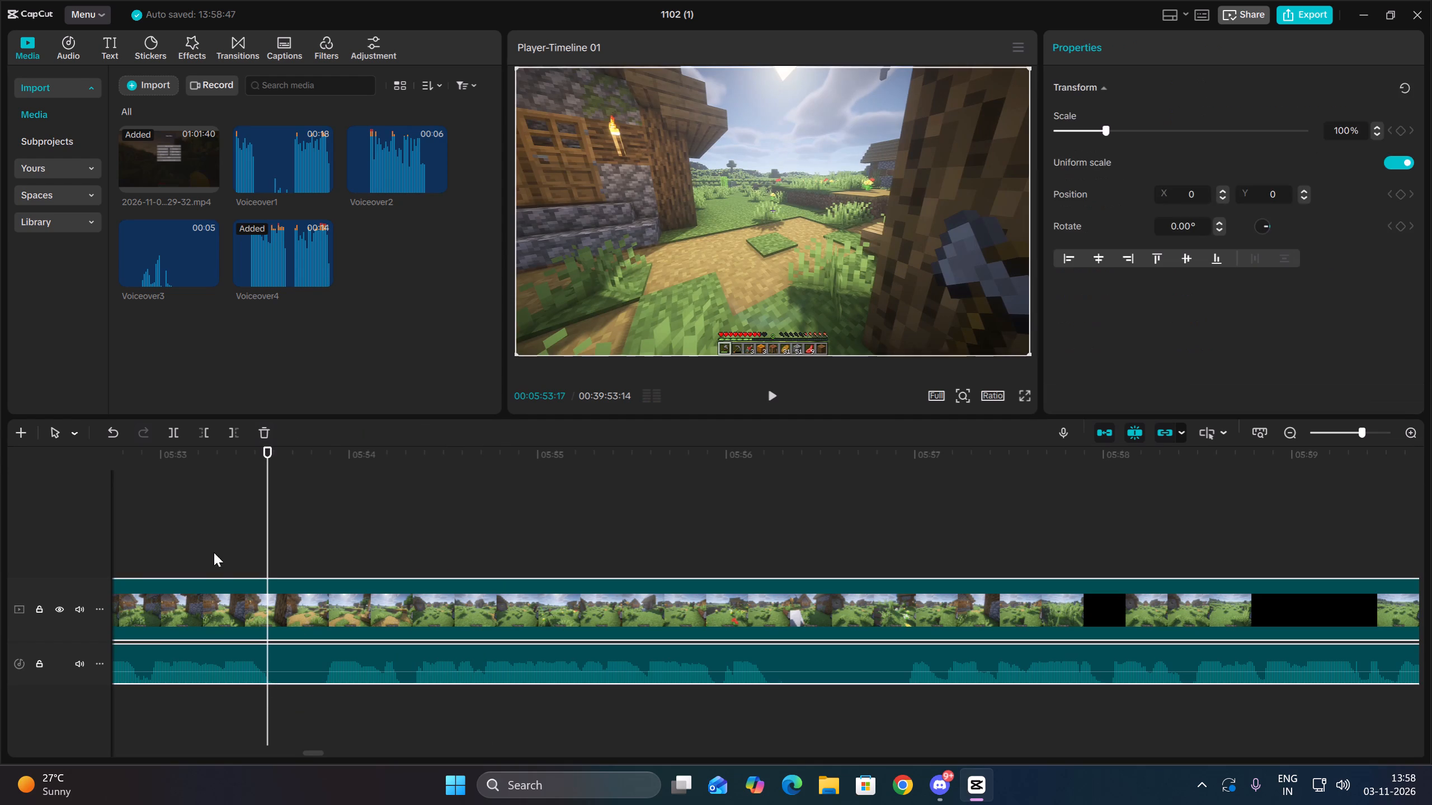
pyautogui.moveTo(286, 721); pyautogui.dragTo(281, 652)
pyautogui.click(168, 430)
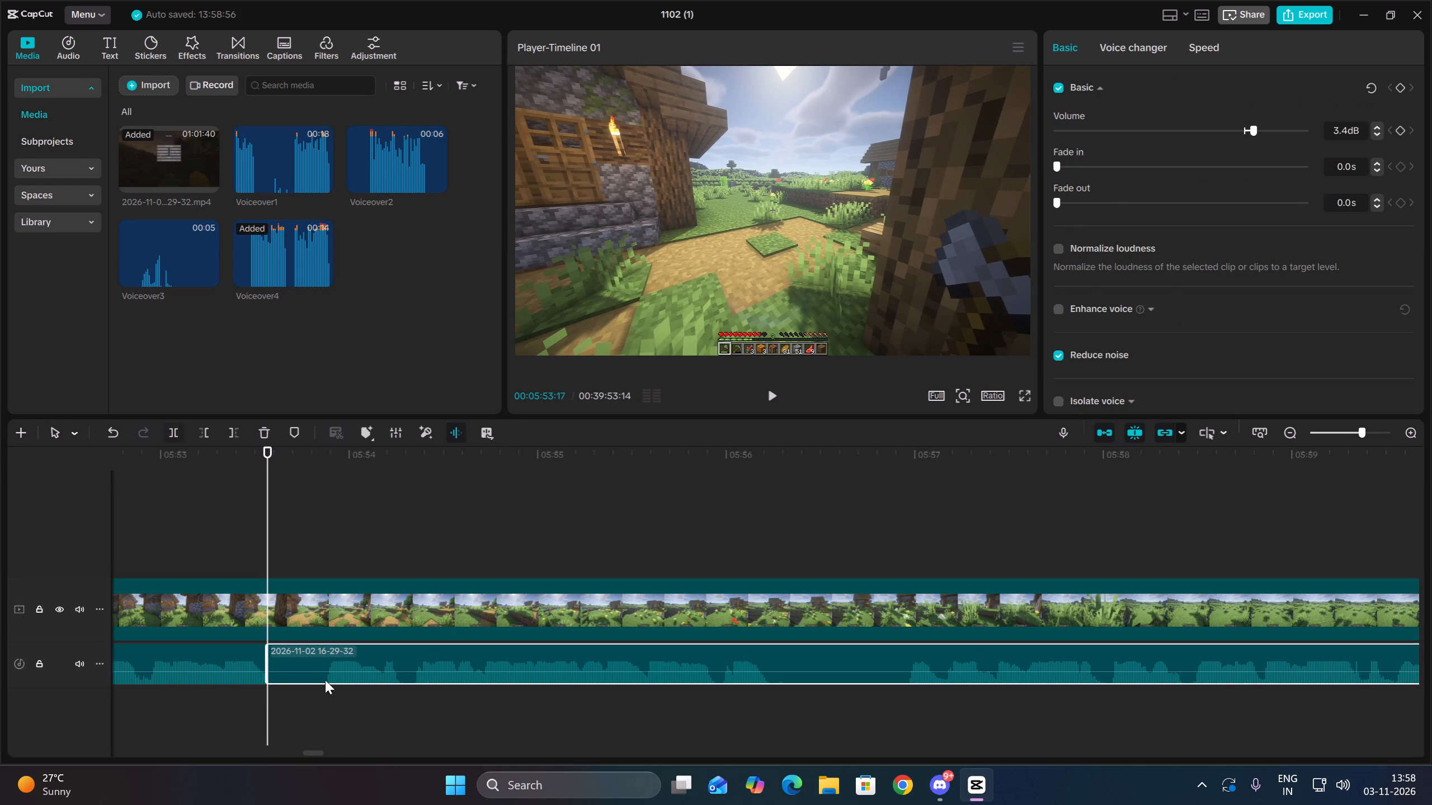
# Trim the second audio piece's start to where speech resumes near 00:05:53:26 and move it against the first piece.
pyautogui.click(321, 695)
pyautogui.moveTo(360, 701); pyautogui.dragTo(361, 656)
pyautogui.click(328, 692)
pyautogui.moveTo(328, 692); pyautogui.dragTo(321, 692)
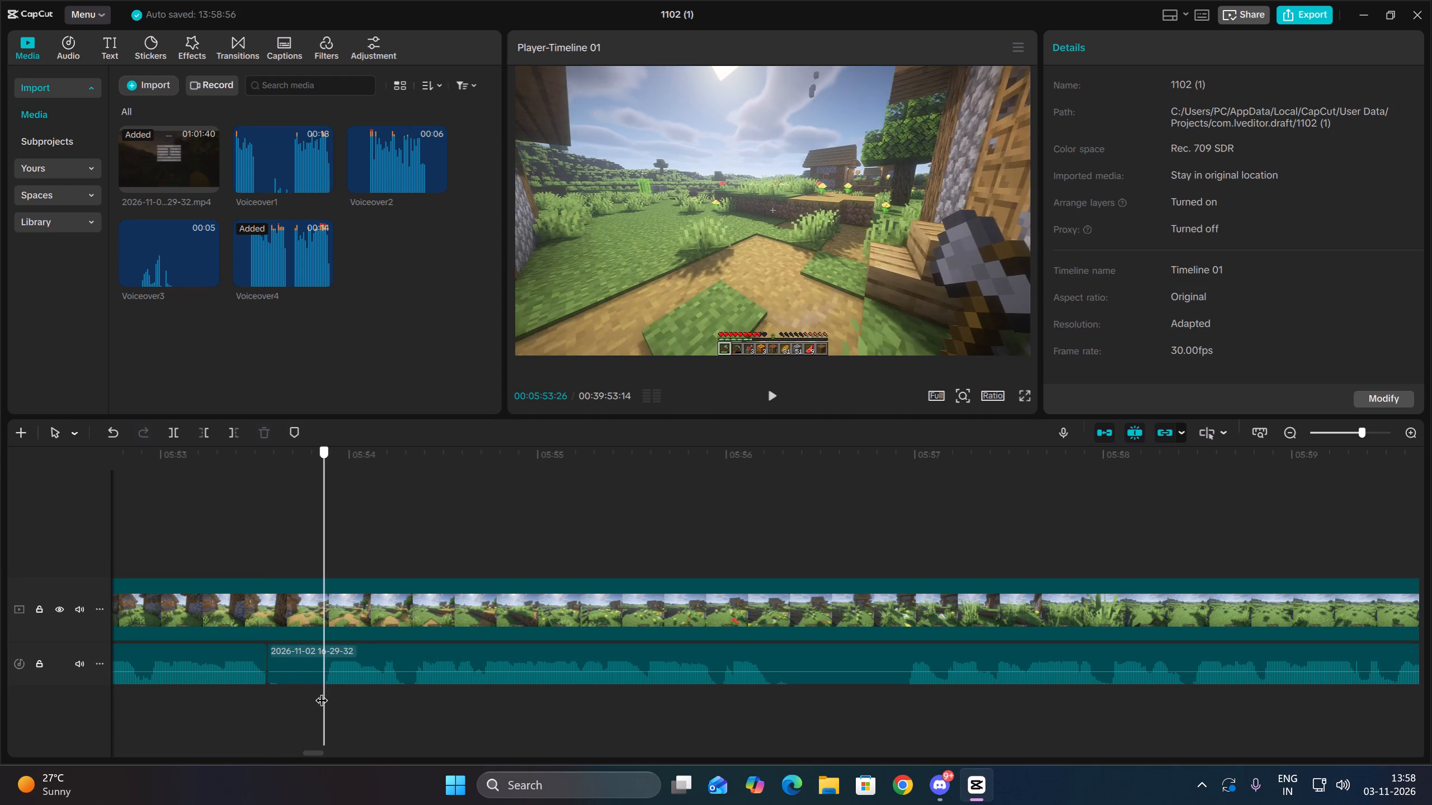
pyautogui.moveTo(321, 692); pyautogui.dragTo(320, 692)
pyautogui.moveTo(349, 702); pyautogui.dragTo(342, 659)
pyautogui.click(210, 424)
pyautogui.press('Up')
pyautogui.moveTo(364, 651); pyautogui.dragTo(317, 656)
# Split the audio at about 00:05:56:00, trim the silence up to about 00:05:56:18, and close the gap.
pyautogui.press('space')
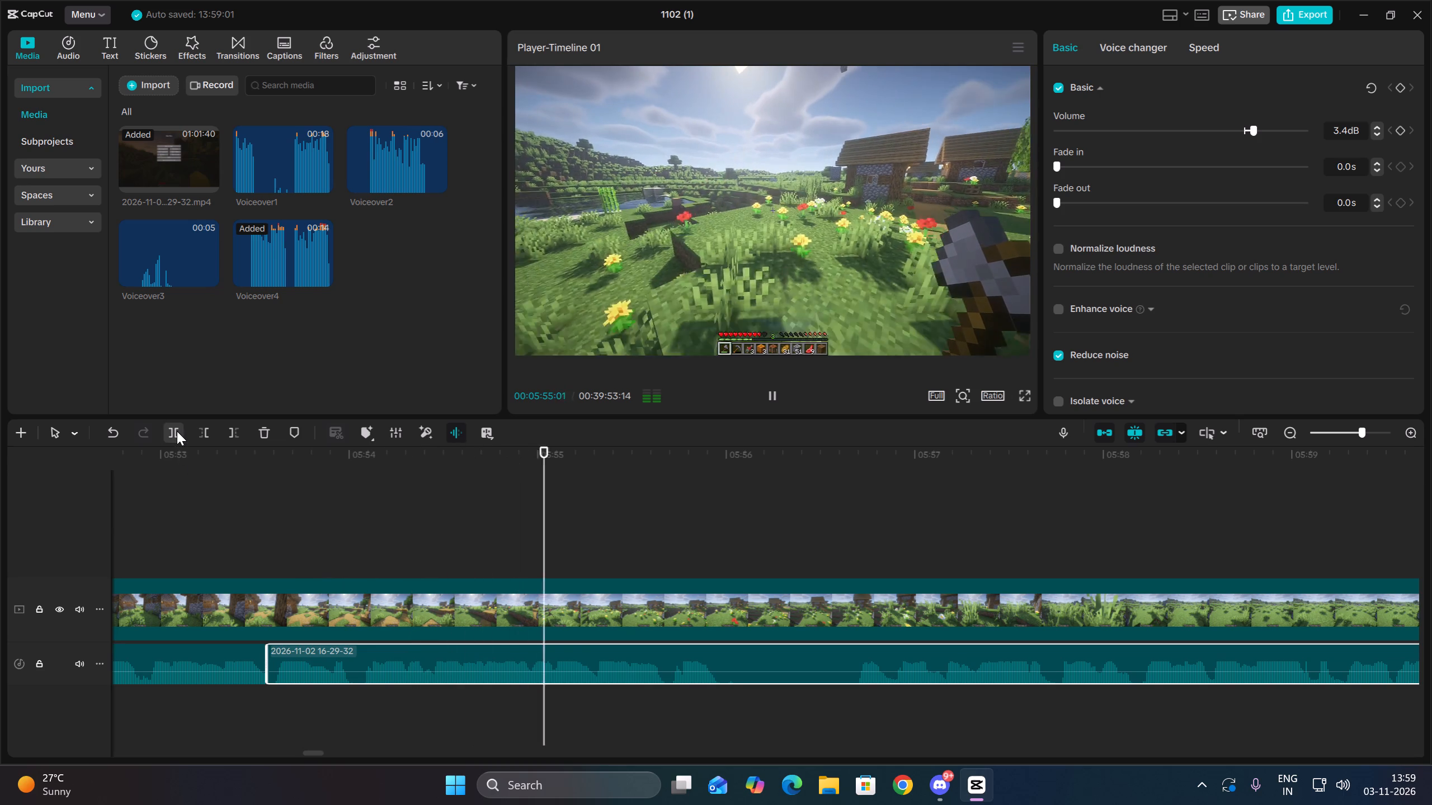
pyautogui.press('space')
pyautogui.click(177, 431)
pyautogui.press('space')
pyautogui.press('space')
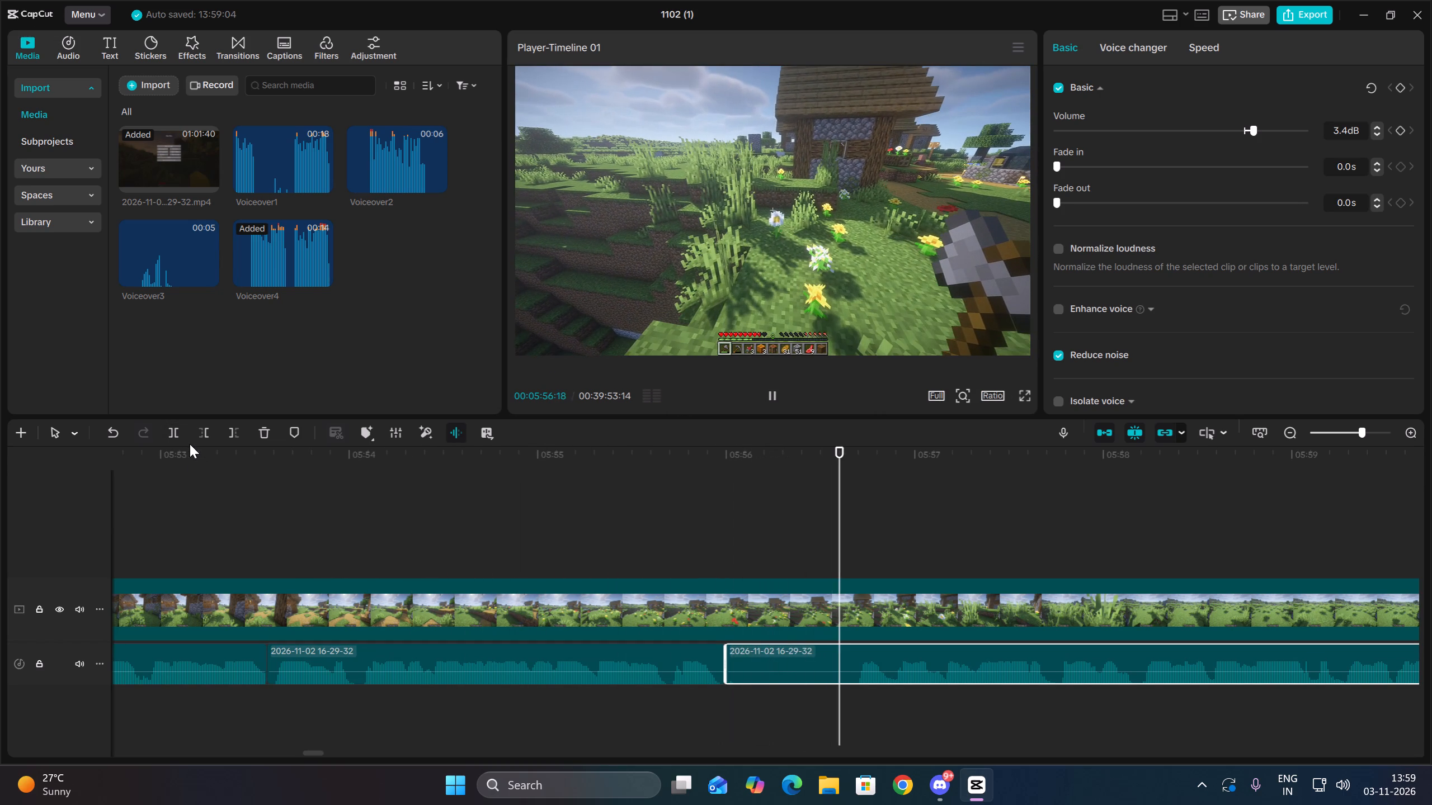
pyautogui.click(196, 432)
pyautogui.press('Up')
pyautogui.moveTo(901, 659); pyautogui.dragTo(779, 667)
# Split the audio at 00:06:00:04, trim the silence up to 00:06:01:05, and close the gap.
pyautogui.press('space')
pyautogui.click(1290, 433)
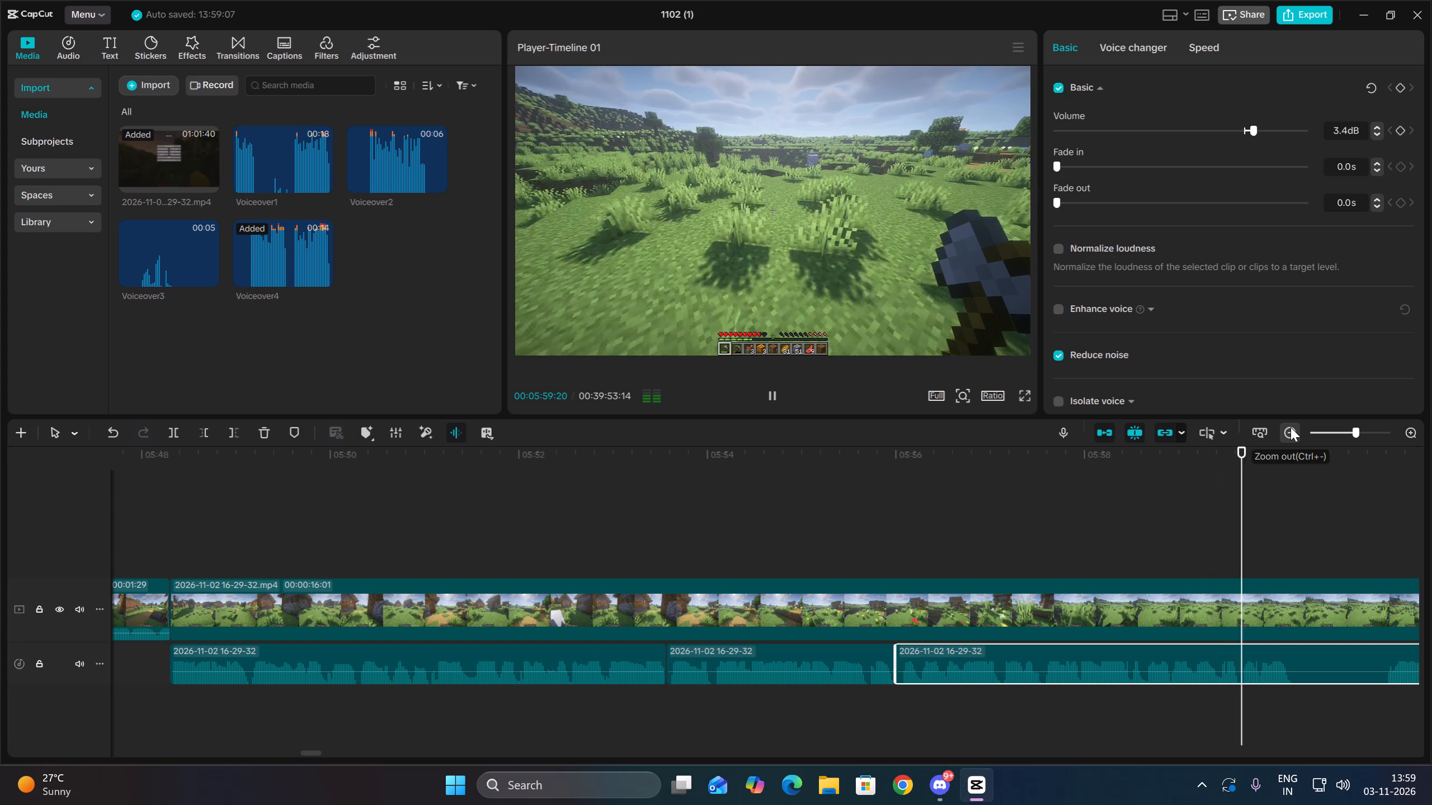
pyautogui.press('space')
pyautogui.click(180, 434)
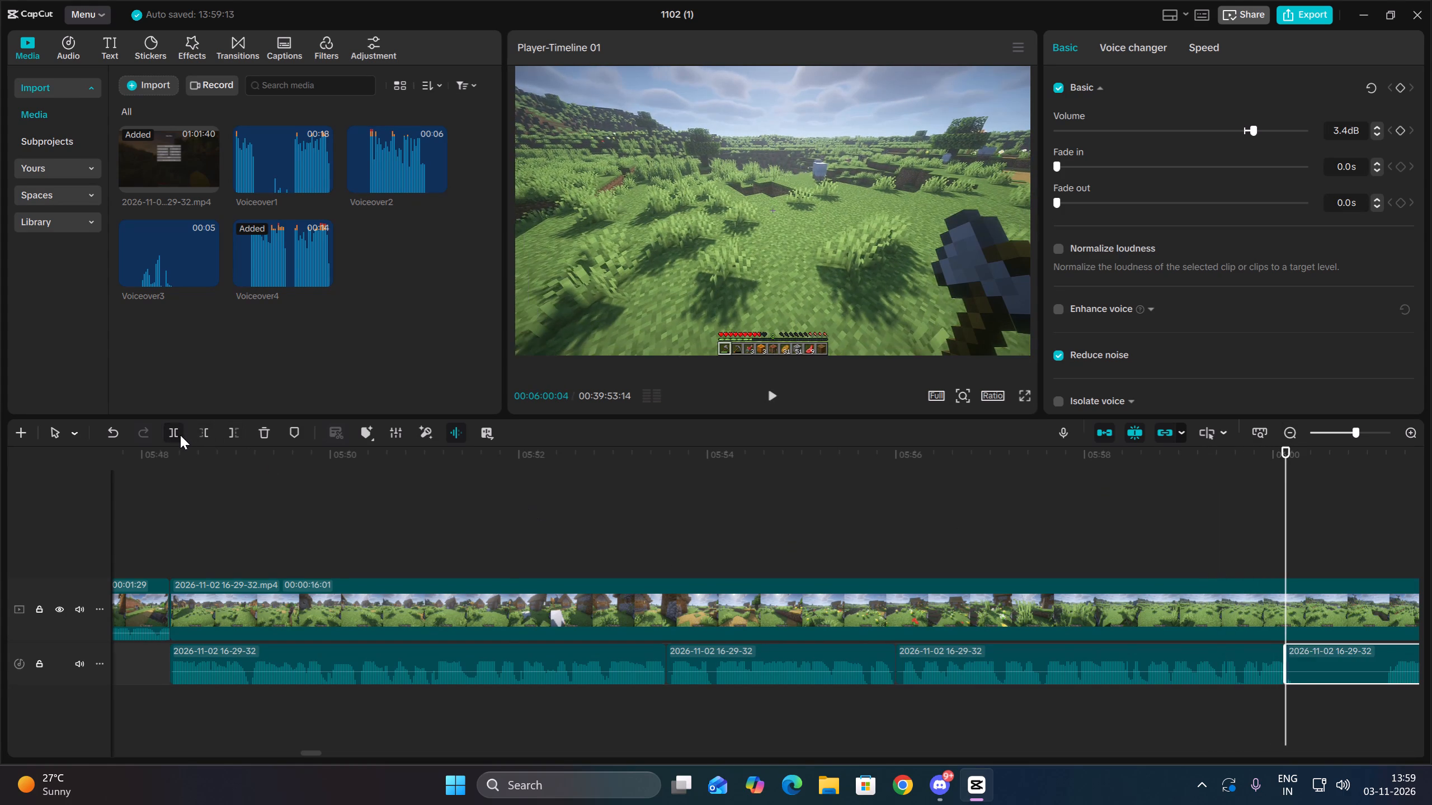
pyautogui.press('space')
pyautogui.press('space')
pyautogui.click(203, 437)
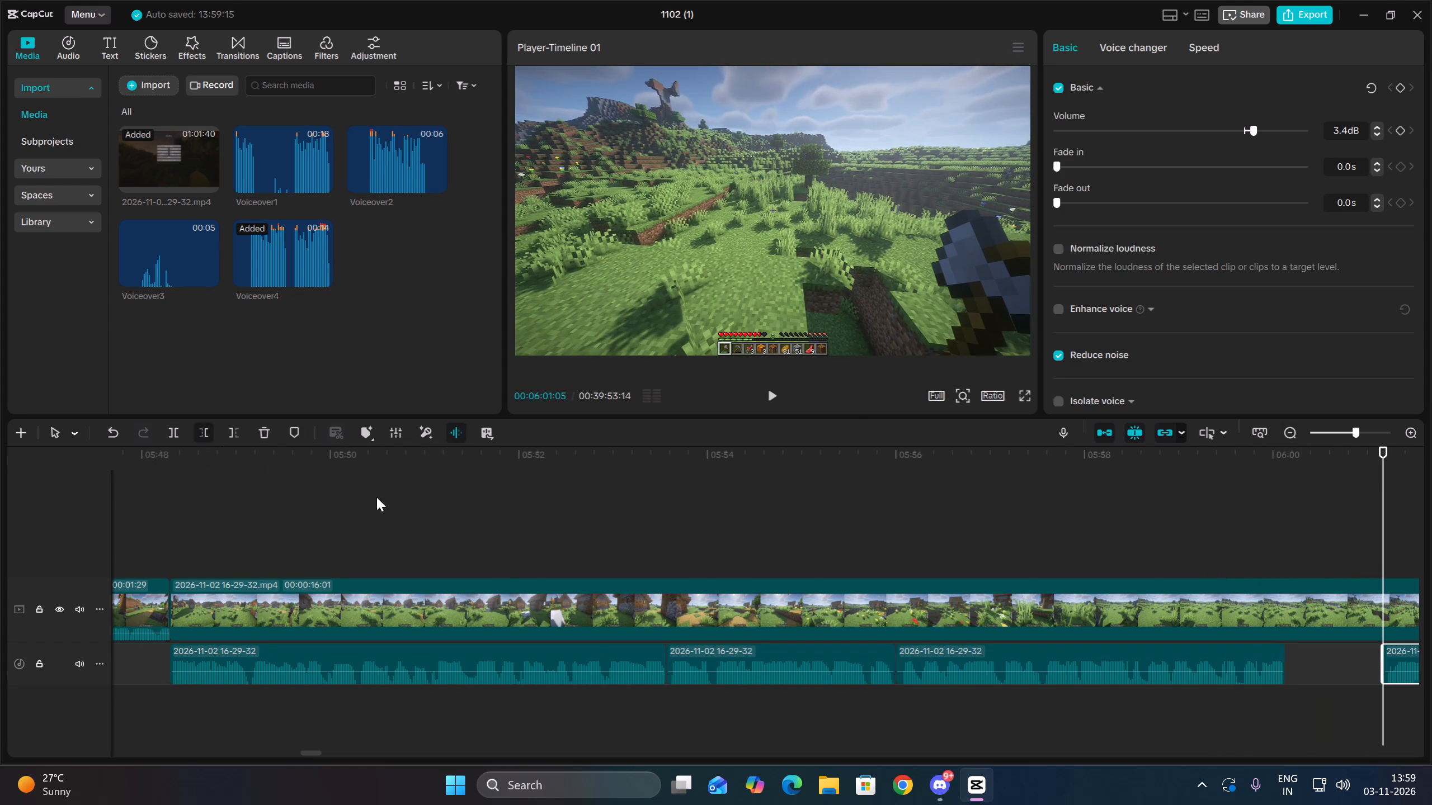
pyautogui.press('Up')
pyautogui.moveTo(1405, 654); pyautogui.dragTo(1312, 662)
# Trim the ends of the walk video and its last audio piece together at 00:06:02:05.
pyautogui.press('space')
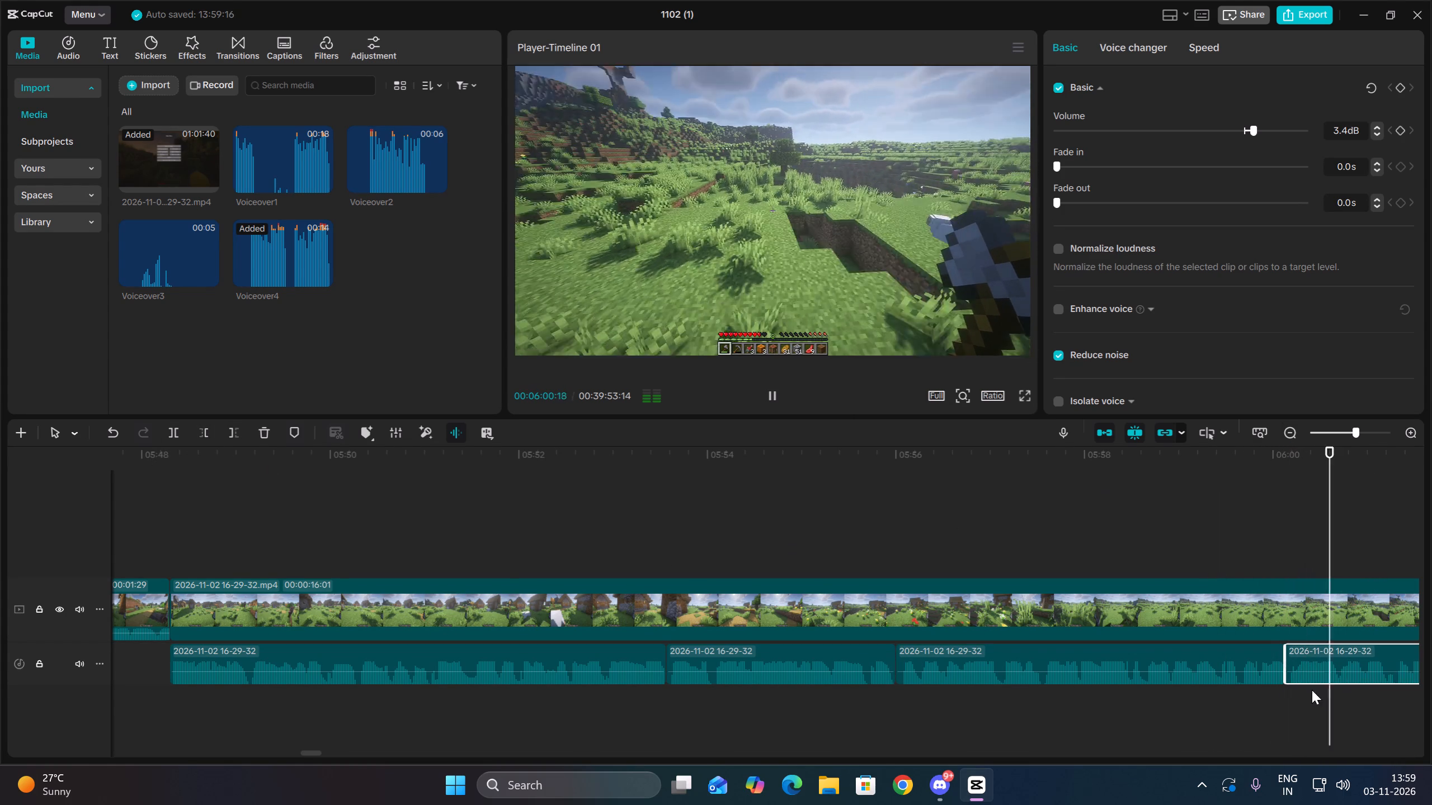
pyautogui.press('space')
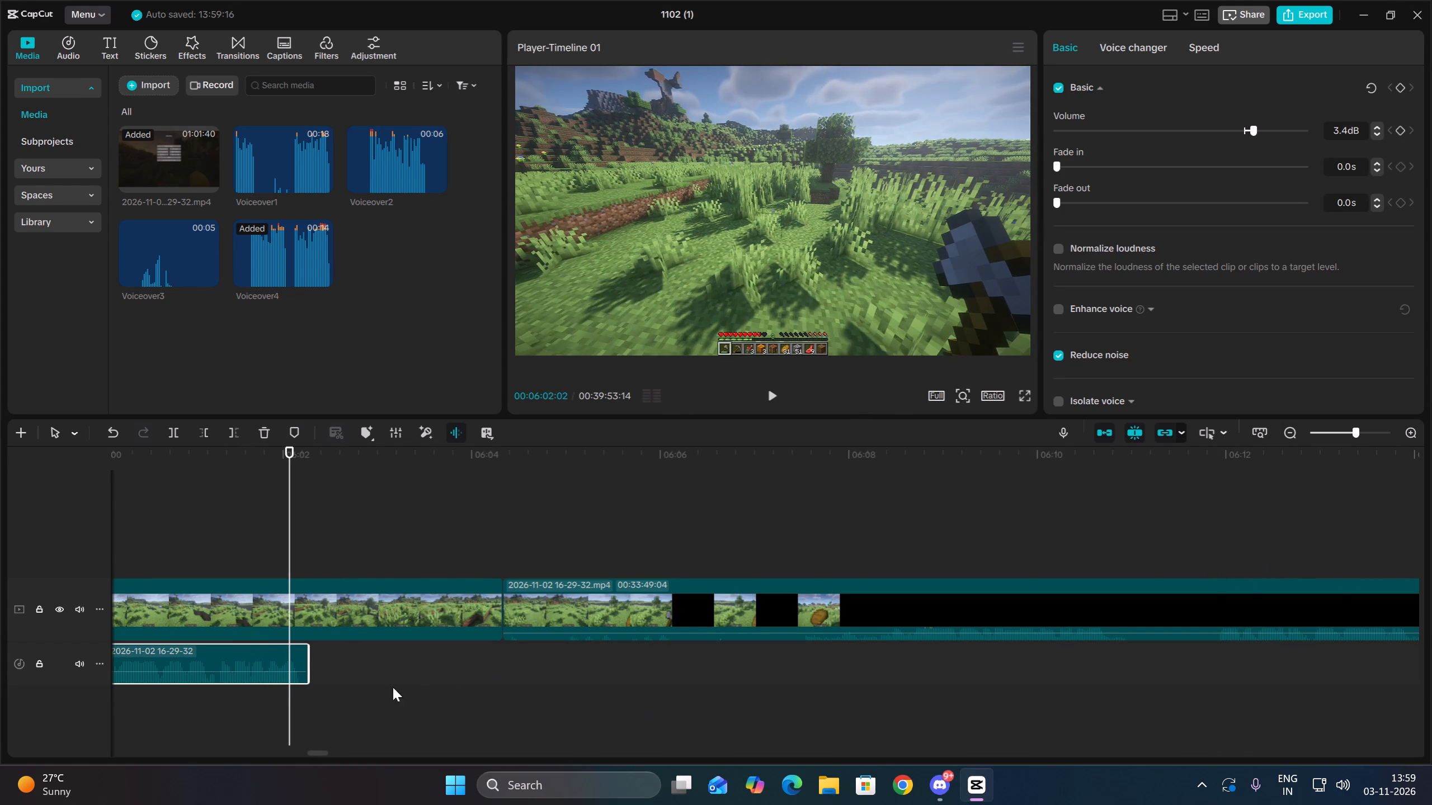
pyautogui.press('space')
pyautogui.press('space')
pyautogui.doubleClick(298, 693)
pyautogui.moveTo(274, 706); pyautogui.dragTo(281, 514)
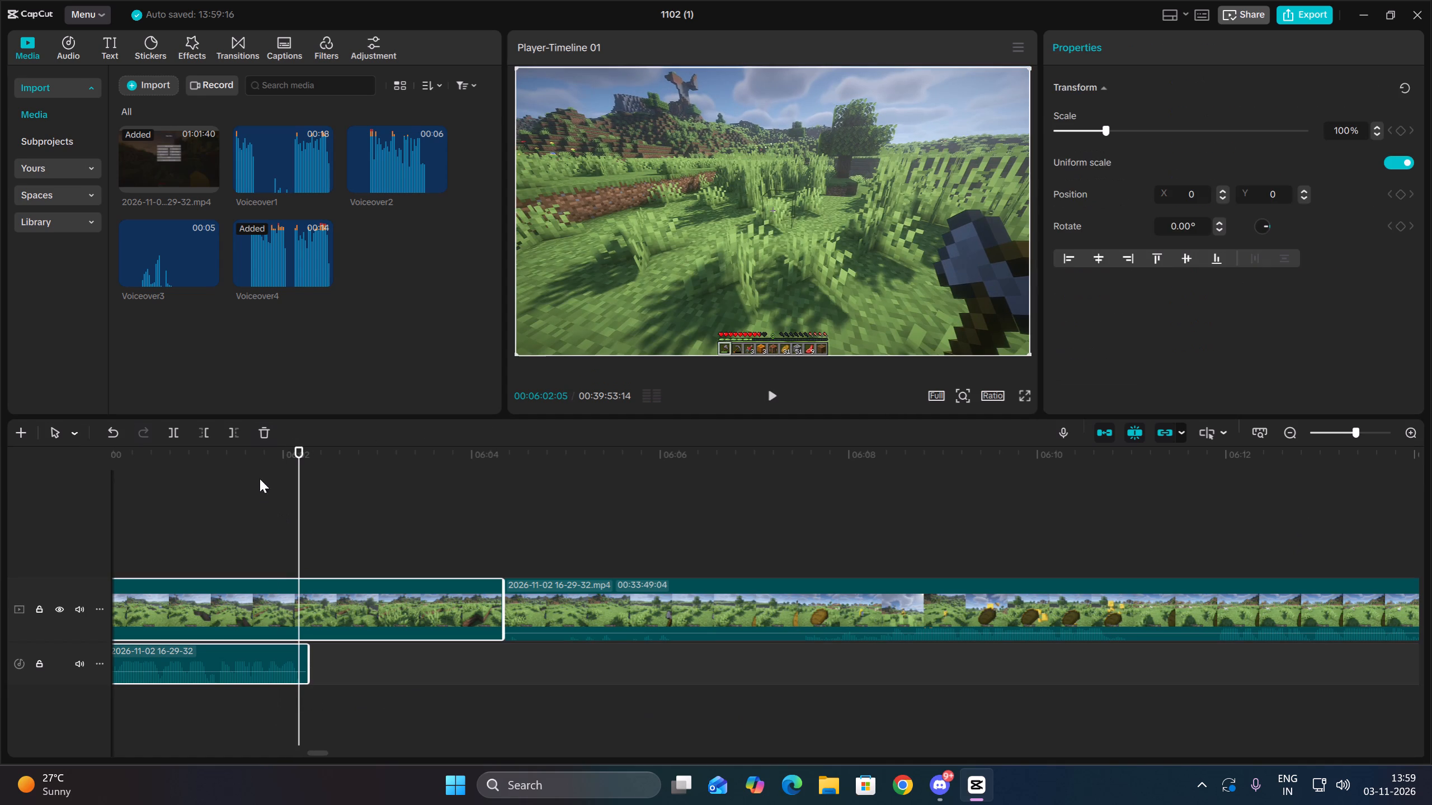
pyautogui.click(229, 428)
# Split the following footage at 00:06:17:02, where the ground block is dug, and extract the audio of the clip starting at 00:06:02:05.
pyautogui.press('space')
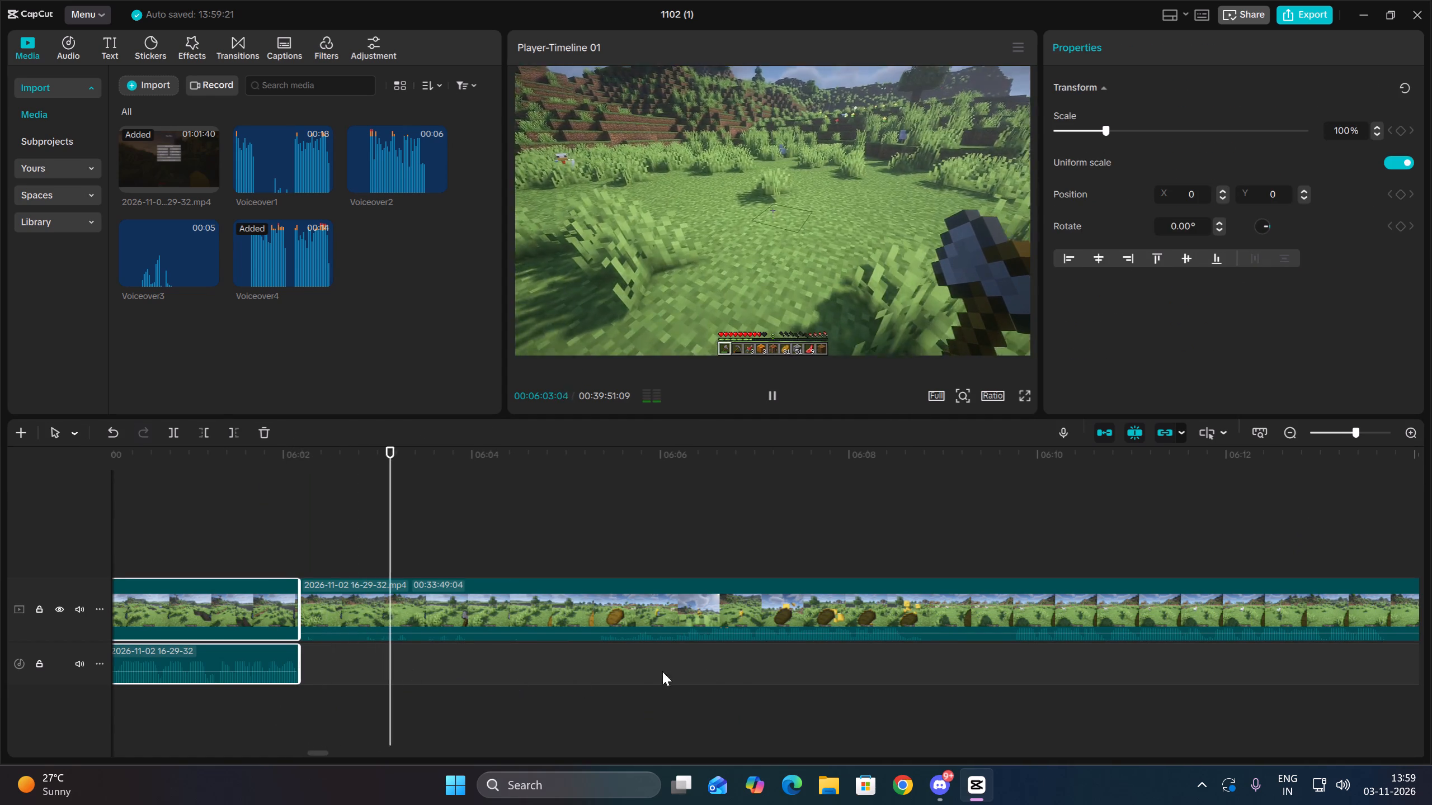
pyautogui.click(599, 655)
pyautogui.press('space')
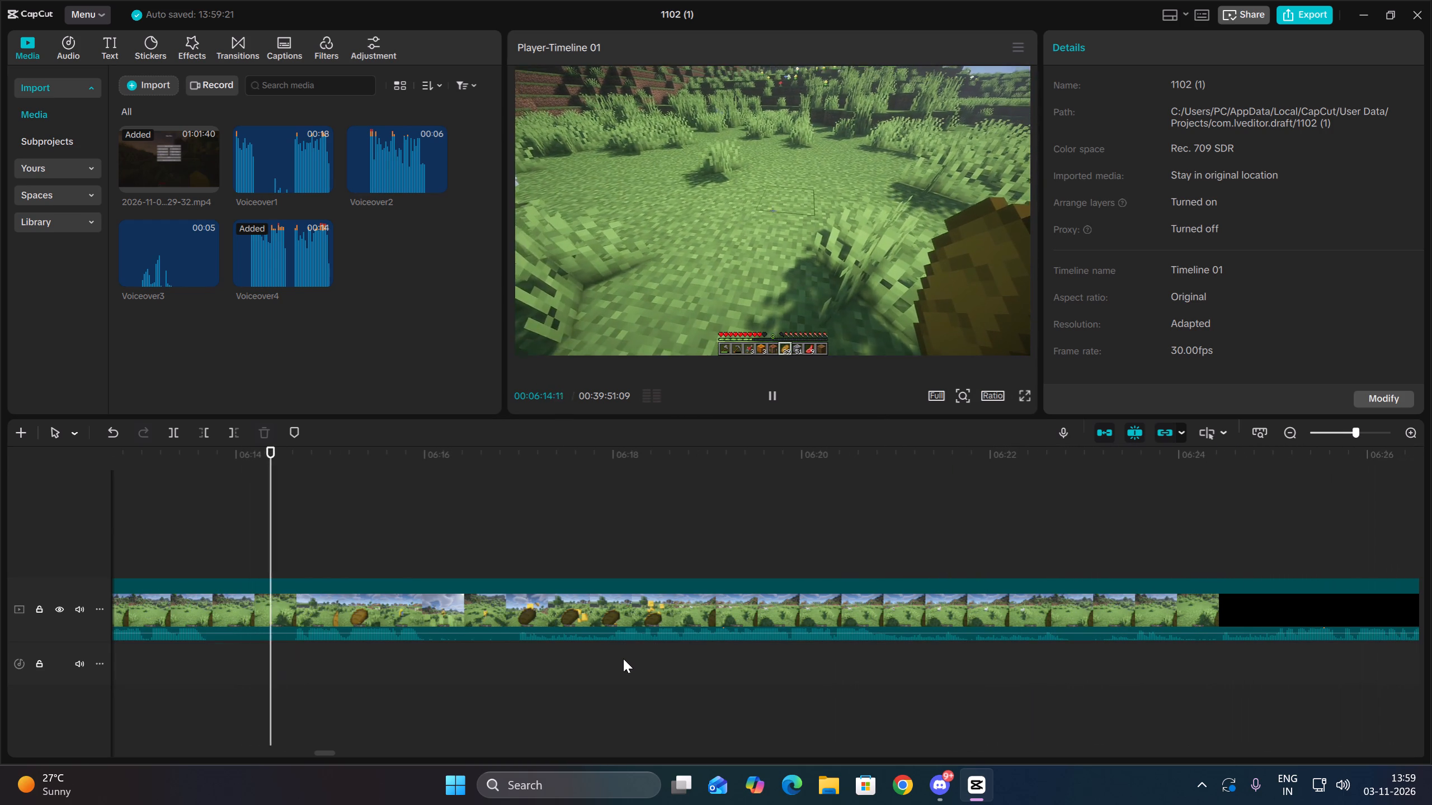
pyautogui.doubleClick(1290, 435)
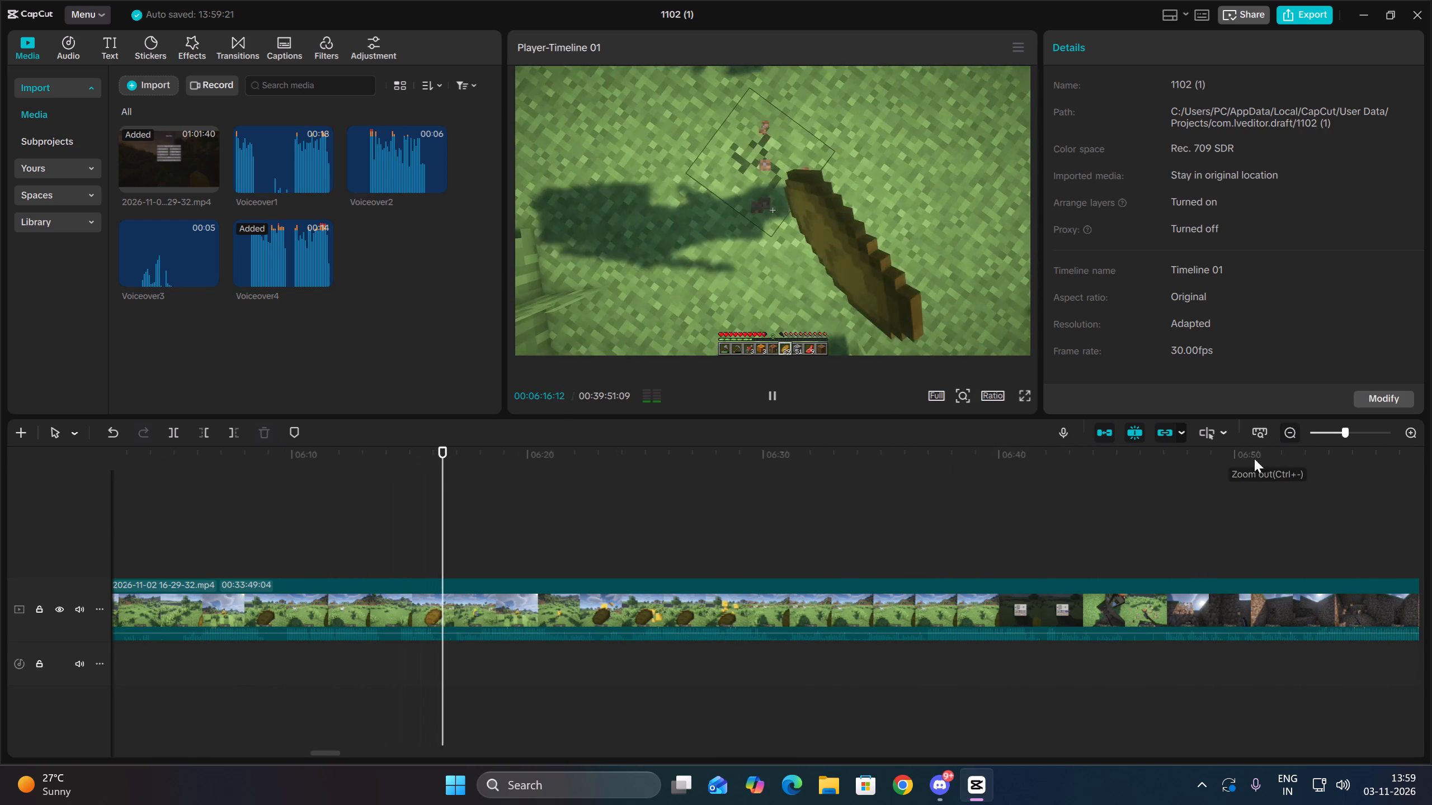
pyautogui.press('space')
pyautogui.moveTo(519, 670); pyautogui.dragTo(532, 568)
pyautogui.click(161, 433)
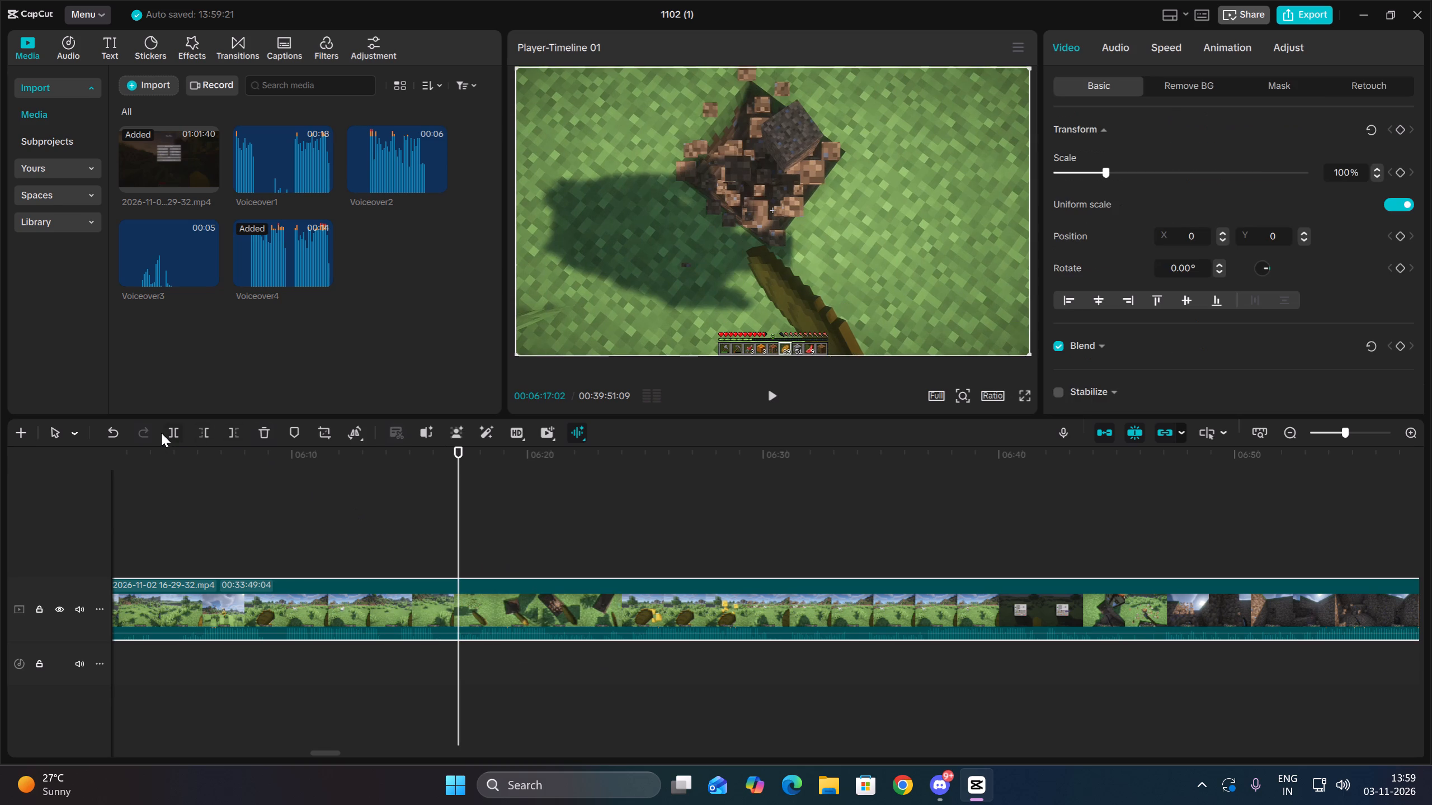
pyautogui.click(171, 432)
pyautogui.press('Up')
pyautogui.click(927, 619)
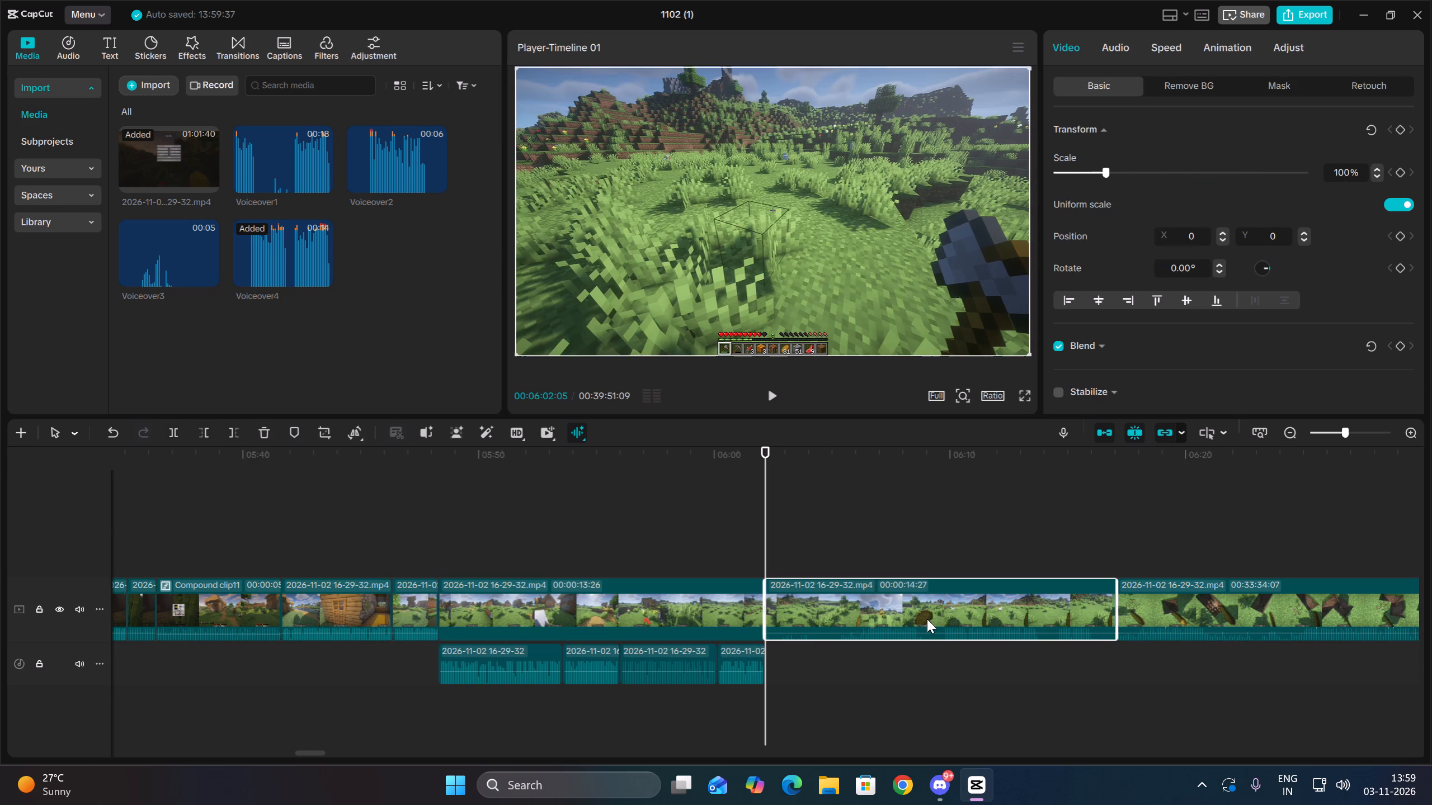
pyautogui.rightClick(927, 619)
pyautogui.click(994, 366)
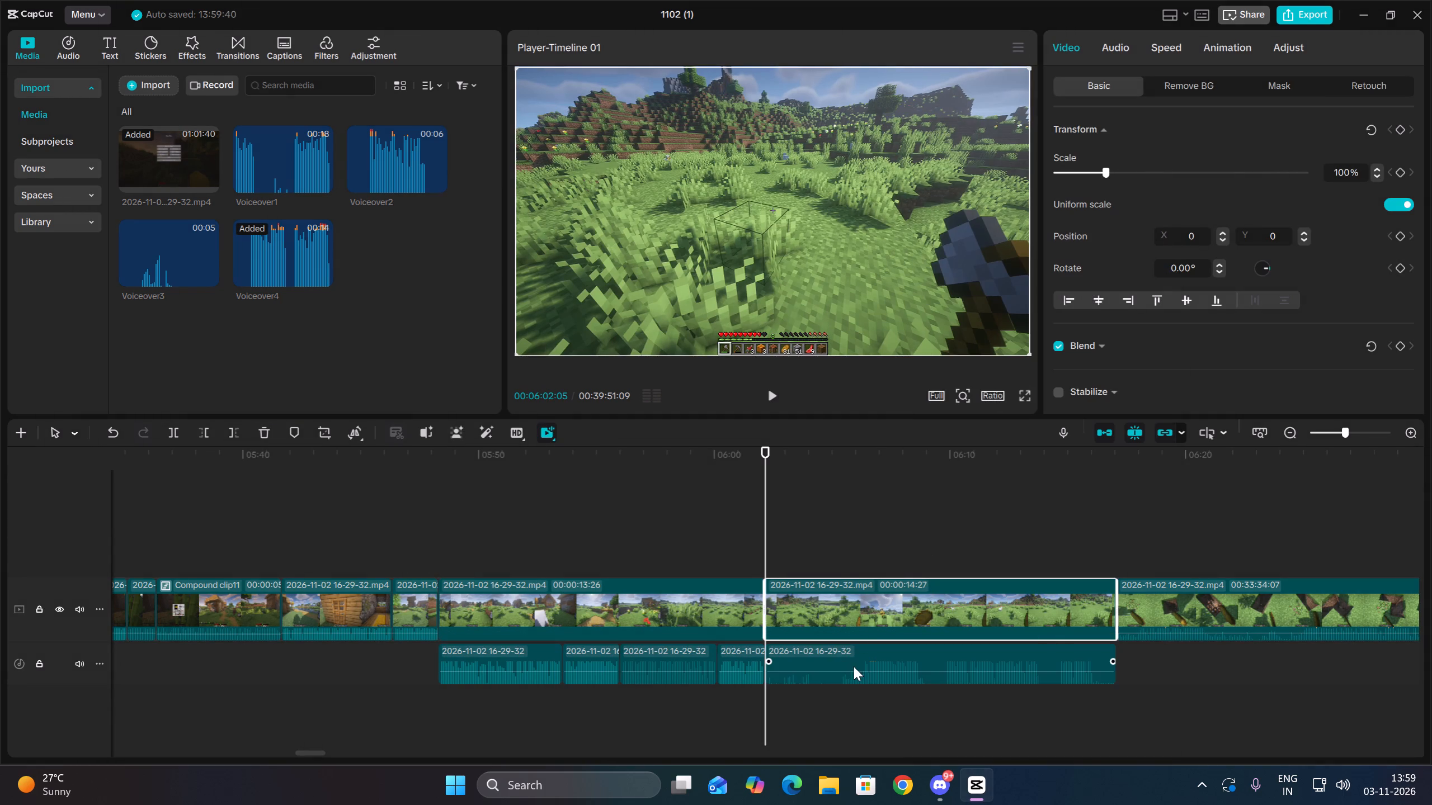
# Trim the start of the extracted grass-walk audio up to 00:06:06:08 and move the remainder back to 00:06:02:05.
pyautogui.press('space')
pyautogui.click(857, 662)
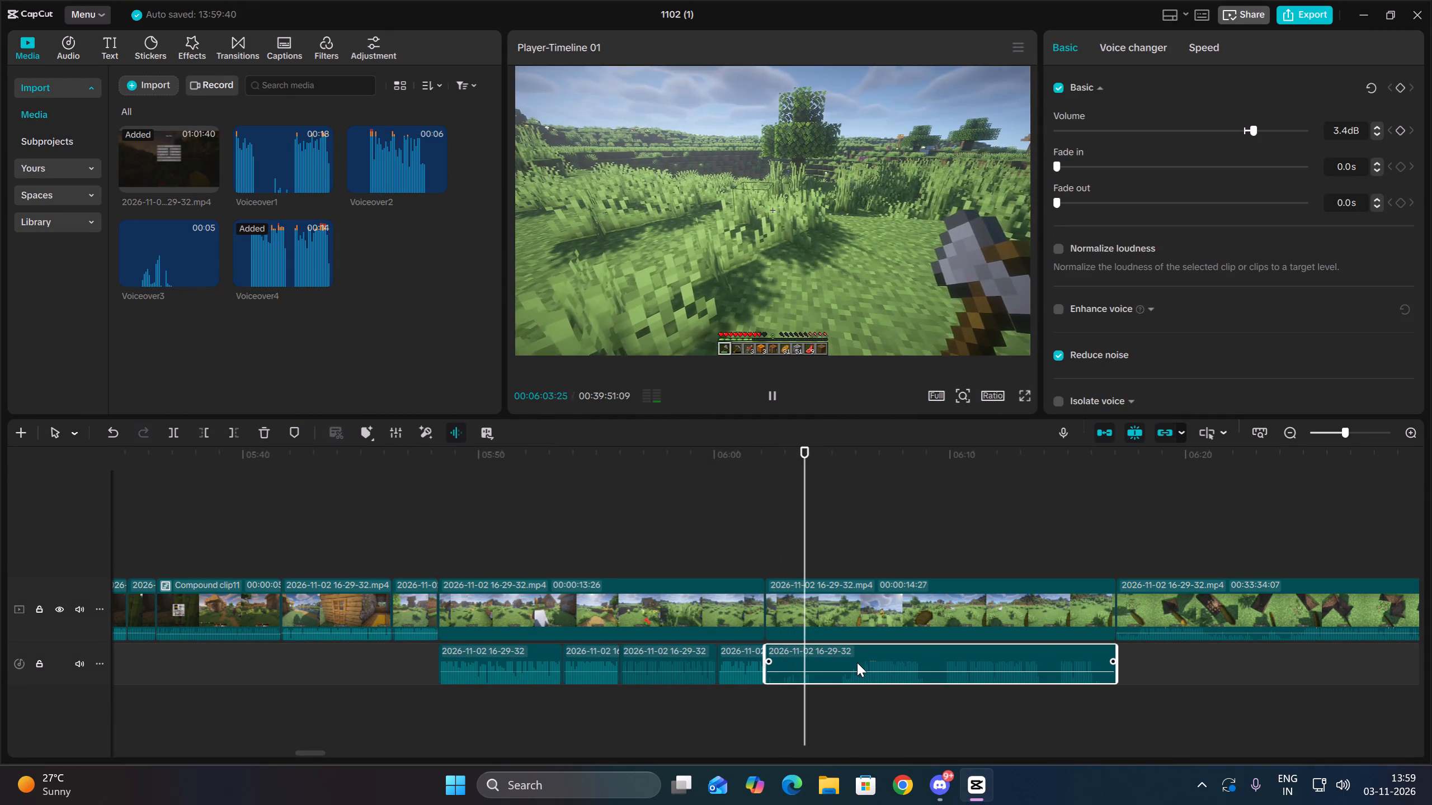
pyautogui.press('space')
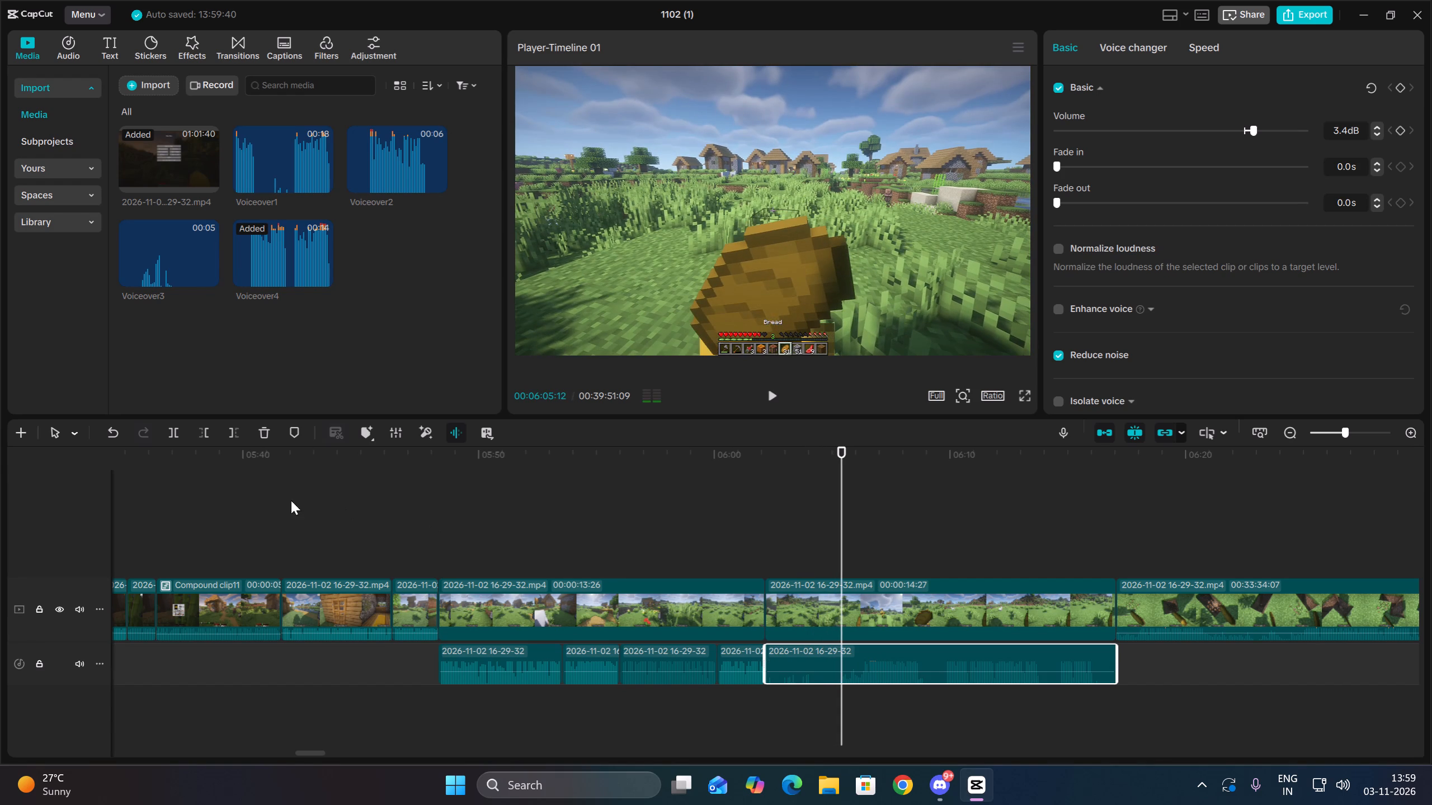
pyautogui.press('space')
pyautogui.press('space')
pyautogui.press('space')
pyautogui.press('space')
pyautogui.click(205, 435)
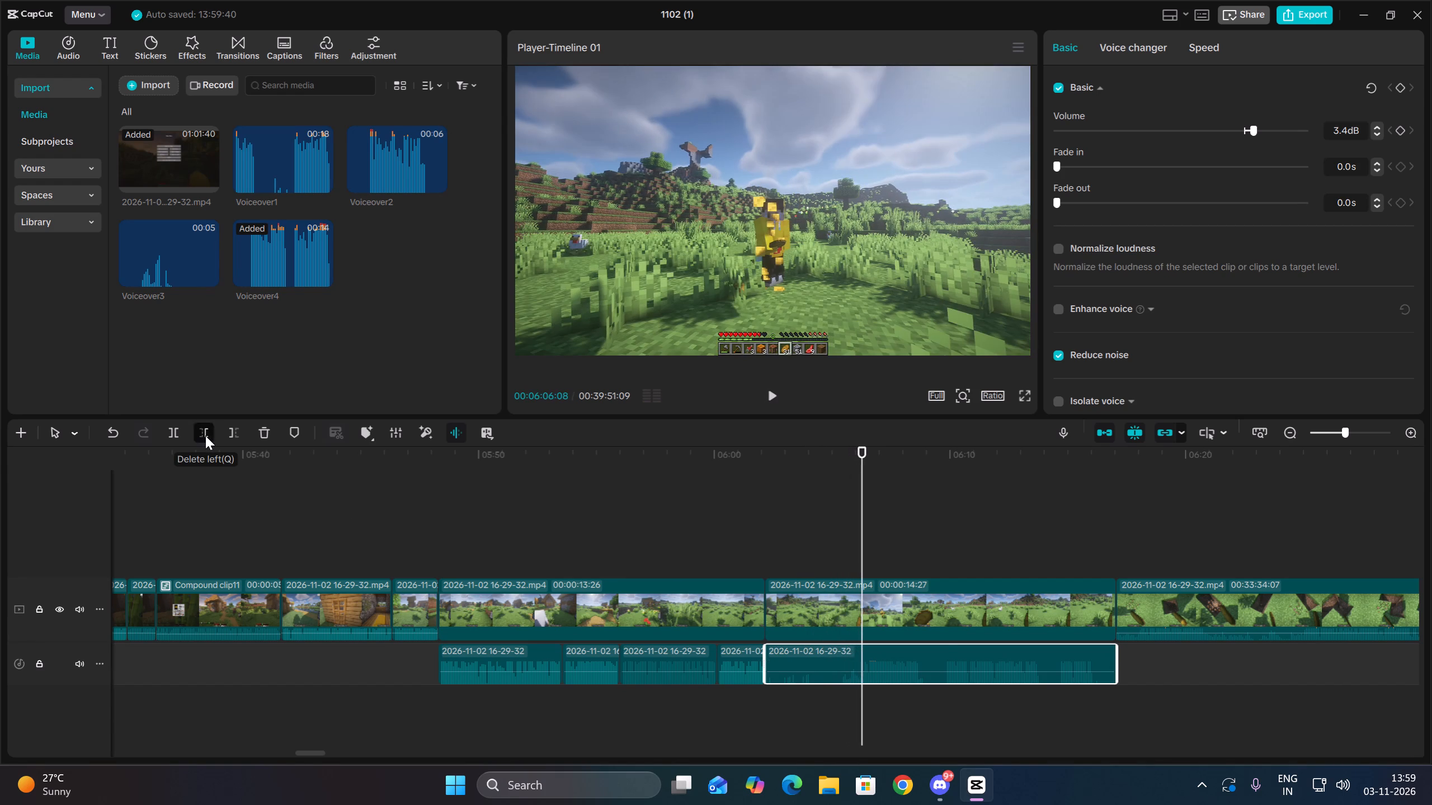
pyautogui.moveTo(883, 650); pyautogui.dragTo(783, 654)
pyautogui.press('Up')
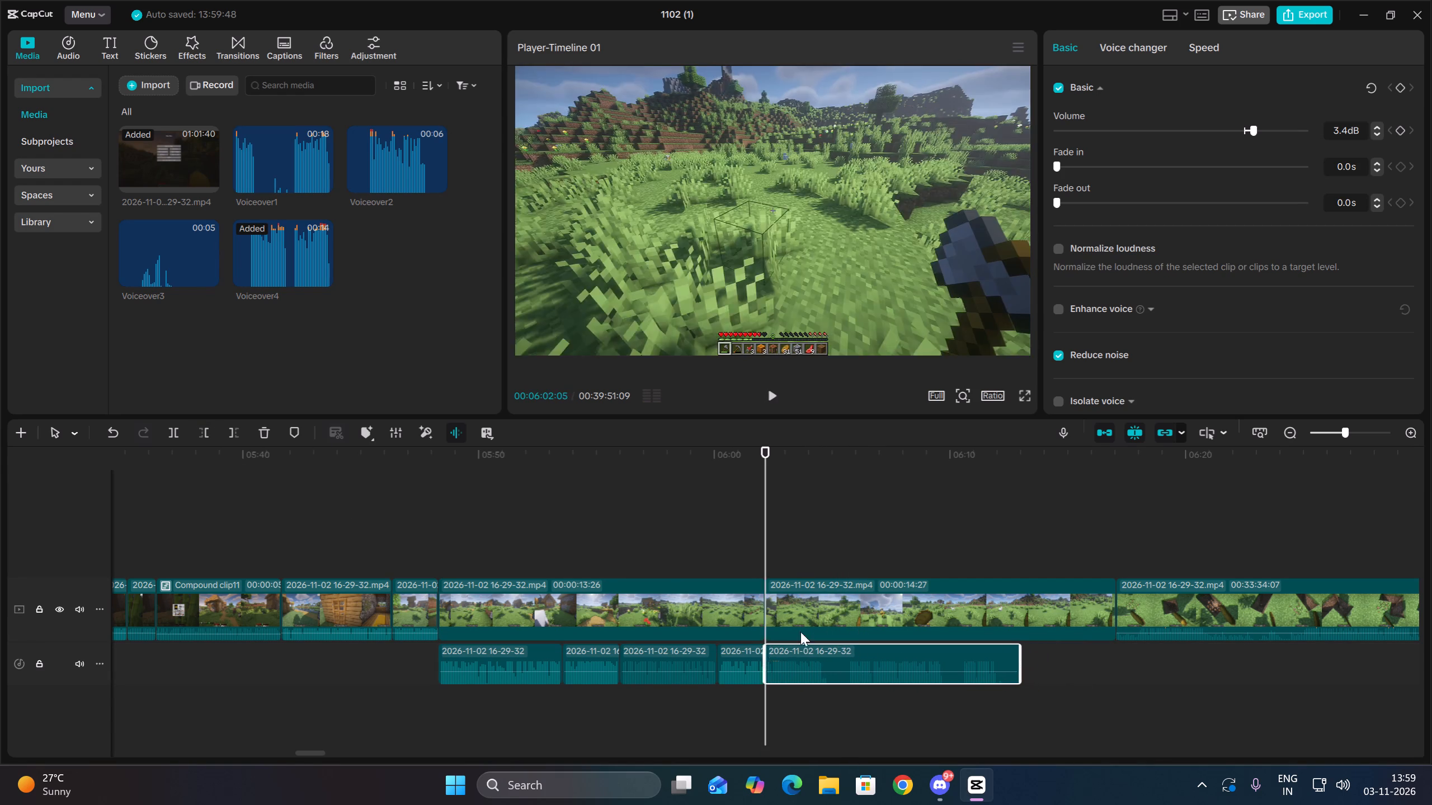
# Trim the start of the grass-walk video clip at 00:06:02:05, shortening it to 00:00:11:10.
pyautogui.press('space')
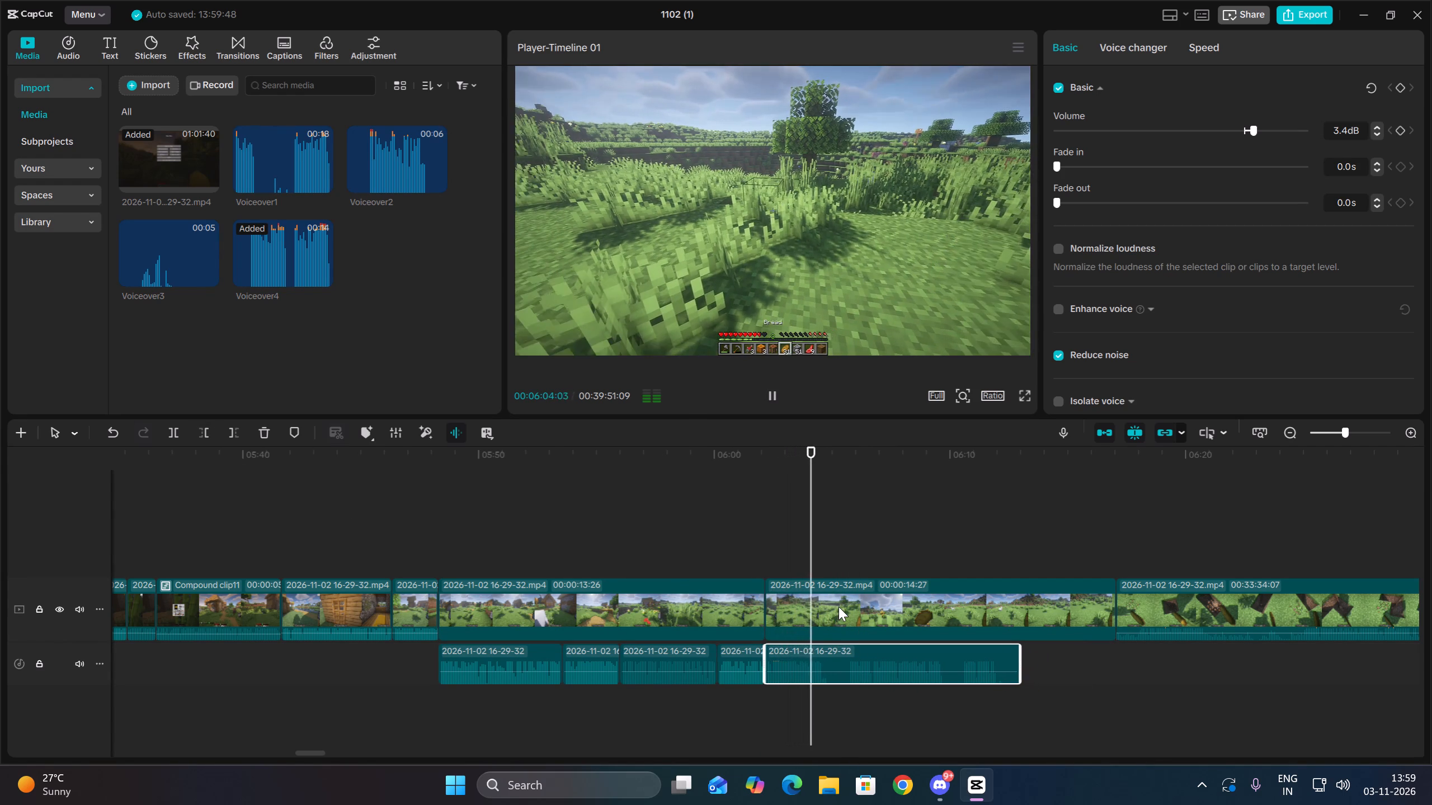
pyautogui.click(839, 607)
pyautogui.press('space')
pyautogui.press('space')
pyautogui.press('space')
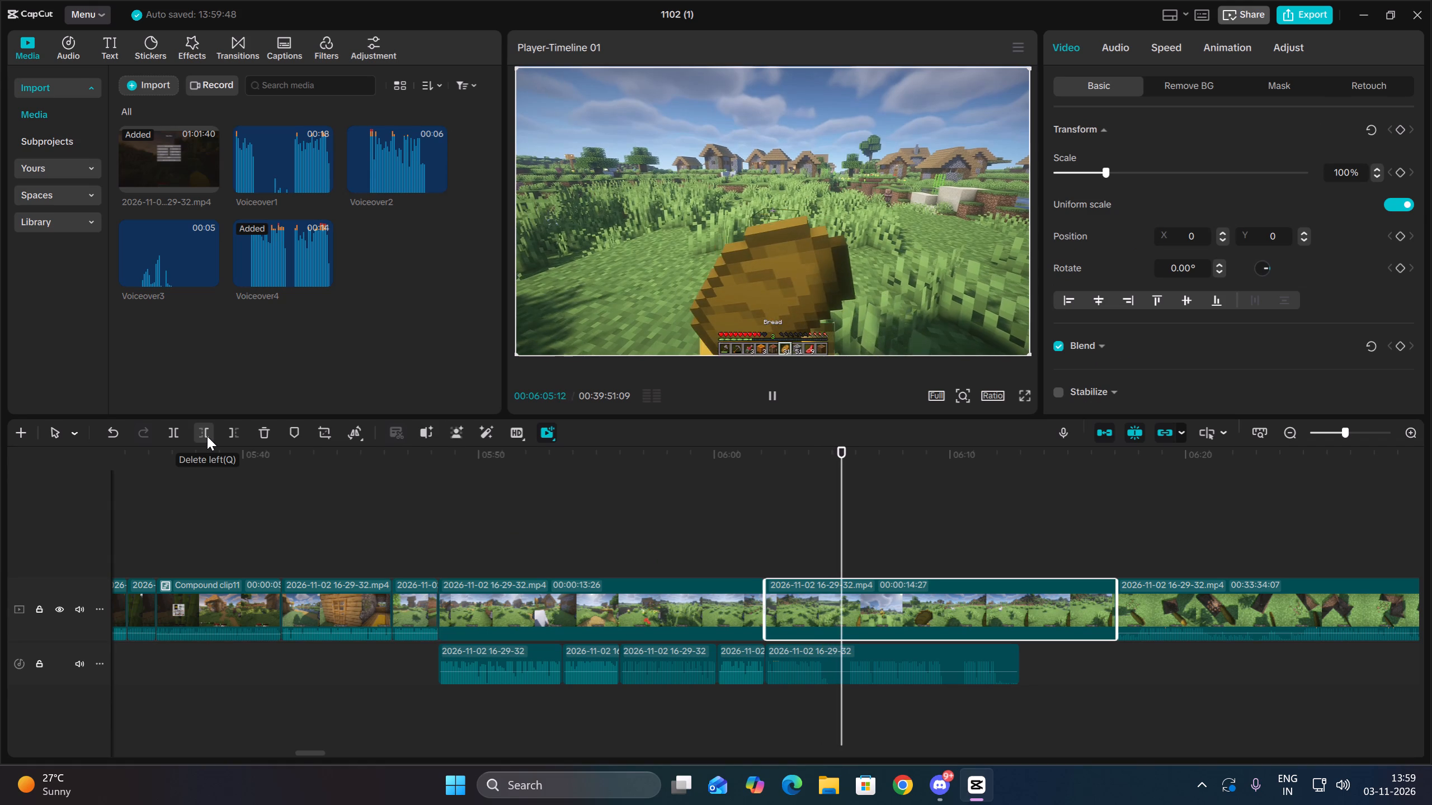
pyautogui.press('space')
pyautogui.press('space')
pyautogui.click(207, 436)
pyautogui.press('space')
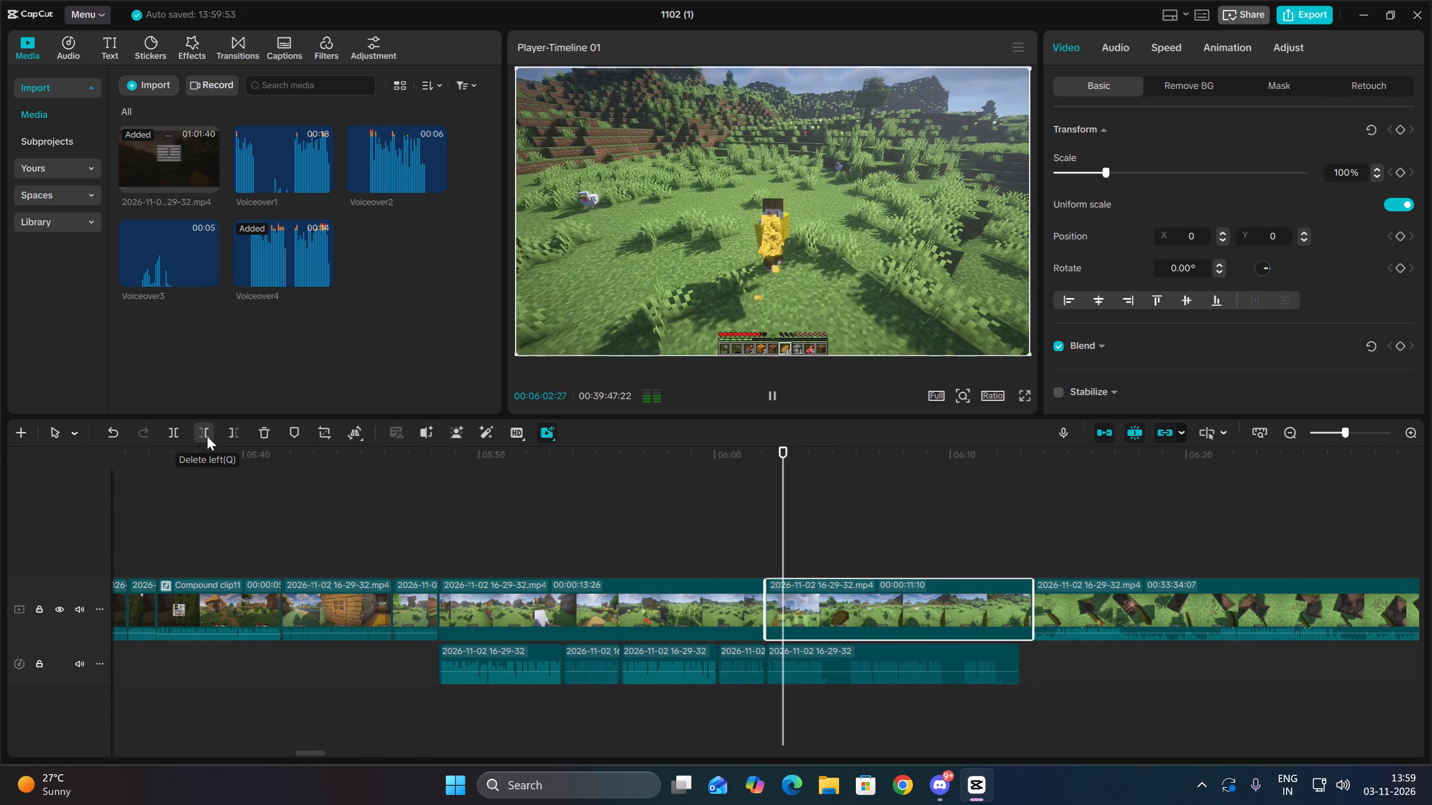
# Split the audio at 00:06:04:17, trim the silence up to about 00:06:05:16, and close the gap.
pyautogui.click(859, 652)
pyautogui.press('space')
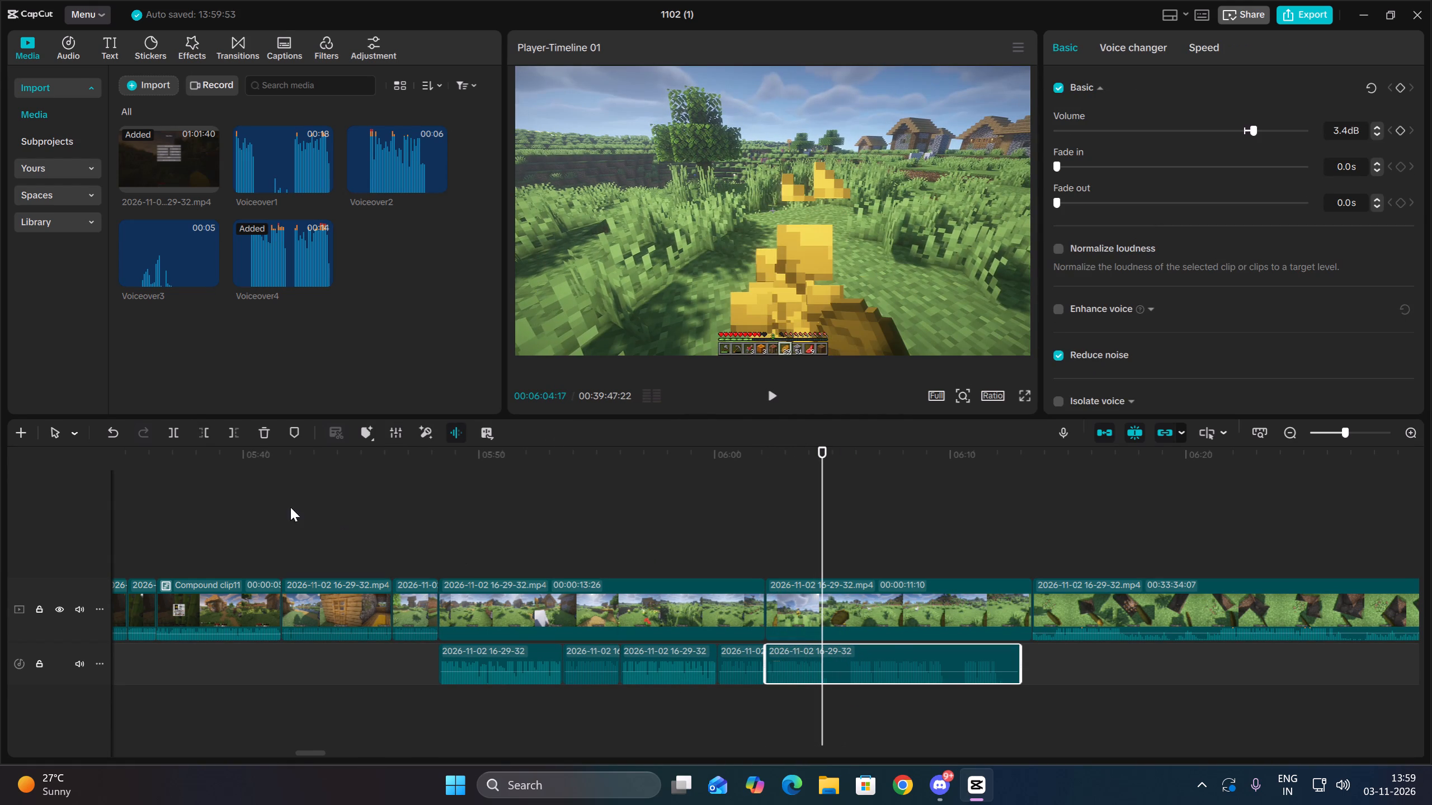
pyautogui.click(177, 439)
pyautogui.press('space')
pyautogui.click(205, 434)
pyautogui.press('space')
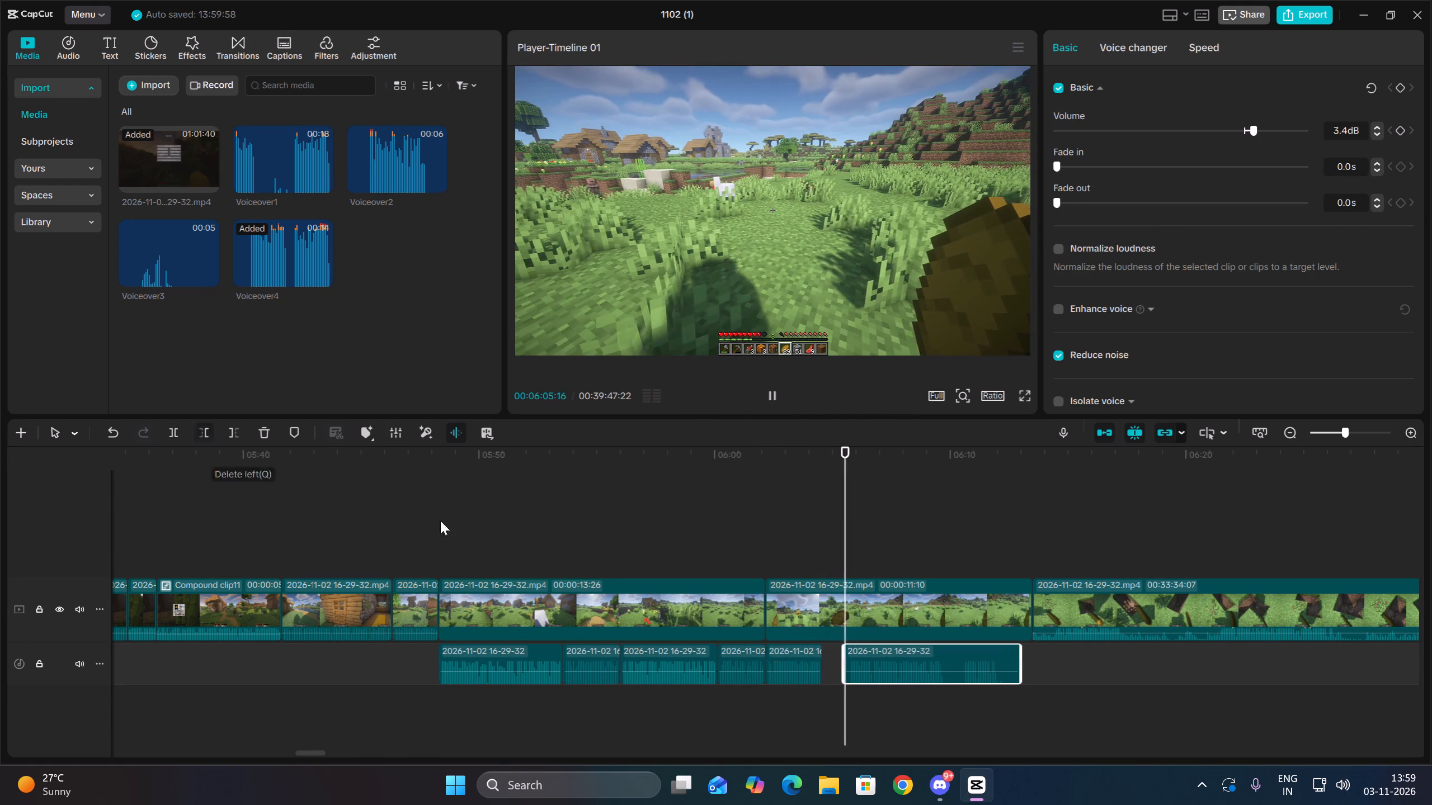
pyautogui.press('Up')
pyautogui.moveTo(902, 657); pyautogui.dragTo(877, 663)
pyautogui.press('Up')
# Trim the start of the last audio piece up to 00:06:04:23 and move it back to 00:06:04:17.
pyautogui.press('space')
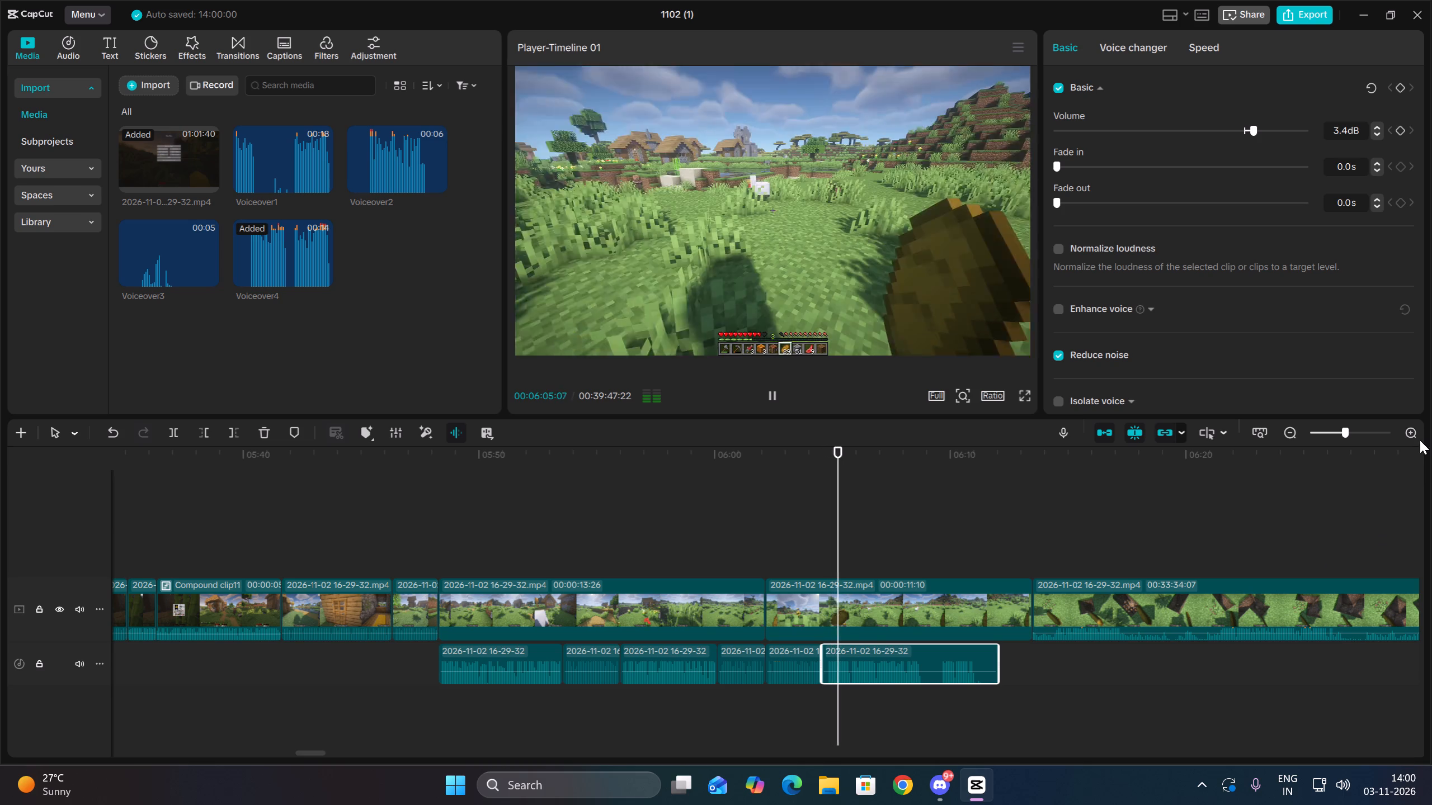
pyautogui.click(1420, 435)
pyautogui.doubleClick(805, 693)
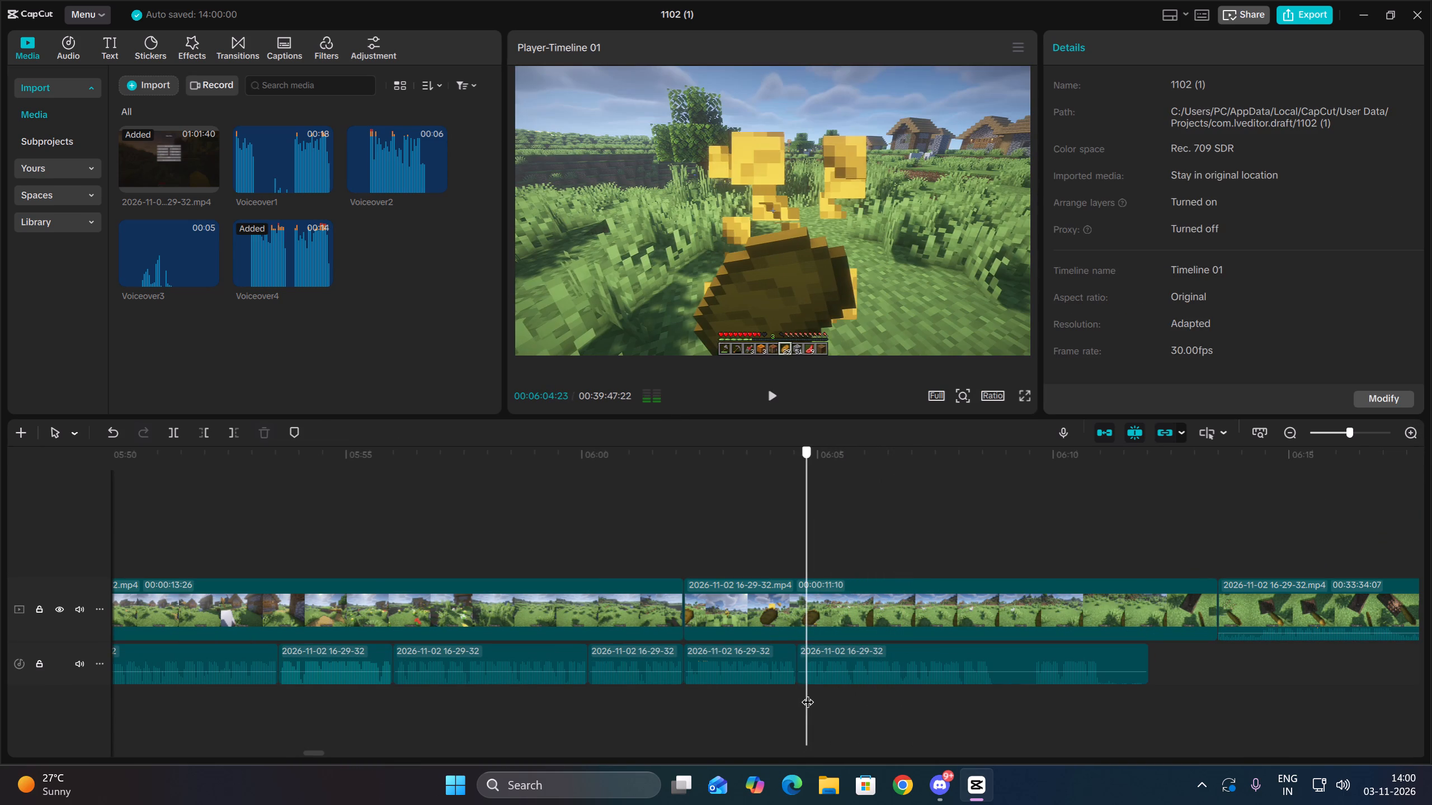
pyautogui.moveTo(837, 694); pyautogui.dragTo(841, 656)
pyautogui.click(210, 434)
pyautogui.press('Up')
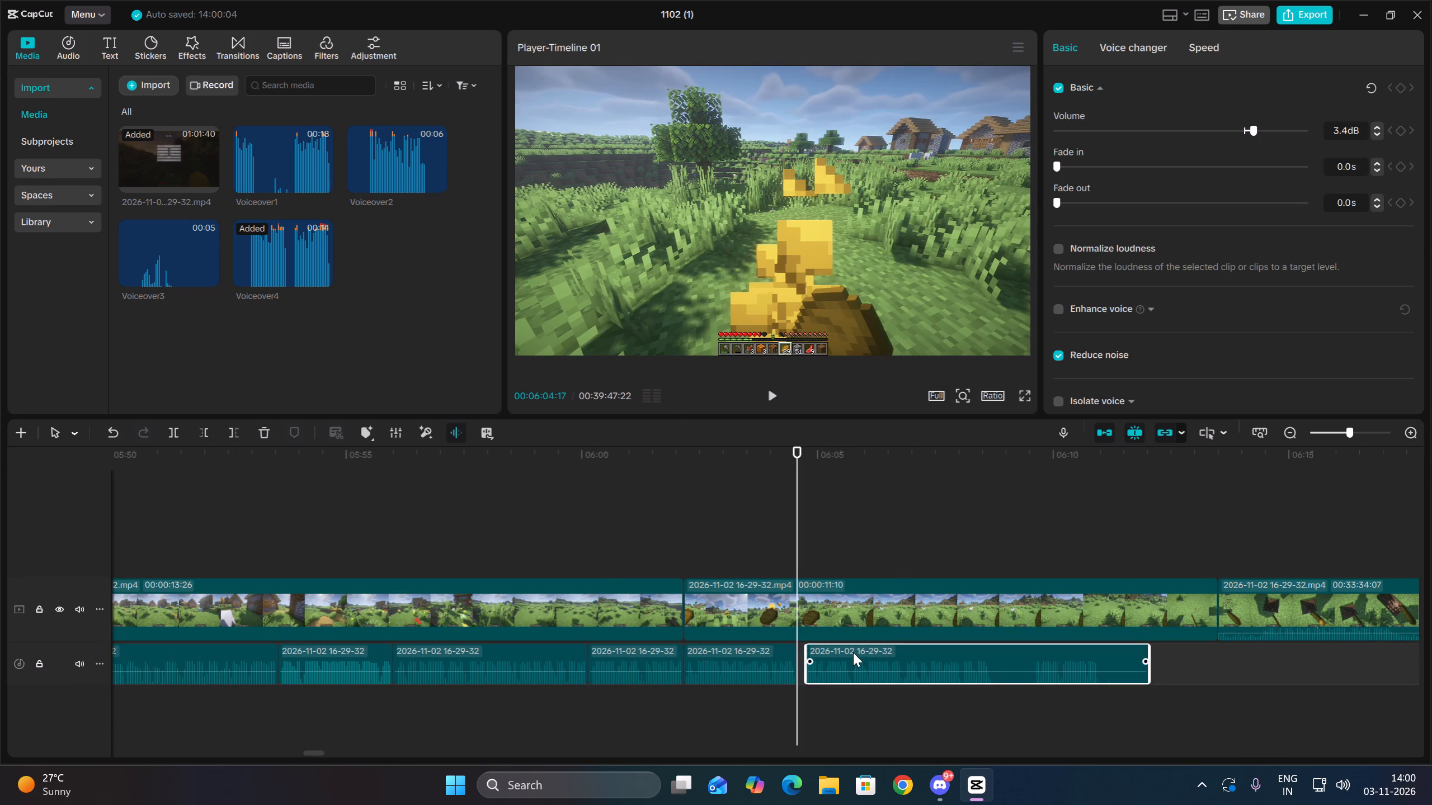
pyautogui.moveTo(852, 653); pyautogui.dragTo(842, 655)
# Split the audio at about 00:06:08:13, trim the silence up to 00:06:09:12, and close the gap.
pyautogui.press('space')
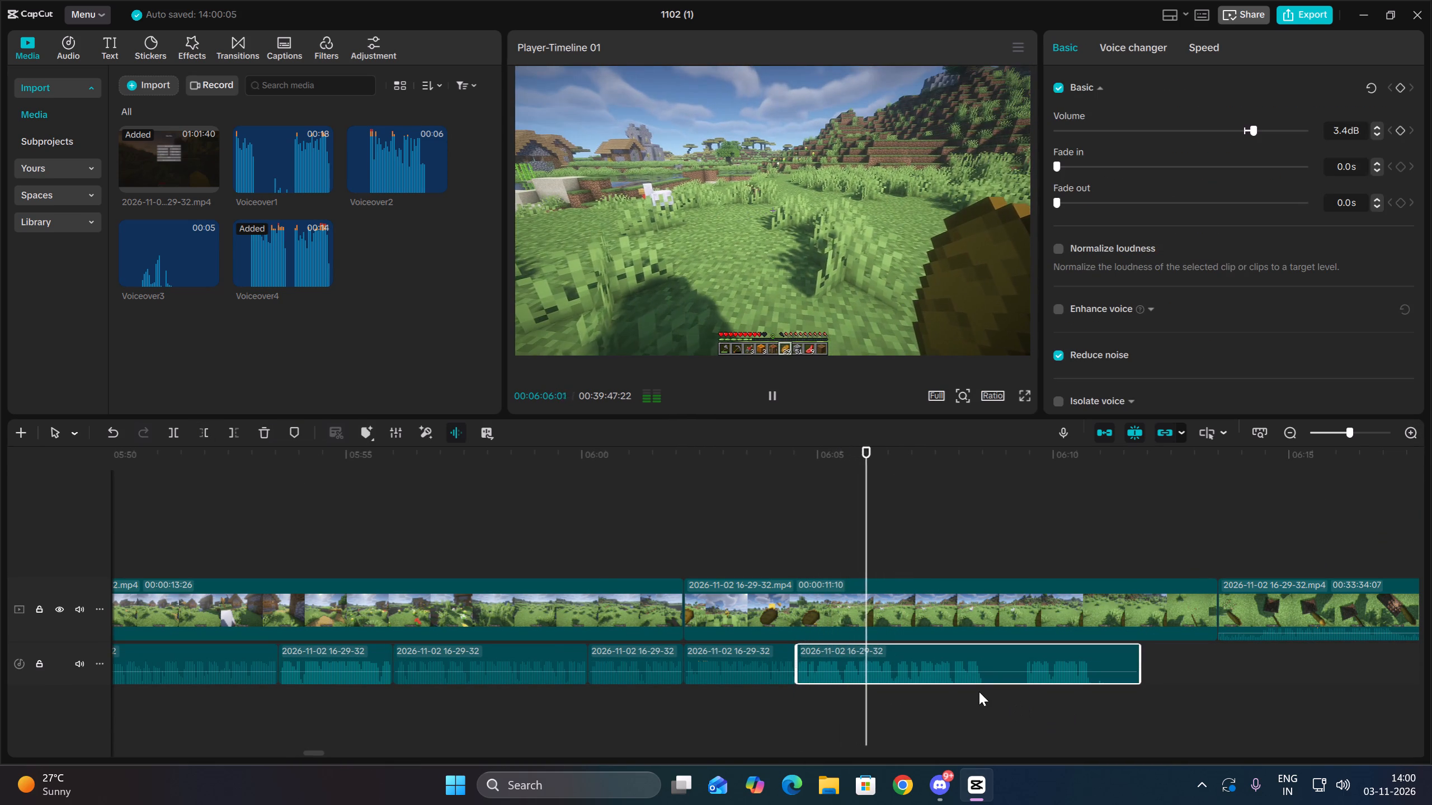
pyautogui.press('space')
pyautogui.click(171, 434)
pyautogui.press('space')
pyautogui.press('space')
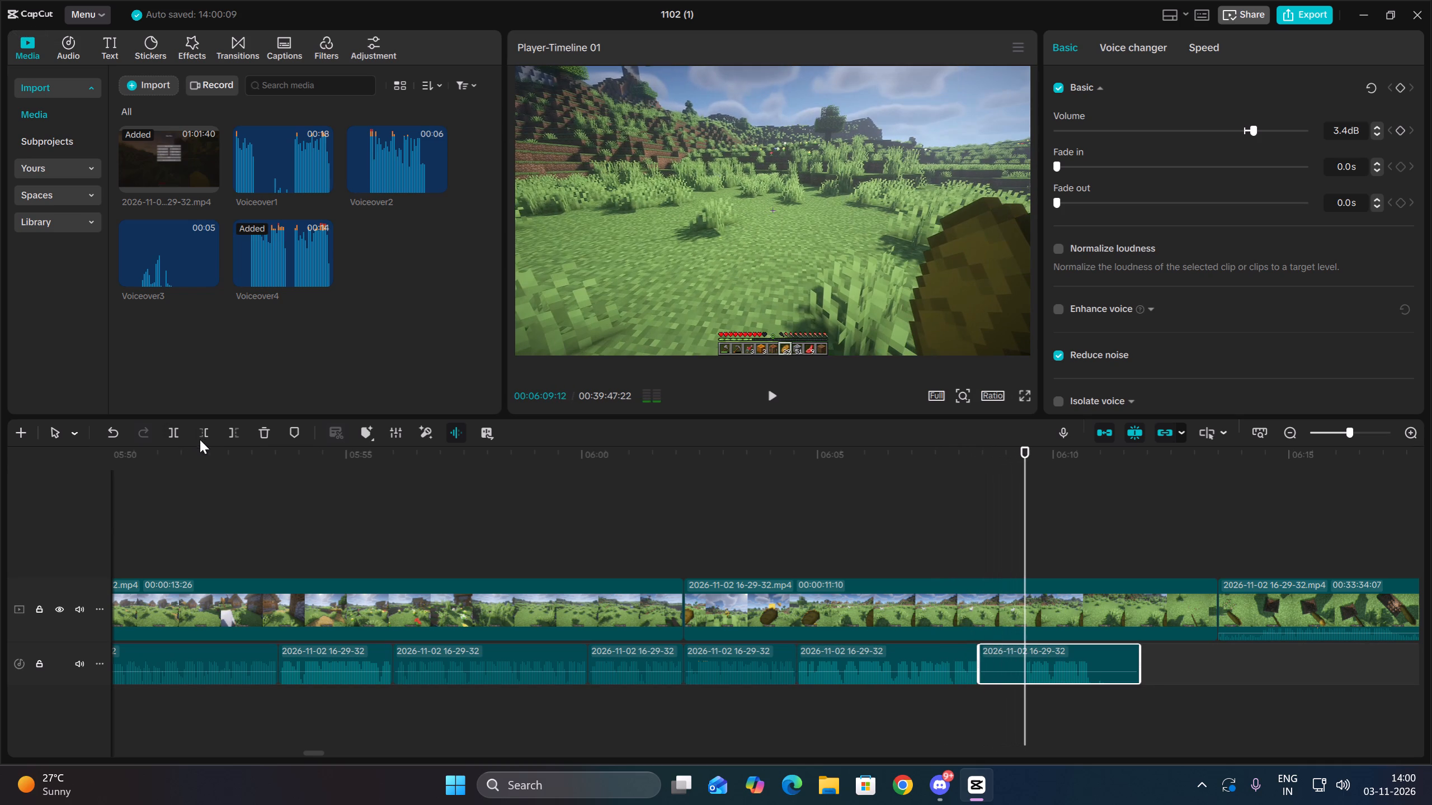
pyautogui.click(196, 439)
pyautogui.press('Up')
pyautogui.moveTo(1072, 660); pyautogui.dragTo(1023, 667)
# Trim the ends of the grass-walk video and its last audio piece together at 00:06:09:24.
pyautogui.press('space')
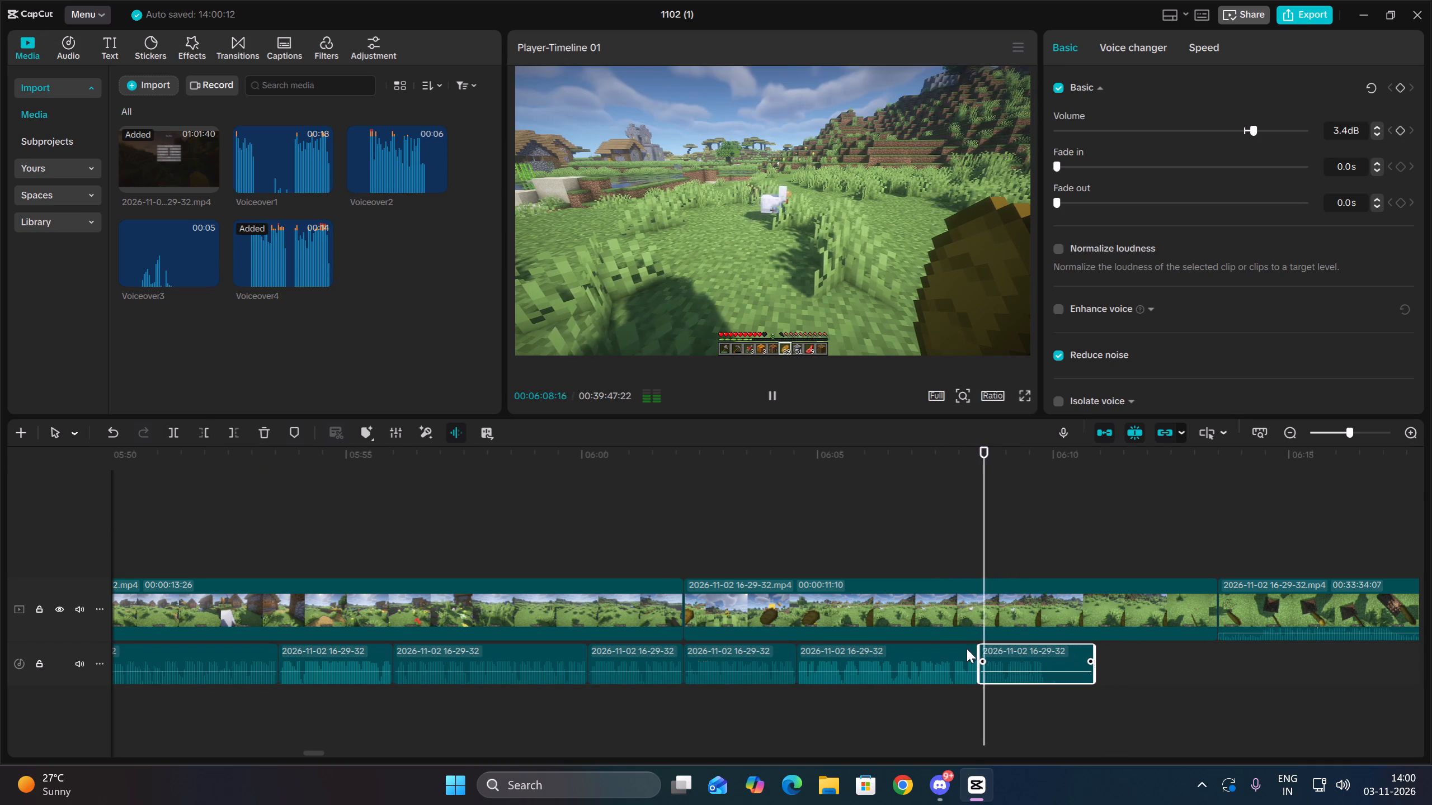
pyautogui.press('space')
pyautogui.press('Up')
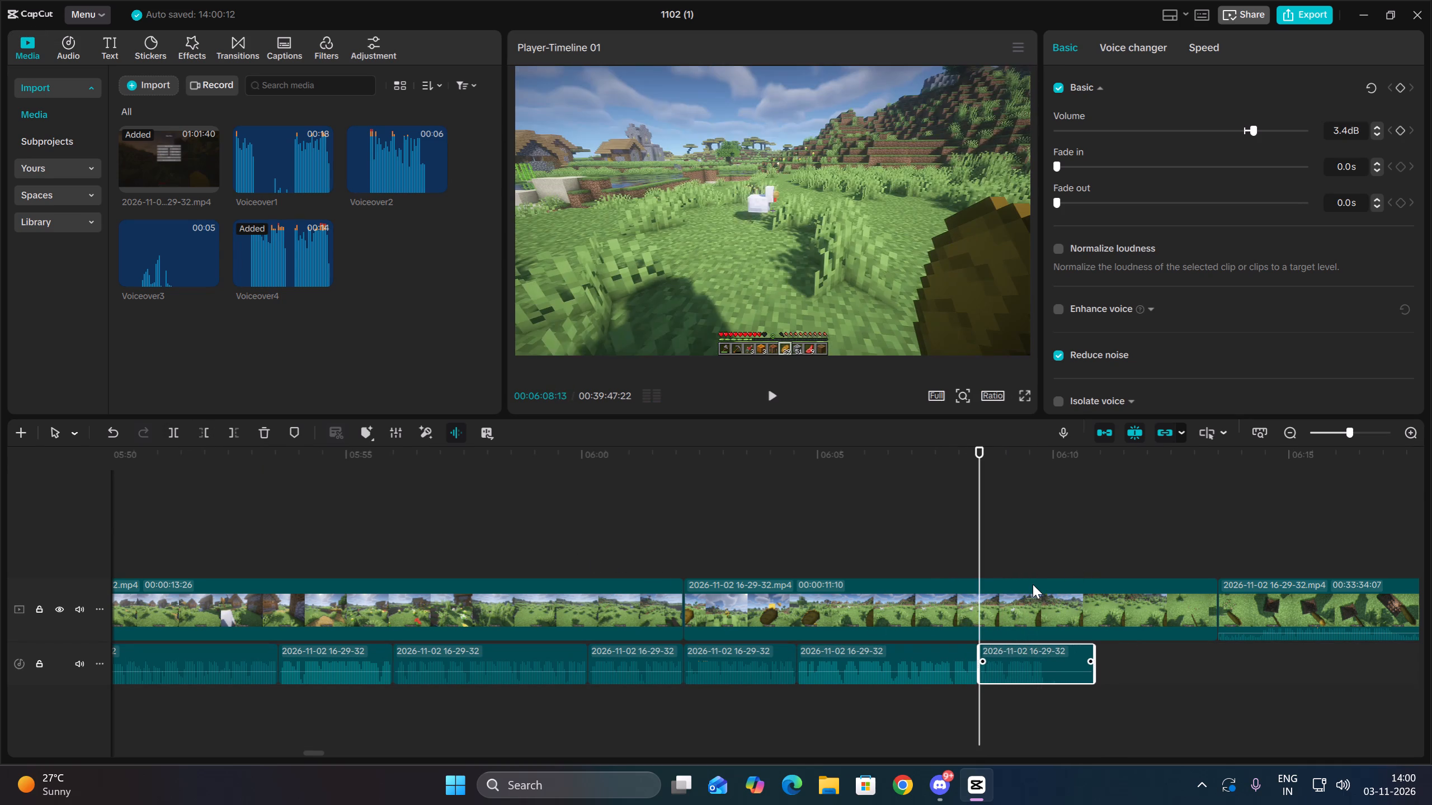
pyautogui.press('space')
pyautogui.press('space')
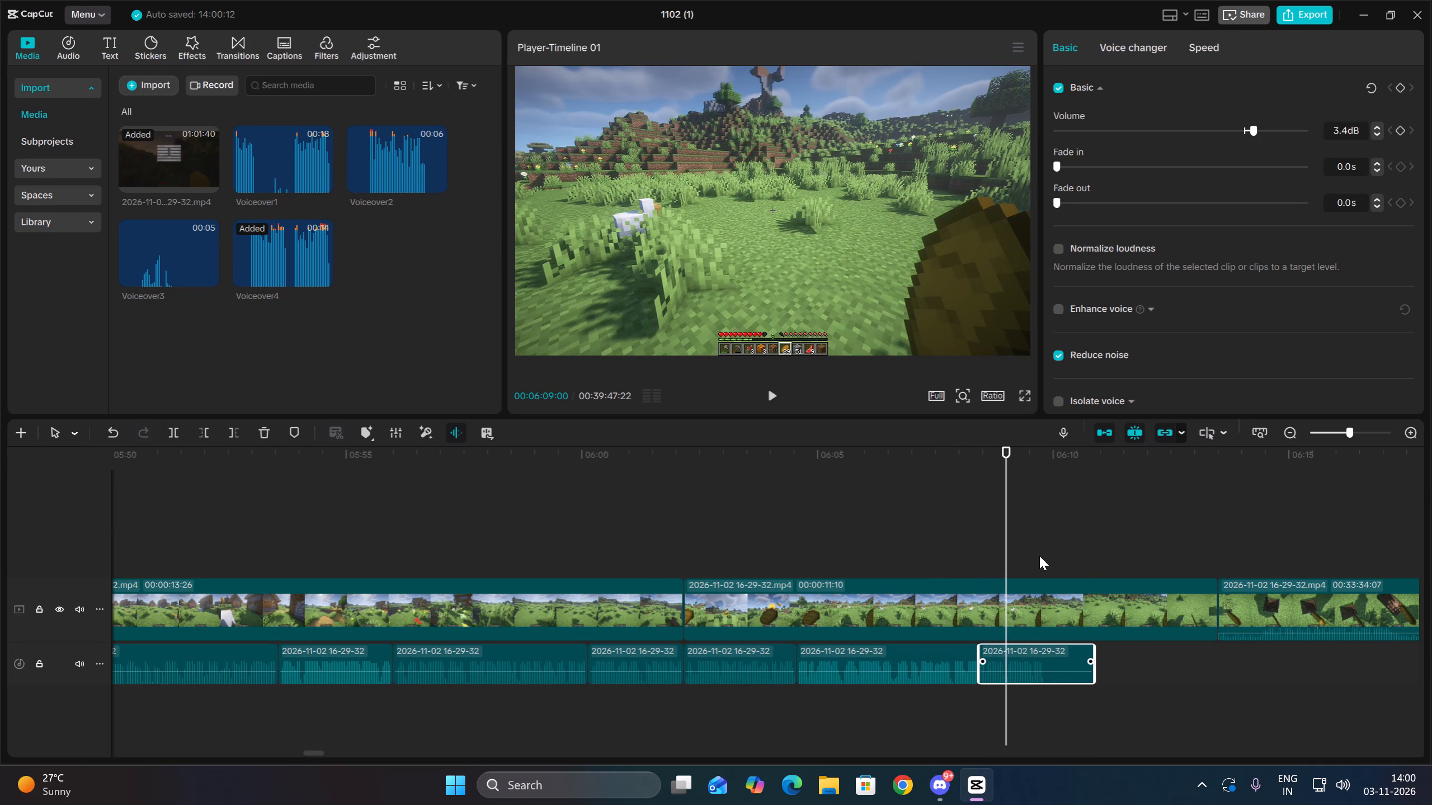
pyautogui.press('space')
pyautogui.doubleClick(1006, 695)
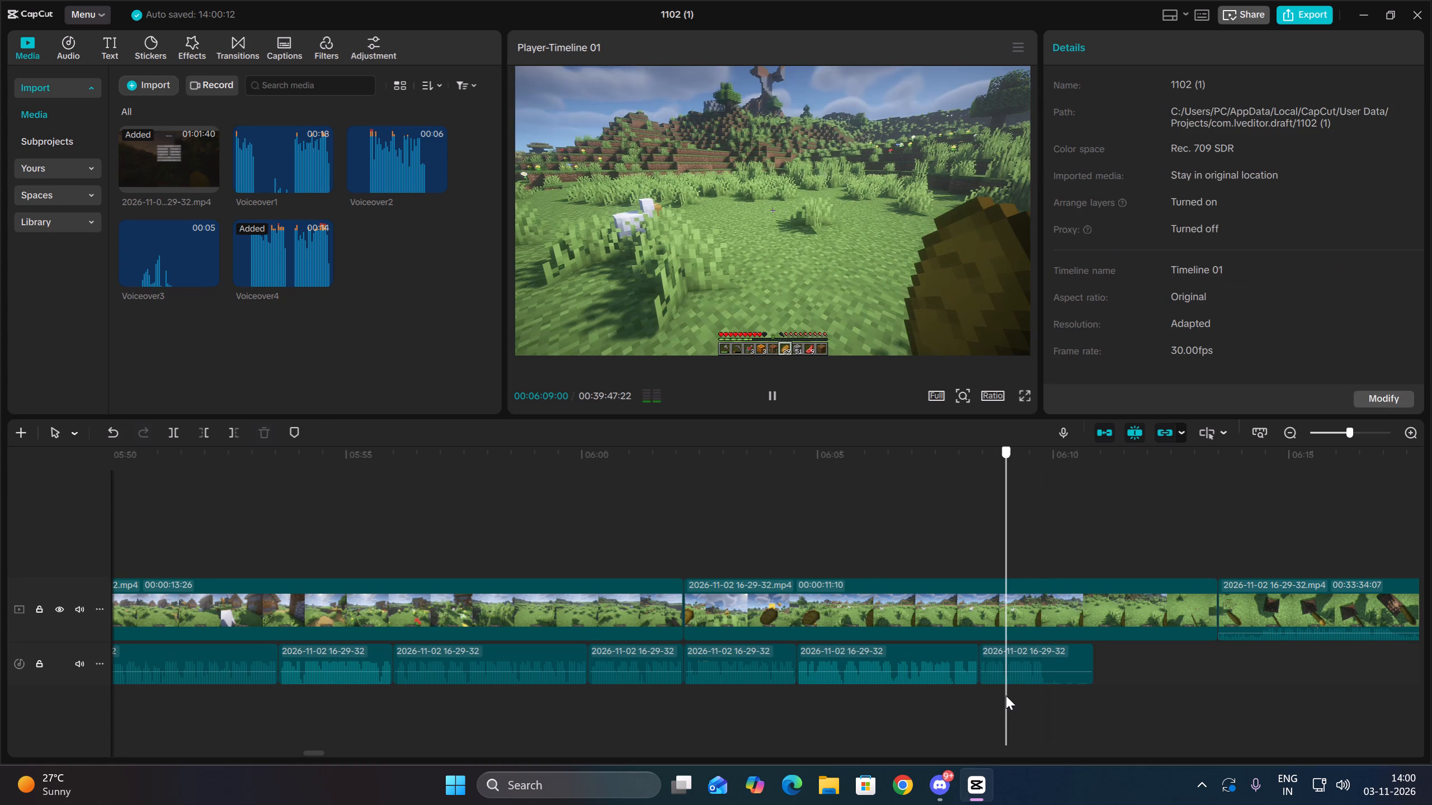
pyautogui.click(936, 707)
pyautogui.press('space')
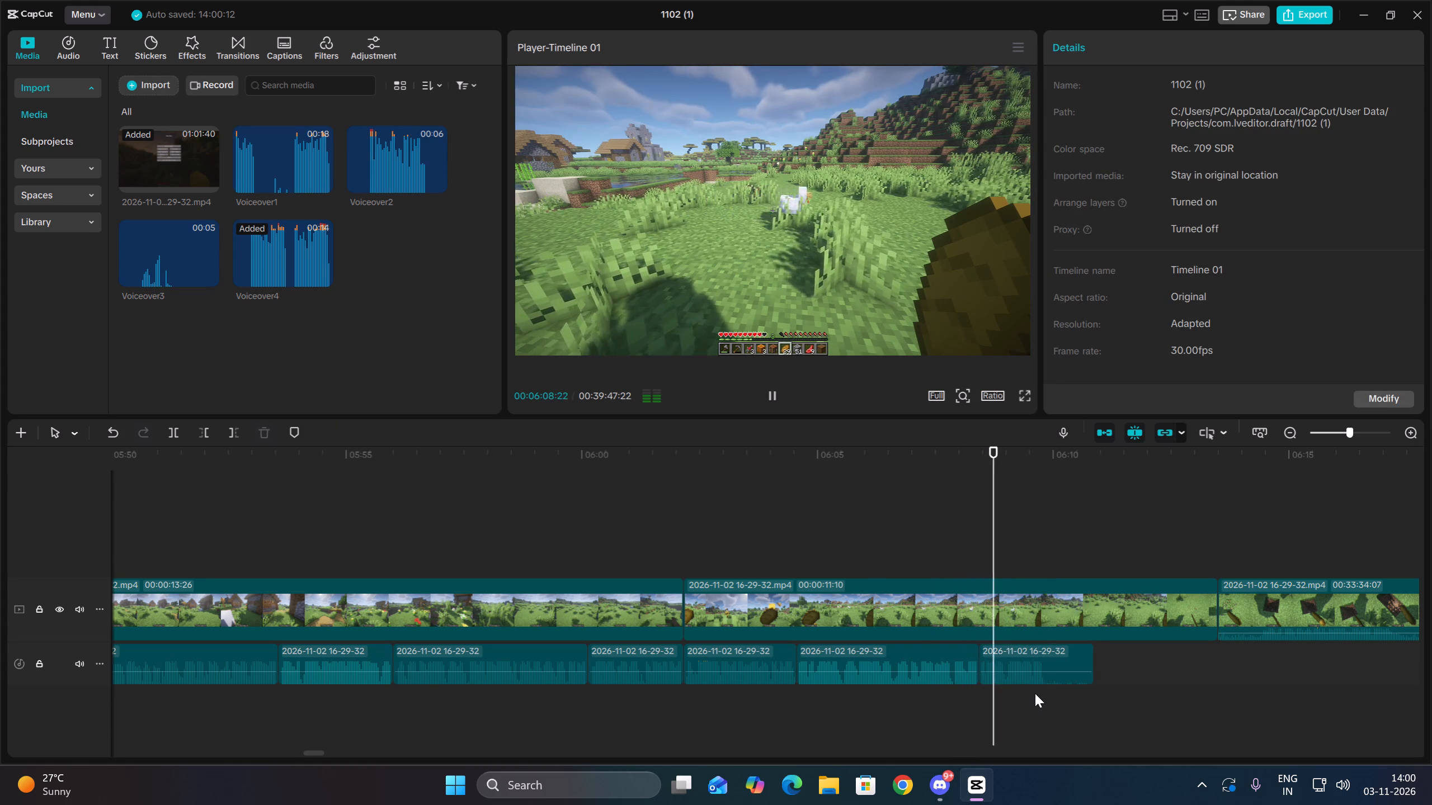
pyautogui.press('space')
pyautogui.moveTo(1052, 708); pyautogui.dragTo(1048, 581)
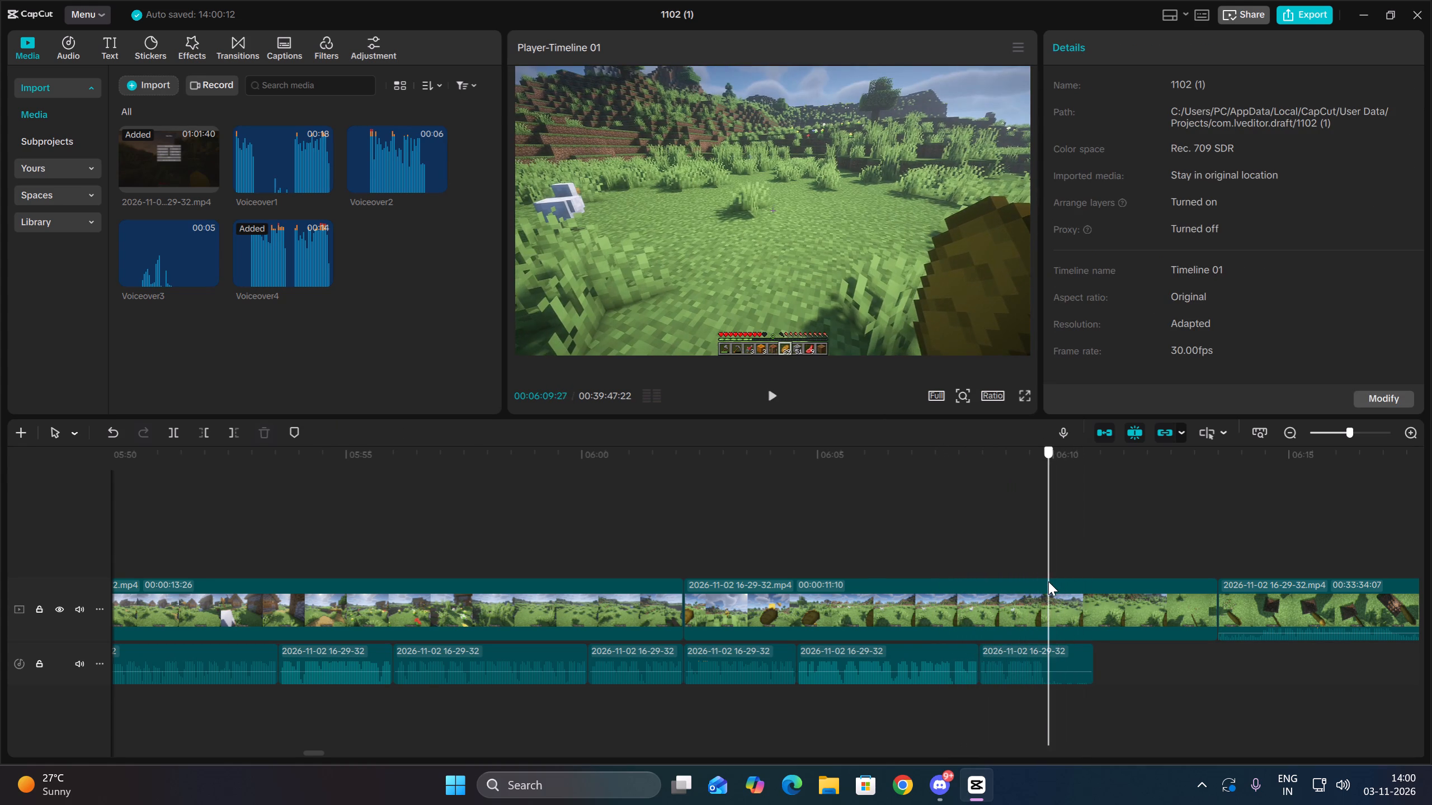
pyautogui.moveTo(1048, 581); pyautogui.dragTo(1044, 583)
pyautogui.moveTo(1058, 705); pyautogui.dragTo(1065, 530)
pyautogui.click(237, 426)
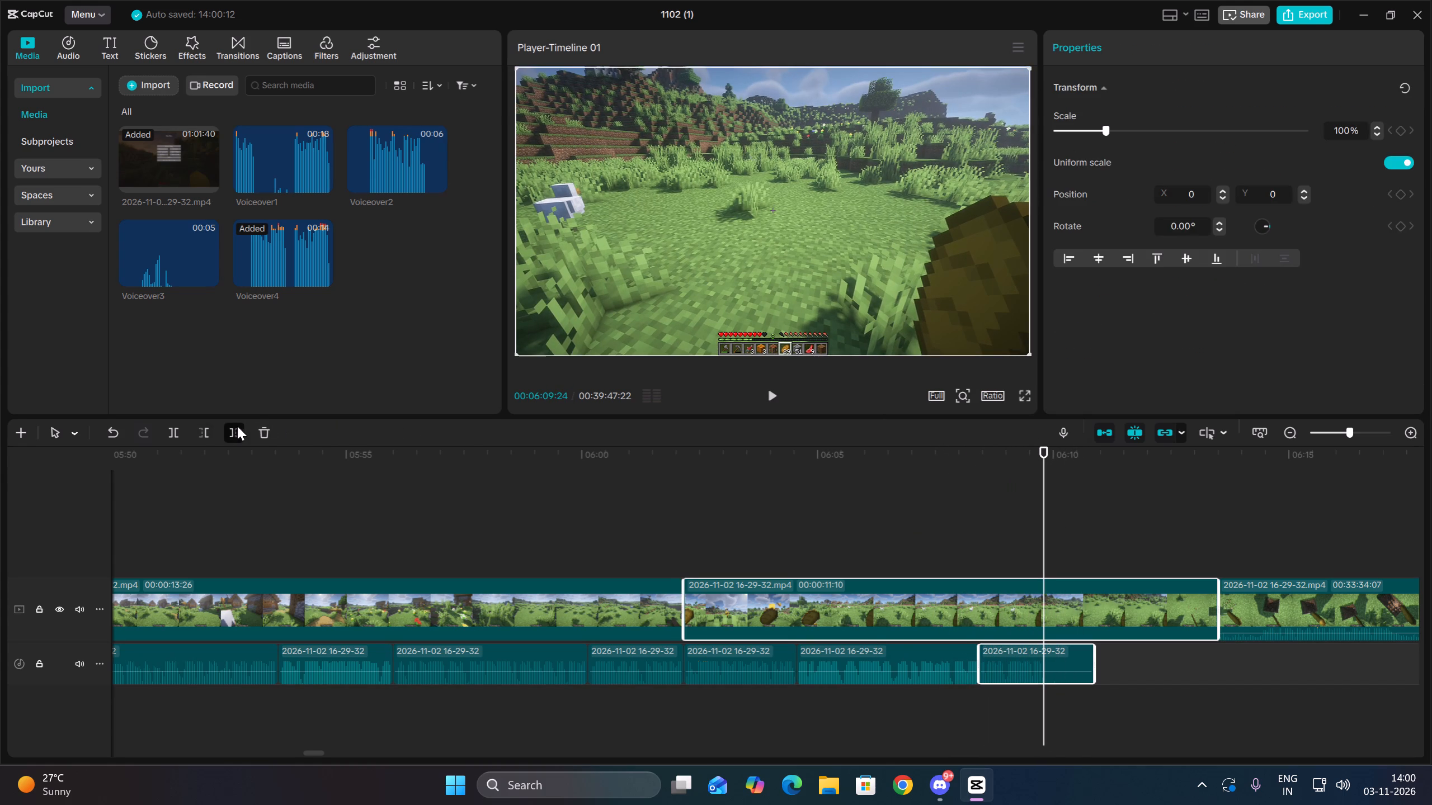
# Combine the two grass-walk video clips and their seven audio pieces ending at 00:06:09:24 into one compound clip.
pyautogui.keyDown('ctrl'); pyautogui.scroll(-9, 967, 684); pyautogui.keyUp('ctrl')
pyautogui.moveTo(1029, 731); pyautogui.dragTo(1021, 723)
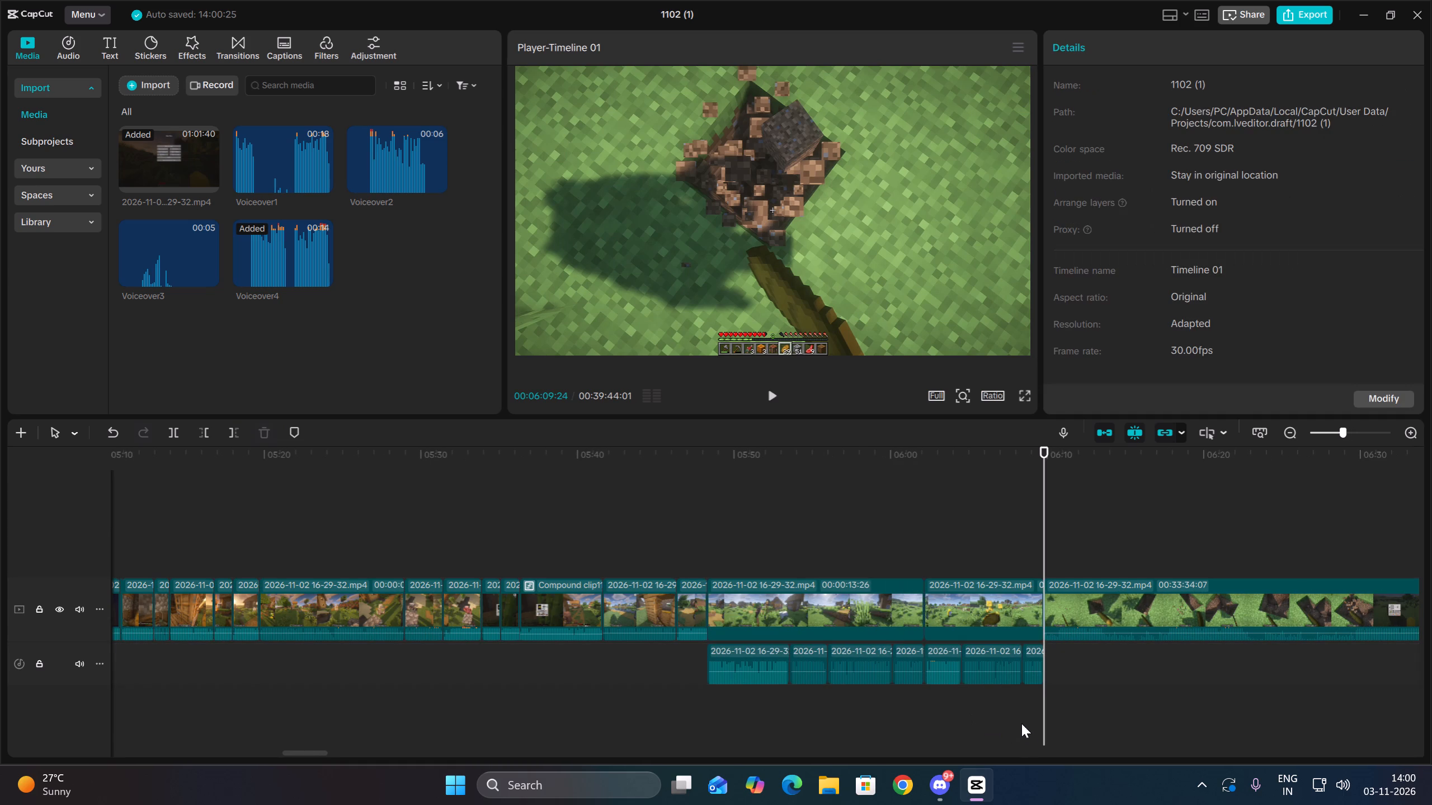
pyautogui.moveTo(1021, 723); pyautogui.dragTo(755, 563)
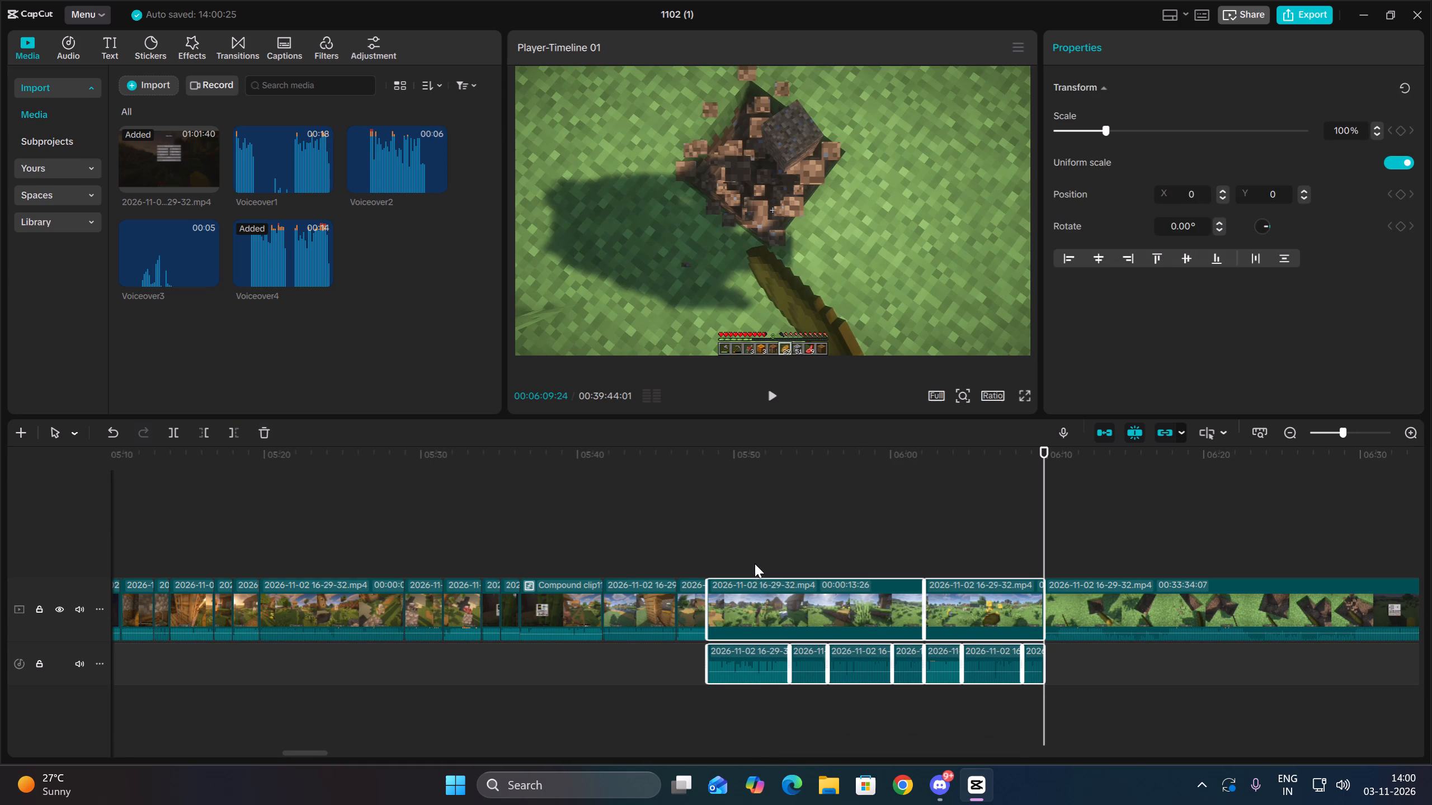
pyautogui.hotkey('alt', 'g')
# Review the digging footage after 00:06:09:24 and survey the remaining uncut recording on the timeline.
pyautogui.press('space')
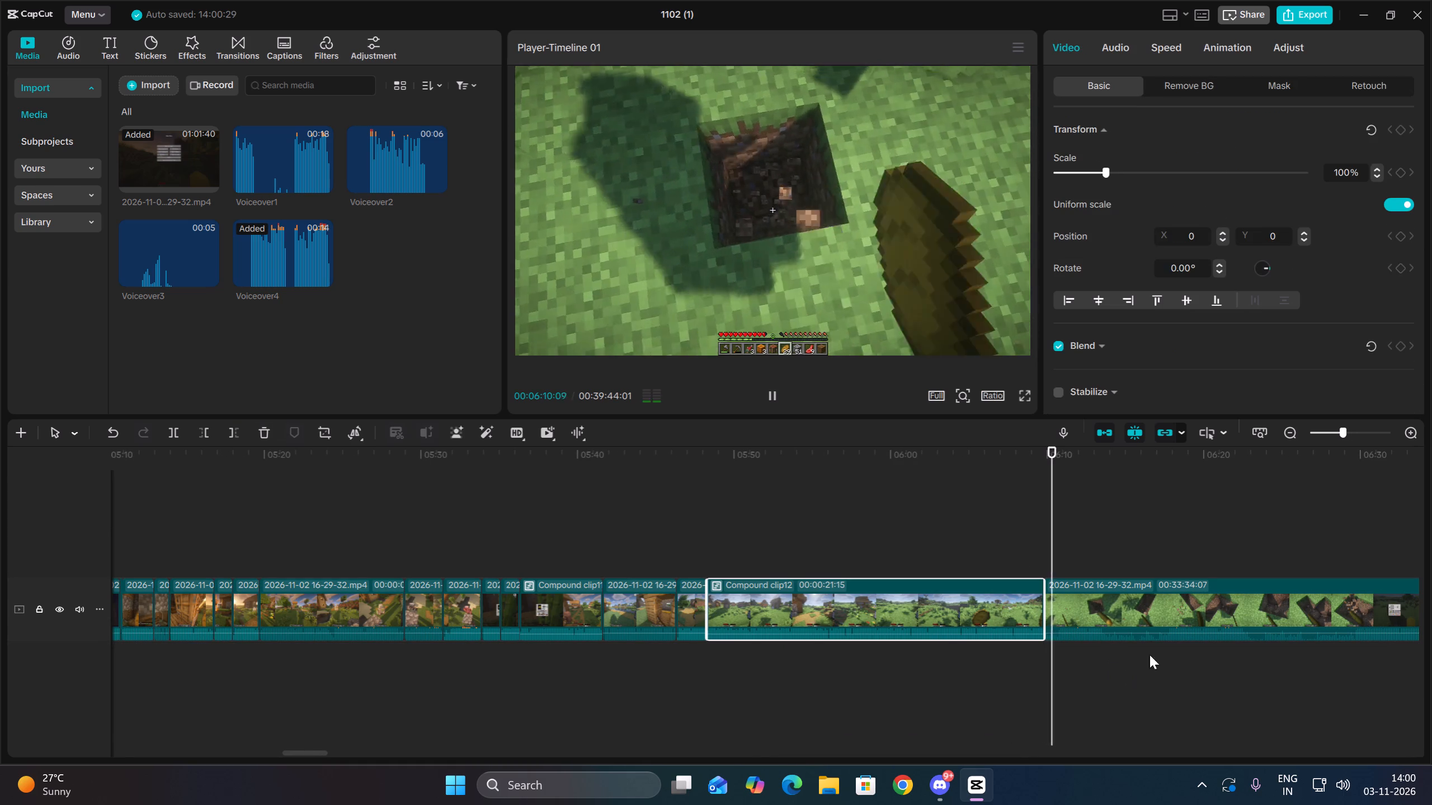
pyautogui.click(1293, 433)
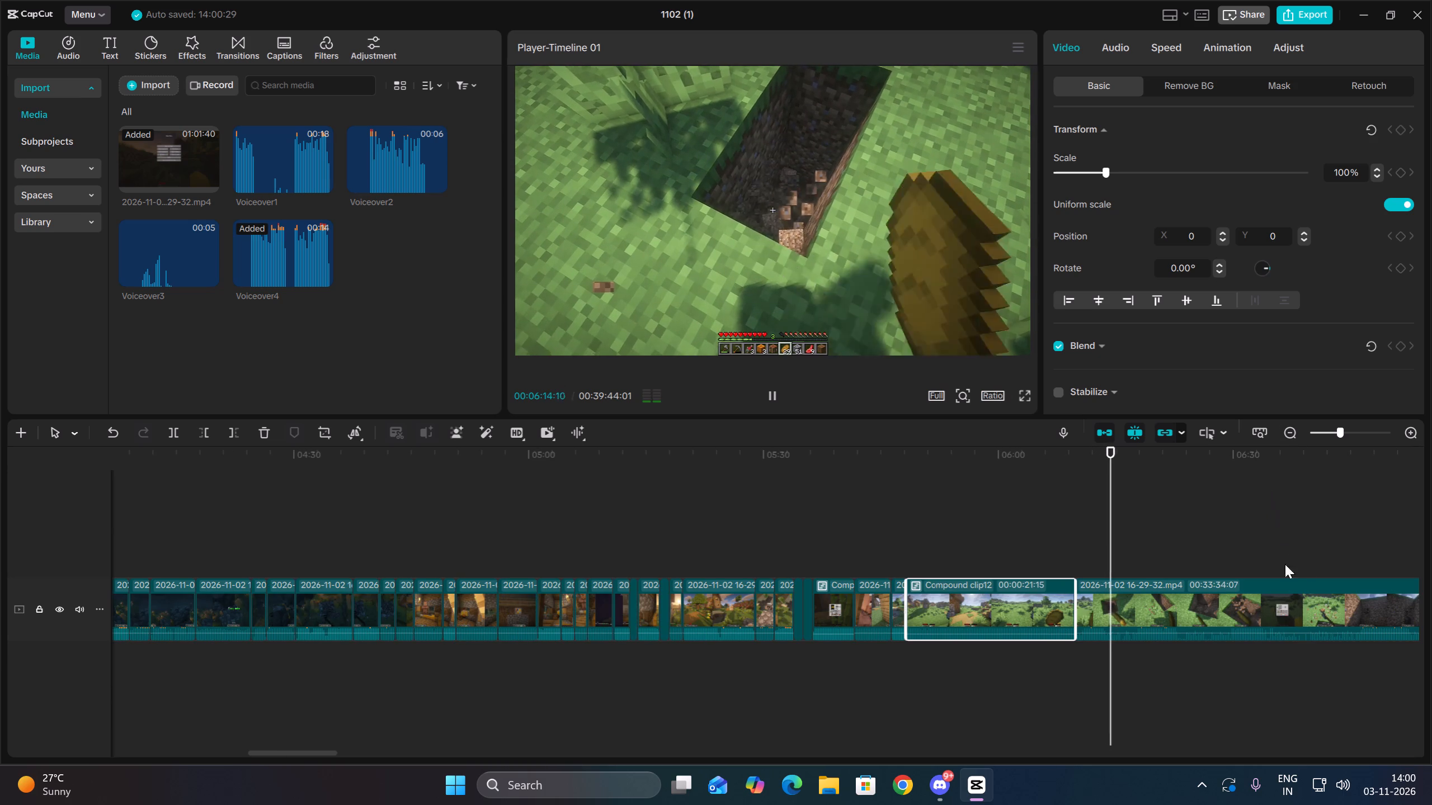
pyautogui.tripleClick(1417, 430)
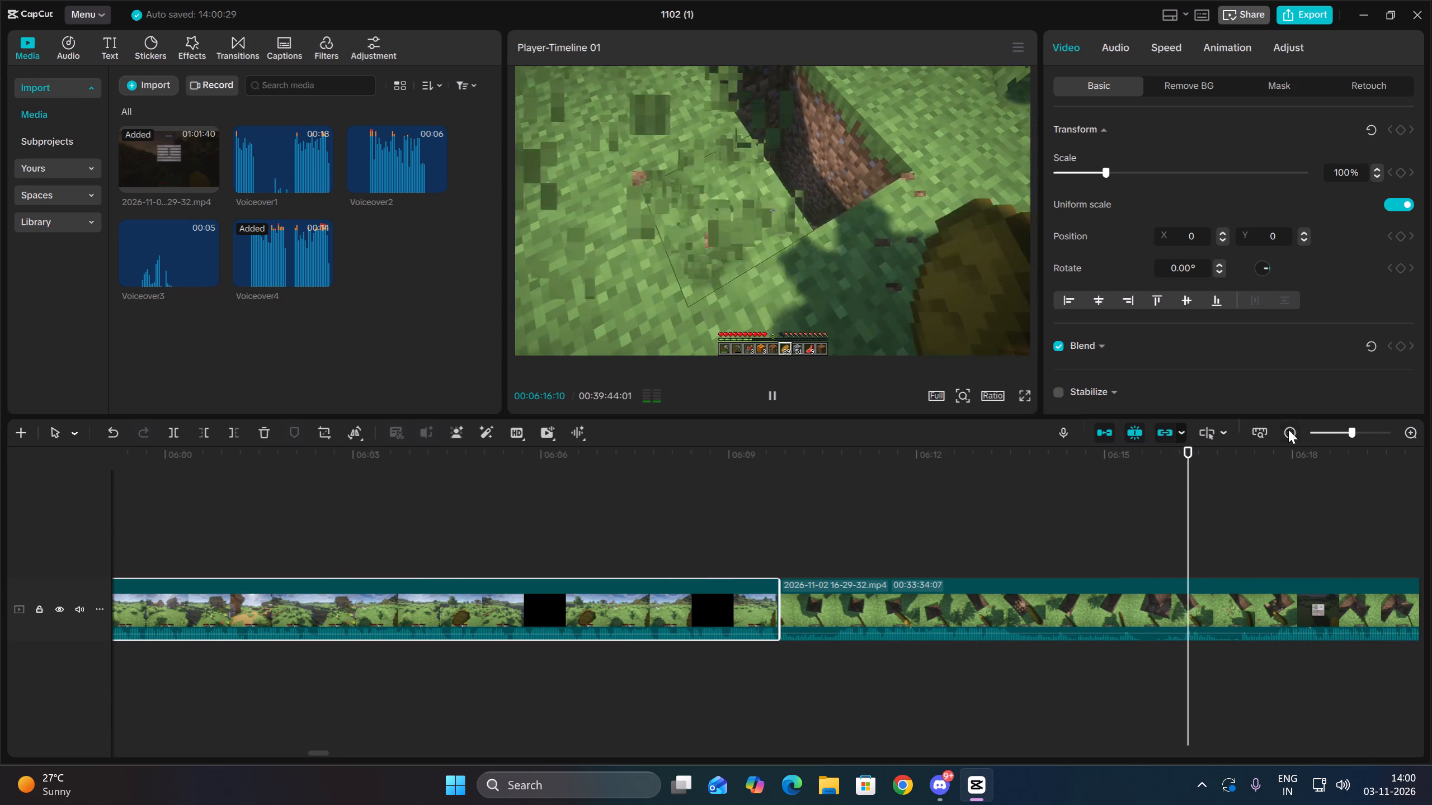
pyautogui.doubleClick(1283, 429)
pyautogui.moveTo(1265, 528); pyautogui.dragTo(1431, 537)
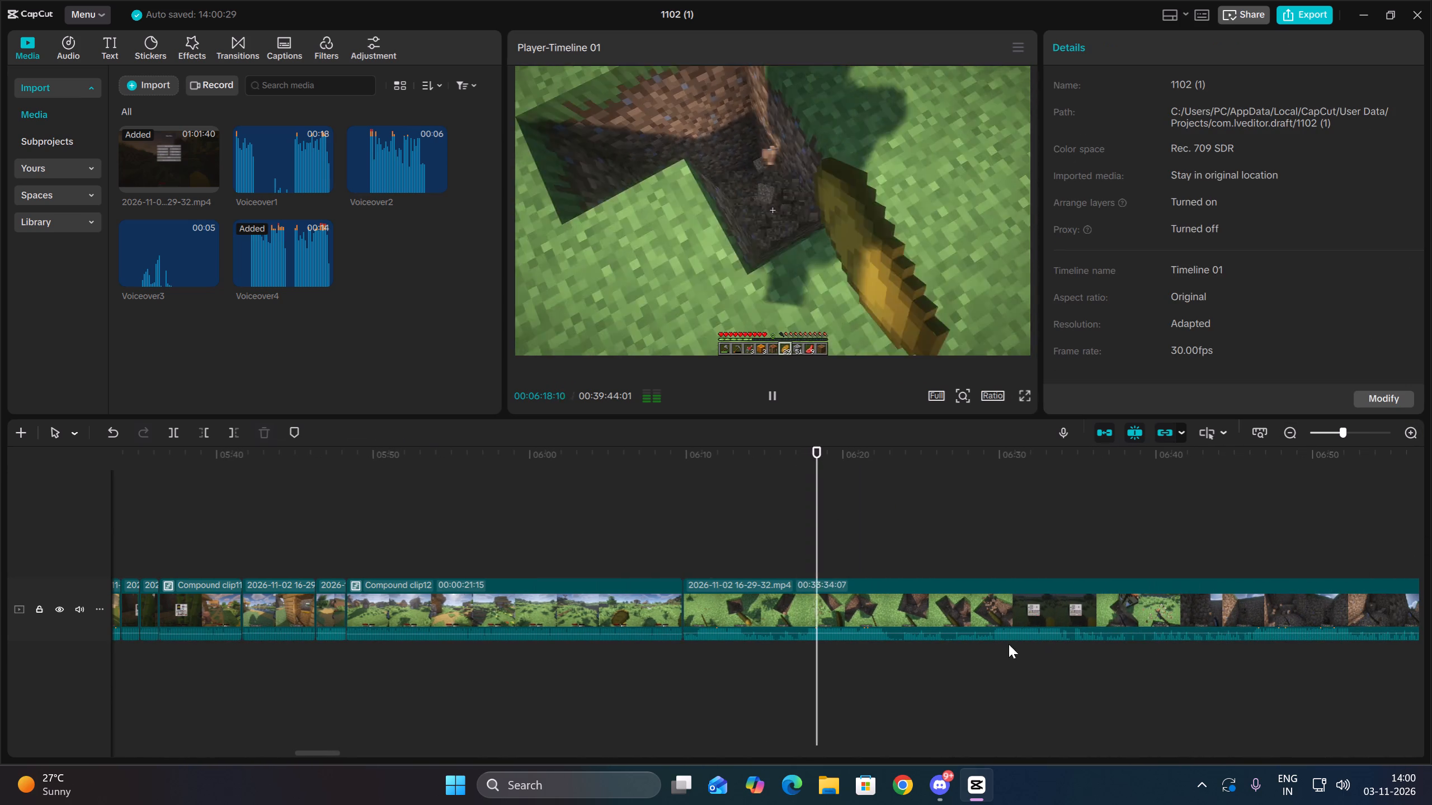
pyautogui.keyDown('ctrl'); pyautogui.scroll(-14, 993, 643); pyautogui.keyUp('ctrl')
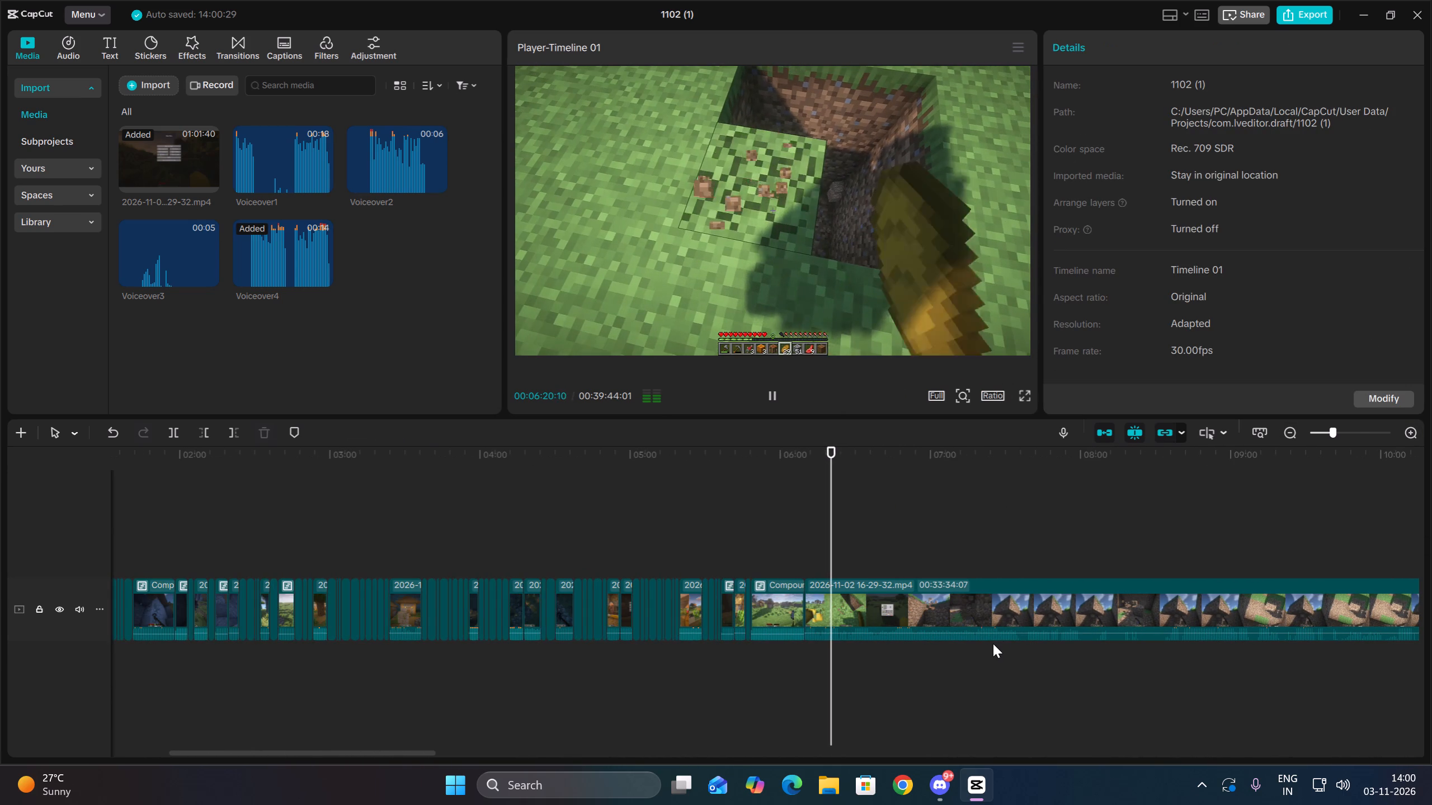
pyautogui.keyDown('ctrl'); pyautogui.scroll(-7, 993, 643); pyautogui.keyUp('ctrl')
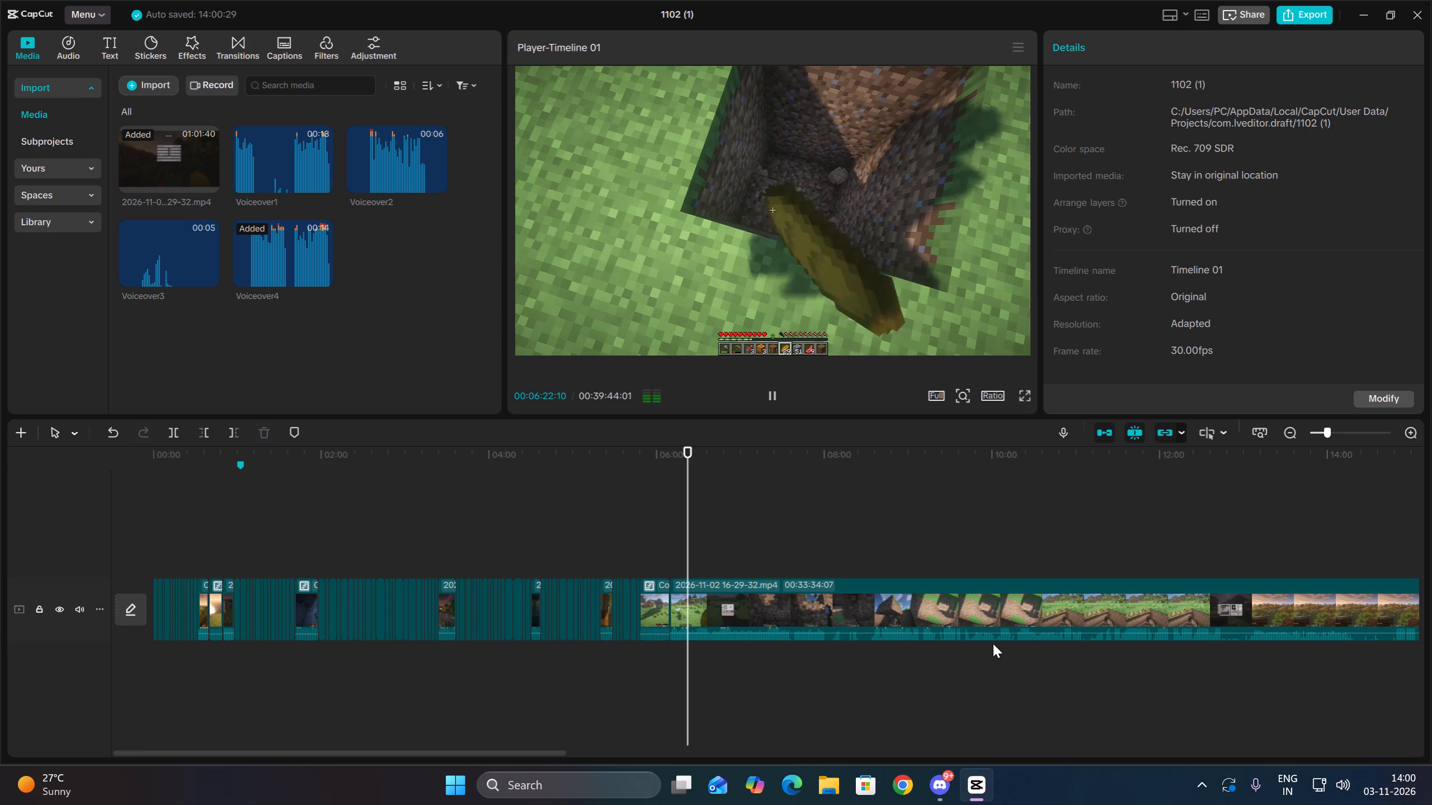
pyautogui.keyDown('ctrl'); pyautogui.scroll(-10, 993, 643); pyautogui.keyUp('ctrl')
pyautogui.keyDown('ctrl'); pyautogui.scroll(7, 993, 643); pyautogui.keyUp('ctrl')
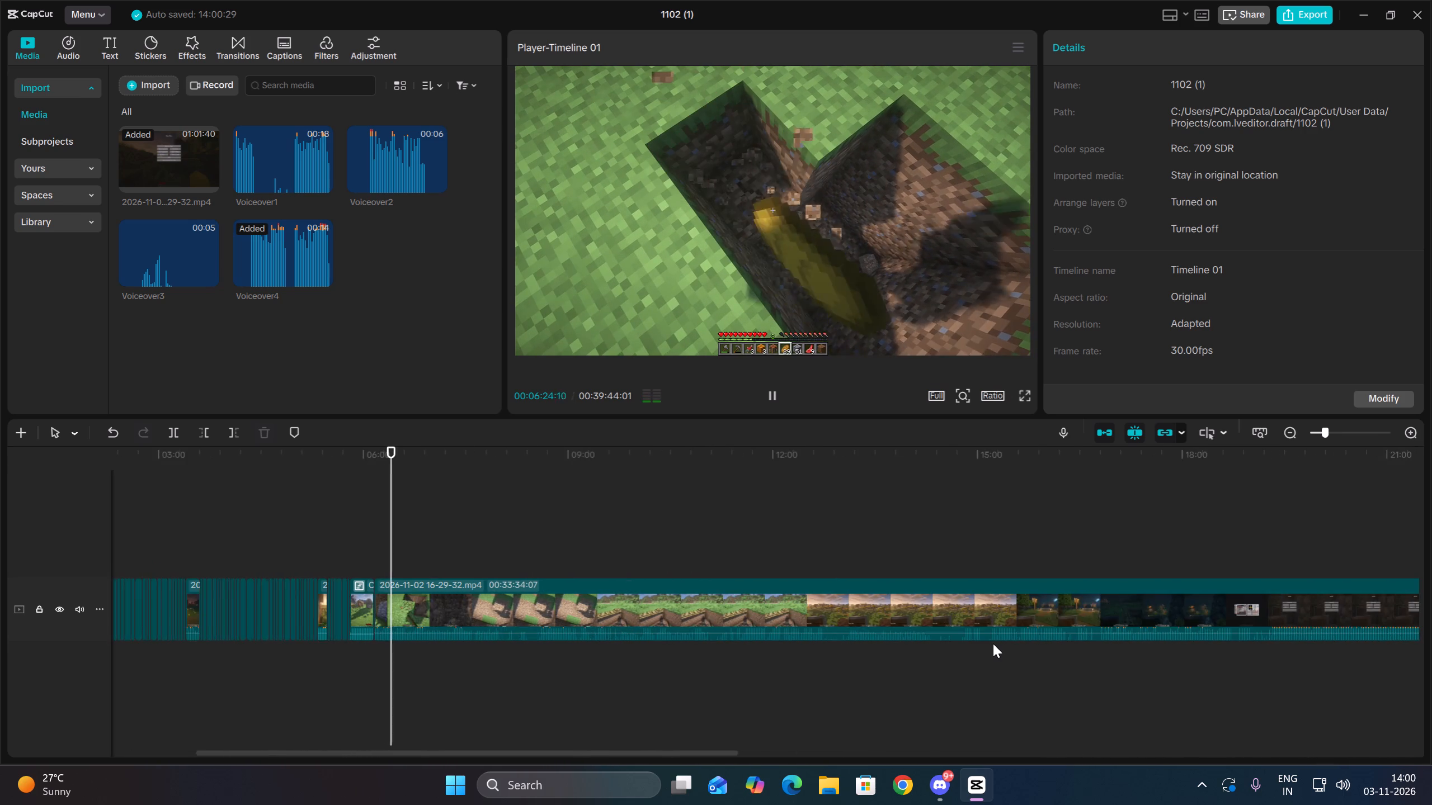
pyautogui.keyDown('ctrl'); pyautogui.scroll(20, 993, 643); pyautogui.keyUp('ctrl')
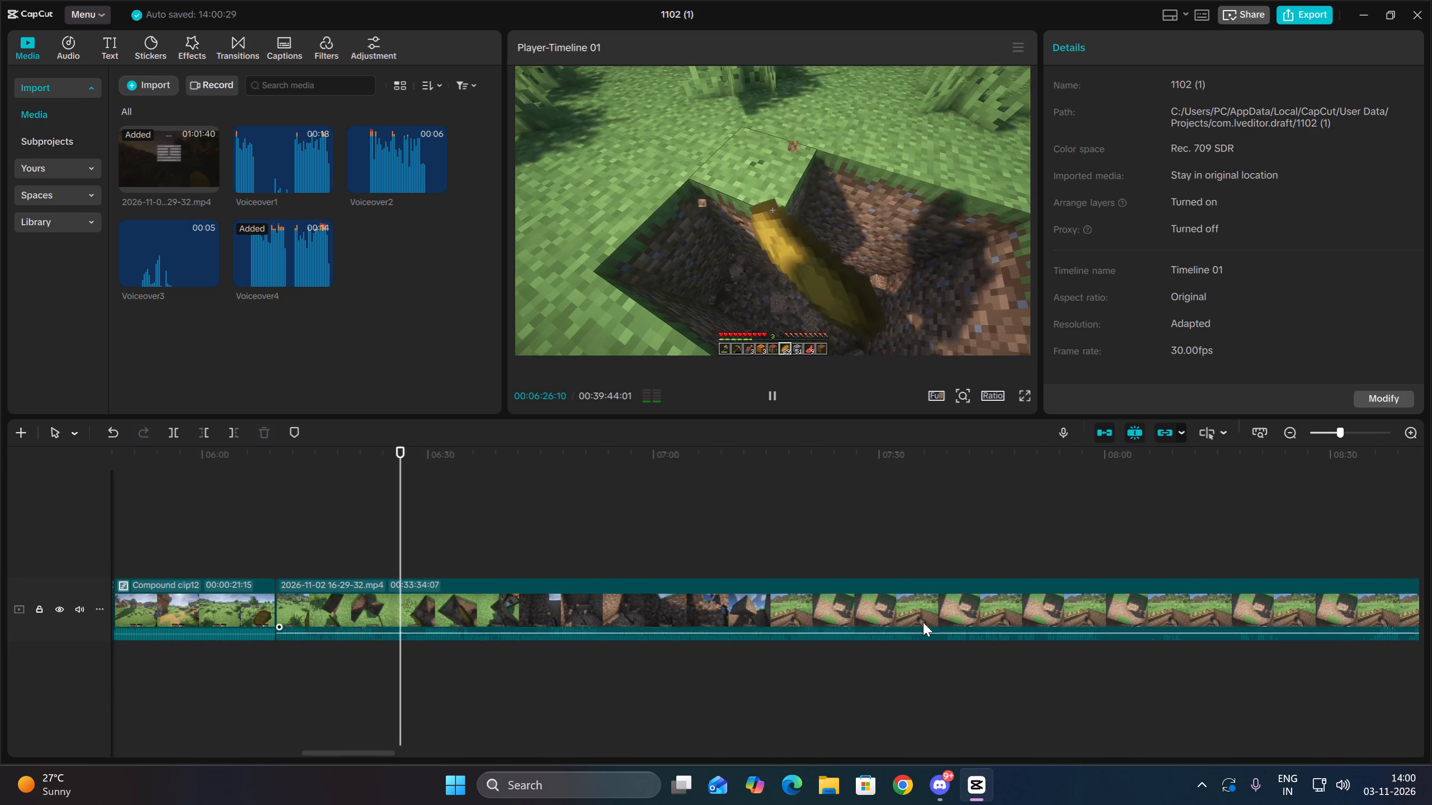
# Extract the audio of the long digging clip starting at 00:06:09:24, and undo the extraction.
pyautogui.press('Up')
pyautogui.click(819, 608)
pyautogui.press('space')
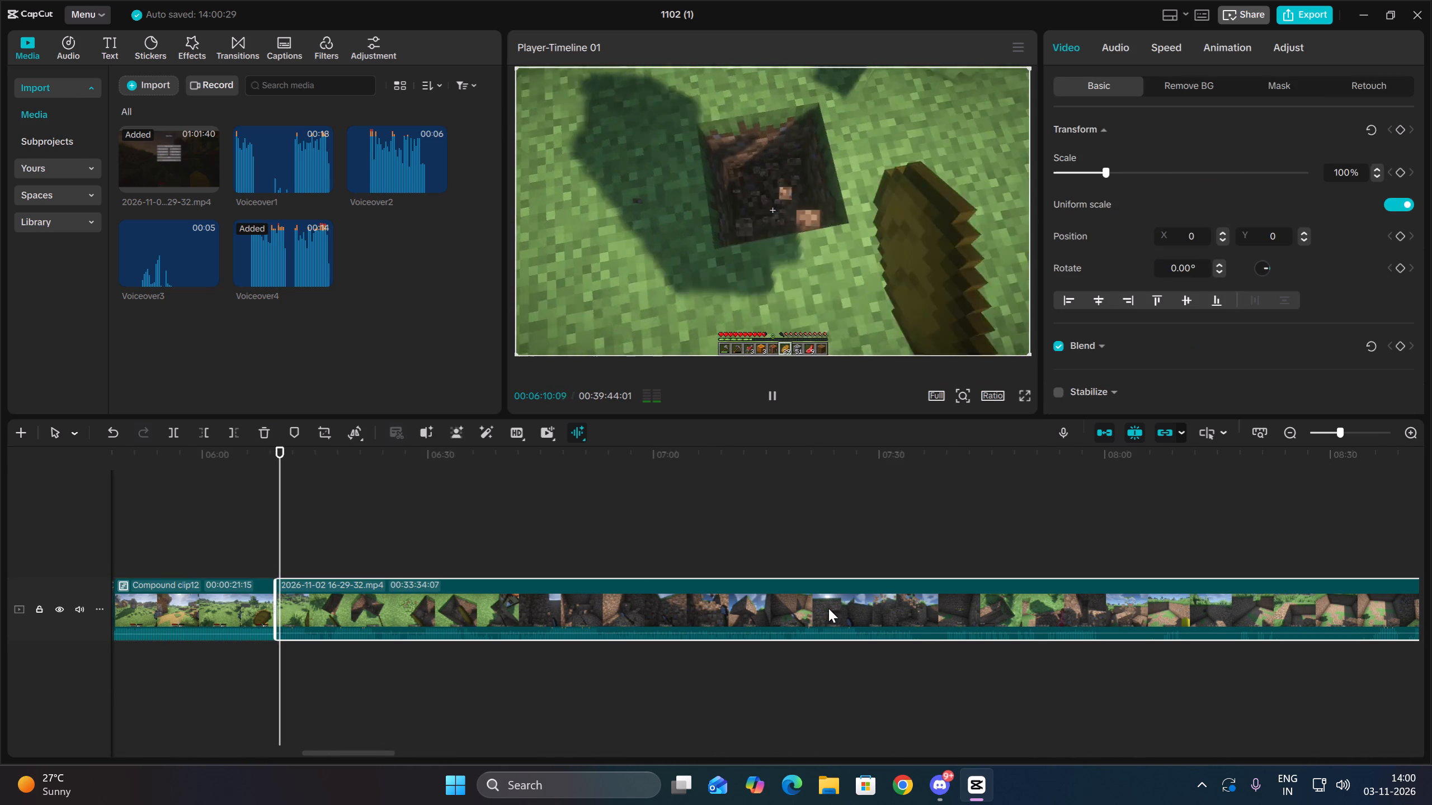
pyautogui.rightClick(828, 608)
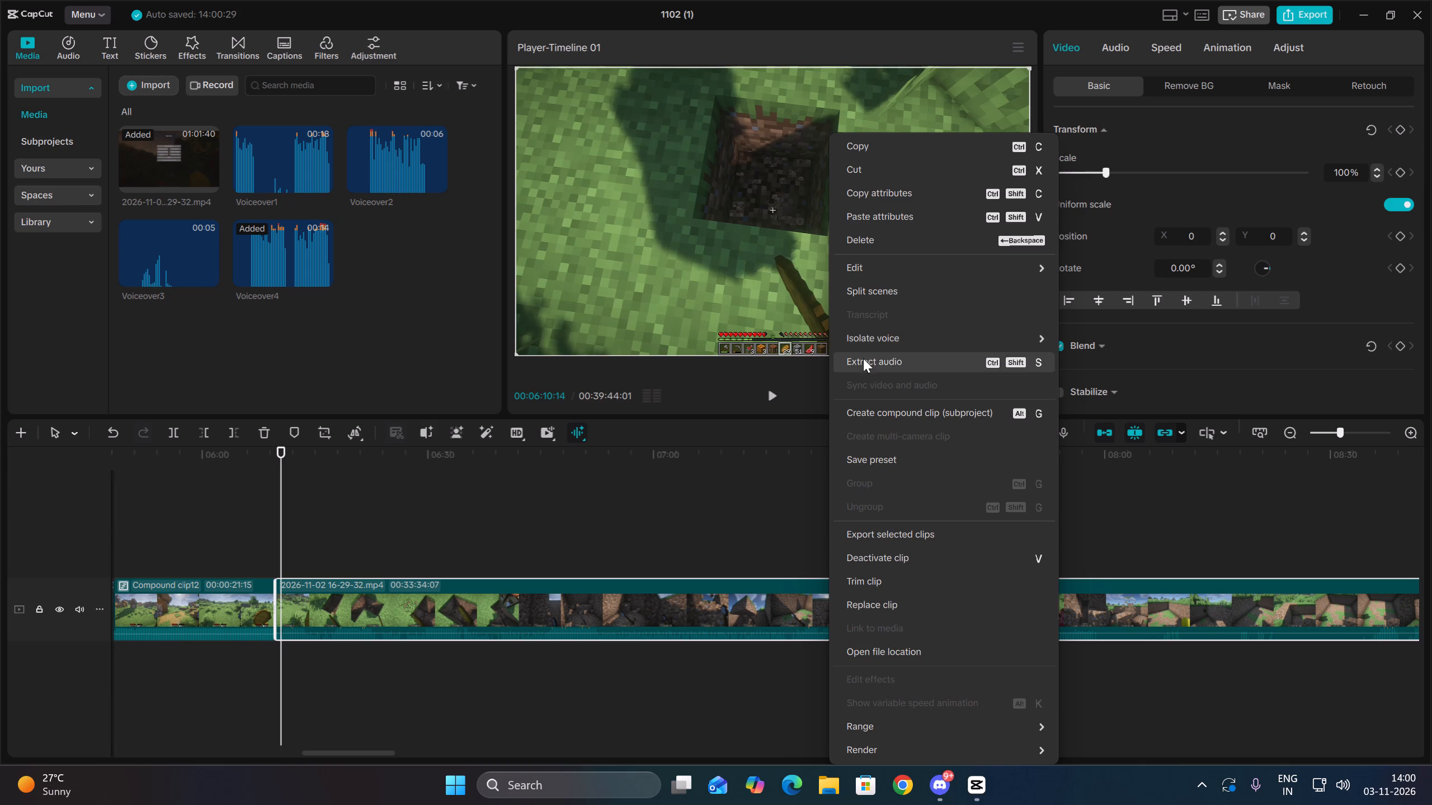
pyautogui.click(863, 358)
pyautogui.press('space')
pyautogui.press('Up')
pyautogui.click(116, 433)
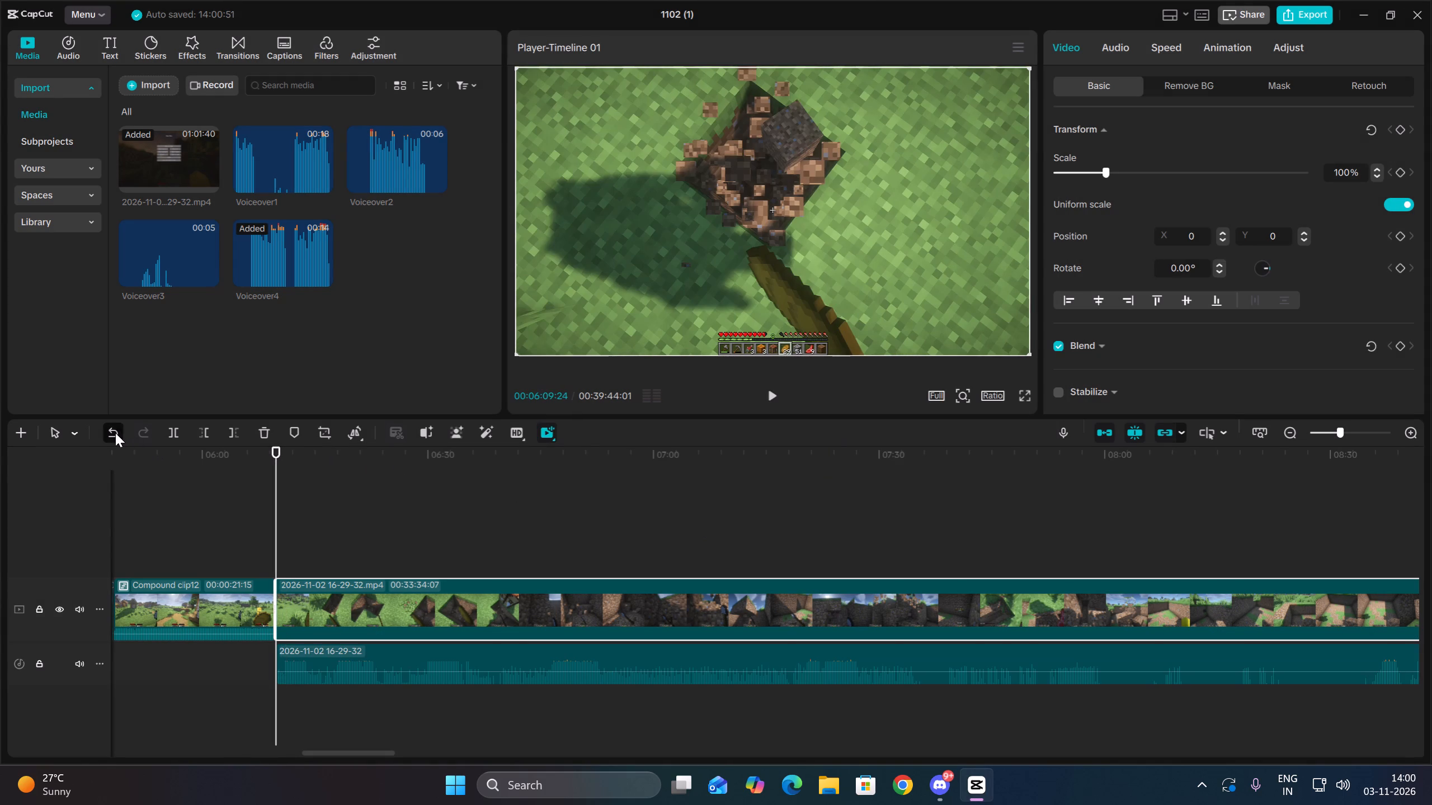
# Trim about one second and then a few more frames off the start of the digging clip at 00:06:09:24.
pyautogui.press('space')
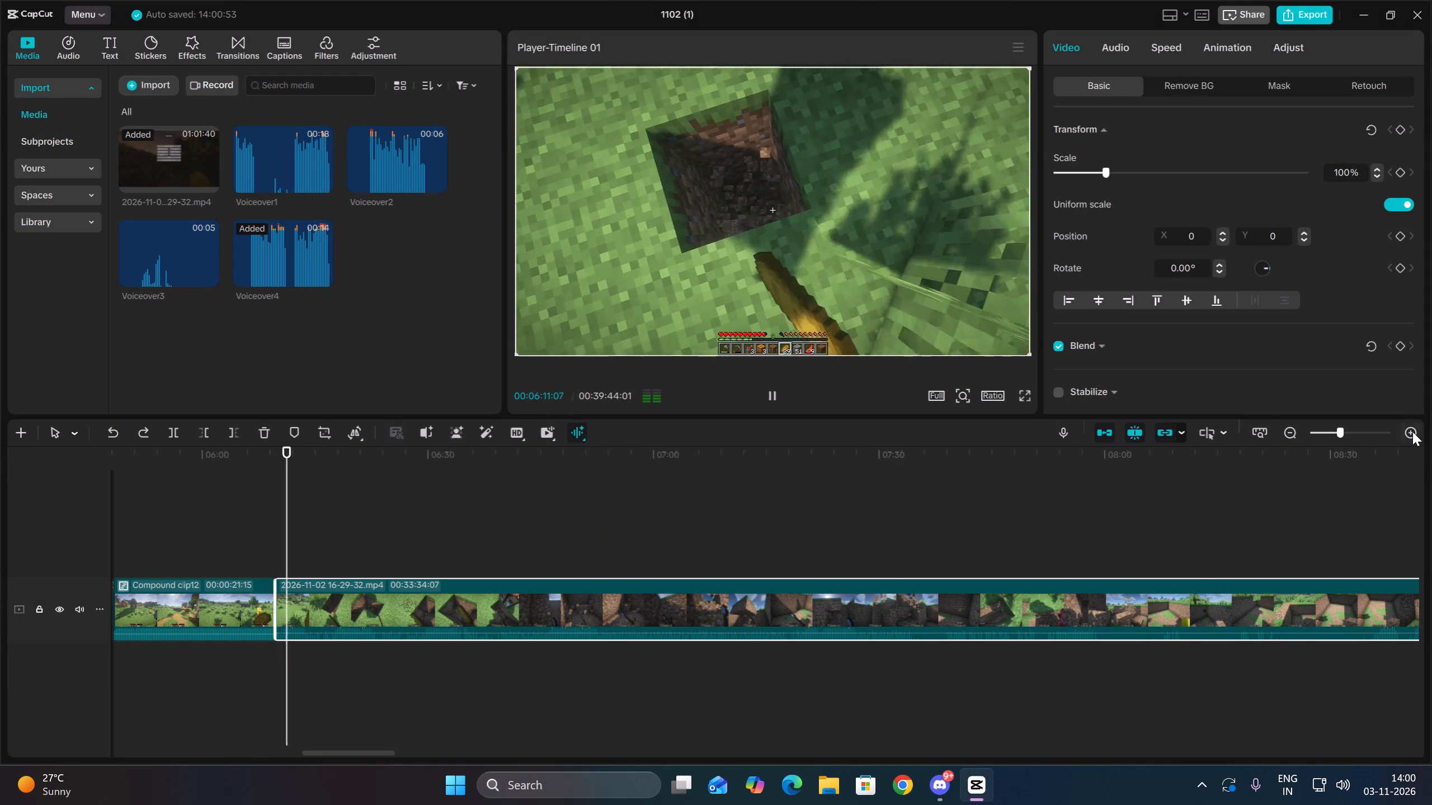
pyautogui.doubleClick(1412, 432)
pyautogui.press('Up')
pyautogui.press('space')
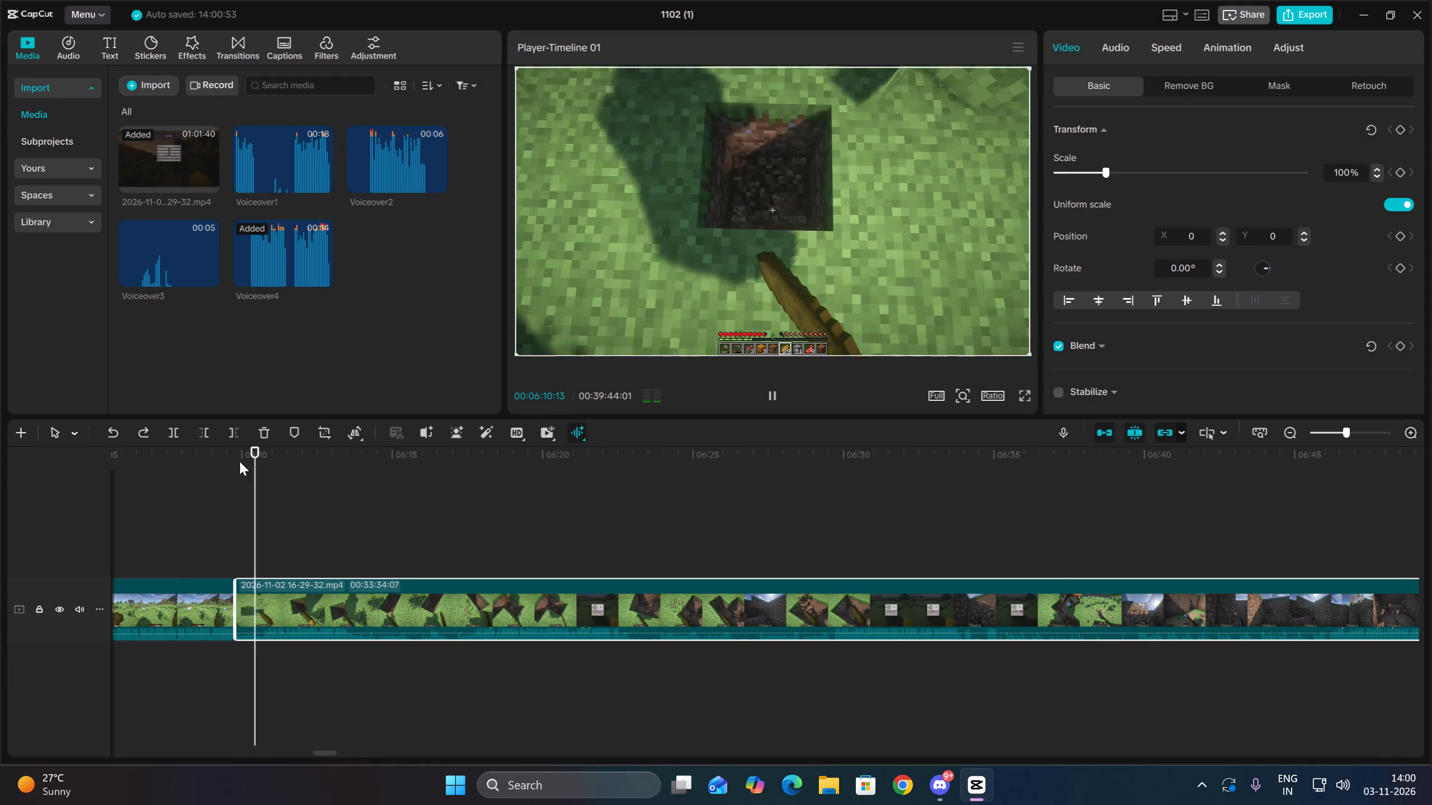
pyautogui.press('space')
pyautogui.click(204, 432)
pyautogui.press('space')
pyautogui.press('Up')
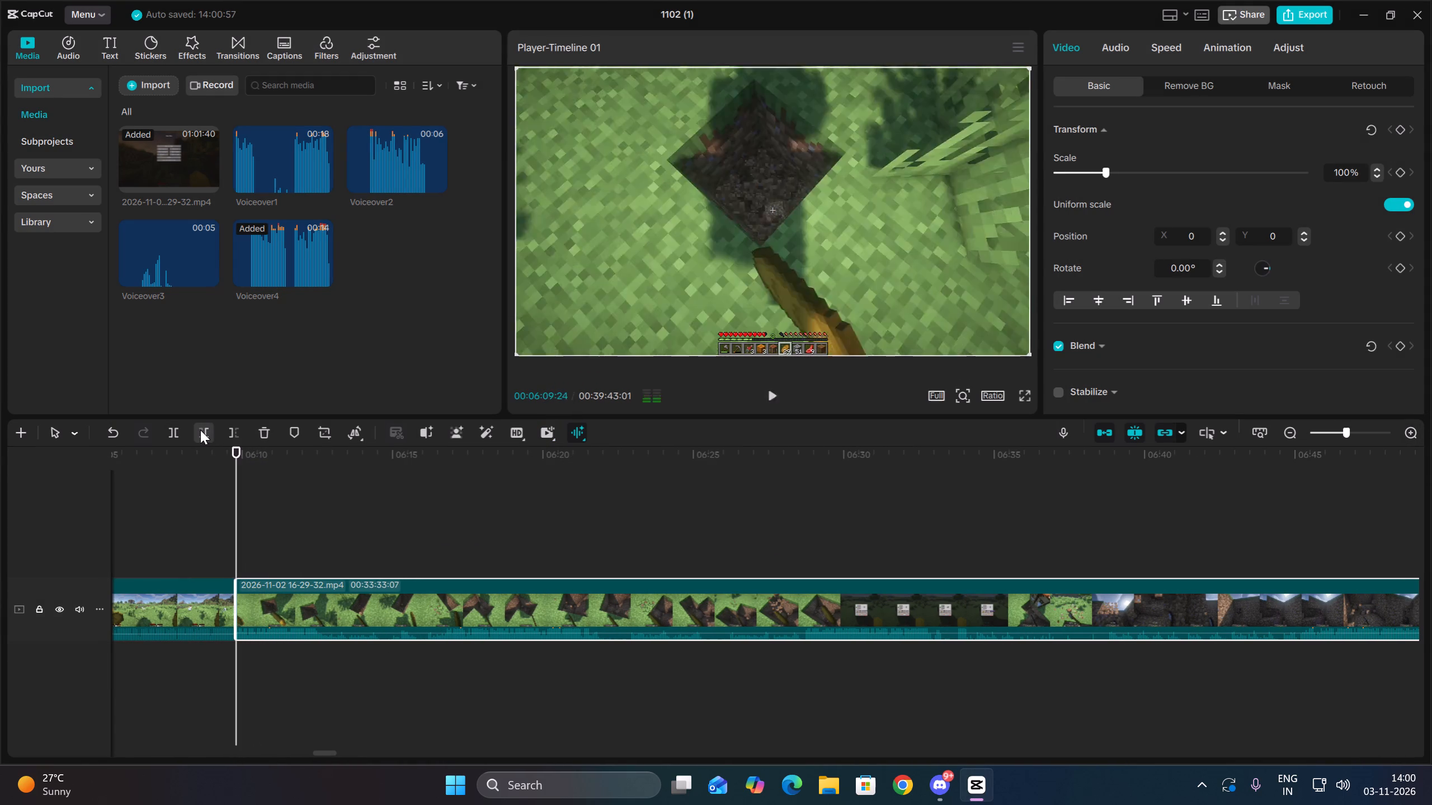
pyautogui.press('space')
pyautogui.press('space')
pyautogui.press('Up')
pyautogui.press('space')
pyautogui.press('space')
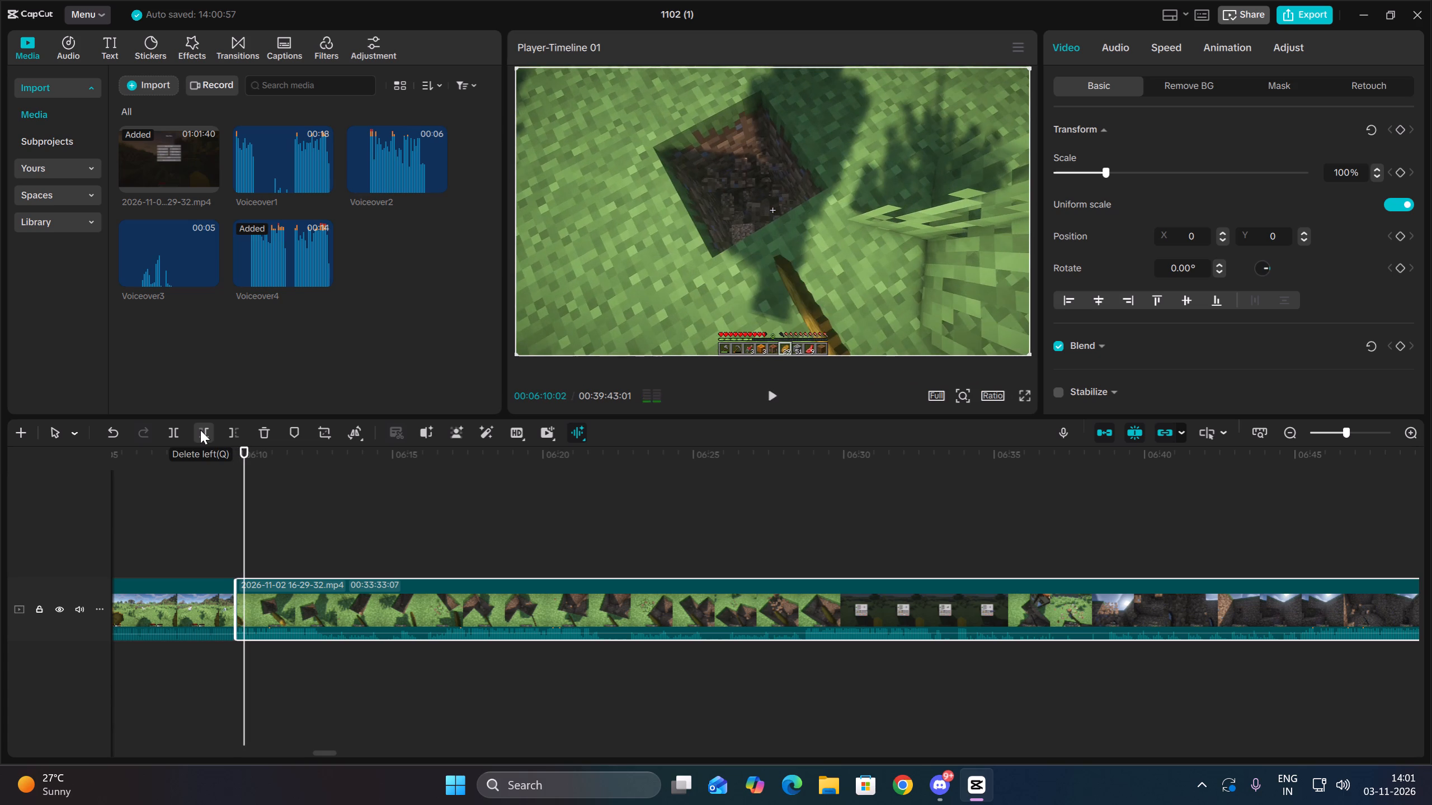
pyautogui.click(200, 430)
# Play the trimmed digging clip and split it at 00:06:12:04.
pyautogui.press('space')
pyautogui.press('Up')
pyautogui.press('space')
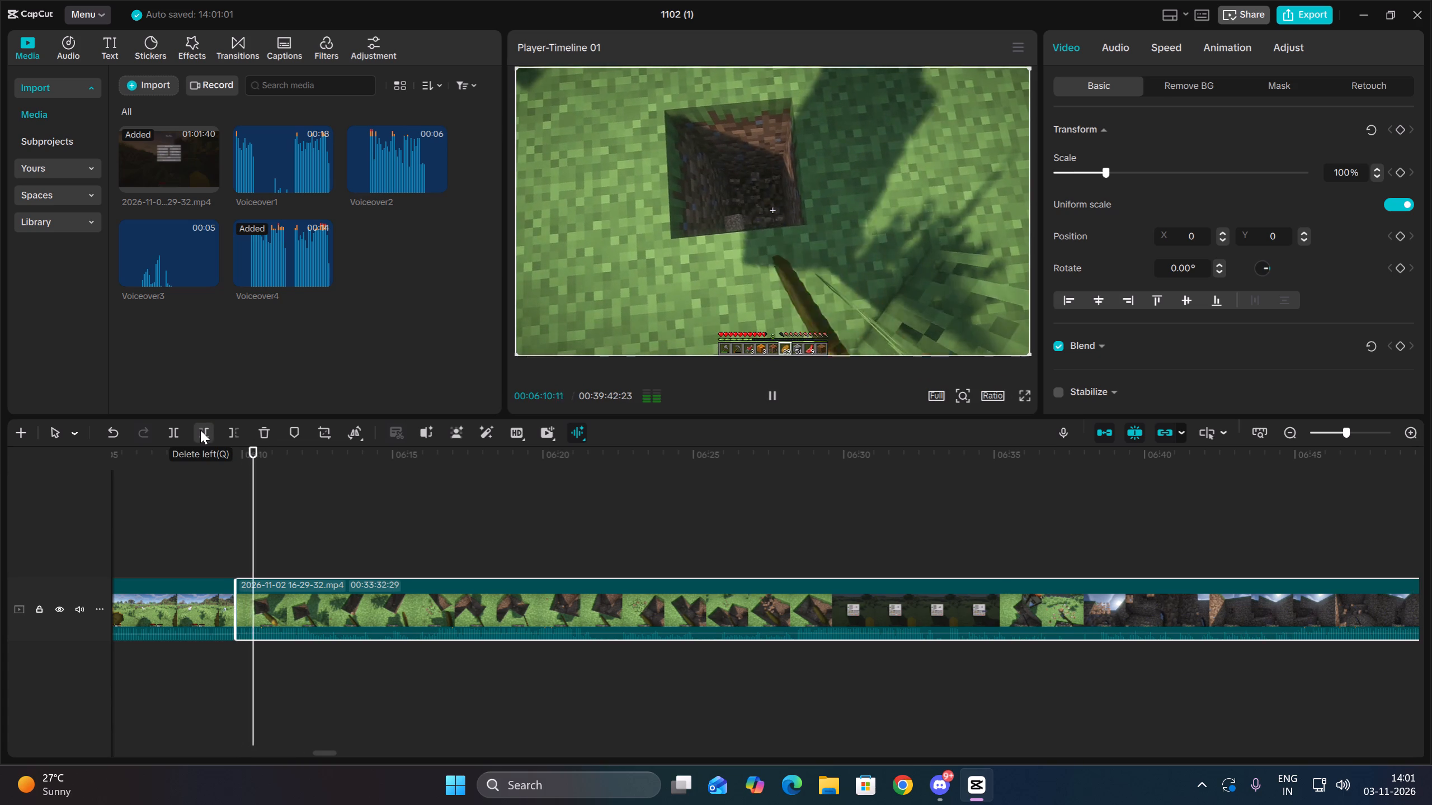
pyautogui.press('space')
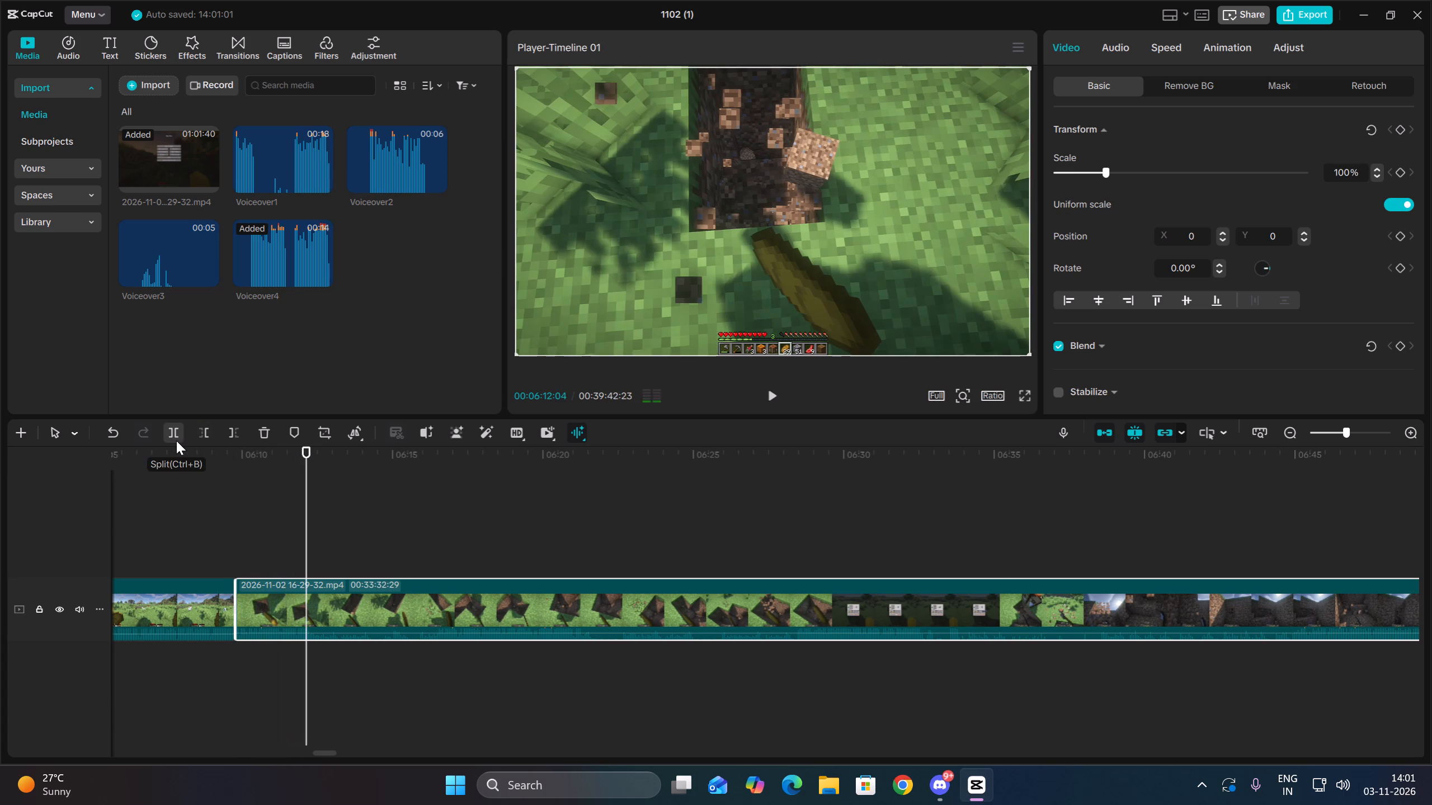
pyautogui.click(176, 441)
# Trim about four seconds of digging off the start of the long clip beginning at 00:06:12:04.
pyautogui.press('space')
pyautogui.click(390, 655)
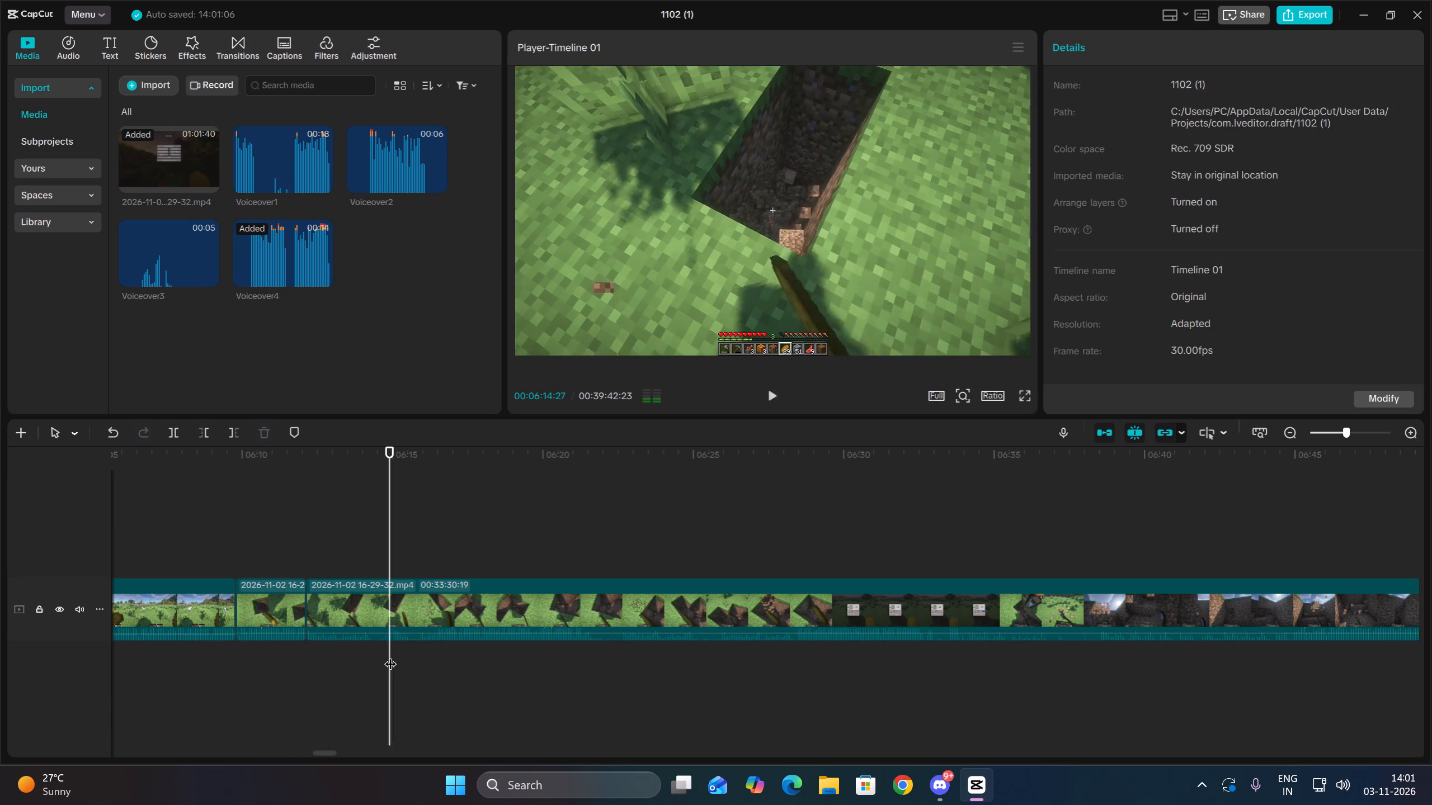
pyautogui.press('space')
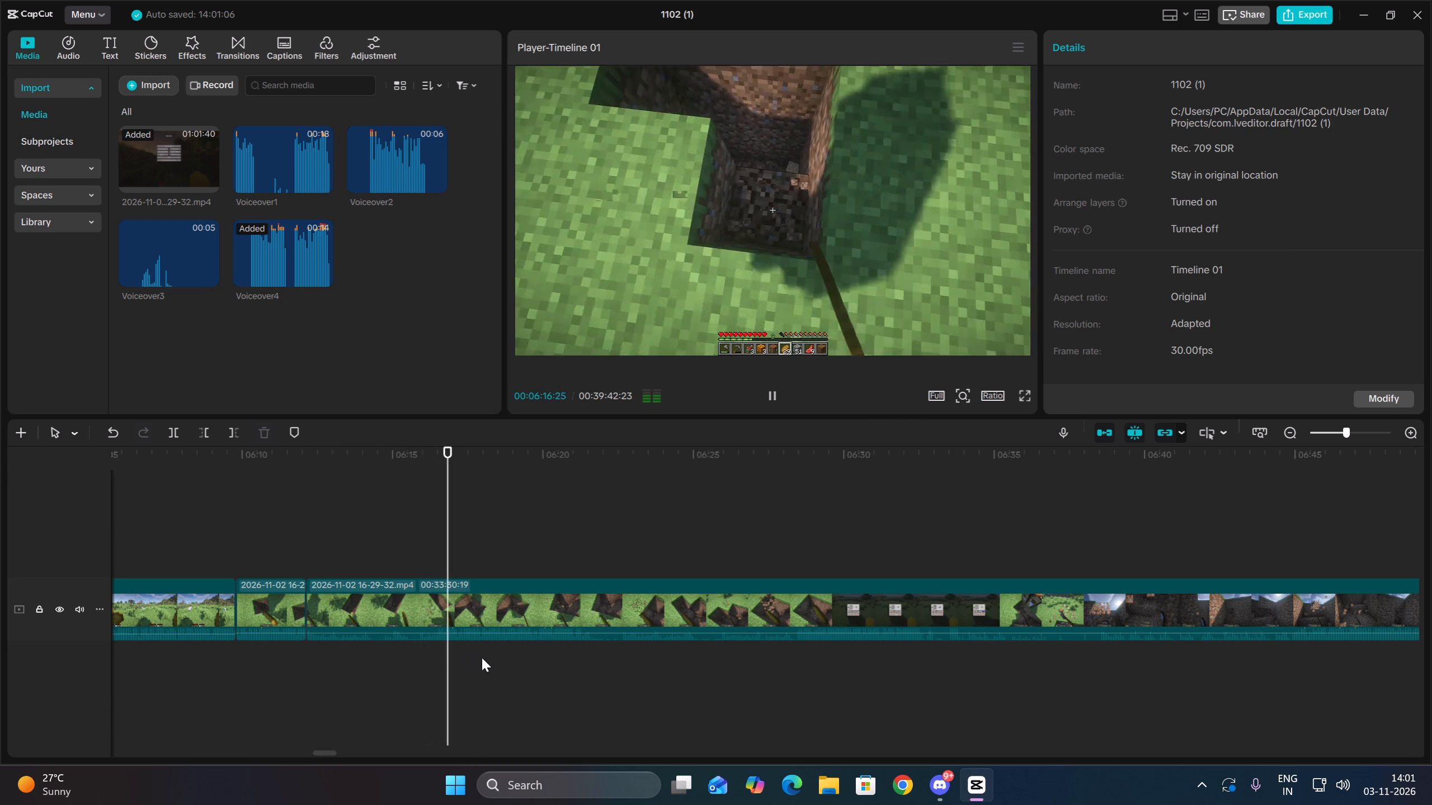
pyautogui.doubleClick(429, 654)
pyautogui.moveTo(468, 685); pyautogui.dragTo(467, 607)
pyautogui.click(204, 430)
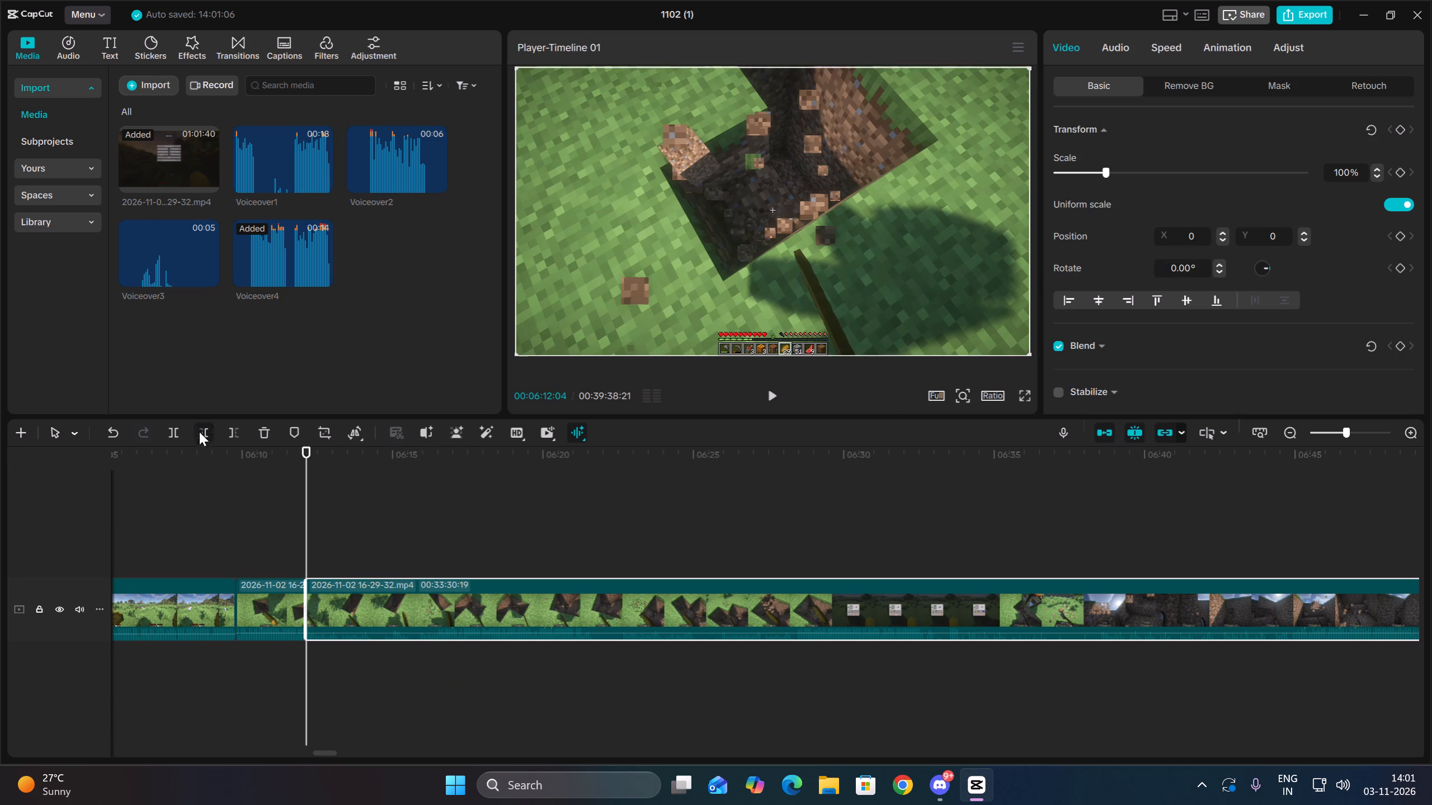
# Split the long digging clip at 00:06:17:12.
pyautogui.press('space')
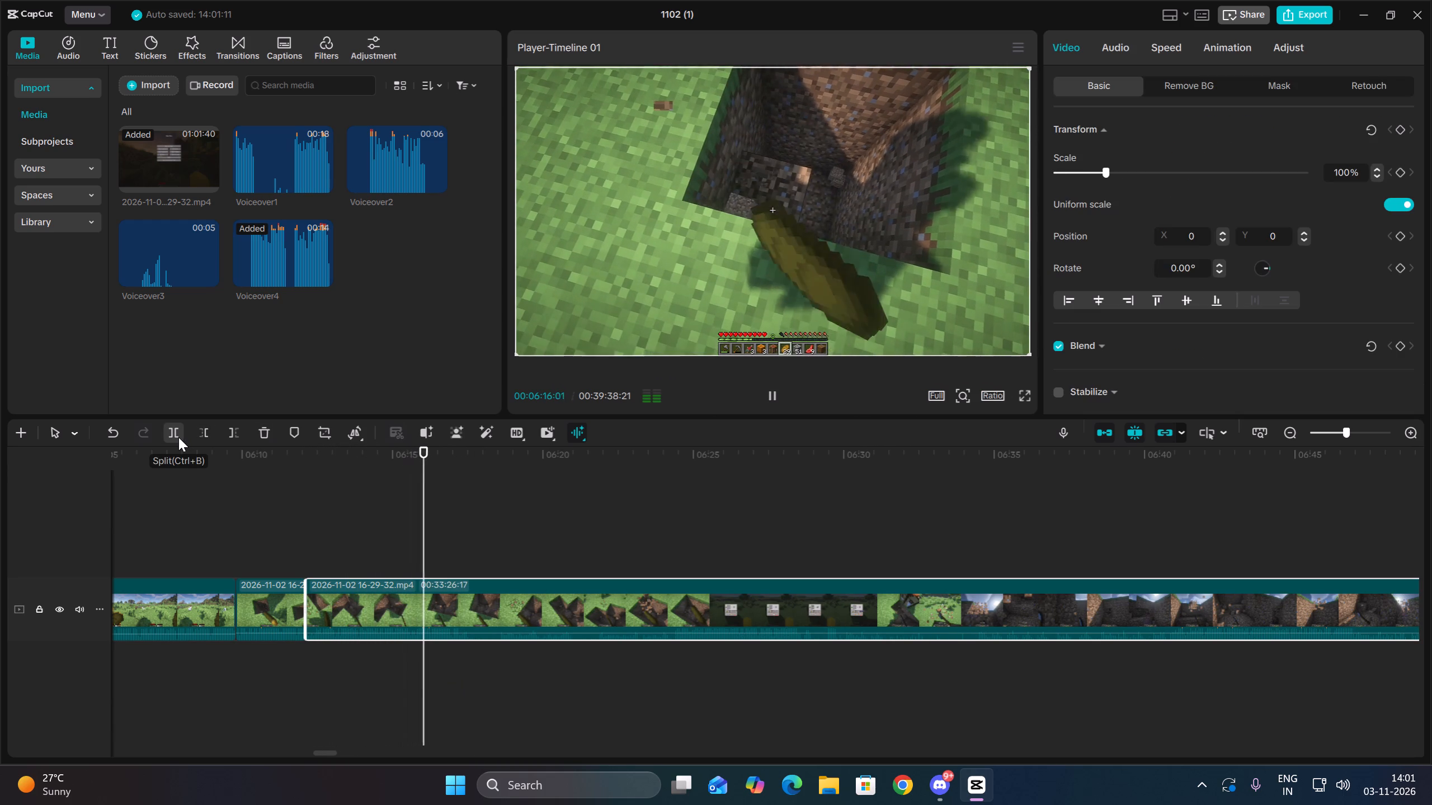
pyautogui.press('space')
pyautogui.click(178, 437)
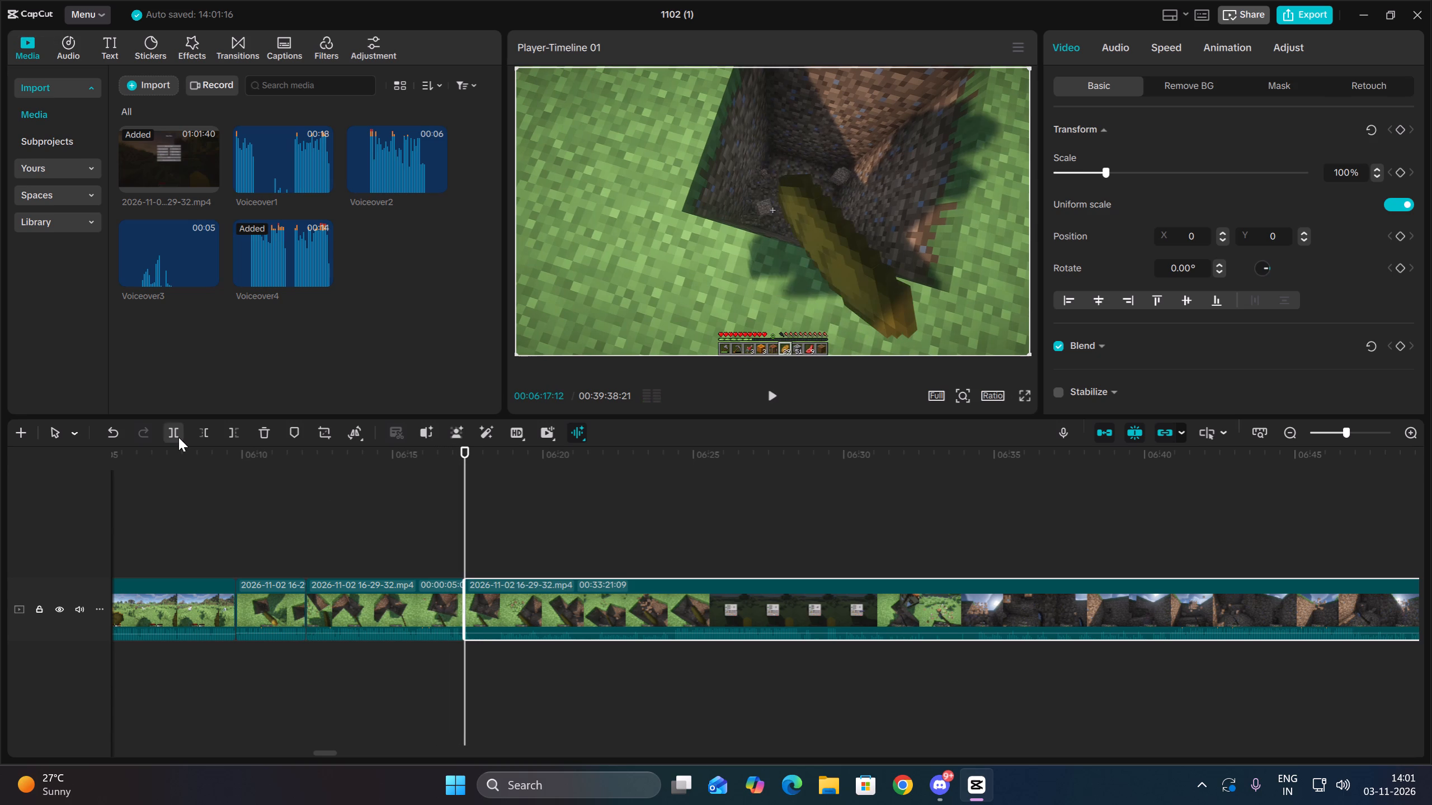
# Find the stone-shovel digging in the pit and trim the preceding 23 seconds or so off the clip starting at 00:06:17:12.
pyautogui.press('space')
pyautogui.click(505, 667)
pyautogui.press('space')
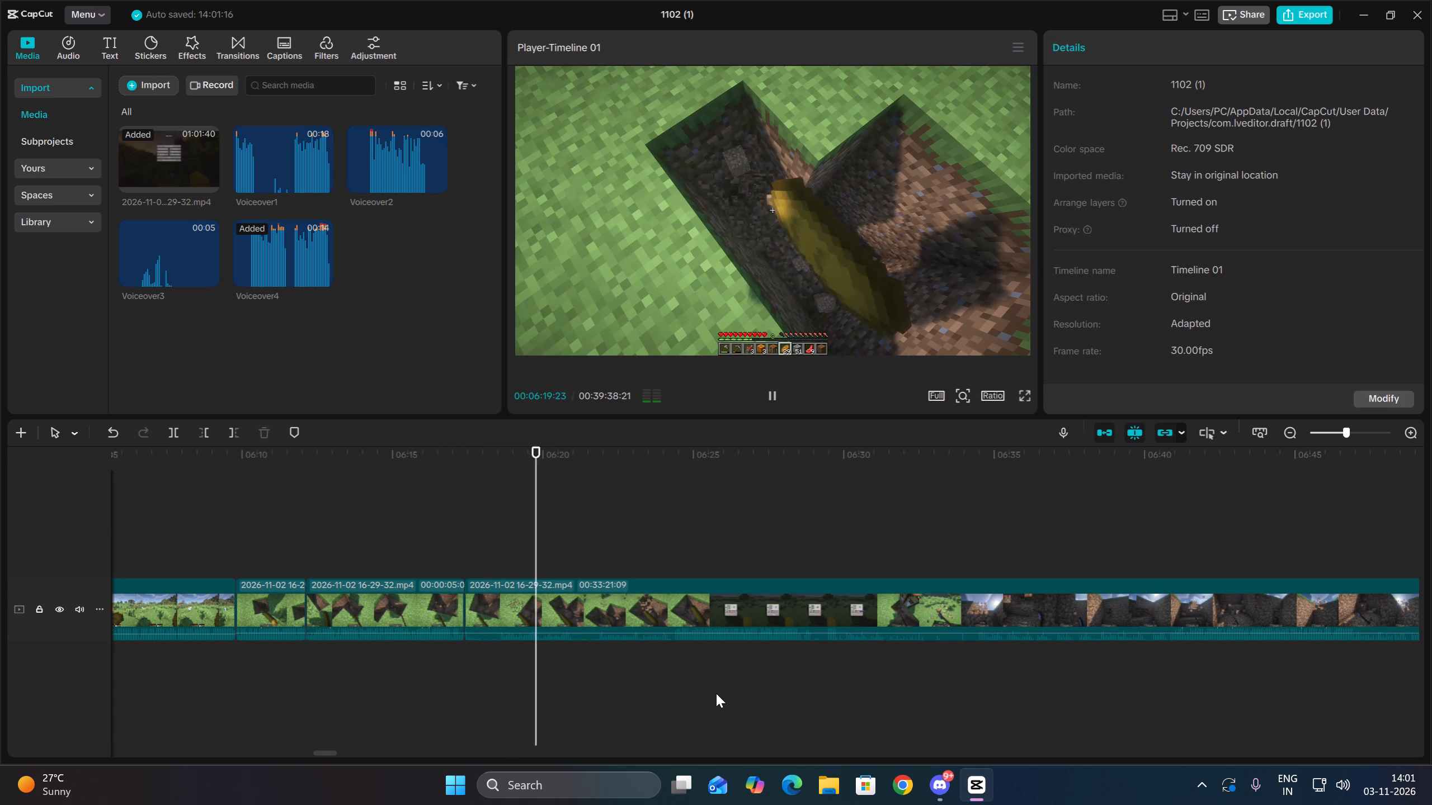
pyautogui.click(587, 647)
pyautogui.press('space')
pyautogui.click(679, 657)
pyautogui.press('space')
pyautogui.press('space')
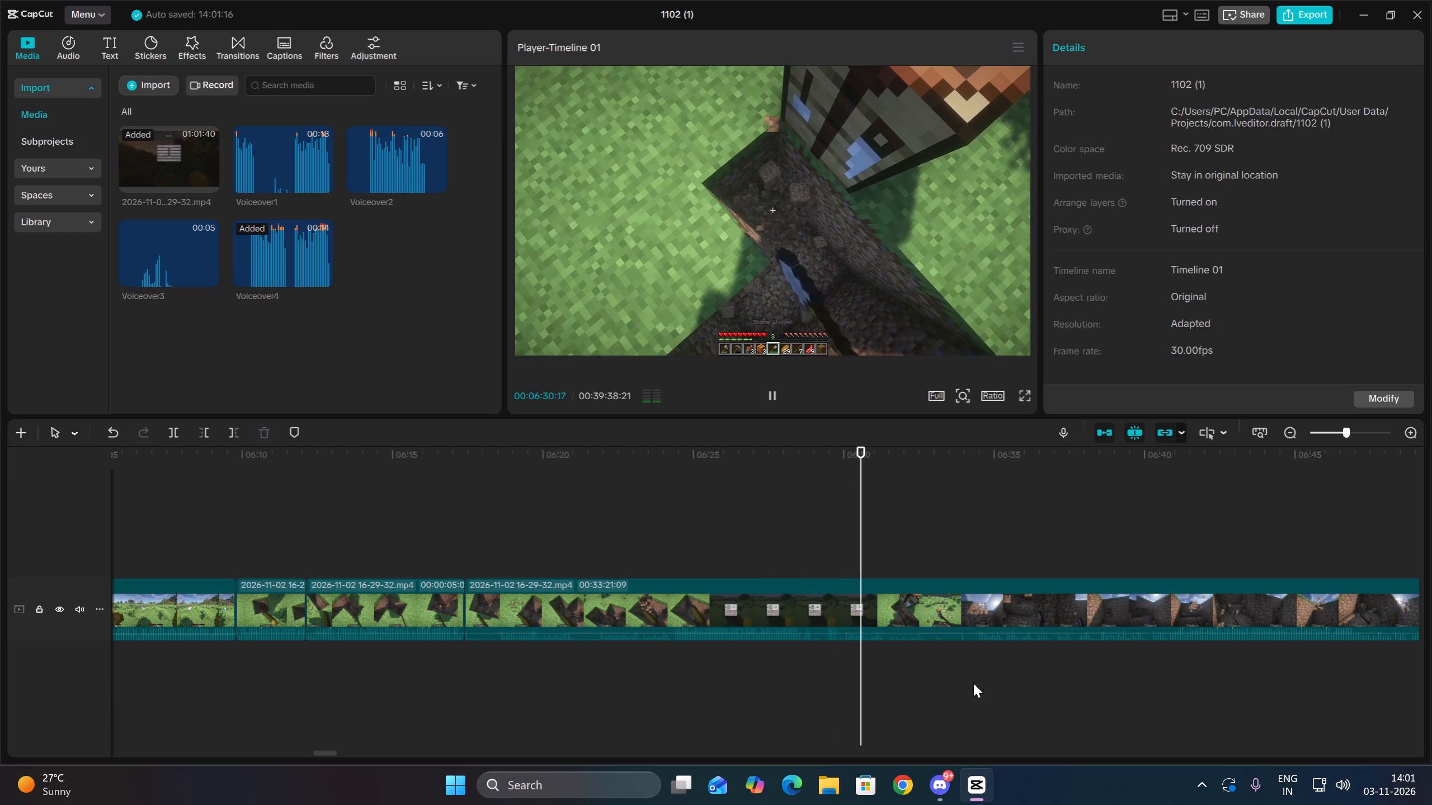
pyautogui.click(975, 656)
pyautogui.press('space')
pyautogui.press('space')
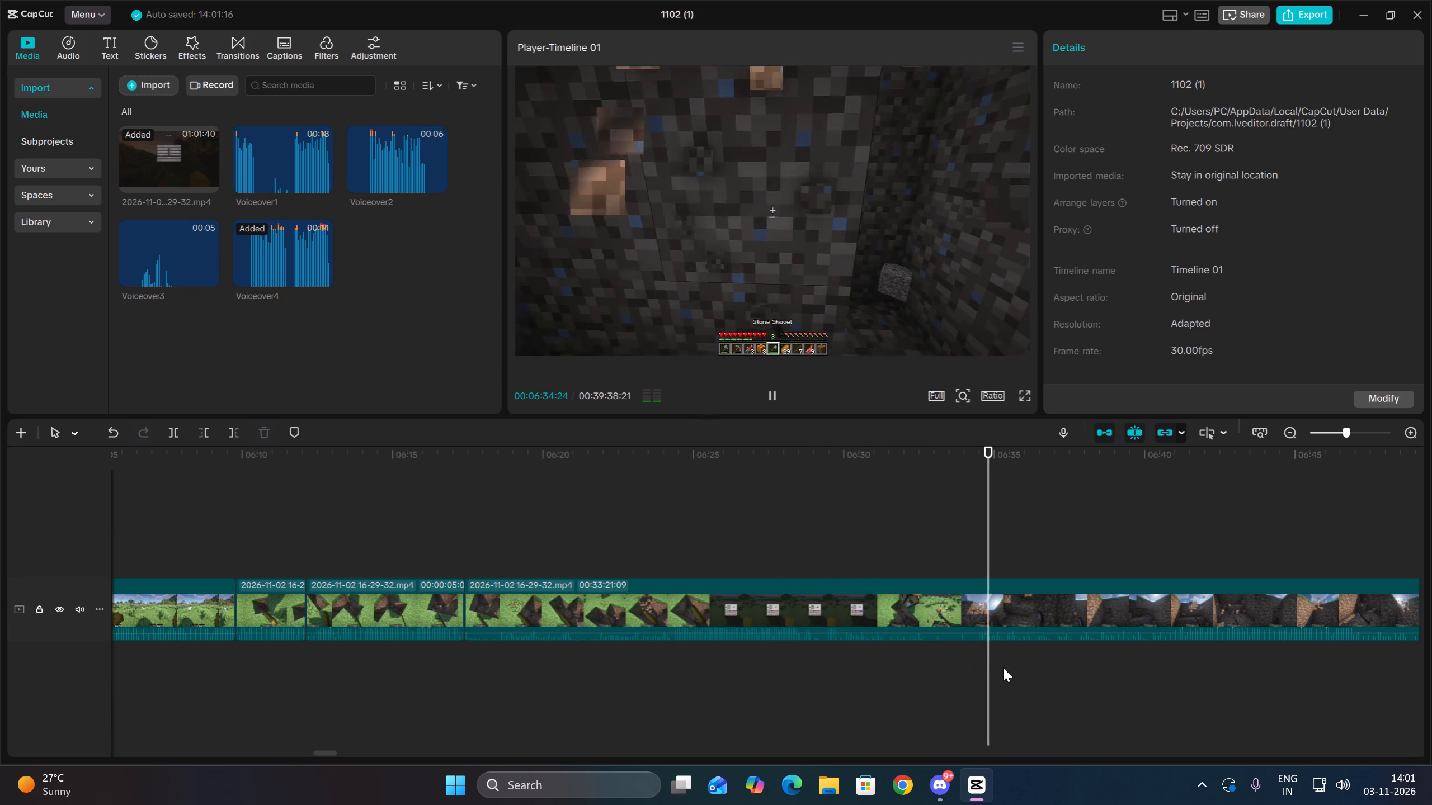
pyautogui.click(974, 652)
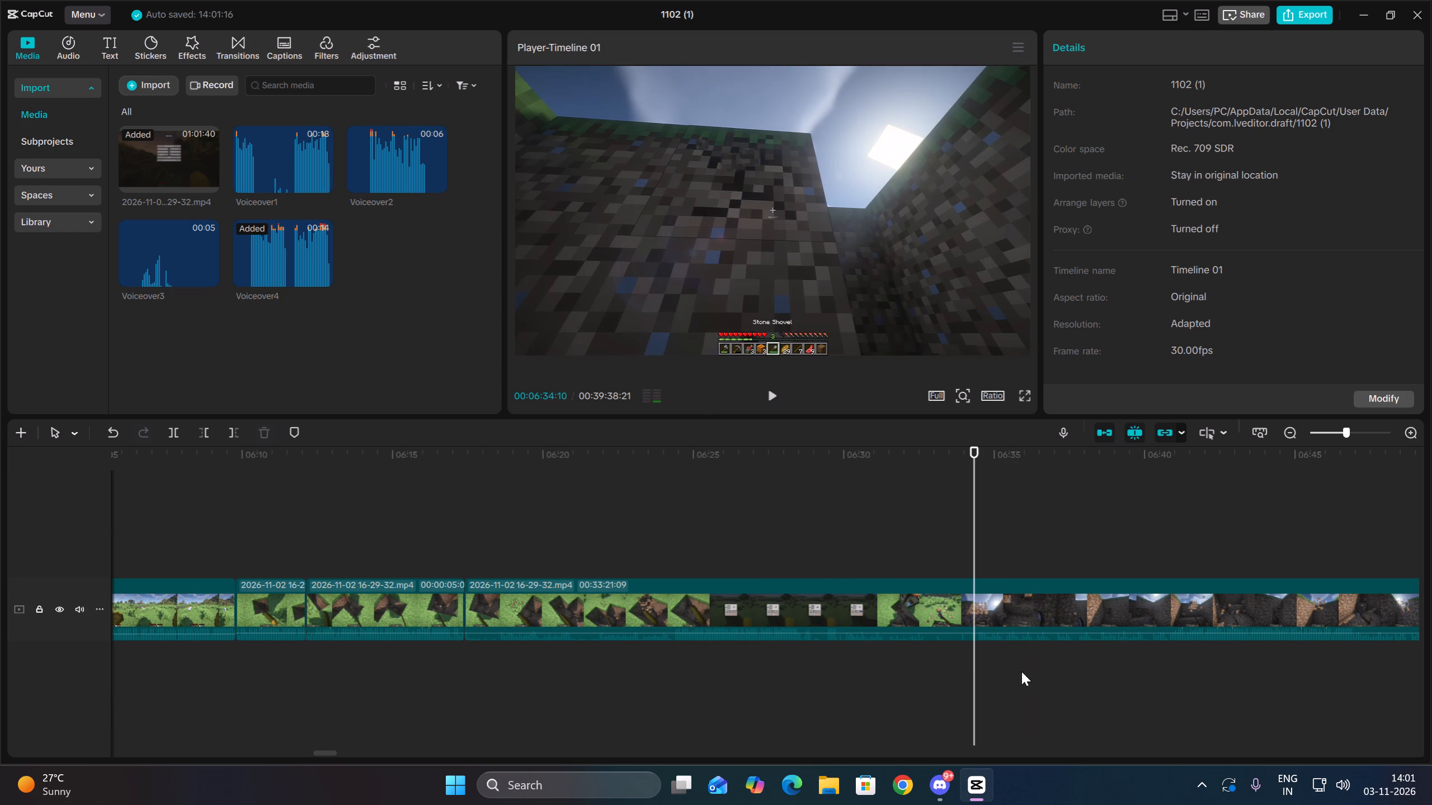
pyautogui.moveTo(1171, 657); pyautogui.dragTo(1405, 667)
pyautogui.click(1094, 646)
pyautogui.press('space')
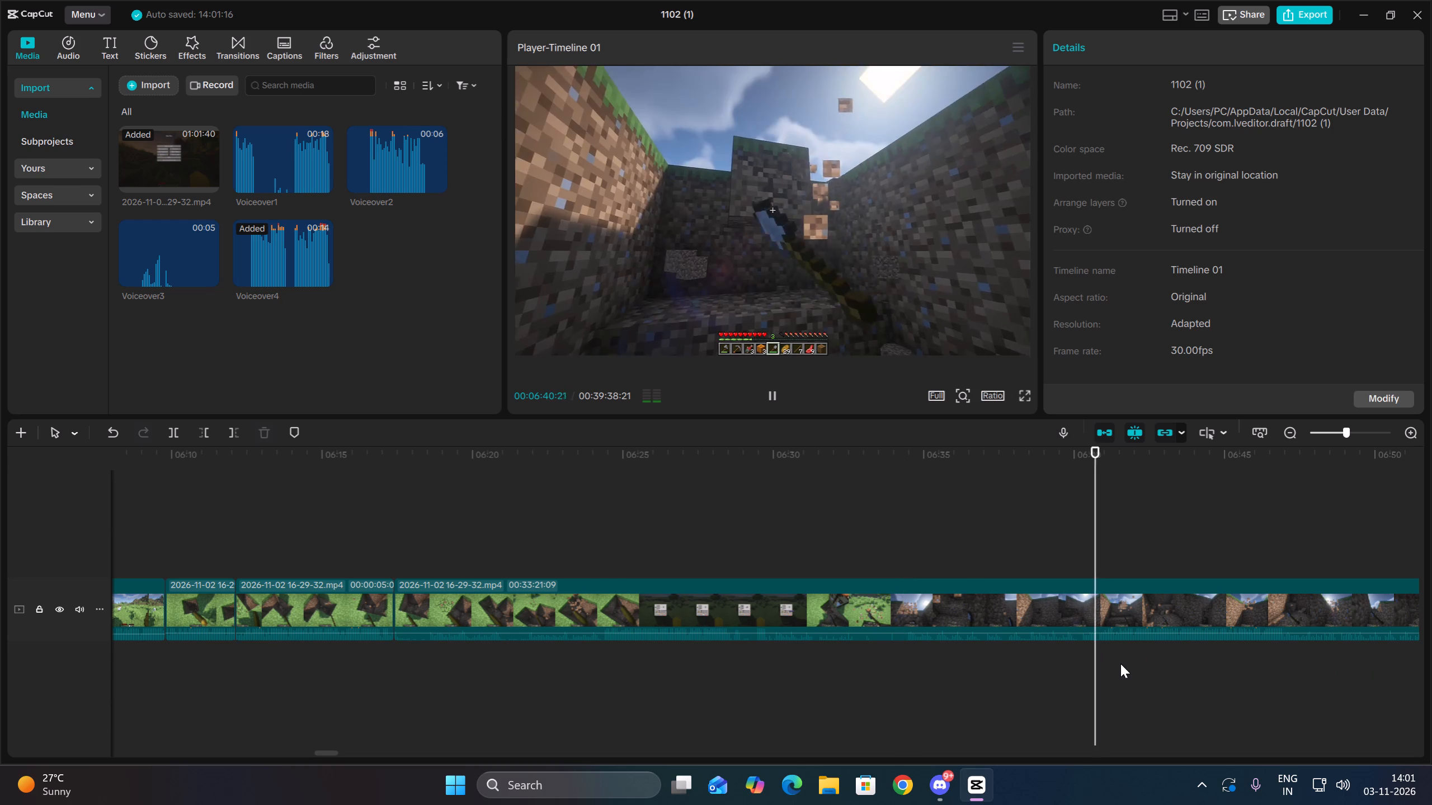
pyautogui.doubleClick(1098, 648)
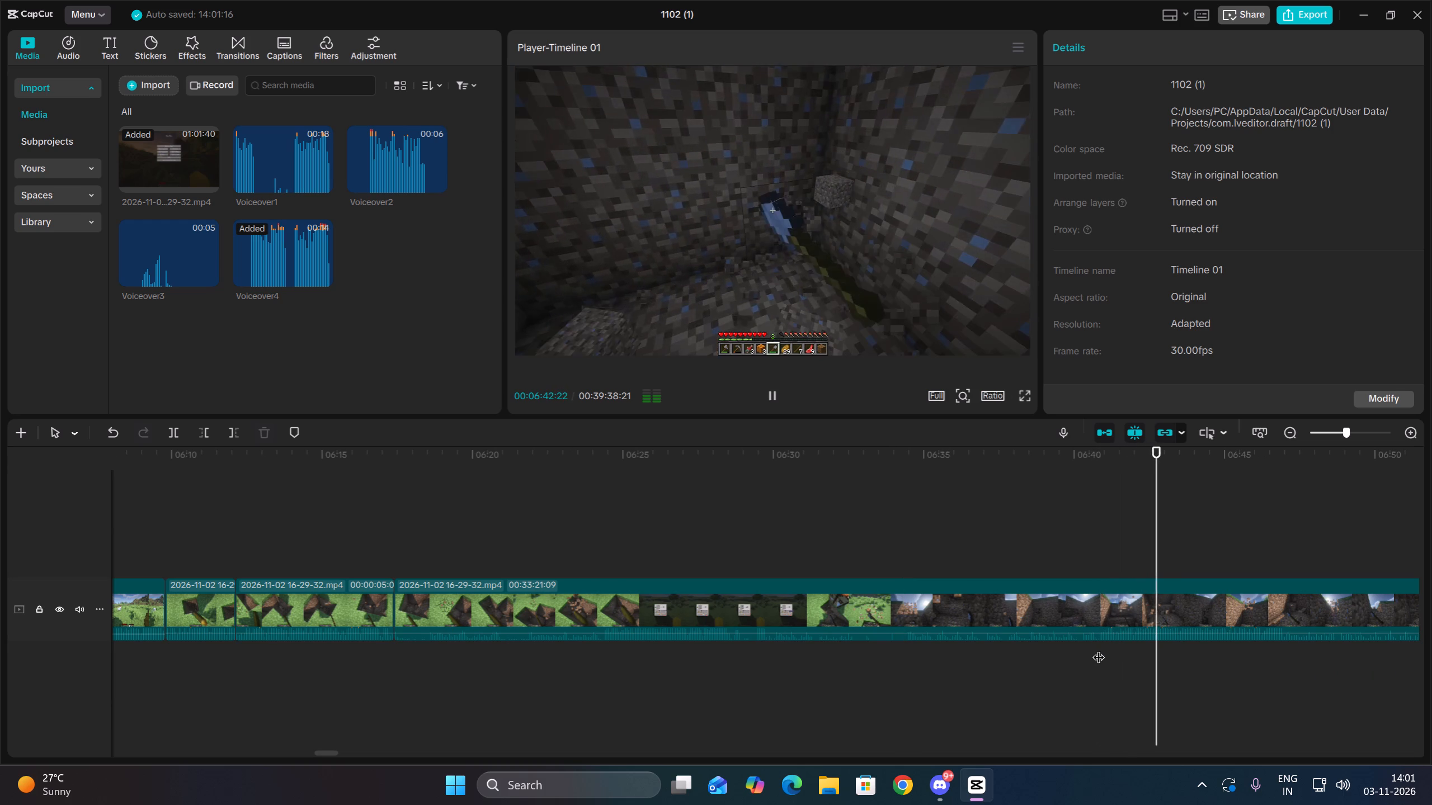
pyautogui.moveTo(1142, 685); pyautogui.dragTo(1137, 626)
pyautogui.click(211, 429)
# Split the pit-digging clip at 00:06:23:19.
pyautogui.press('space')
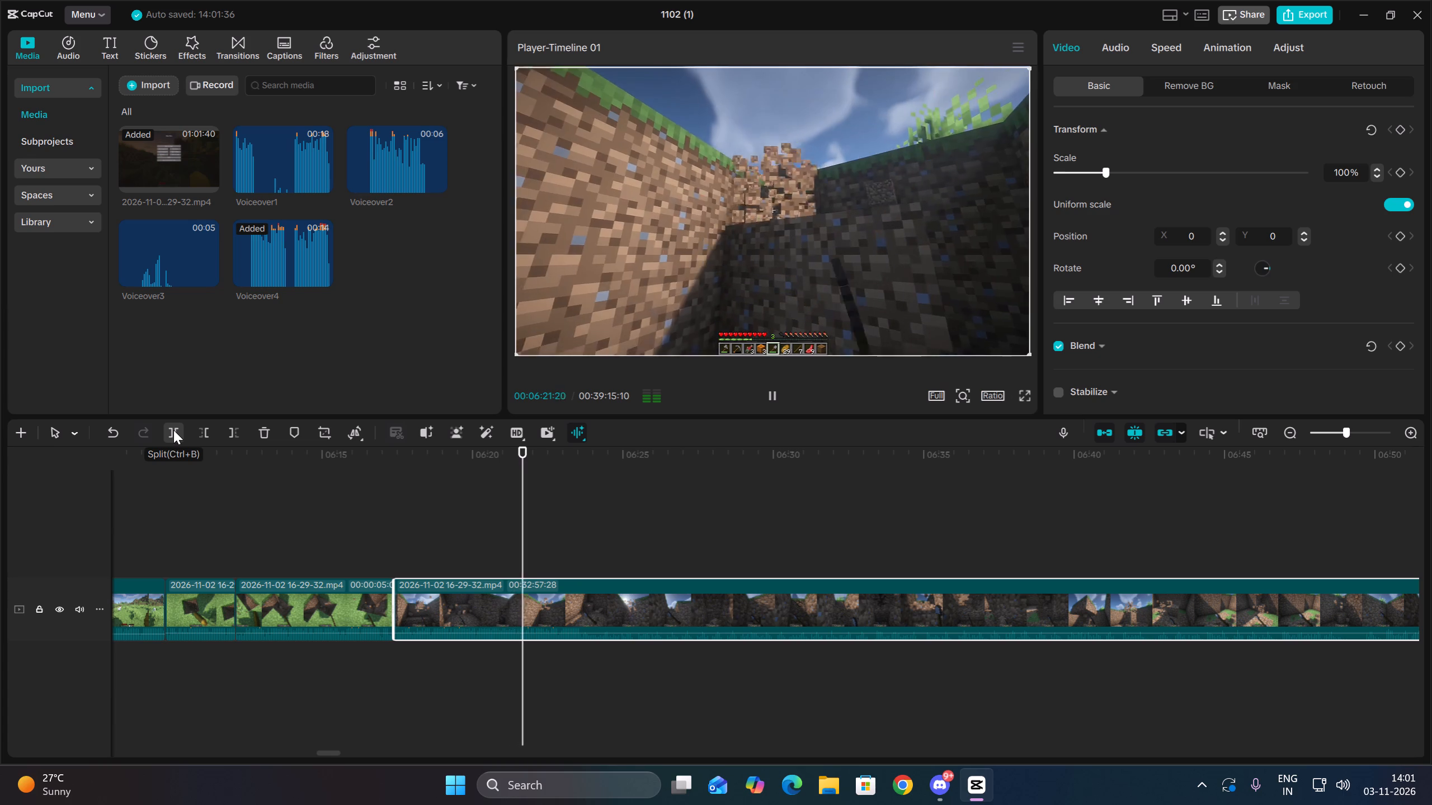
pyautogui.press('space')
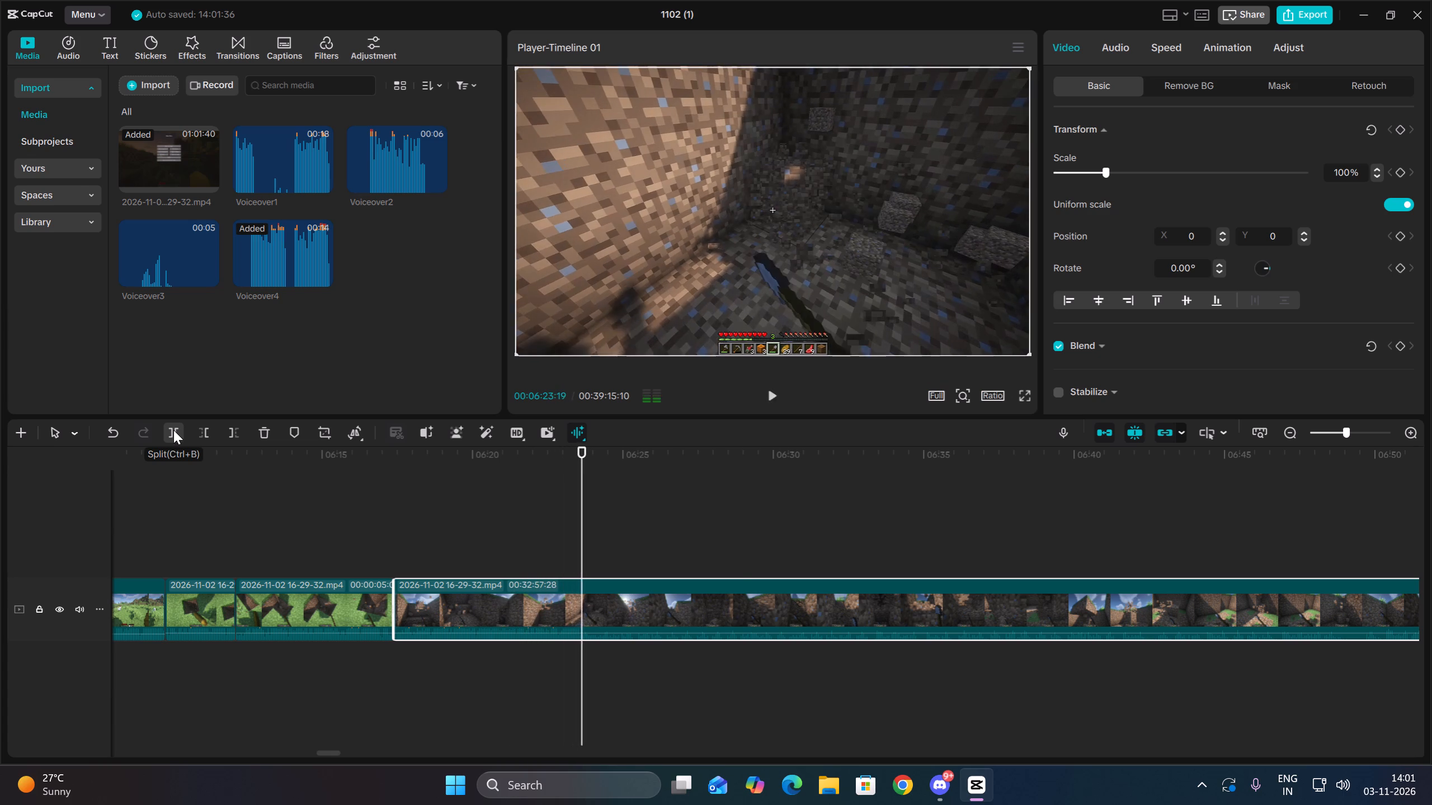
pyautogui.click(173, 430)
# Skim ahead through the pit digging and trim about 27 seconds off the start of the clip at 00:06:23:19.
pyautogui.press('space')
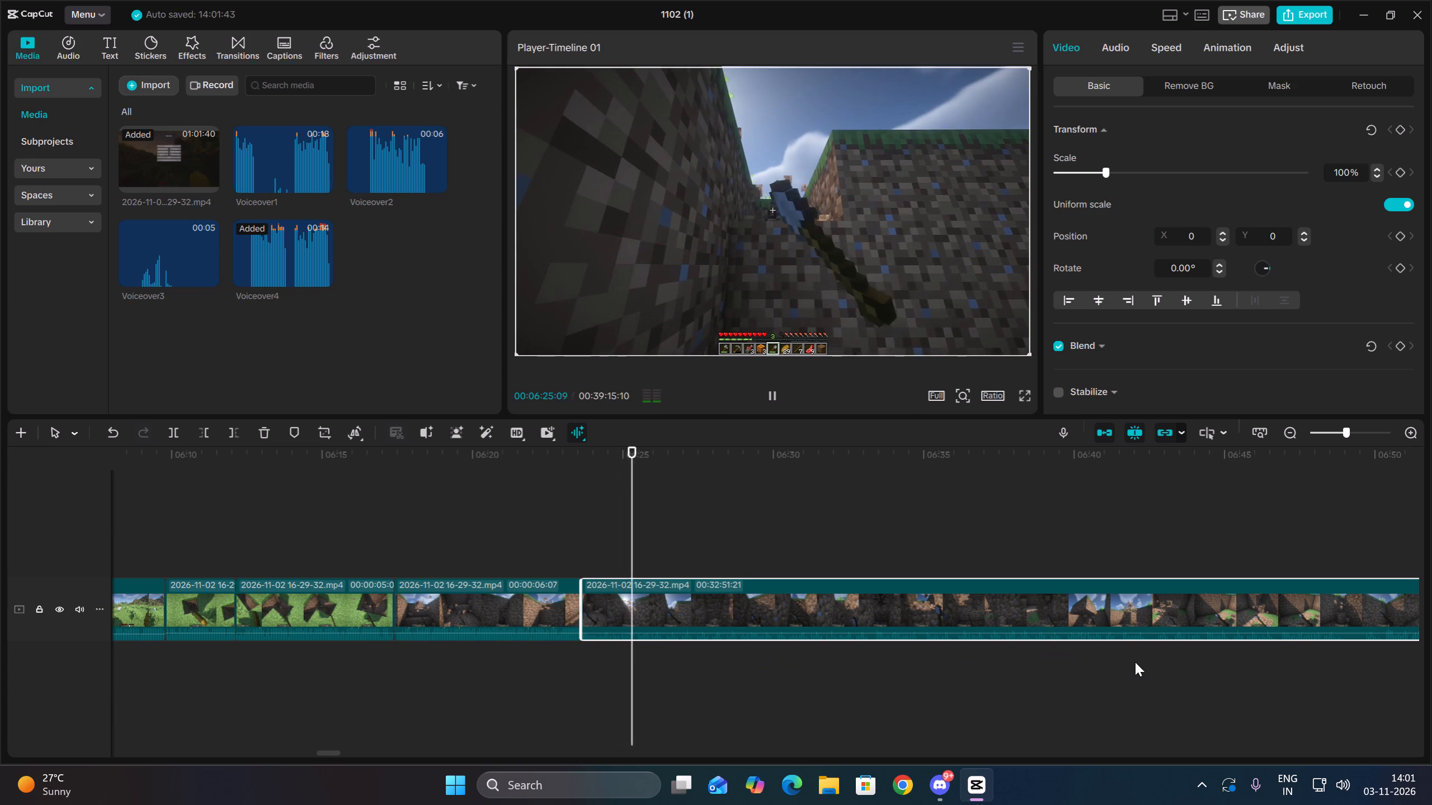
pyautogui.moveTo(1317, 676); pyautogui.dragTo(1431, 690)
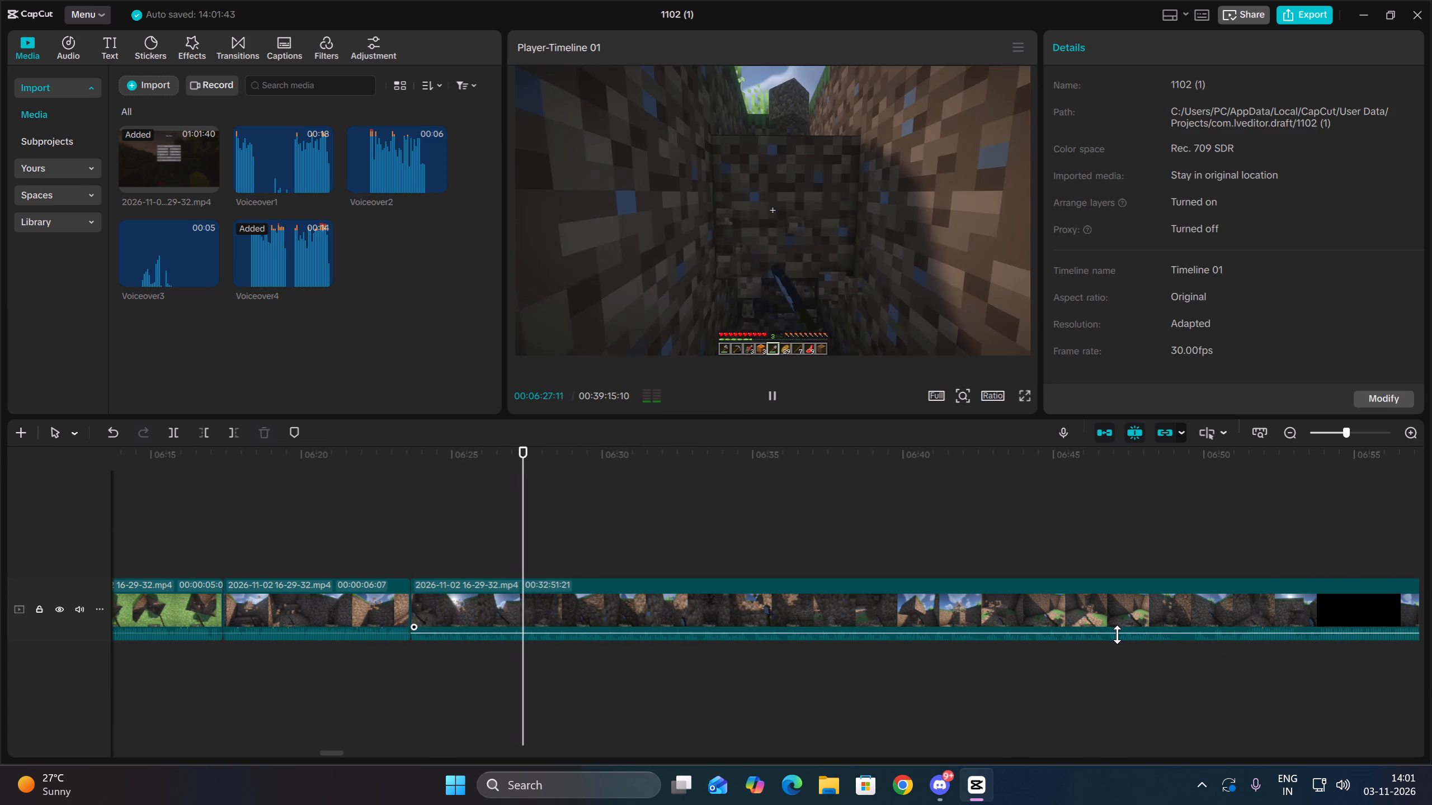
pyautogui.click(1106, 646)
pyautogui.press('space')
pyautogui.press('space')
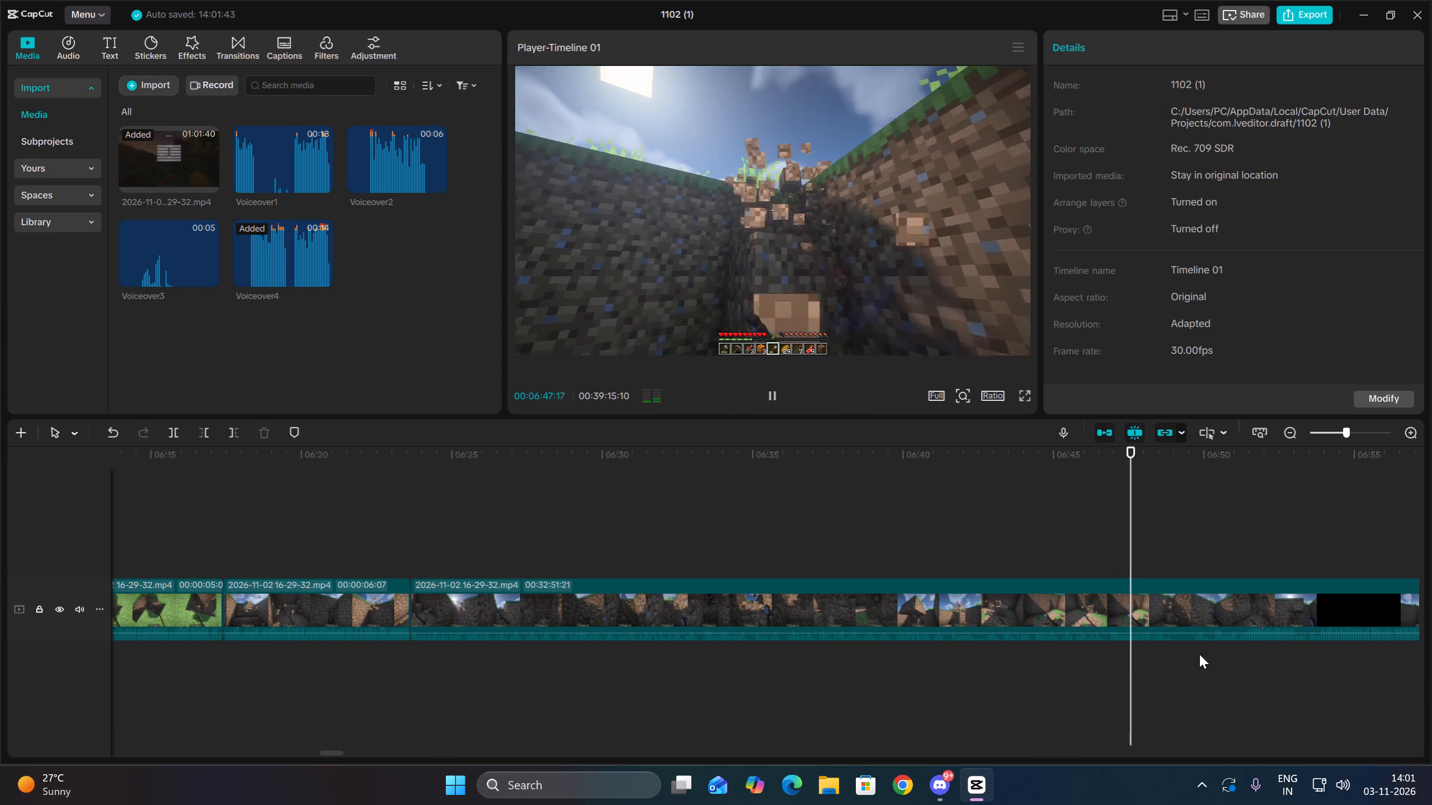
pyautogui.click(1199, 654)
pyautogui.press('space')
pyautogui.press('space')
pyautogui.moveTo(1256, 659); pyautogui.dragTo(1261, 598)
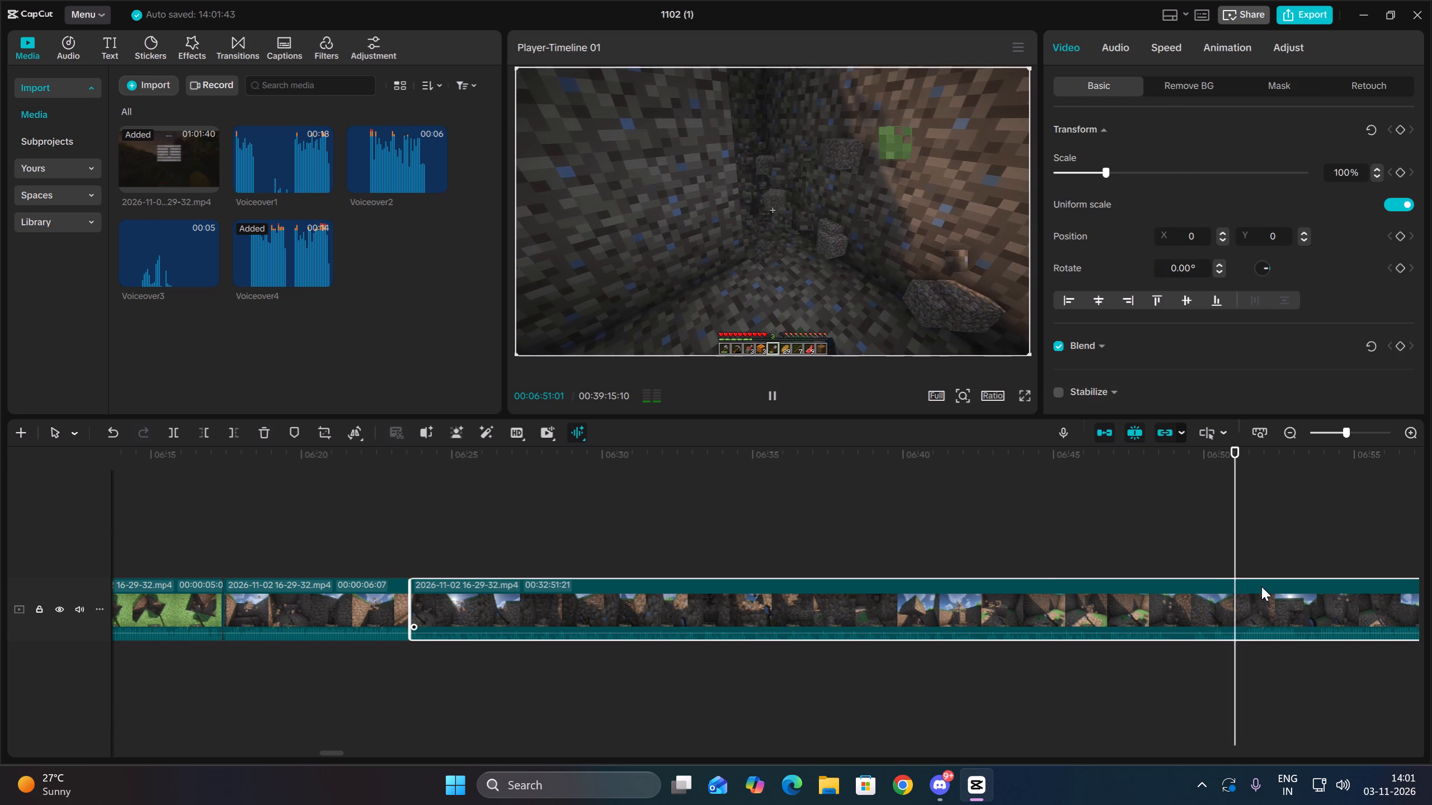
pyautogui.press('space')
pyautogui.click(200, 436)
# Tighten the start of the clip at 00:06:23:19 in three more trims, removing about three seconds in total.
pyautogui.press('space')
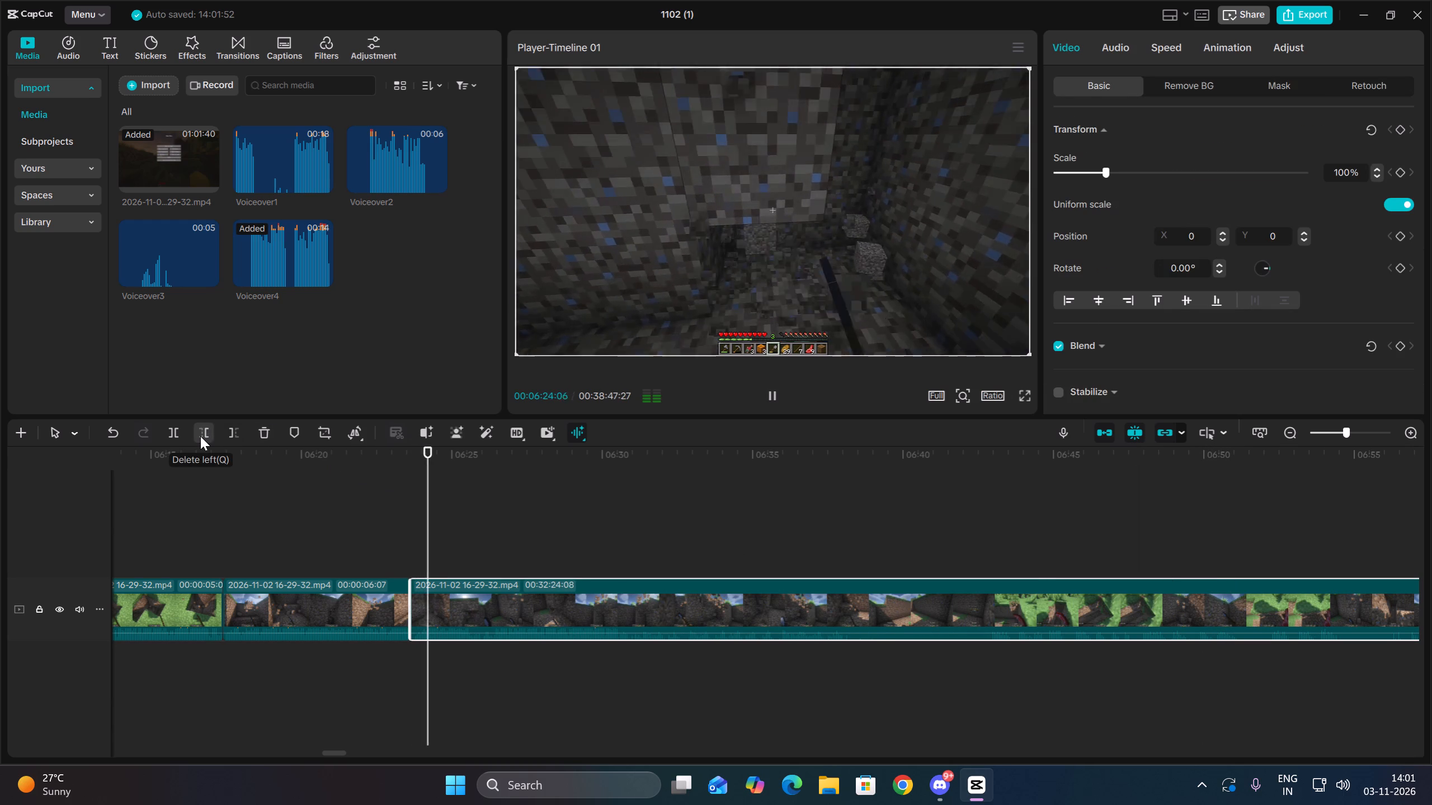
pyautogui.press('Up')
pyautogui.press('space')
pyautogui.click(200, 436)
pyautogui.press('space')
pyautogui.press('space')
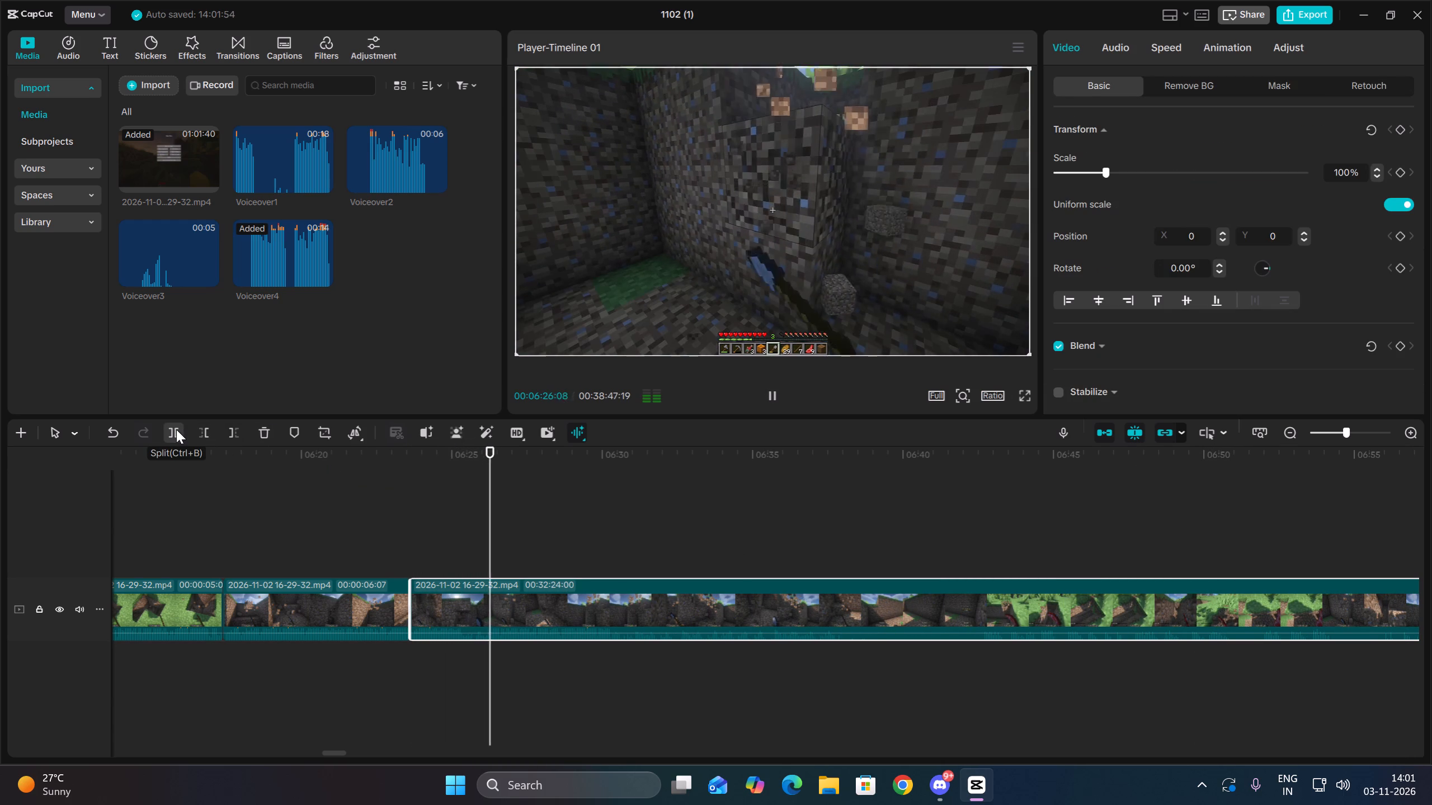
pyautogui.click(478, 650)
pyautogui.moveTo(503, 669); pyautogui.dragTo(510, 602)
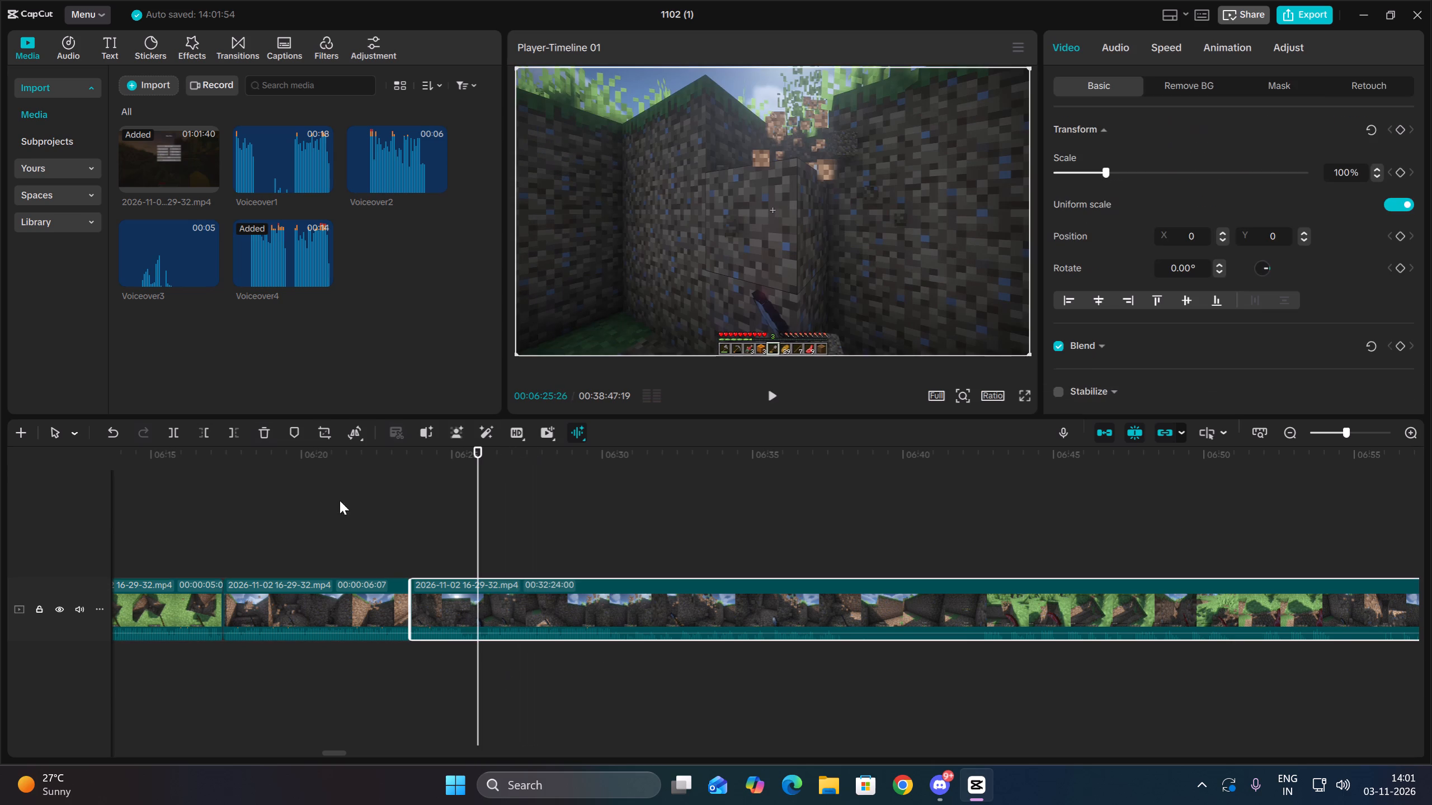
pyautogui.click(196, 433)
pyautogui.press('space')
pyautogui.press('Up')
pyautogui.press('space')
pyautogui.press('space')
pyautogui.click(196, 433)
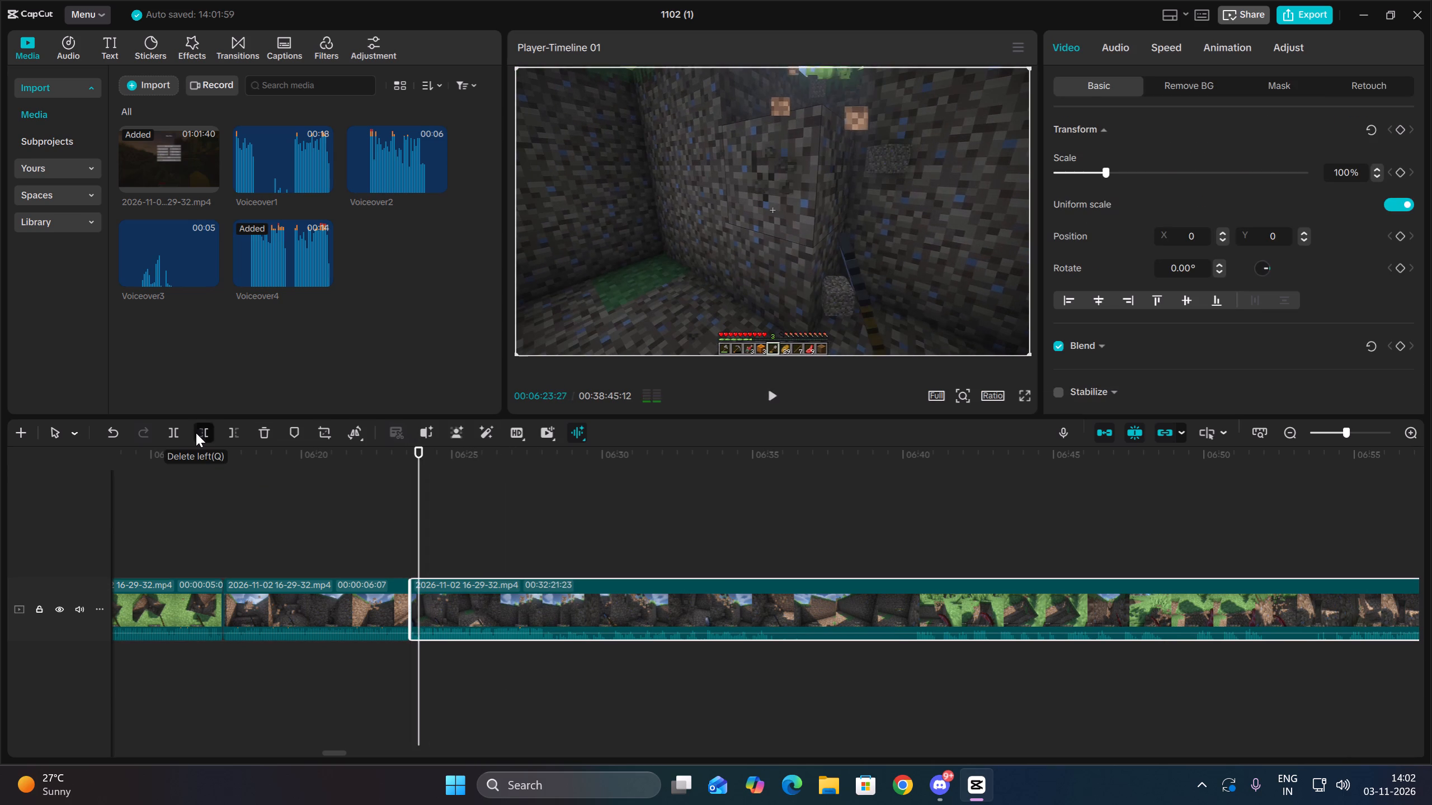
# Split the pit-digging clip just before 00:06:28.
pyautogui.press('space')
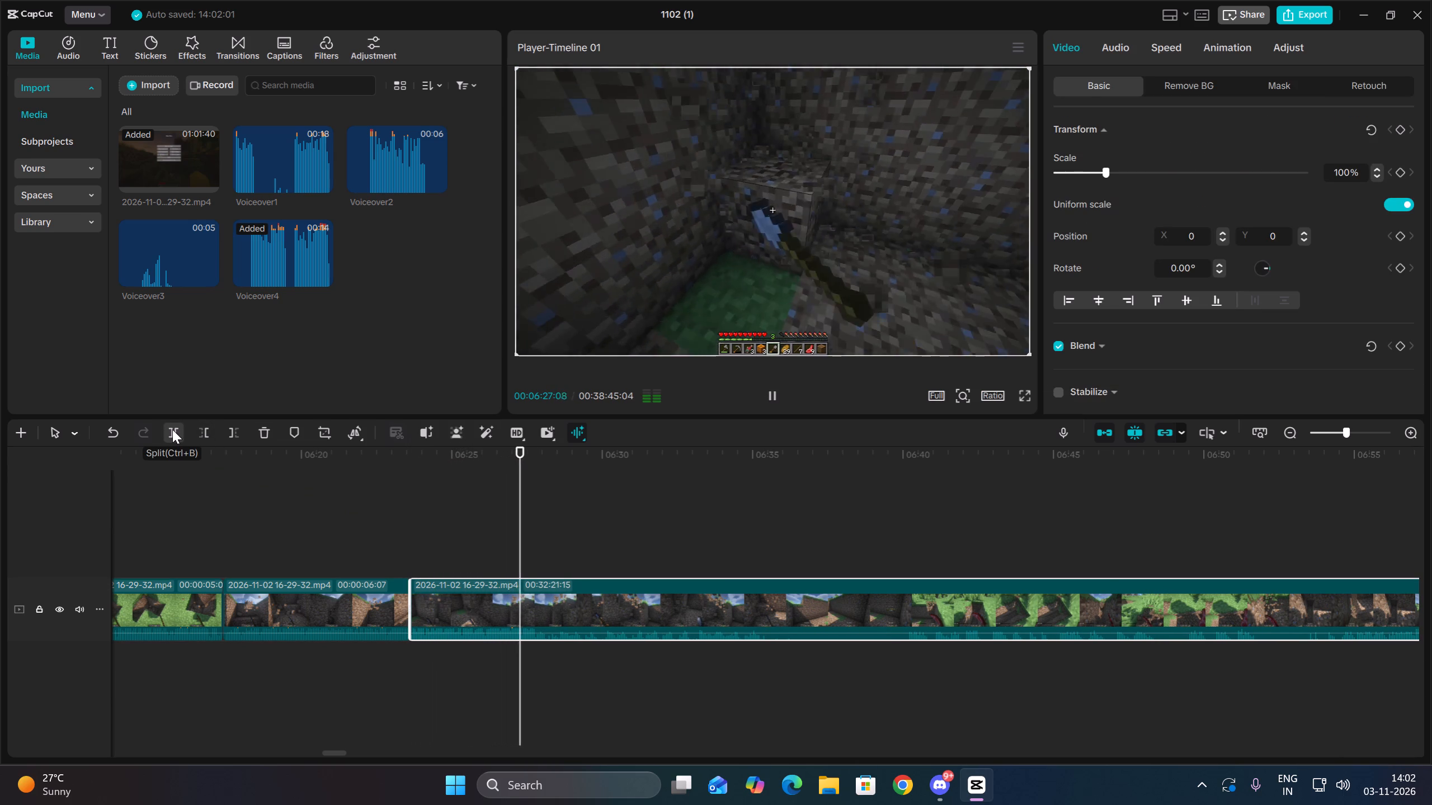
pyautogui.press('space')
pyautogui.click(172, 429)
# Skim ahead through the digging footage and trim about 69 seconds off the start of the clip beginning just before 00:06:28.
pyautogui.press('space')
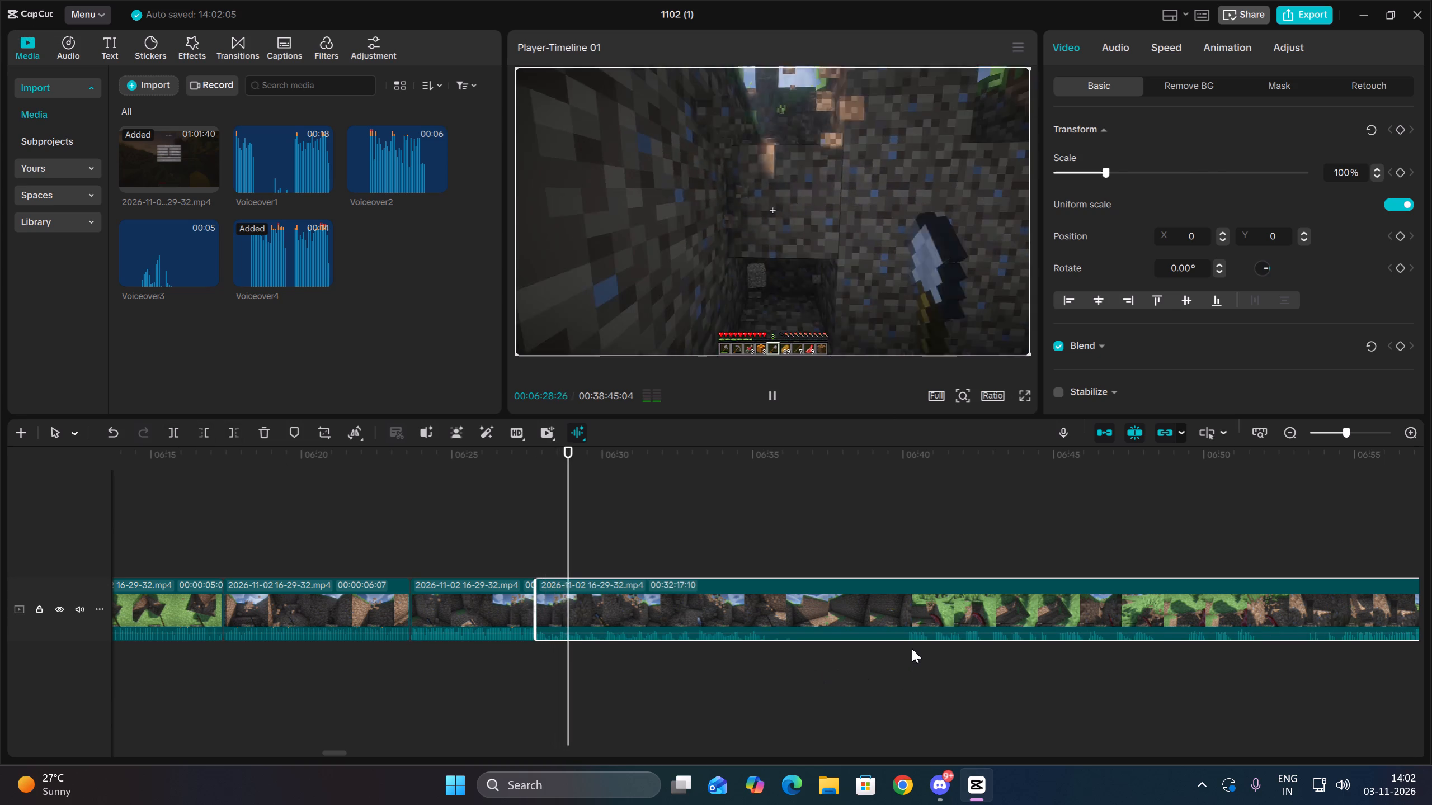
pyautogui.click(908, 645)
pyautogui.press('space')
pyautogui.press('space')
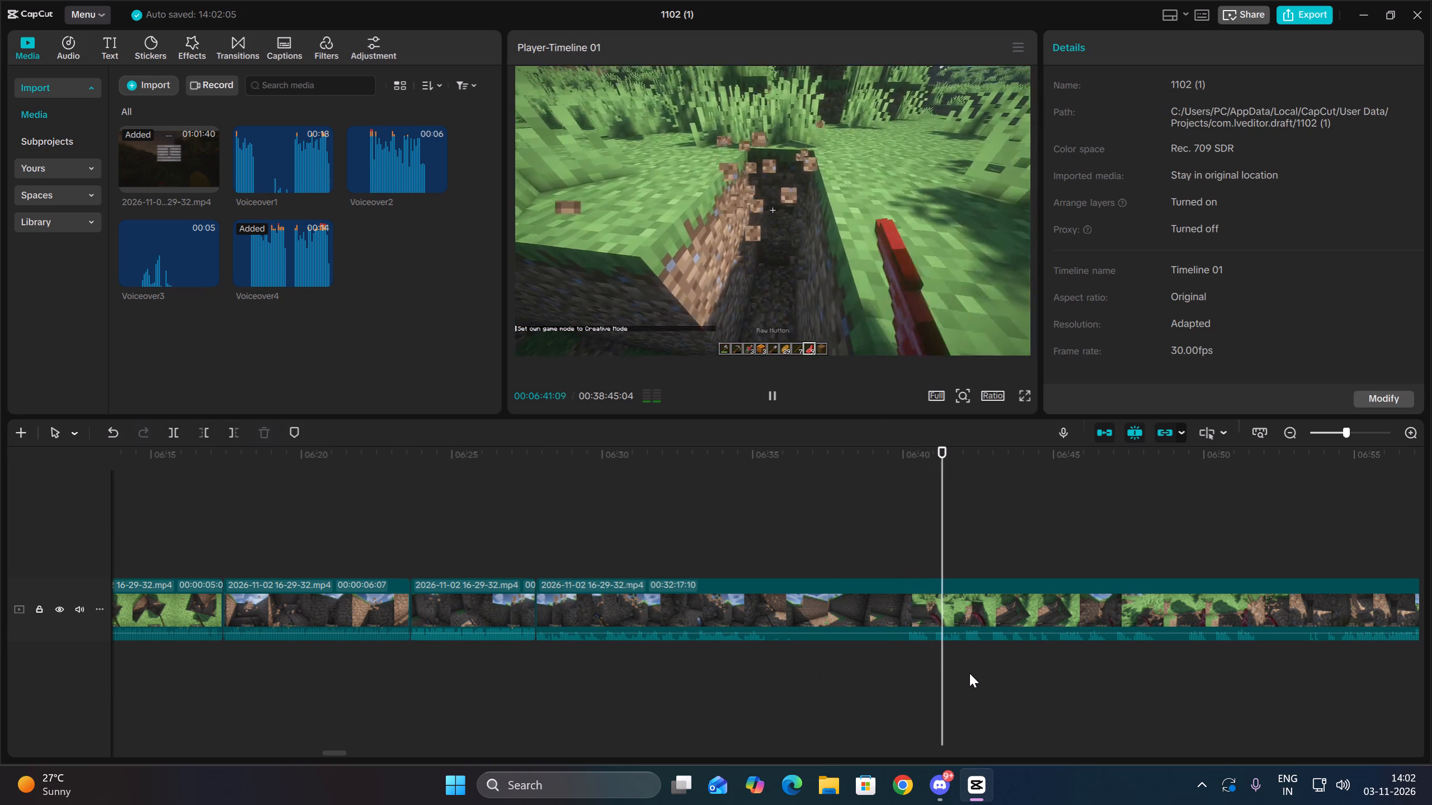
pyautogui.press('Up')
pyautogui.press('space')
pyautogui.click(960, 674)
pyautogui.moveTo(960, 674); pyautogui.dragTo(1125, 676)
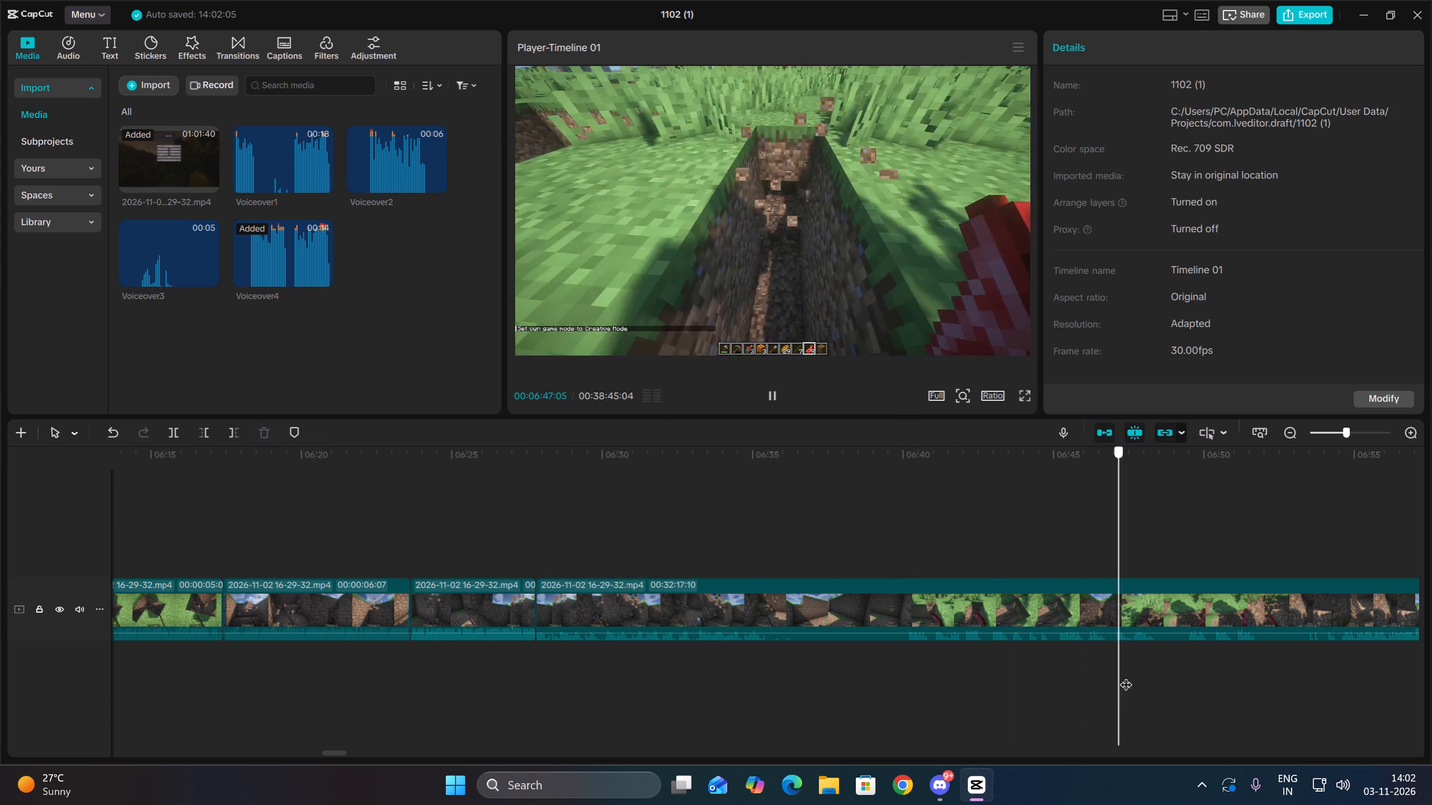
pyautogui.moveTo(1125, 676); pyautogui.dragTo(1195, 676)
pyautogui.press('space')
pyautogui.press('space')
pyautogui.click(1311, 656)
pyautogui.press('space')
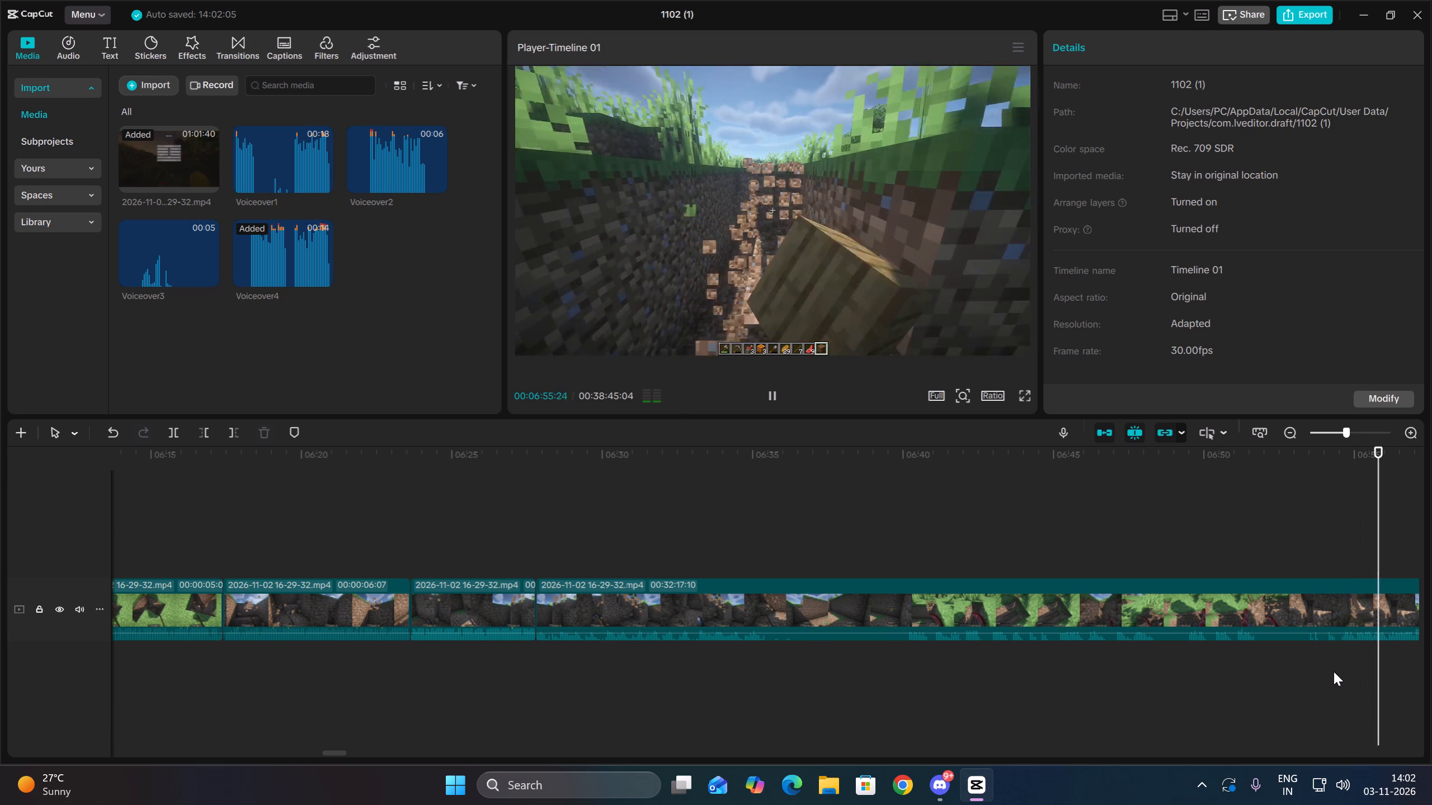
pyautogui.moveTo(1334, 671); pyautogui.dragTo(1353, 683)
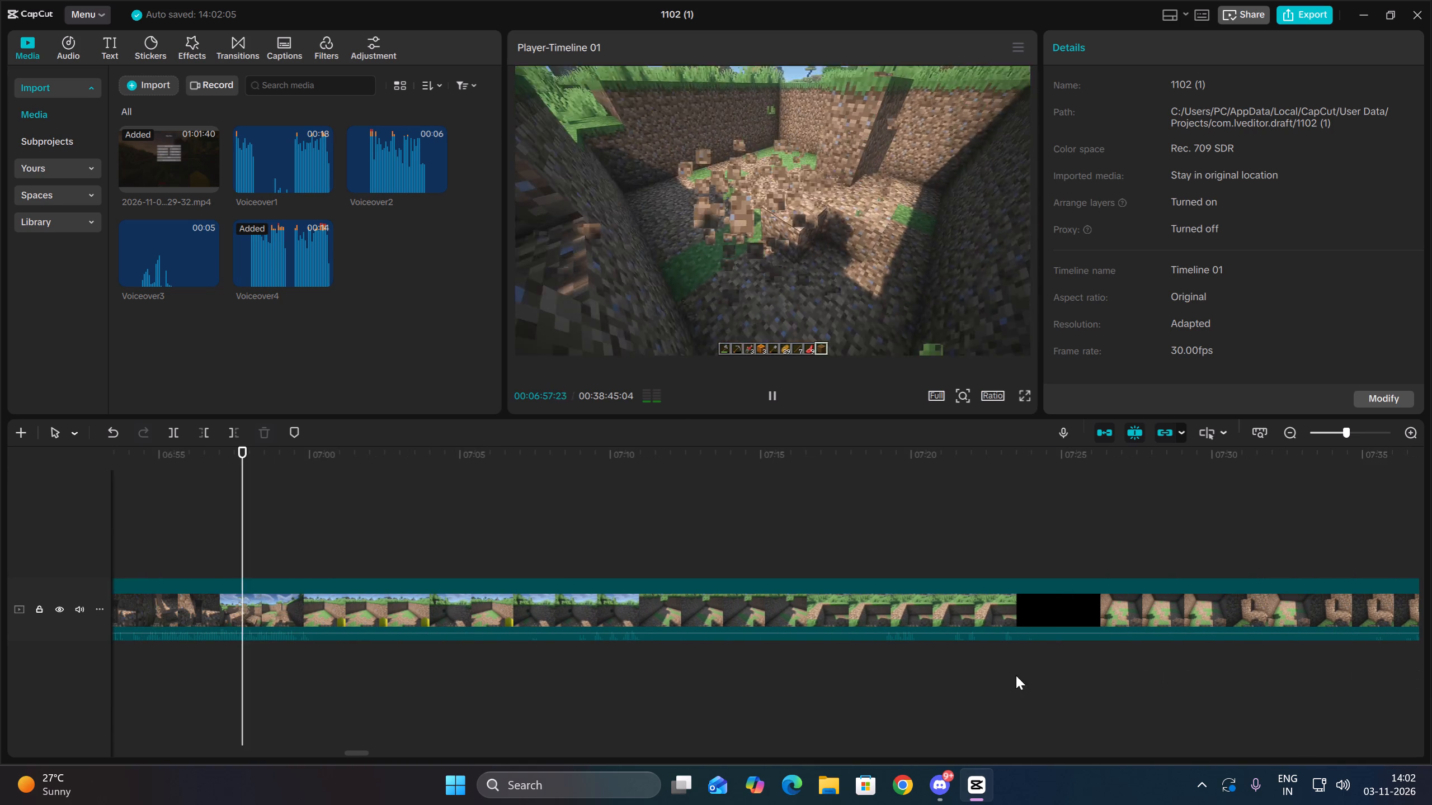
pyautogui.click(571, 657)
pyautogui.press('space')
pyautogui.press('space')
pyautogui.click(869, 651)
pyautogui.press('space')
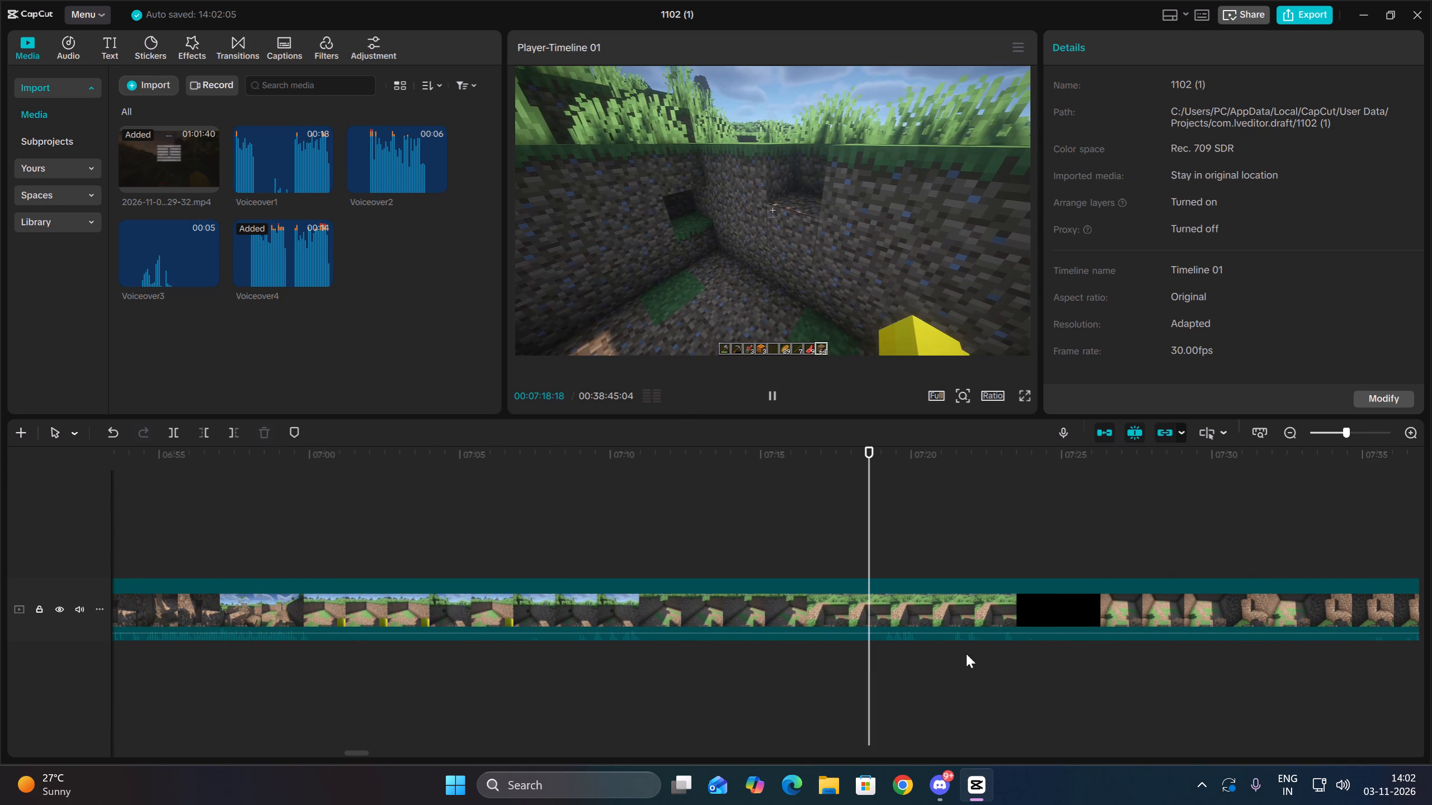
pyautogui.keyDown('ctrl'); pyautogui.scroll(-9, 1275, 705); pyautogui.keyUp('ctrl')
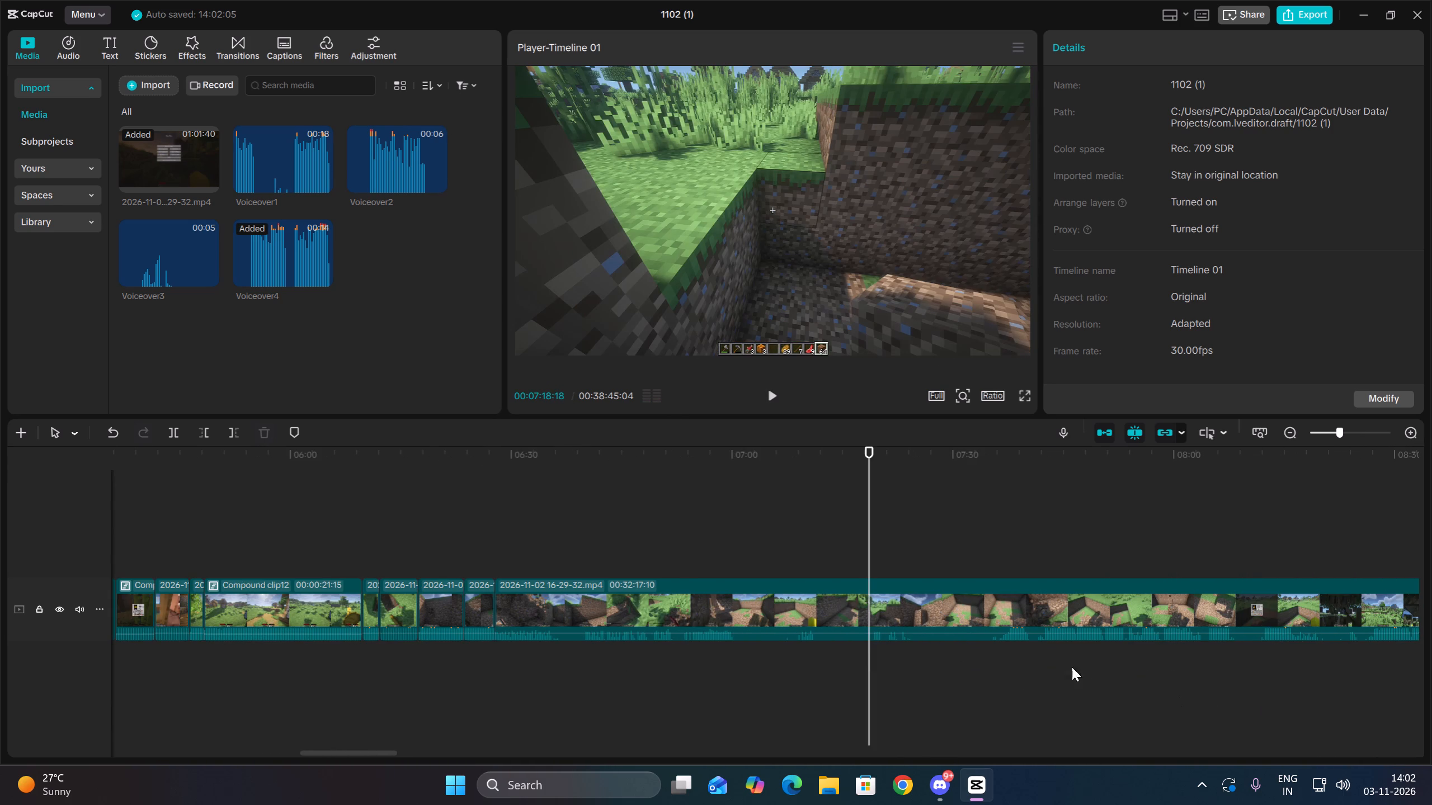
pyautogui.click(994, 654)
pyautogui.press('space')
pyautogui.press('space')
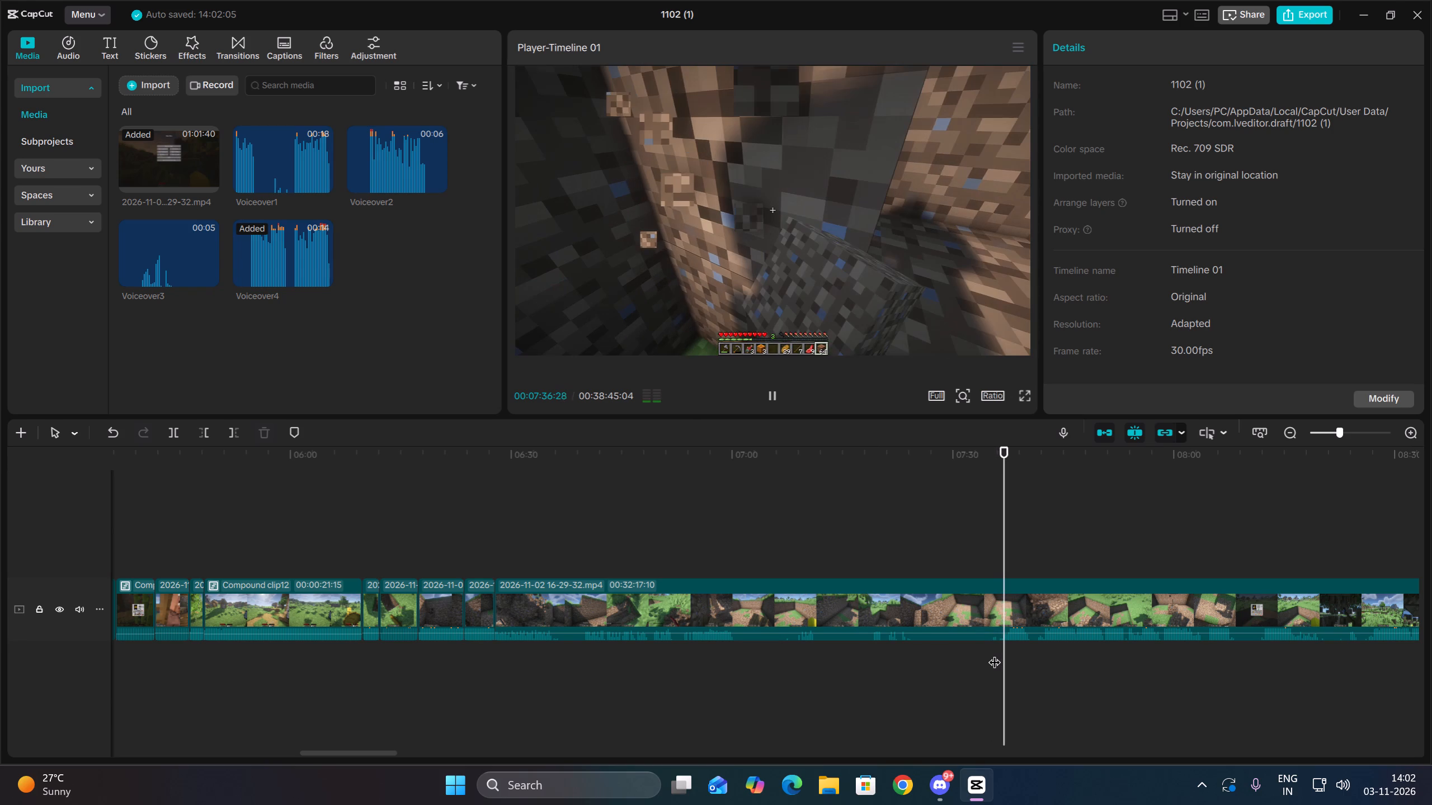
pyautogui.moveTo(1056, 665); pyautogui.dragTo(1064, 603)
pyautogui.click(201, 439)
# Trim a further 0.7 seconds or so off the start of the same digging clip.
pyautogui.press('space')
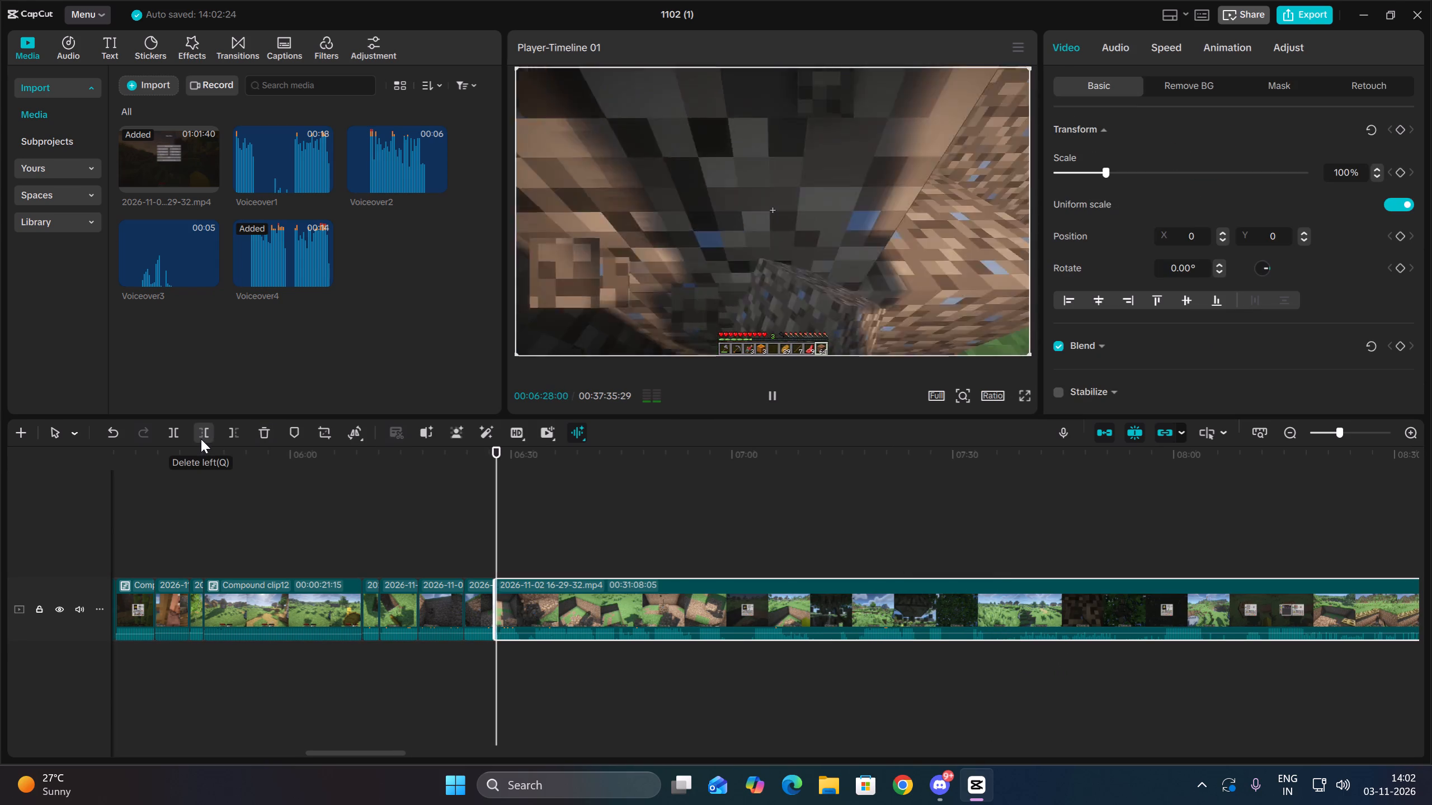
pyautogui.click(201, 439)
pyautogui.press('space')
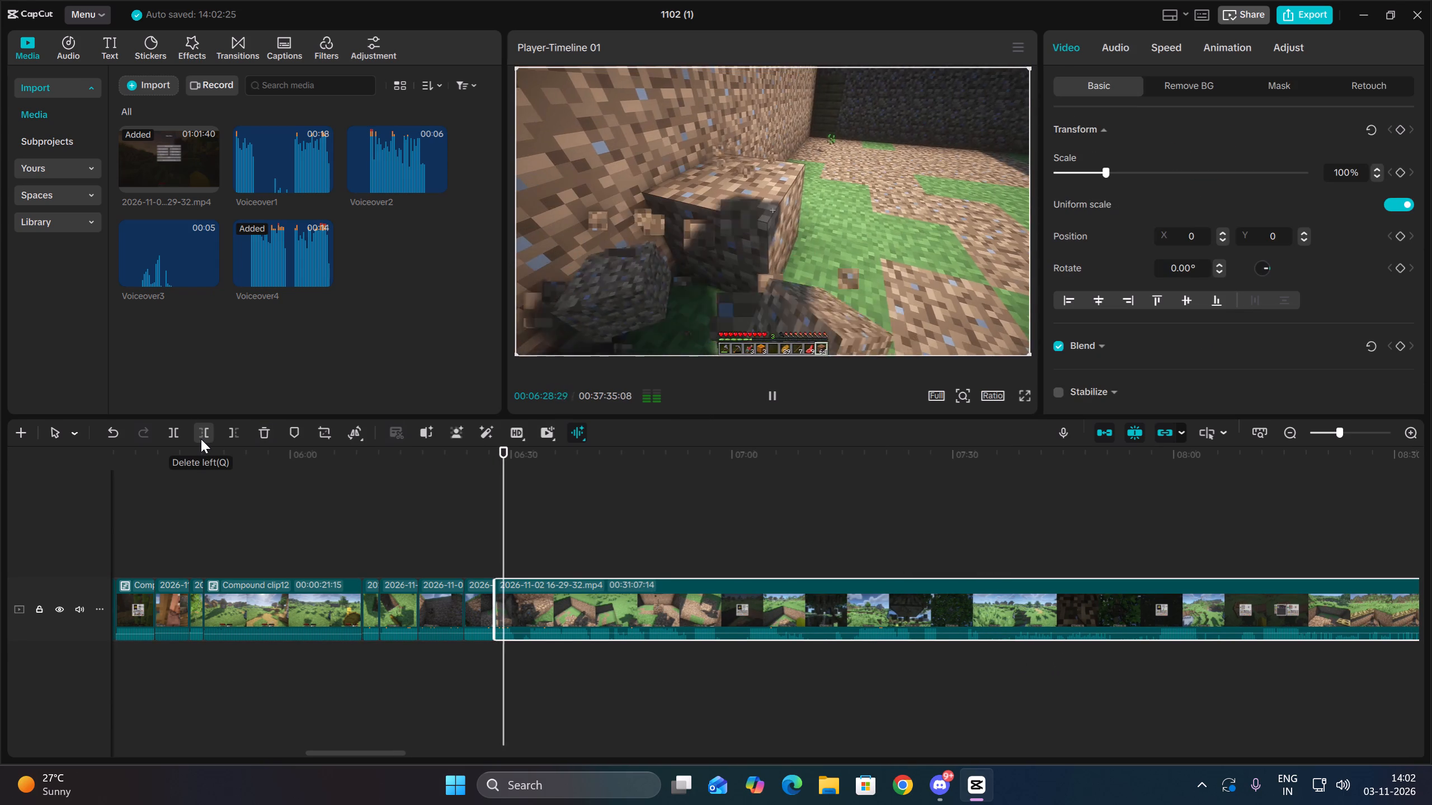
# Split the digging clip at 00:06:30:02.
pyautogui.press('space')
pyautogui.click(167, 437)
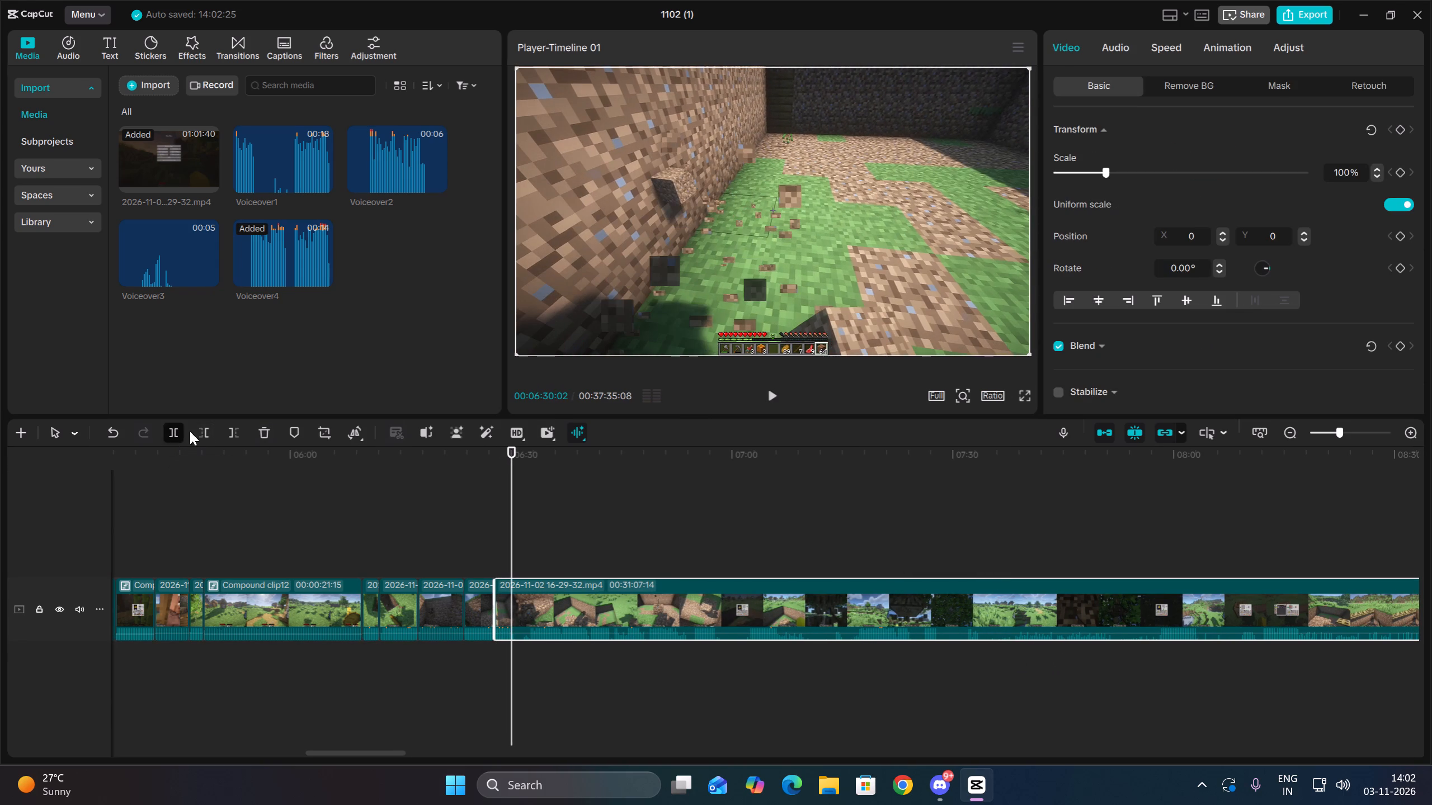
# Trim about 2.5 seconds in two cuts off the start of the clip at 00:06:30:02.
pyautogui.press('space')
pyautogui.click(200, 429)
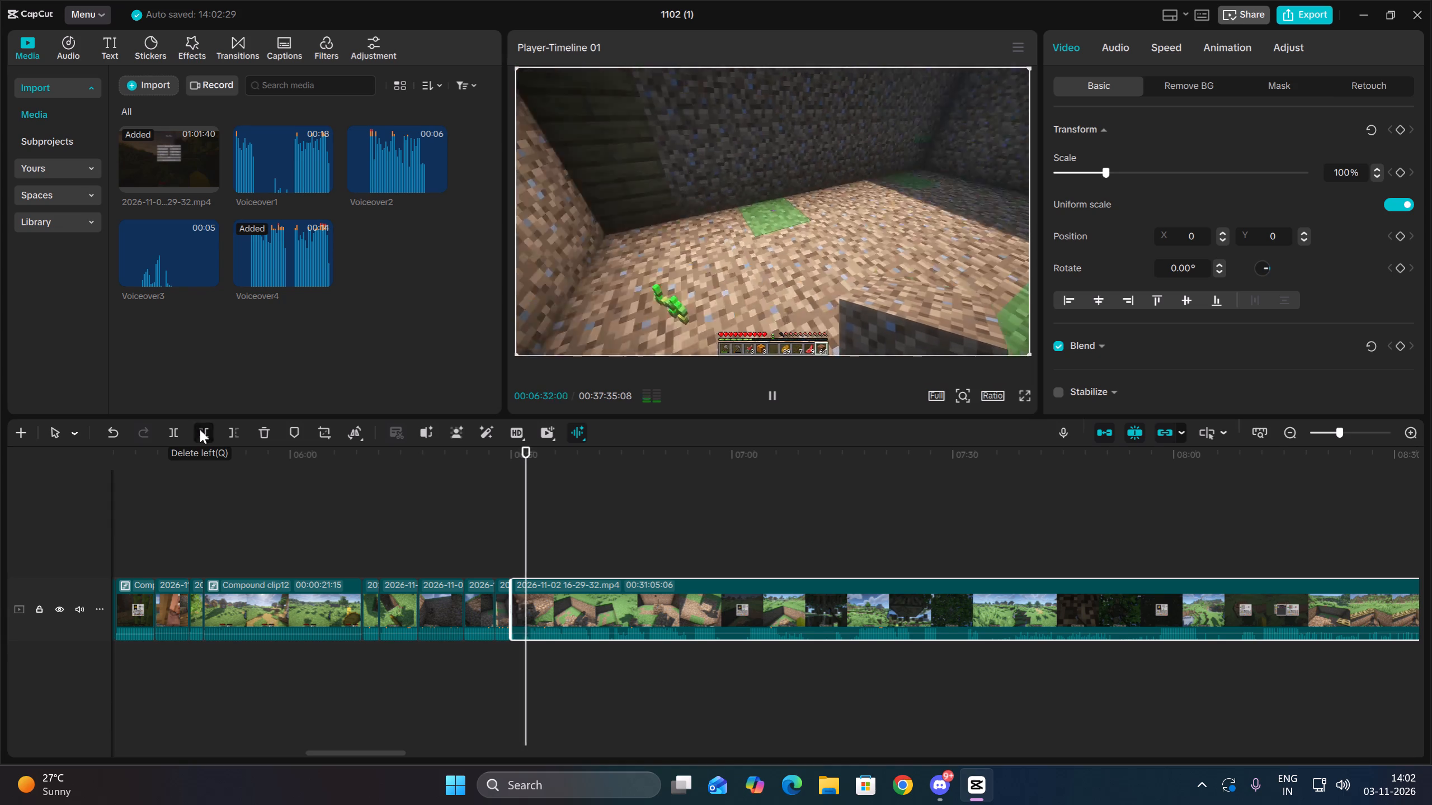
pyautogui.press('space')
pyautogui.click(200, 429)
pyautogui.press('space')
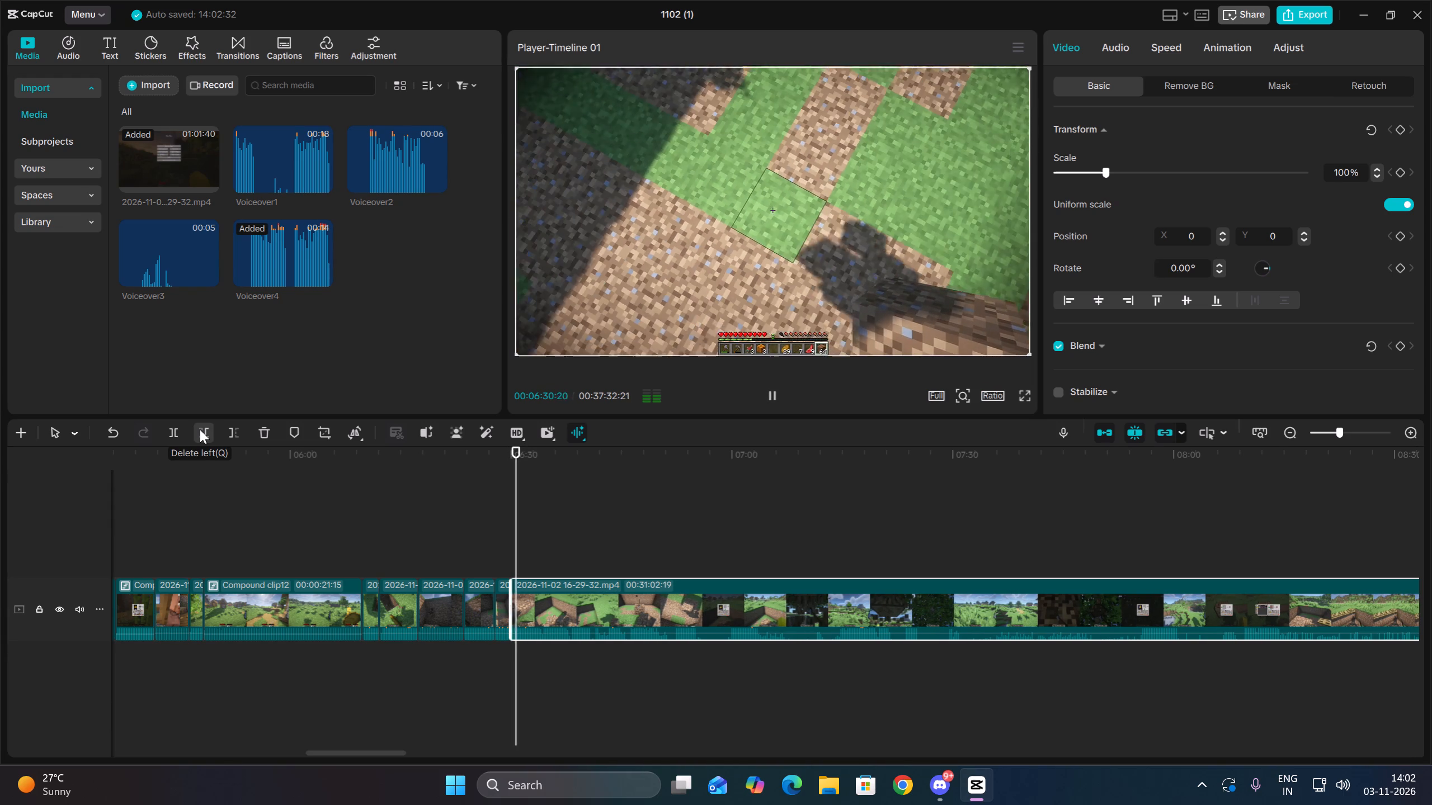
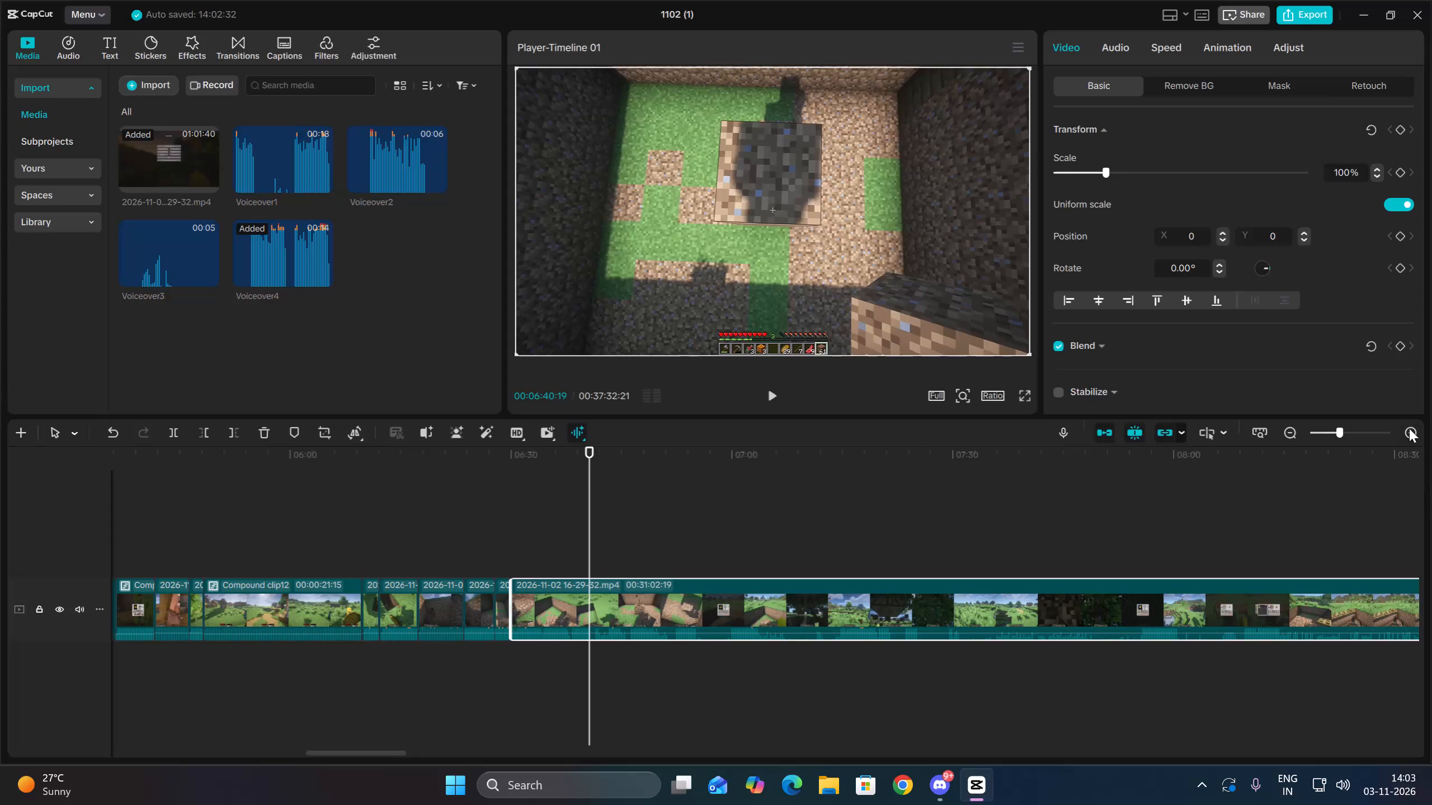
# Split the digging clip that begins at 00:06:30:02 at 00:06:34:00.
pyautogui.tripleClick(1410, 427)
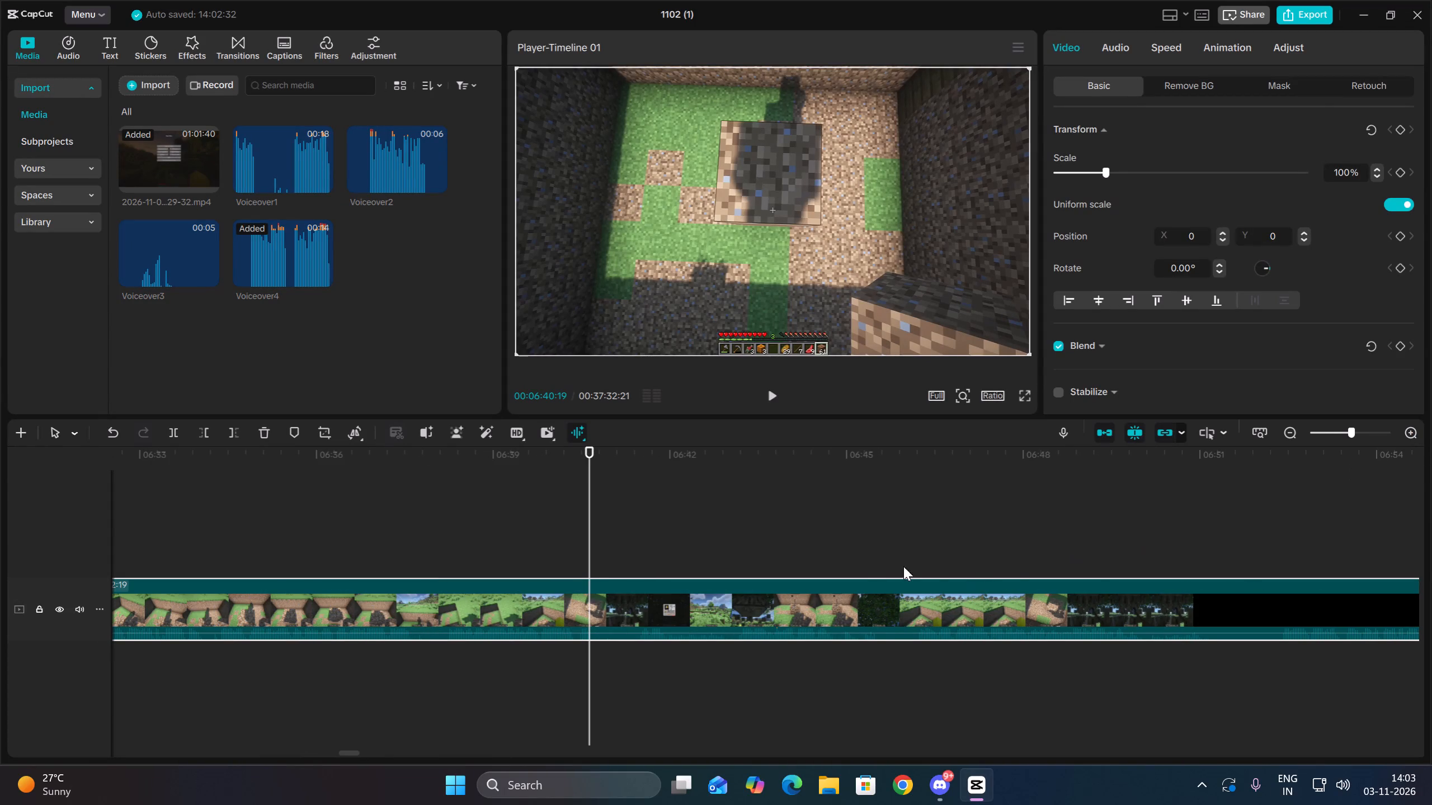
pyautogui.press('Up')
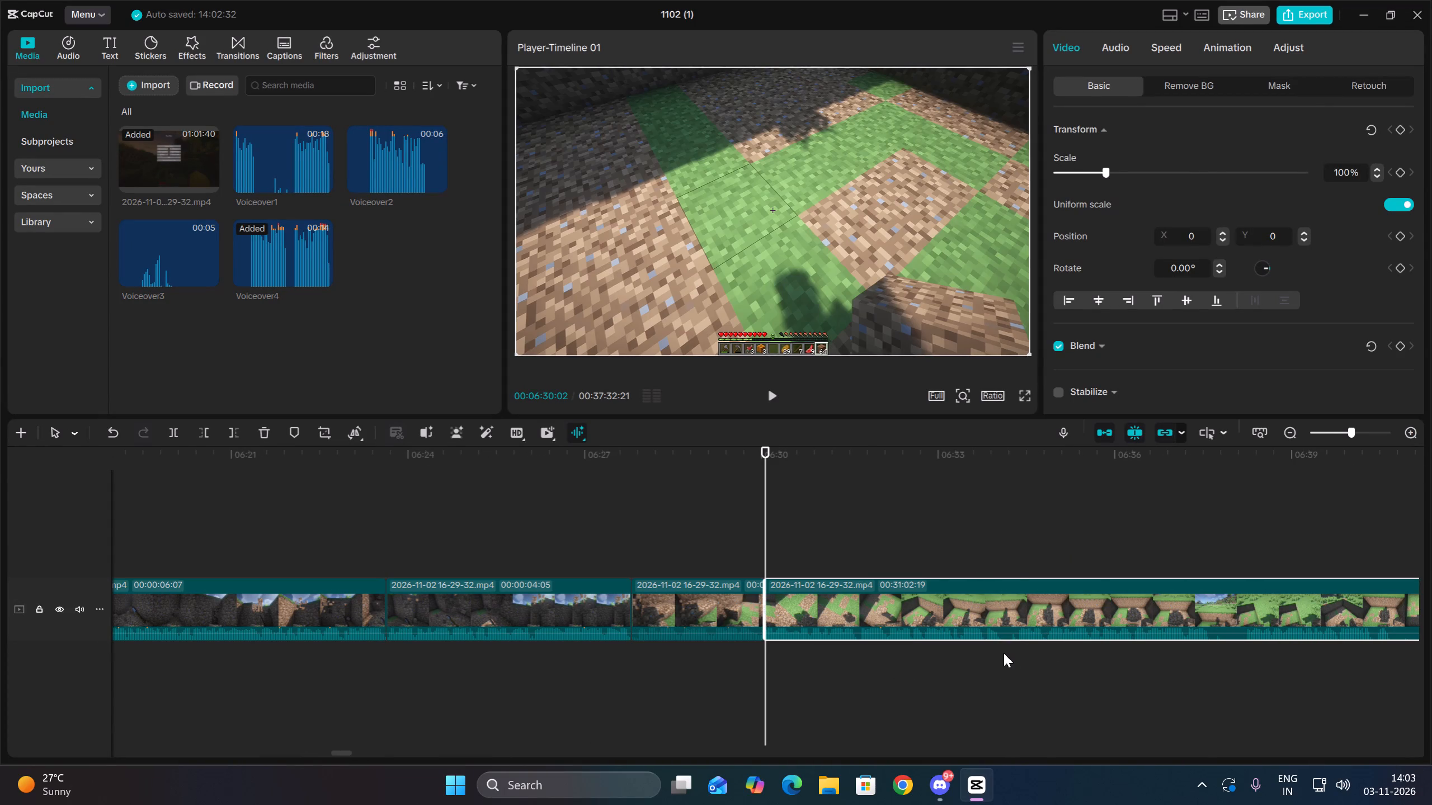
pyautogui.click(1004, 653)
pyautogui.moveTo(1004, 653); pyautogui.dragTo(997, 653)
pyautogui.moveTo(1033, 678); pyautogui.dragTo(1035, 618)
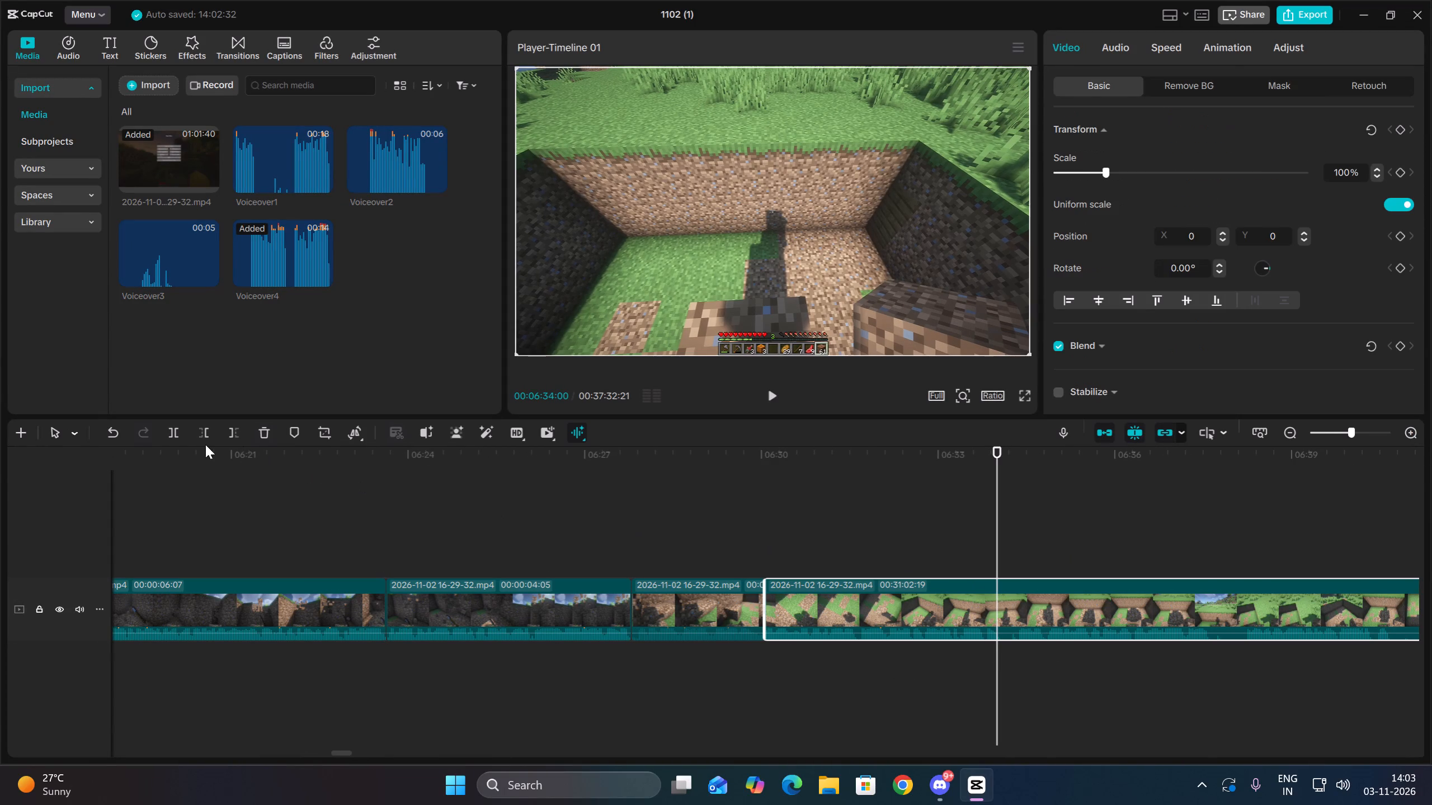
pyautogui.click(183, 435)
# Trim about 0.3 seconds in two small cuts off the start of the digging clip at 00:06:34:00.
pyautogui.press('space')
pyautogui.press('space')
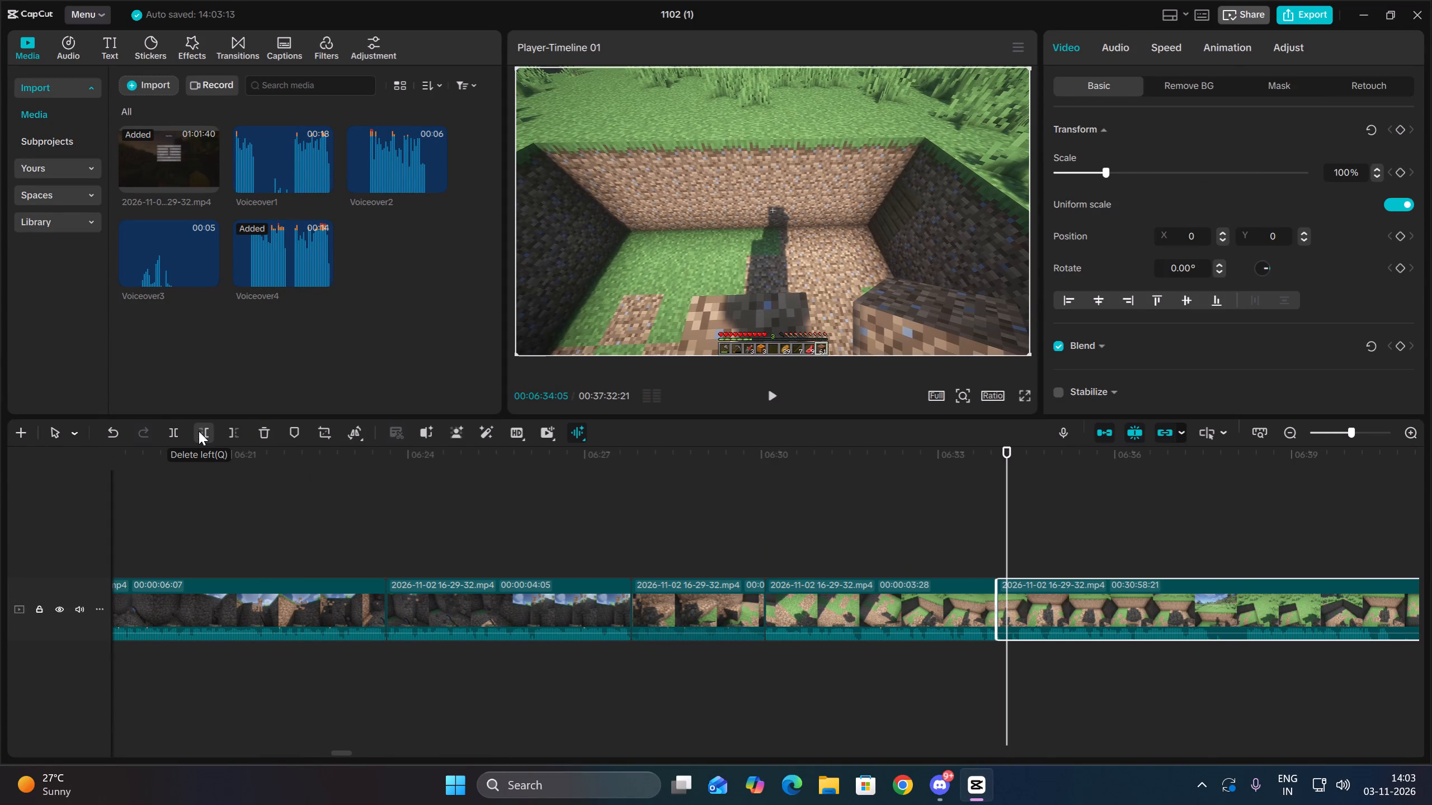
pyautogui.click(199, 431)
pyautogui.press('space')
pyautogui.click(199, 431)
# Play on through the digging clip and split it at 00:06:37:09.
pyautogui.press('space')
pyautogui.press('space')
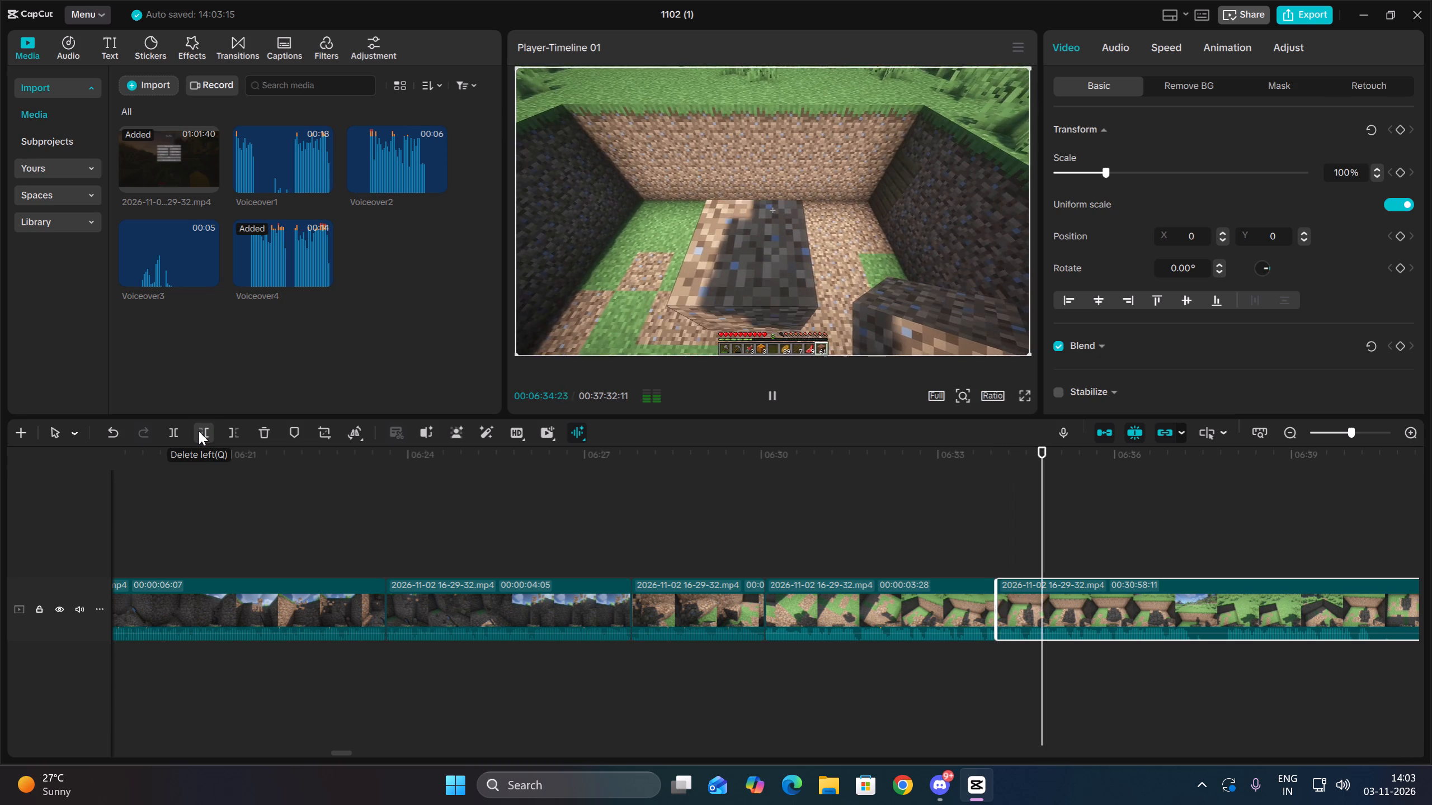
pyautogui.press('space')
pyautogui.click(168, 425)
# Split the footage again at 00:06:37:22 to isolate a short segment starting at 00:06:37:09.
pyautogui.press('space')
pyautogui.press('space')
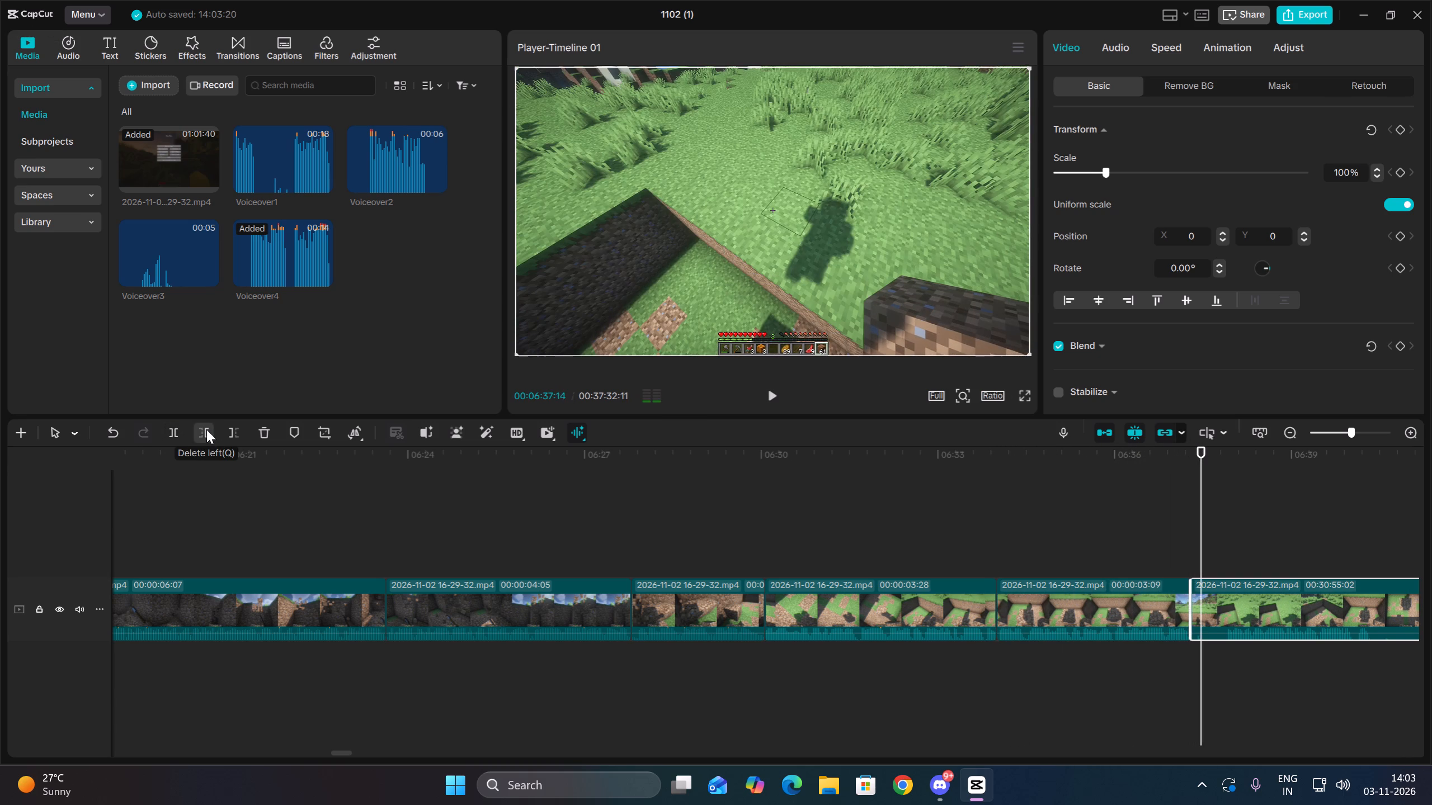
pyautogui.press('space')
pyautogui.press('space')
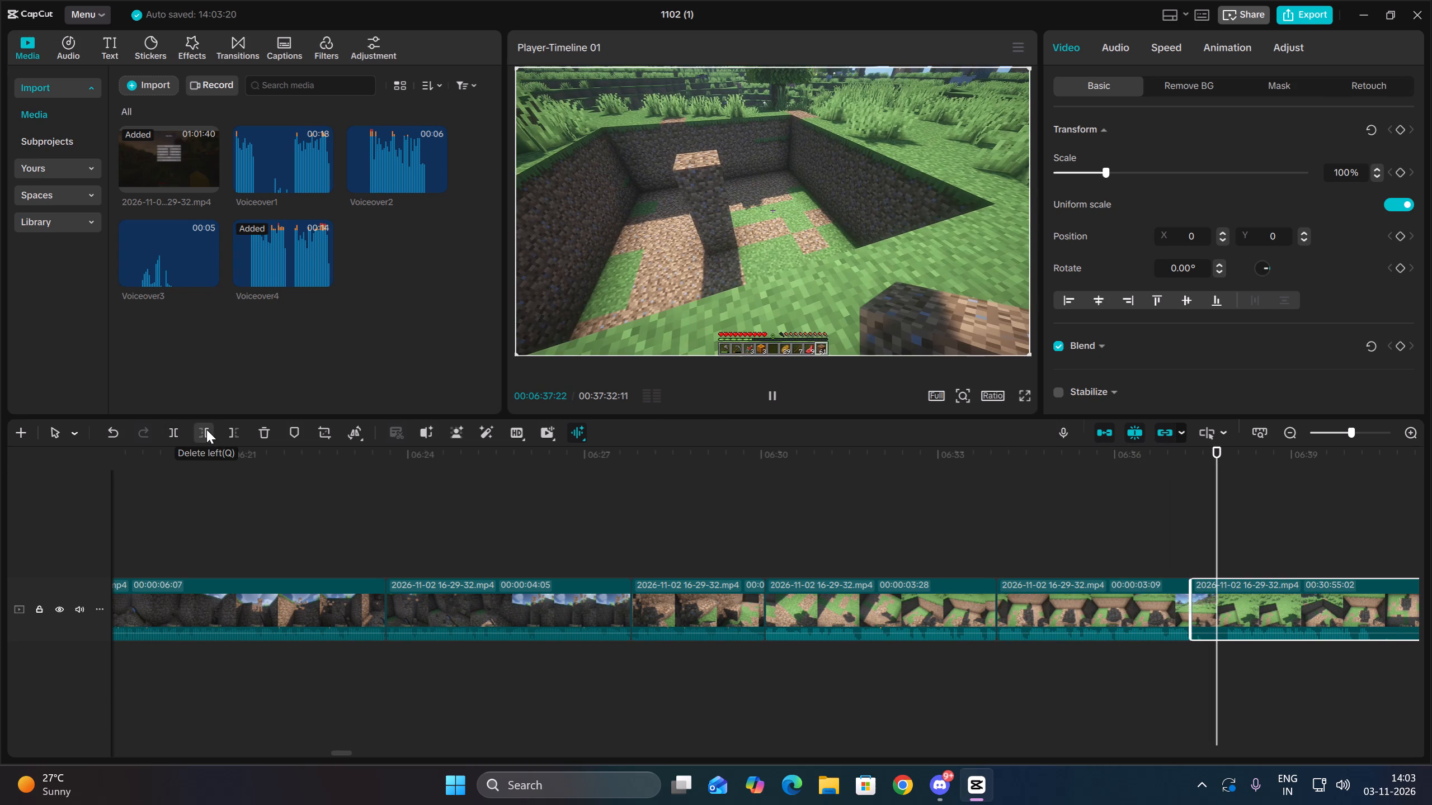
pyautogui.click(177, 433)
pyautogui.click(1365, 772)
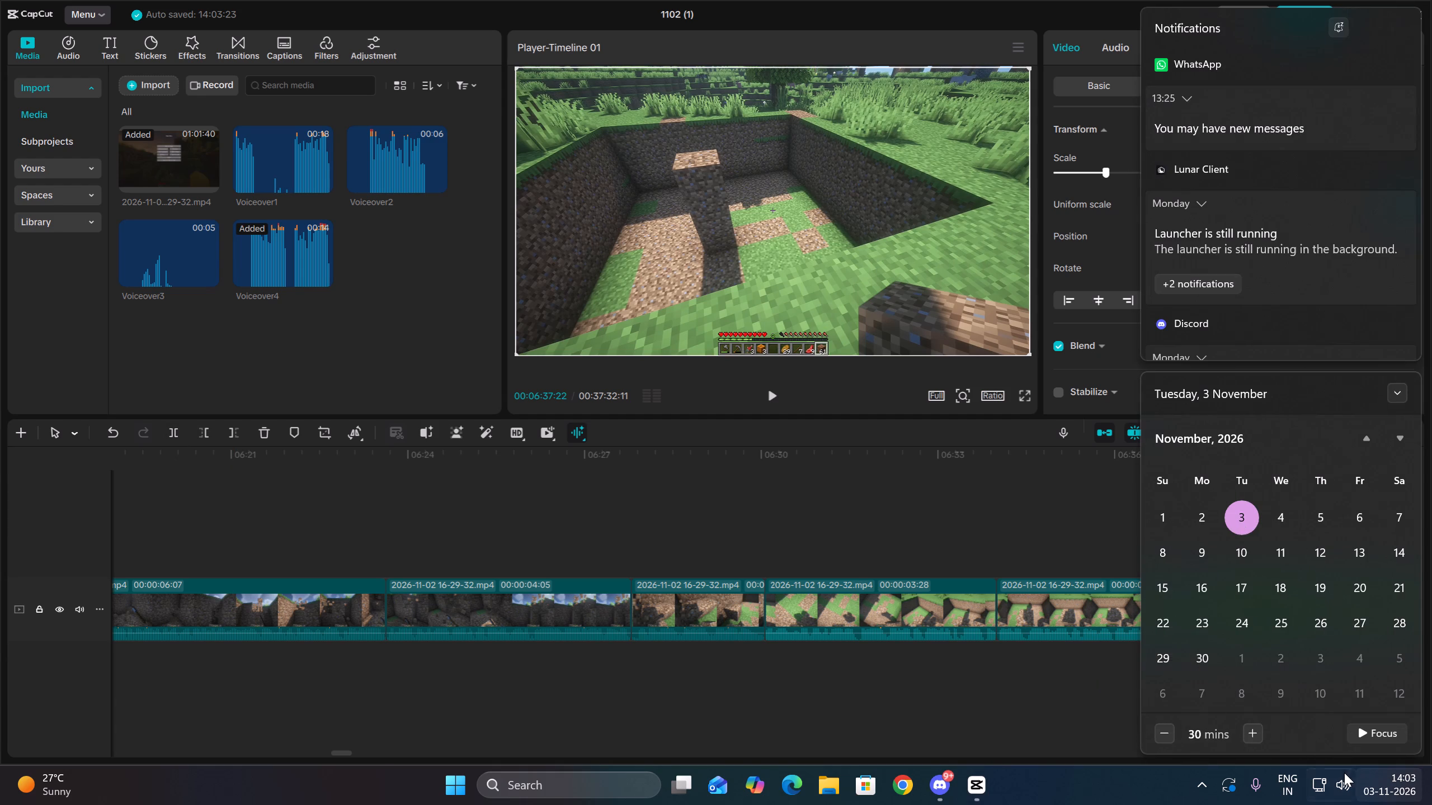
pyautogui.click(1031, 700)
# Mute the short segment between 00:06:37:09 and 00:06:37:22 by lowering its volume to −∞ dB, and play it back.
pyautogui.moveTo(1031, 700); pyautogui.dragTo(1184, 704)
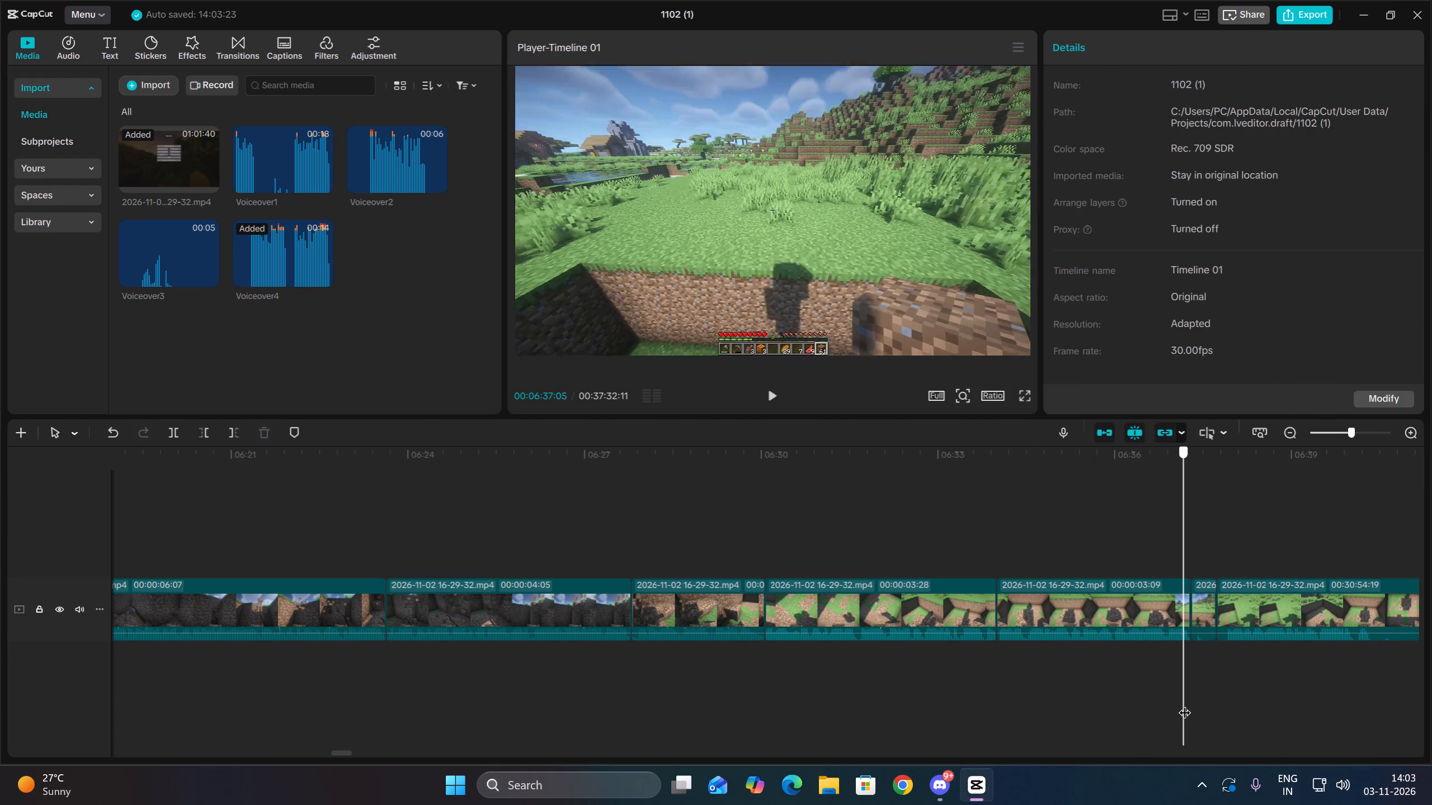
pyautogui.moveTo(1184, 704); pyautogui.dragTo(1189, 704)
pyautogui.click(1204, 624)
pyautogui.click(1124, 46)
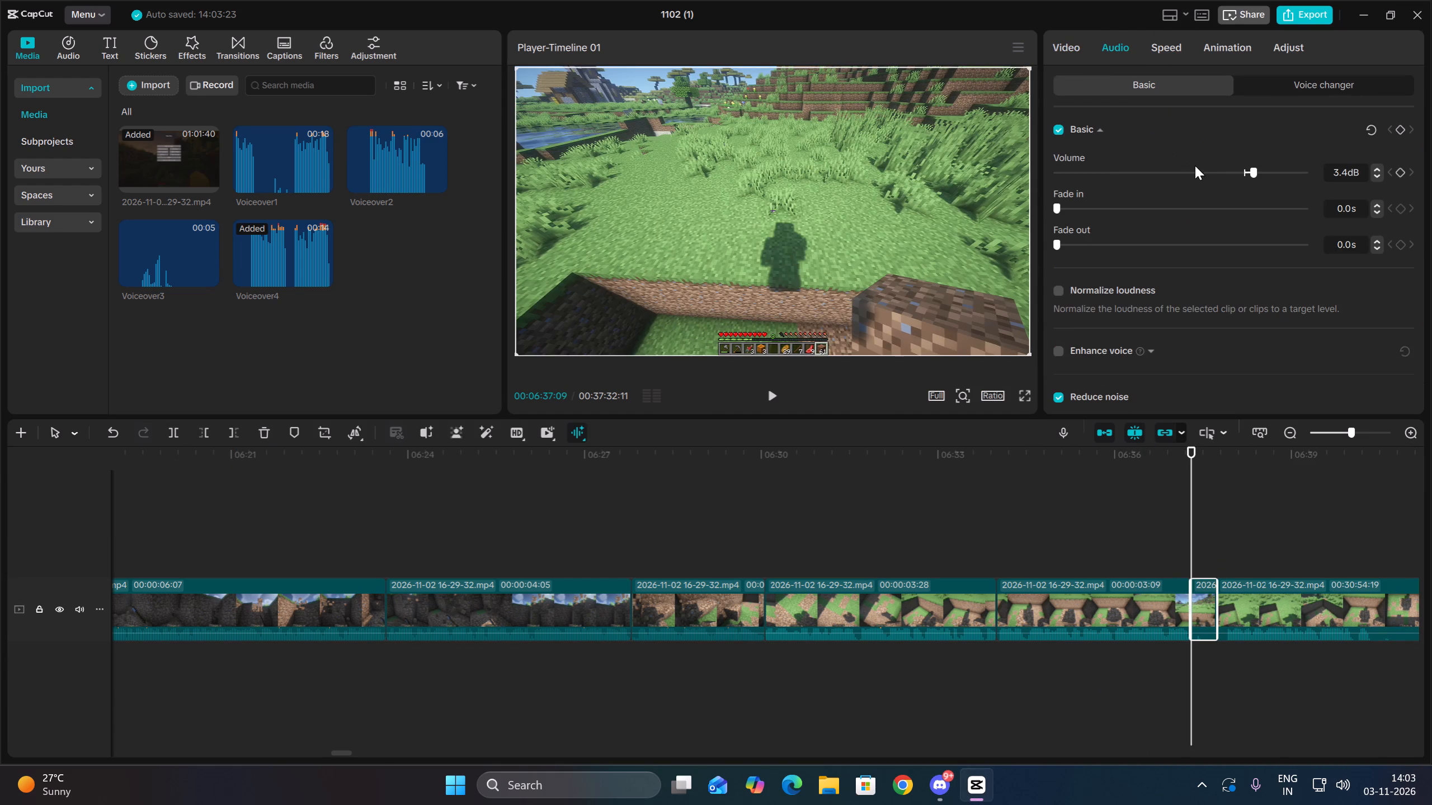
pyautogui.moveTo(1194, 173); pyautogui.dragTo(995, 160)
pyautogui.press('space')
pyautogui.press('space')
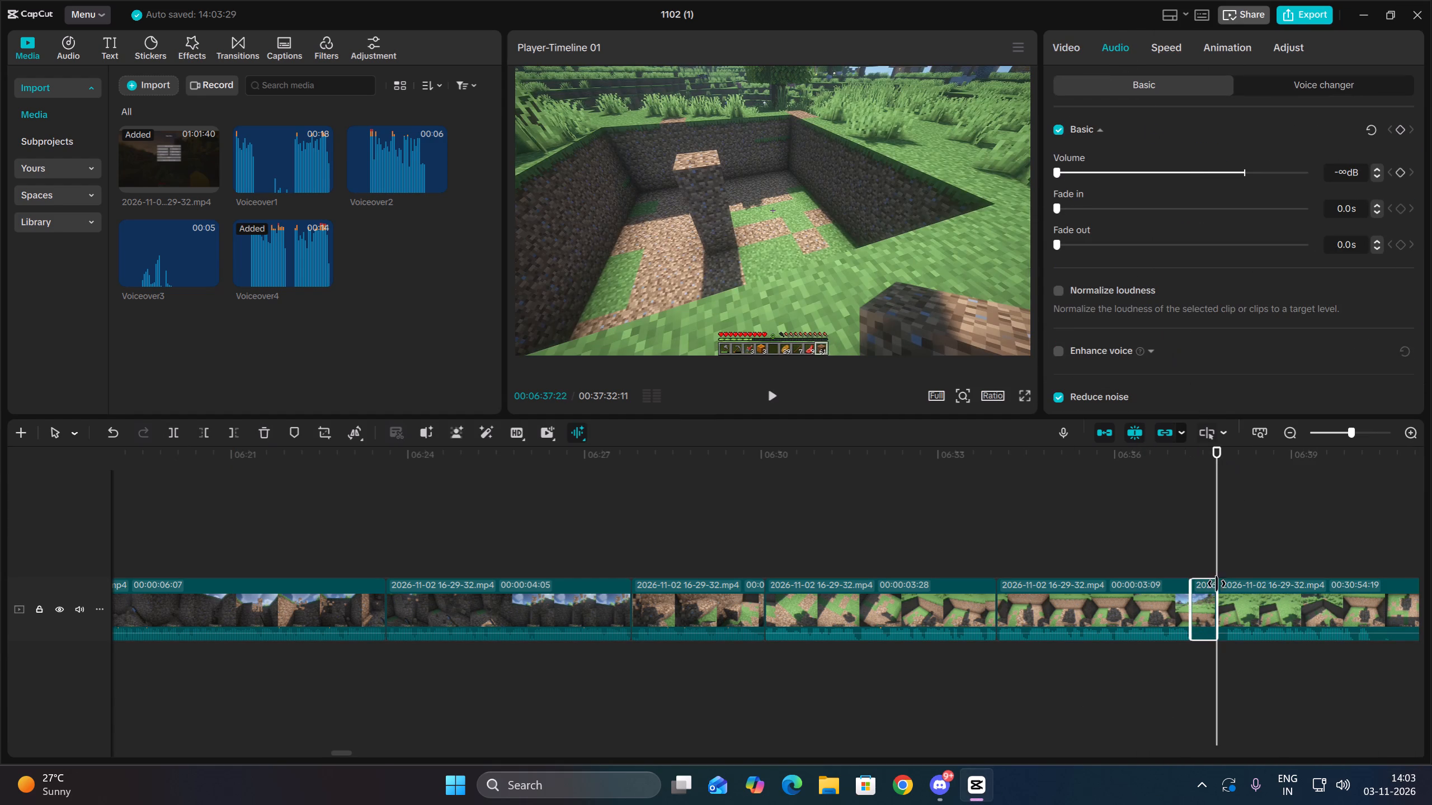
# Trim about 4 frames off the start of the long clip at 00:06:37:22.
pyautogui.doubleClick(1225, 650)
pyautogui.moveTo(1239, 655); pyautogui.dragTo(1247, 613)
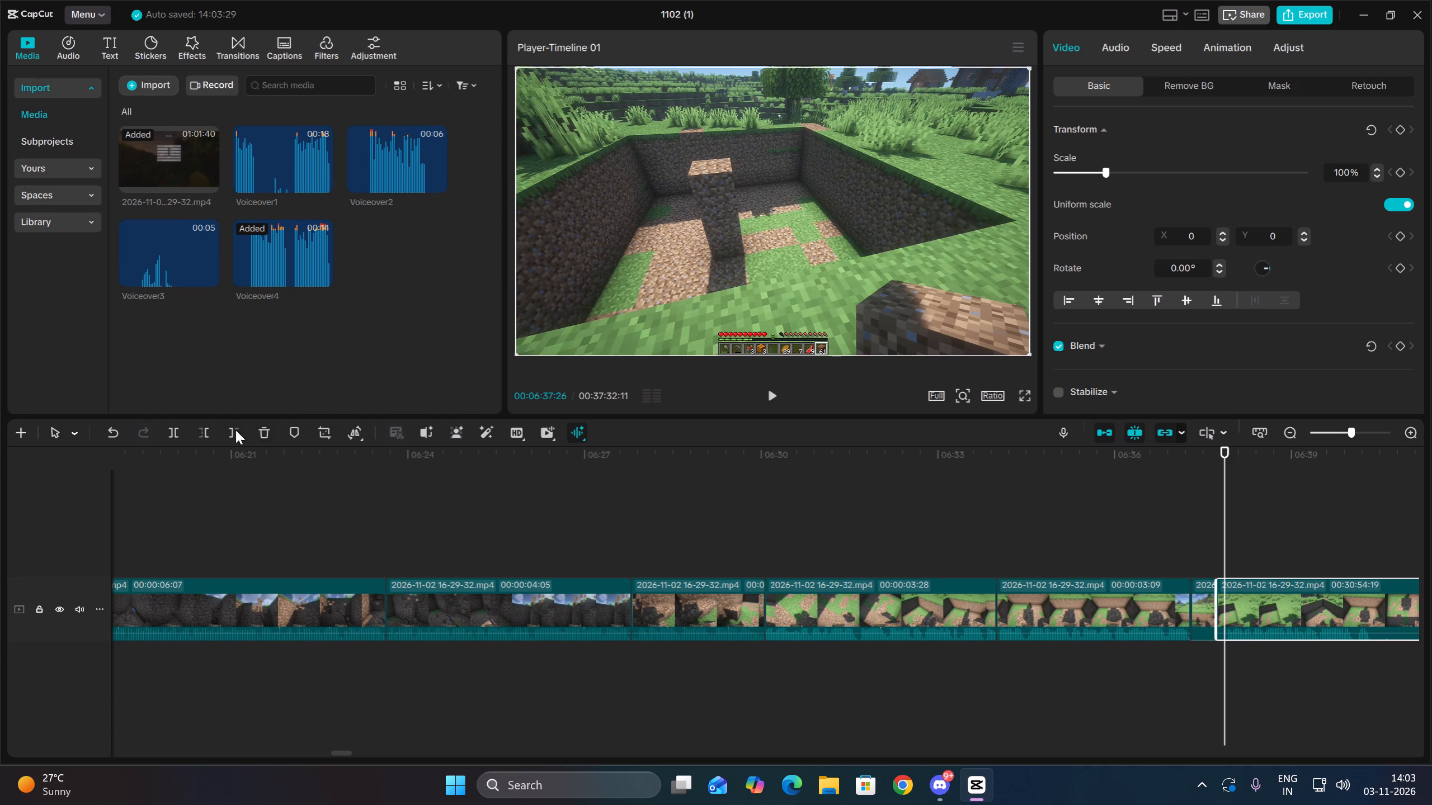
pyautogui.click(204, 427)
# Play on through the long digging clip and split it at 00:06:40:07.
pyautogui.press('space')
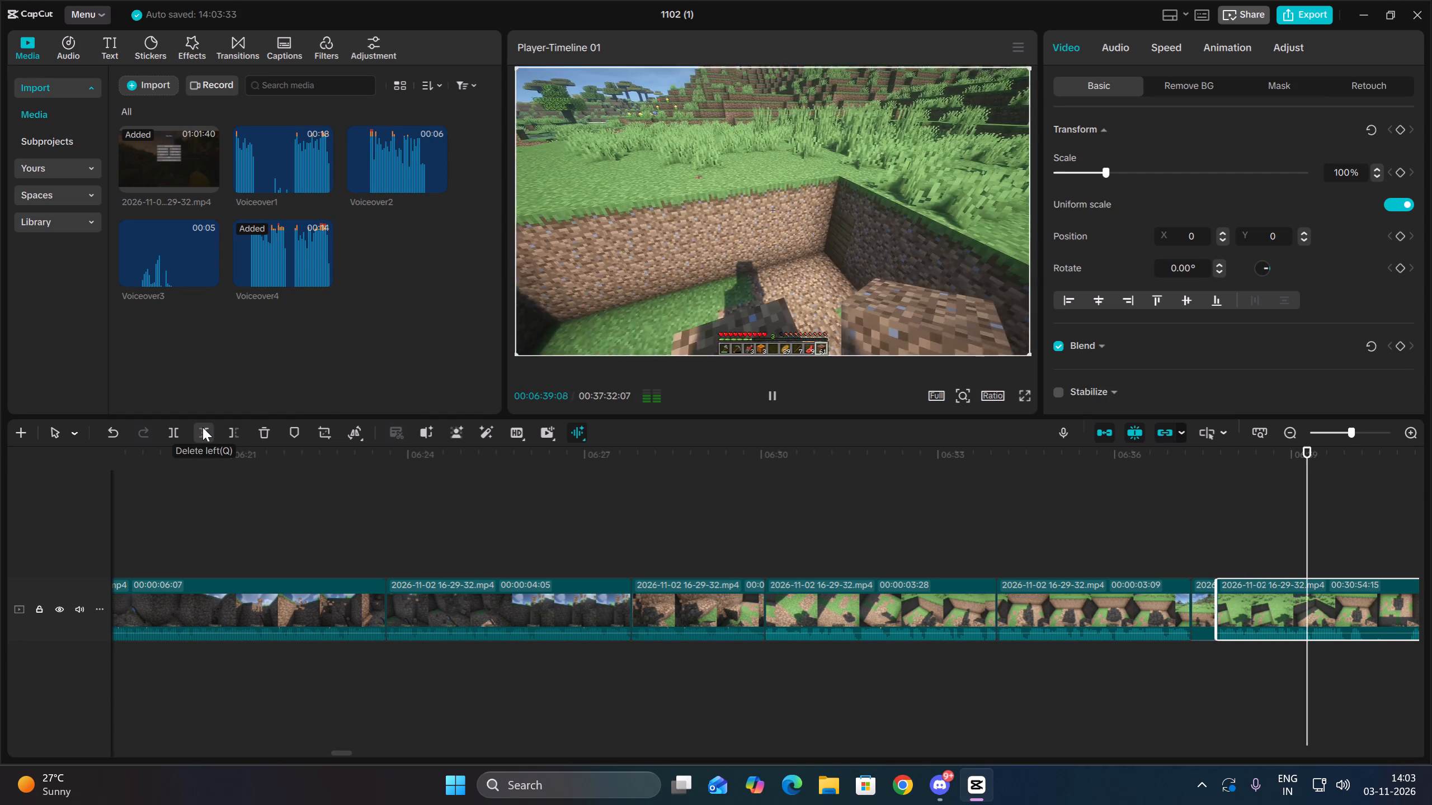
pyautogui.press('space')
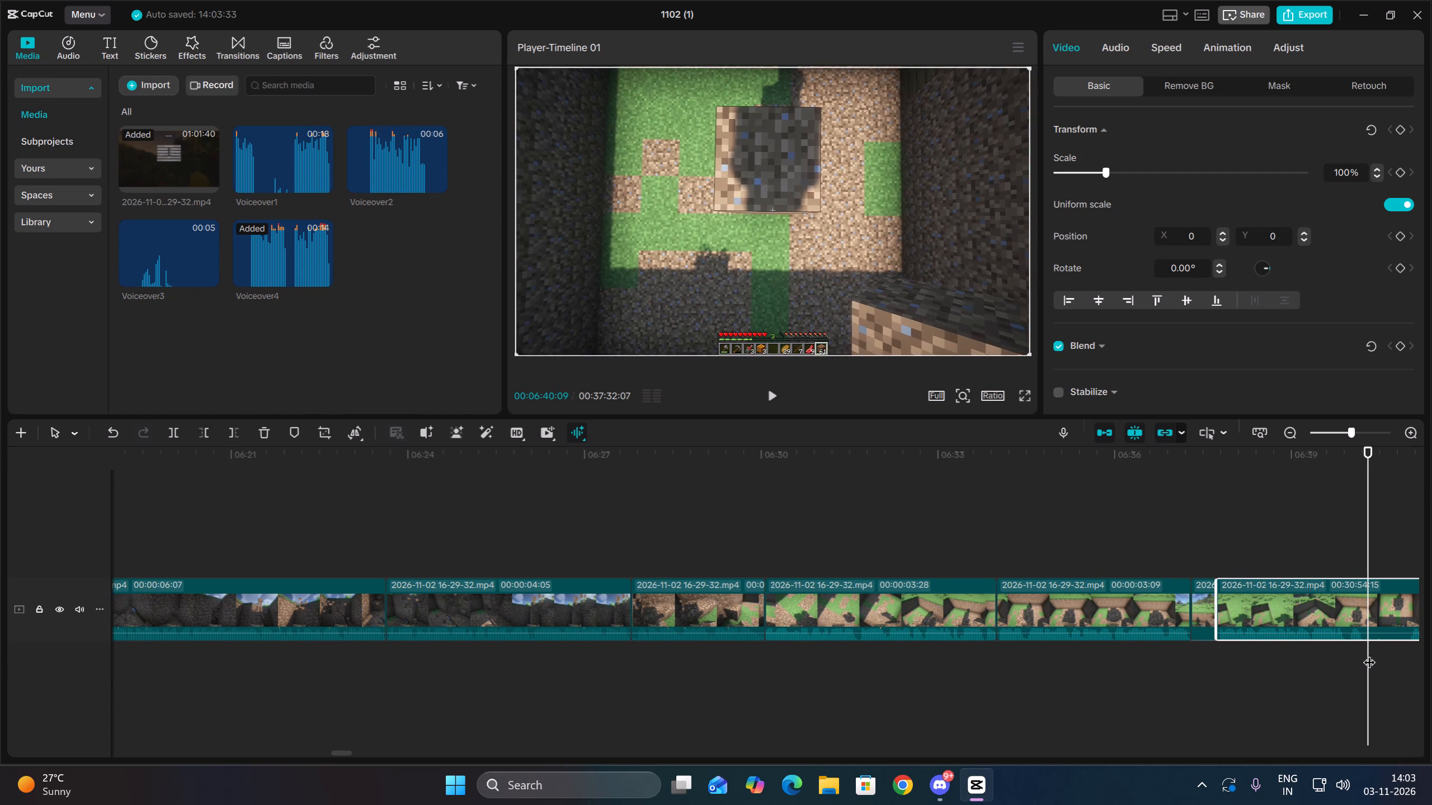
pyautogui.doubleClick(1365, 654)
pyautogui.moveTo(1391, 678); pyautogui.dragTo(1390, 586)
pyautogui.click(168, 432)
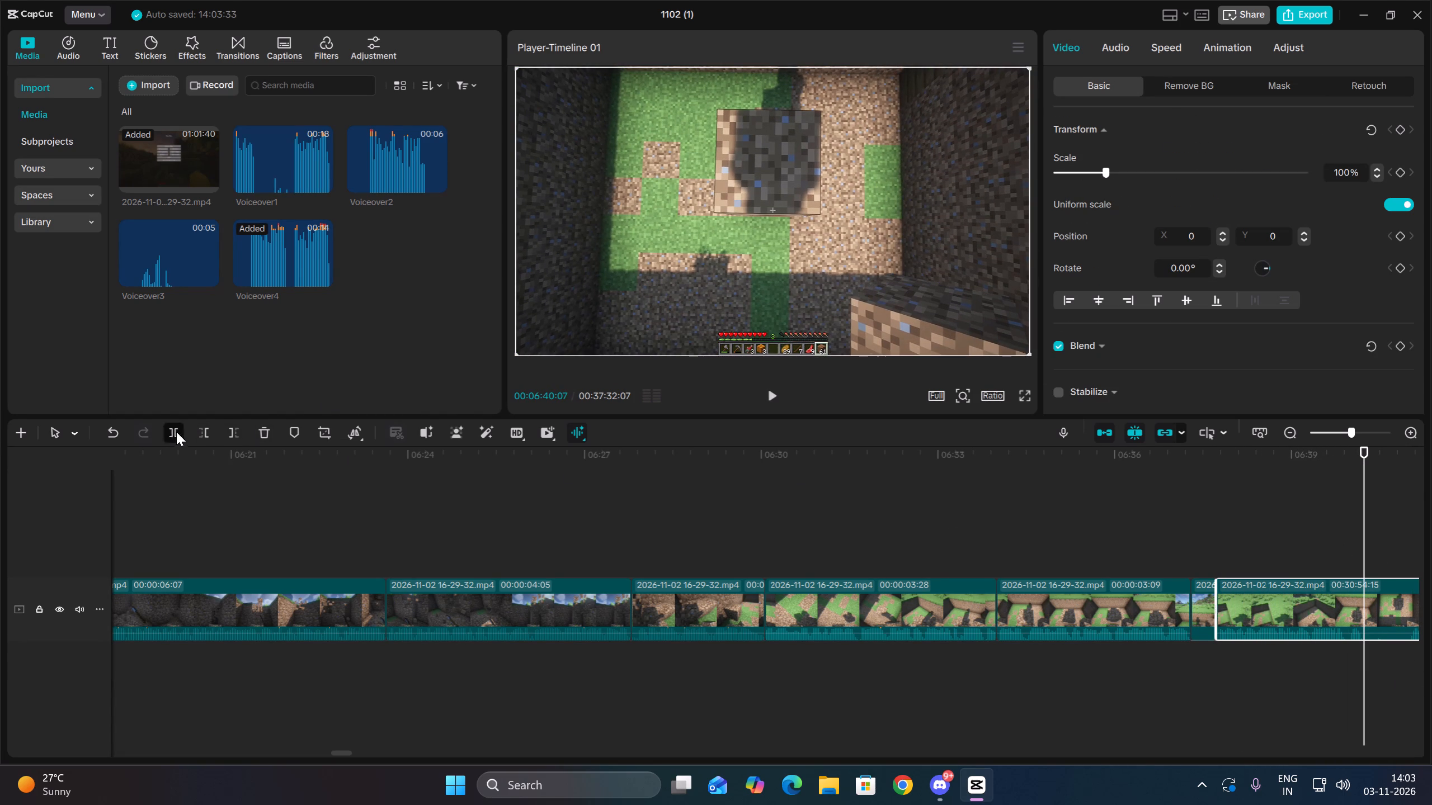
# Trim about 2.4 seconds in two cuts off the start of the clip at 00:06:40:07.
pyautogui.press('space')
pyautogui.click(200, 428)
pyautogui.press('space')
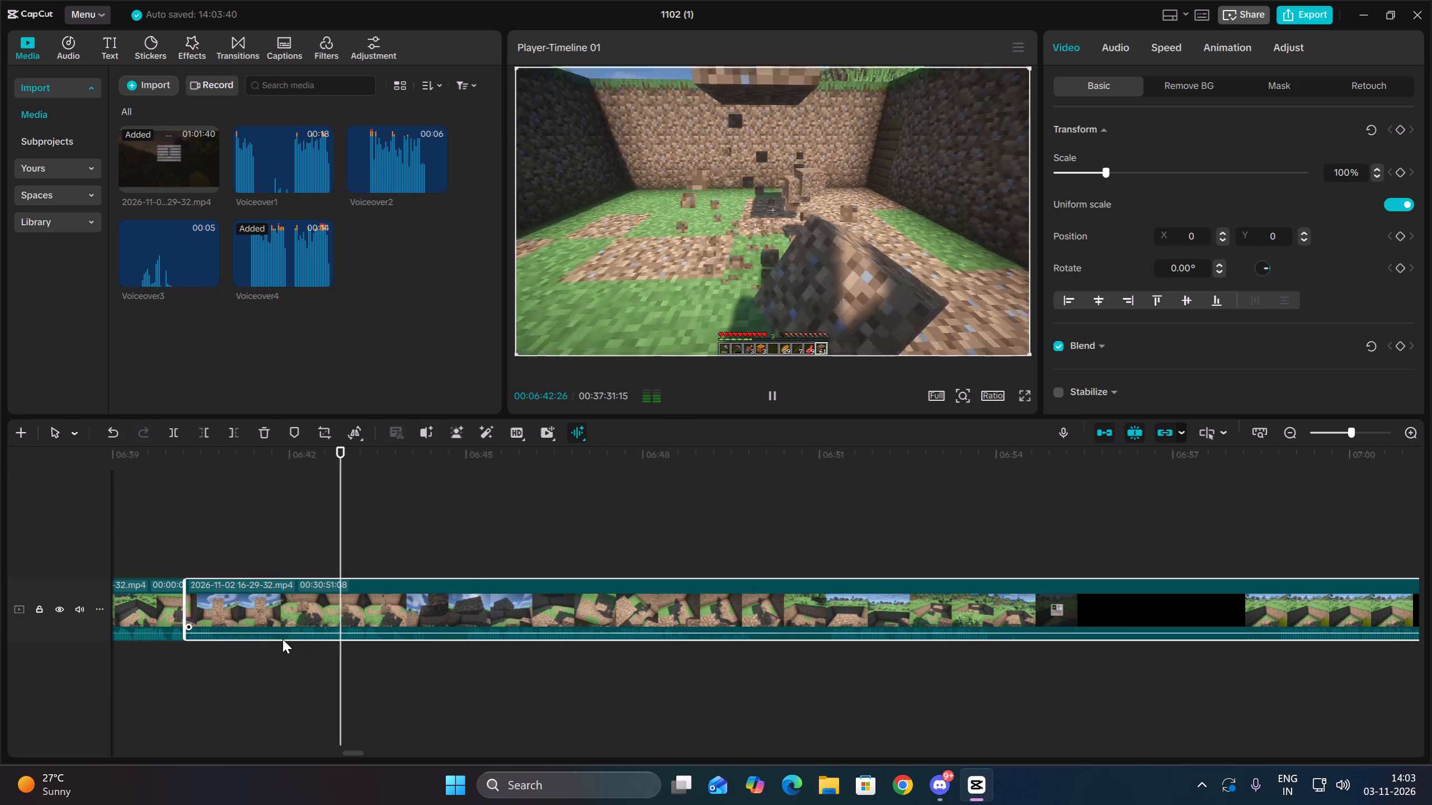
pyautogui.click(286, 650)
pyautogui.moveTo(318, 657); pyautogui.dragTo(324, 606)
pyautogui.click(204, 430)
# Play the trimmed digging clip and split it at 00:06:41:28.
pyautogui.press('space')
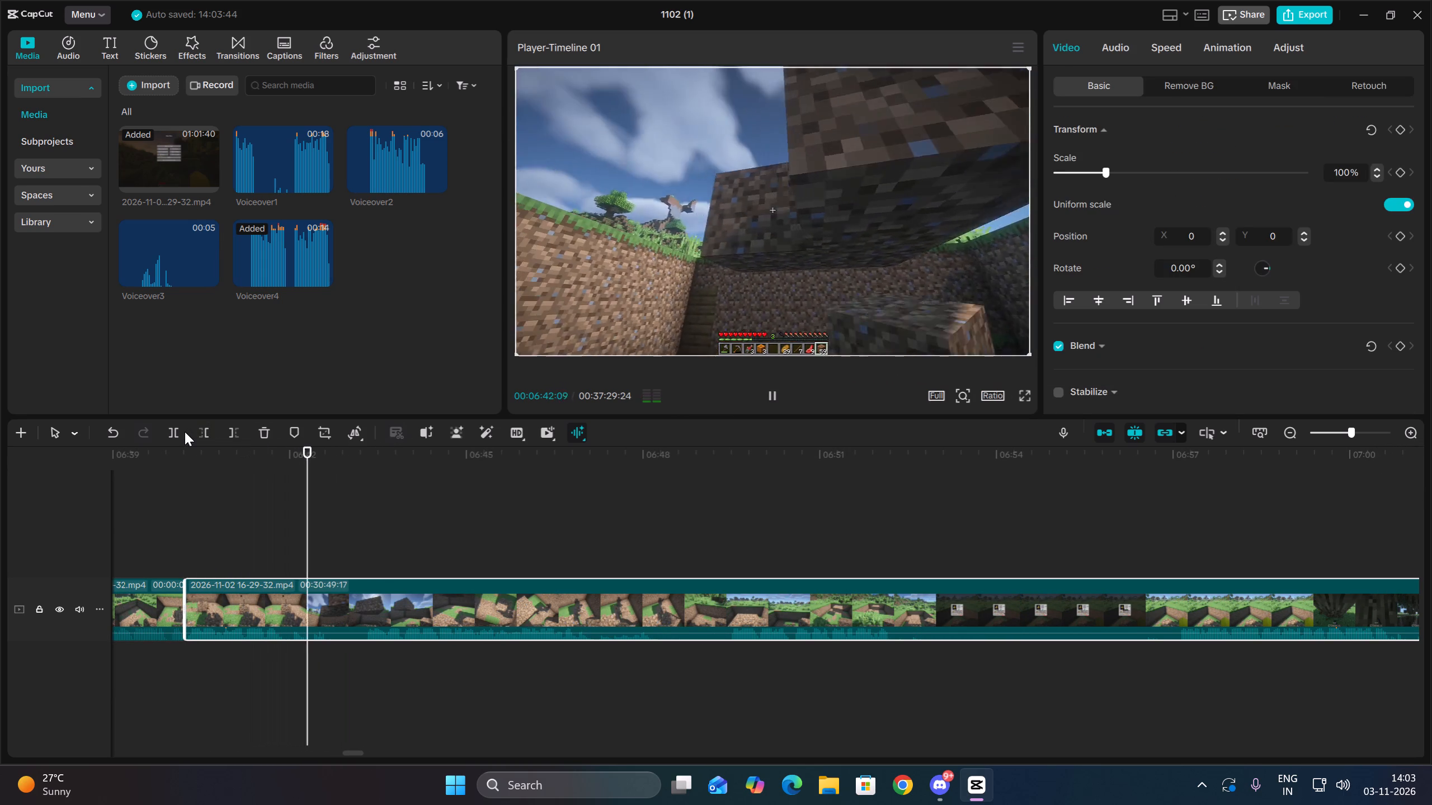
pyautogui.doubleClick(292, 645)
pyautogui.moveTo(314, 655); pyautogui.dragTo(330, 608)
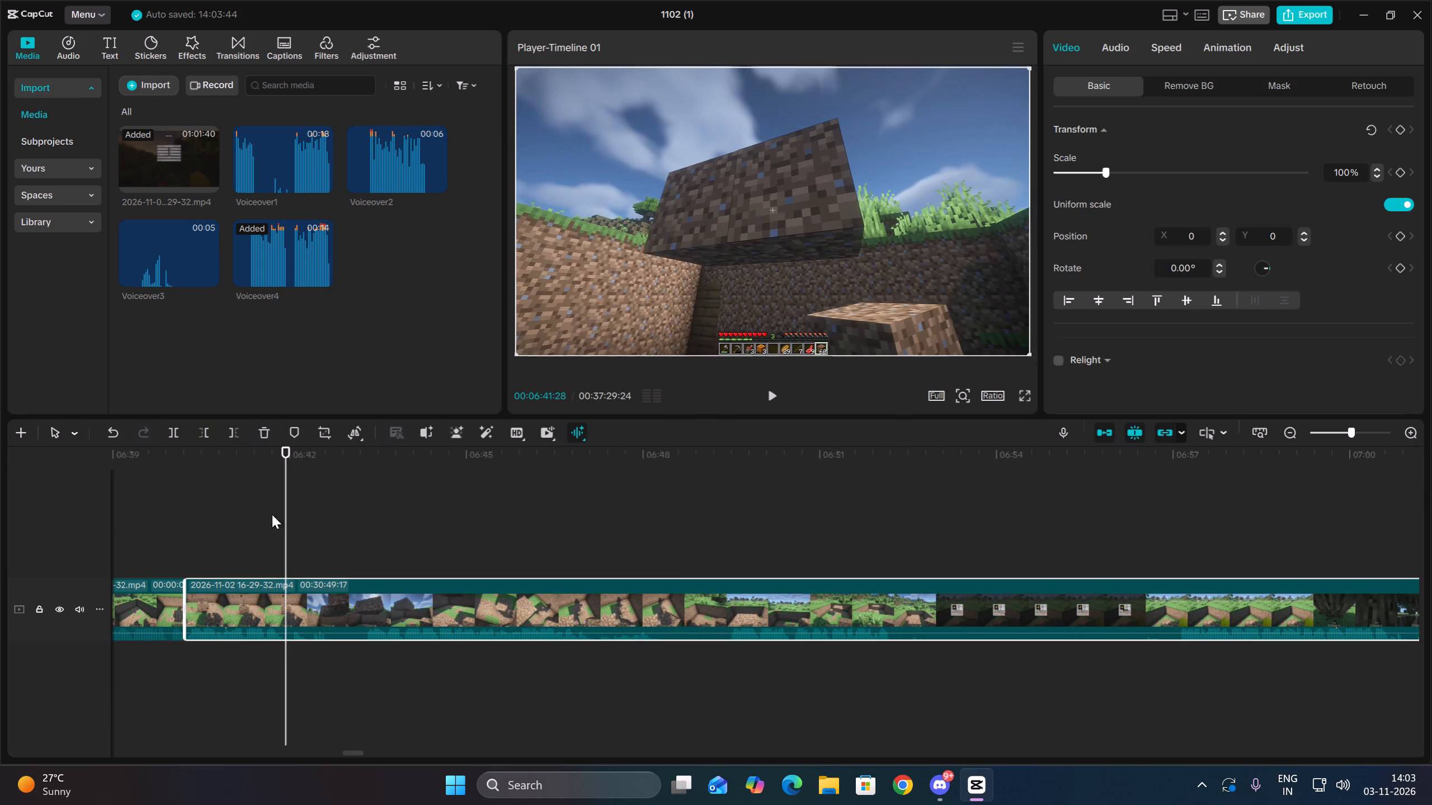
pyautogui.click(173, 435)
# Trim about 1.7 seconds off the start of the clip at 00:06:41:28.
pyautogui.press('space')
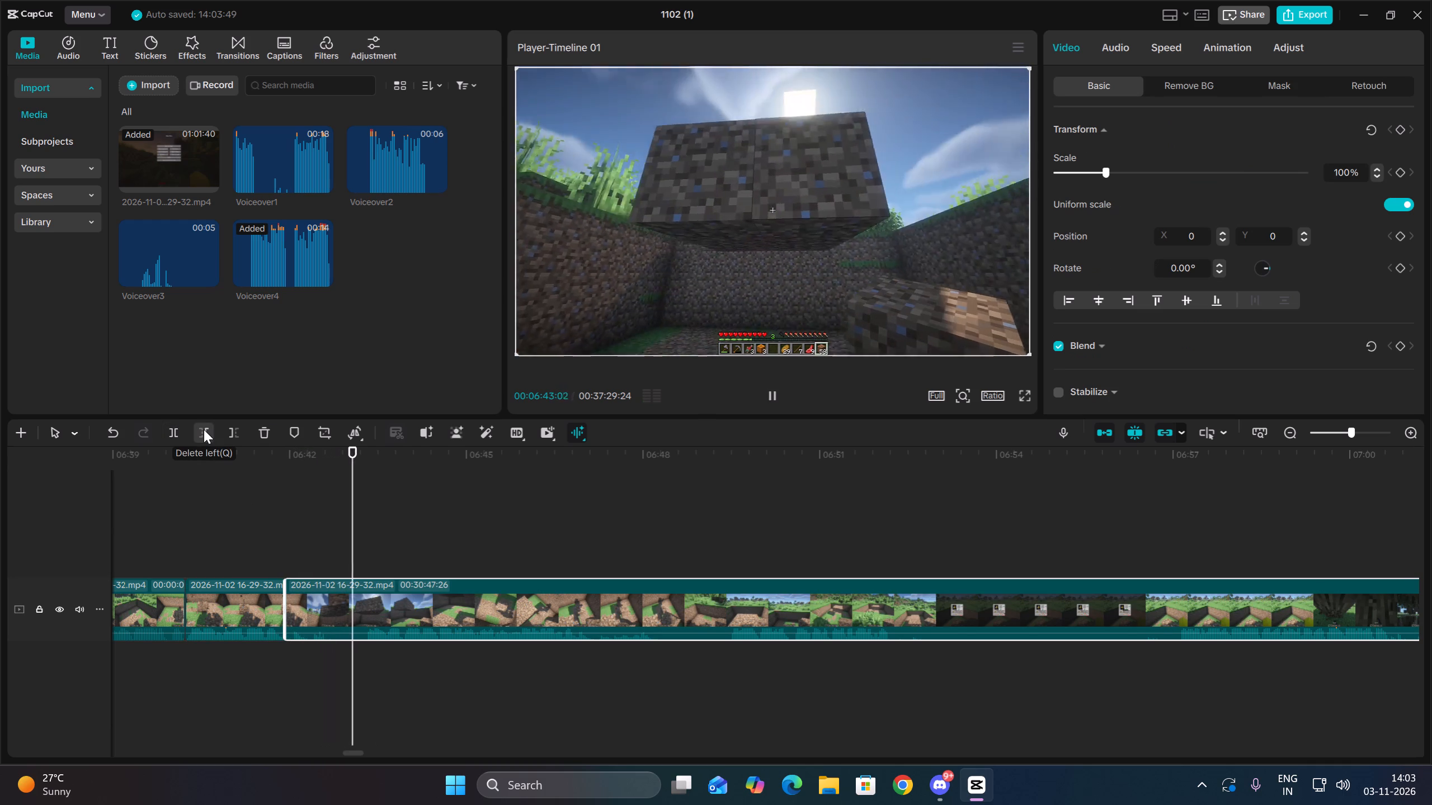
pyautogui.press('space')
pyautogui.click(204, 429)
# Play on through the remaining digging footage and split it at 00:06:45:12.
pyautogui.press('space')
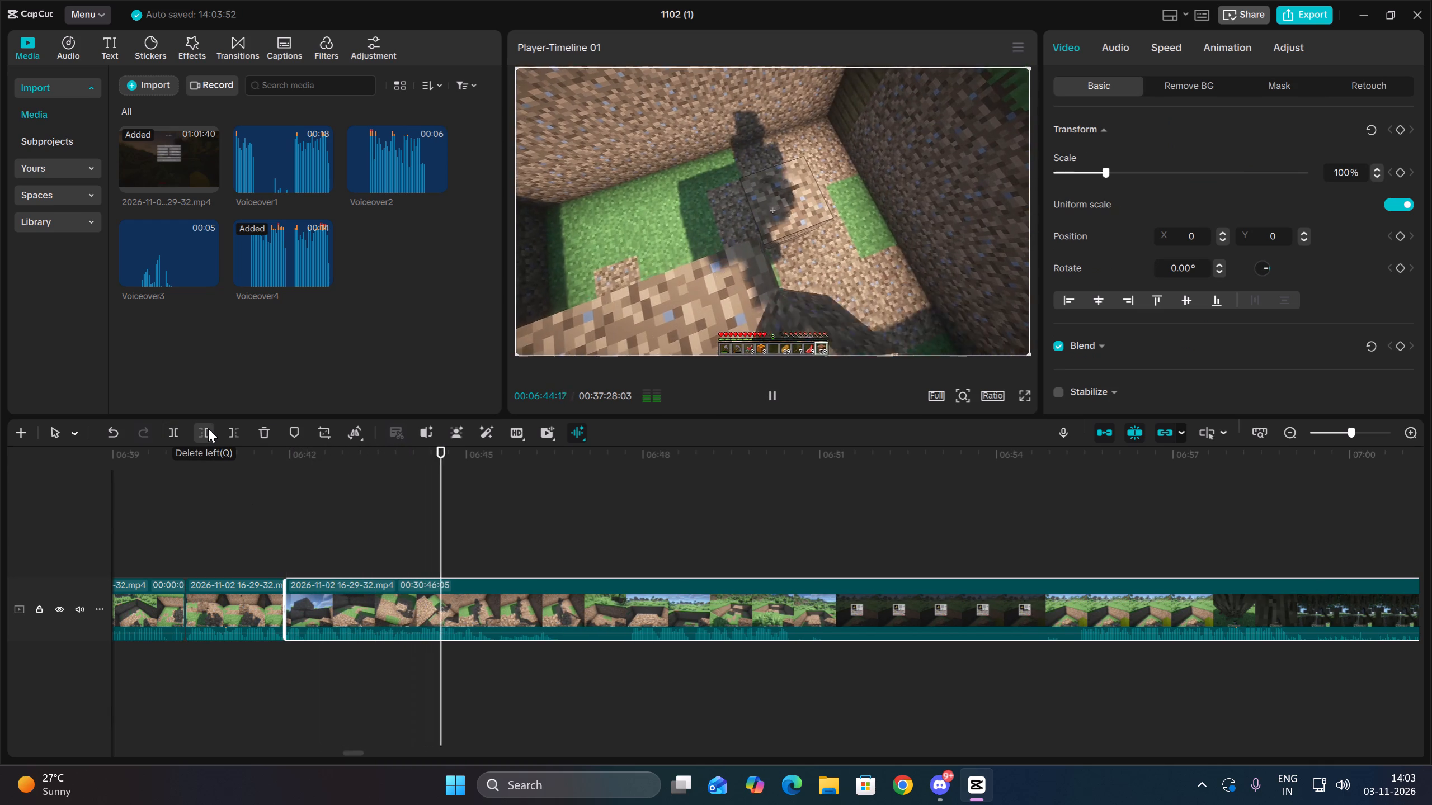
pyautogui.press('space')
pyautogui.doubleClick(489, 648)
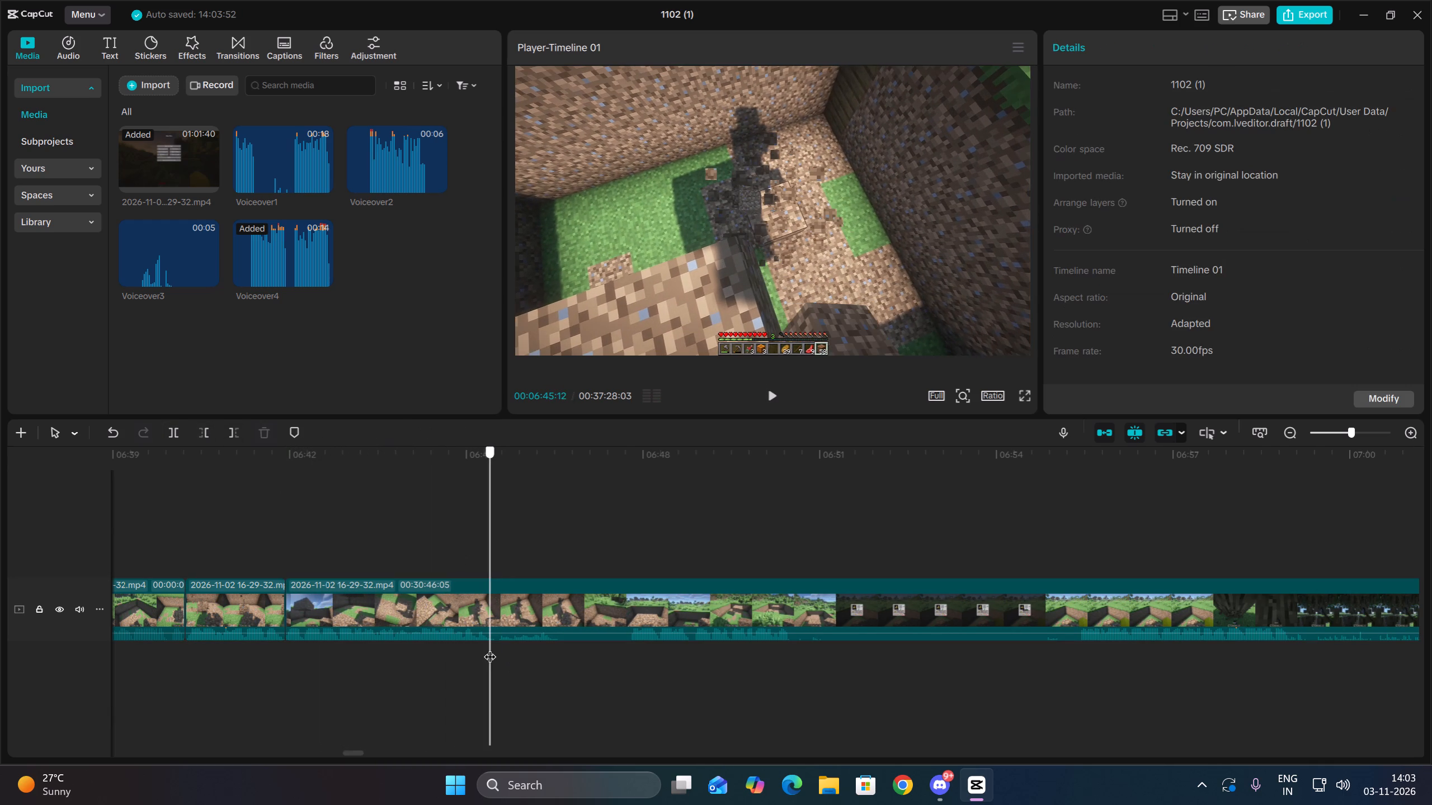
pyautogui.moveTo(510, 654); pyautogui.dragTo(529, 590)
pyautogui.click(176, 435)
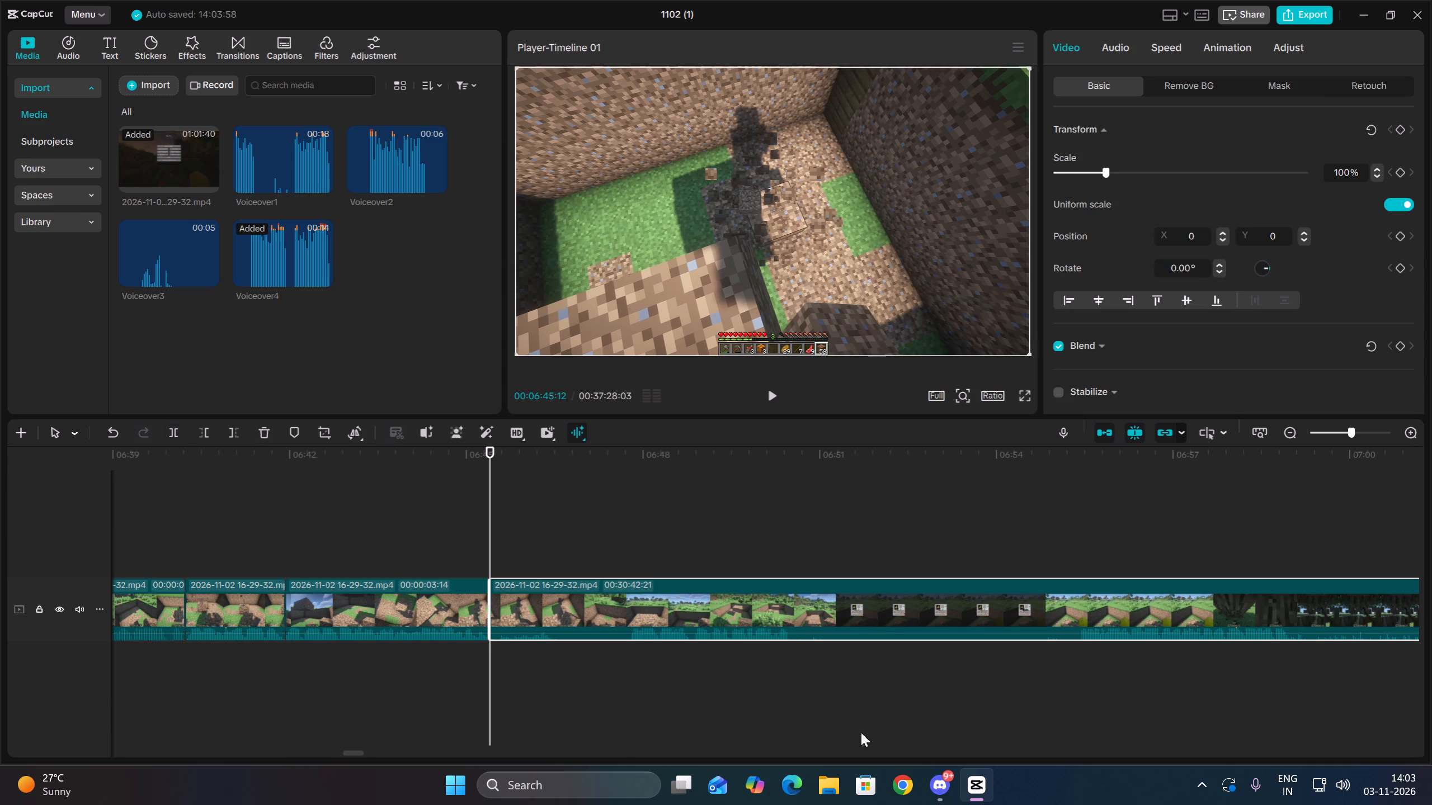
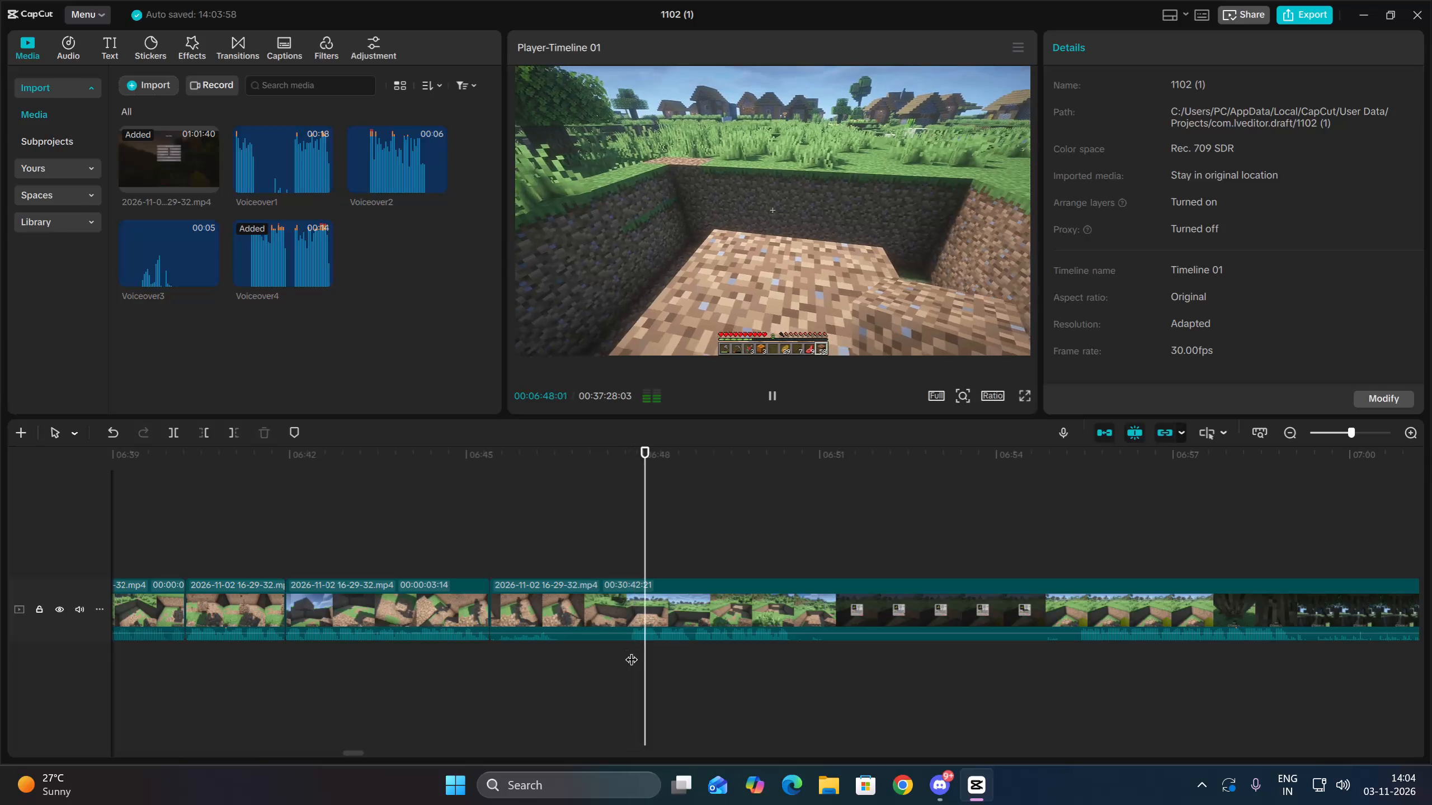
# Trim about 2.4 seconds off the start of the clip at 00:06:45:12, cutting it at 00:06:47:23.
pyautogui.click(631, 651)
pyautogui.moveTo(631, 651); pyautogui.dragTo(625, 649)
pyautogui.moveTo(662, 666); pyautogui.dragTo(664, 604)
pyautogui.click(626, 536)
pyautogui.moveTo(663, 532); pyautogui.dragTo(682, 615)
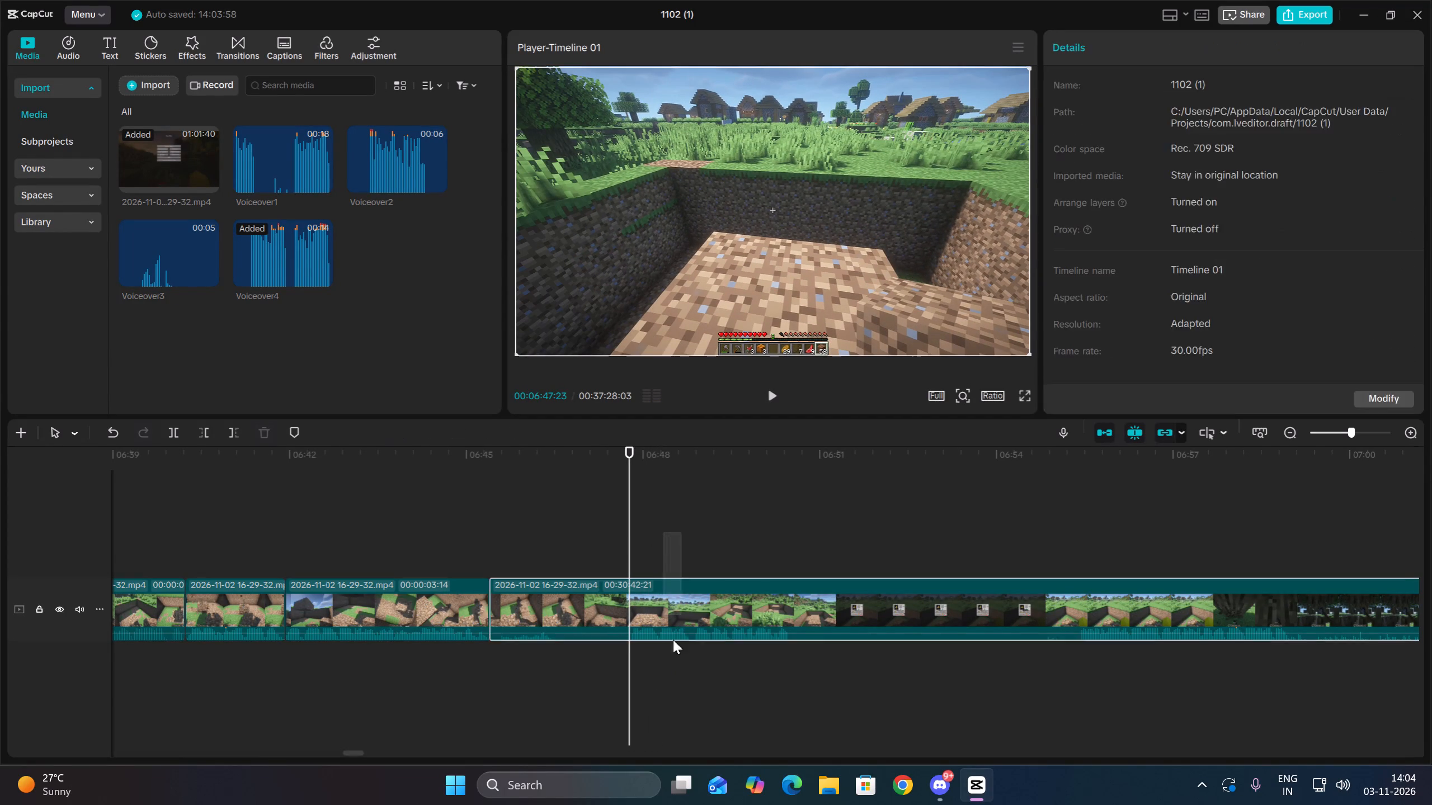
pyautogui.click(209, 427)
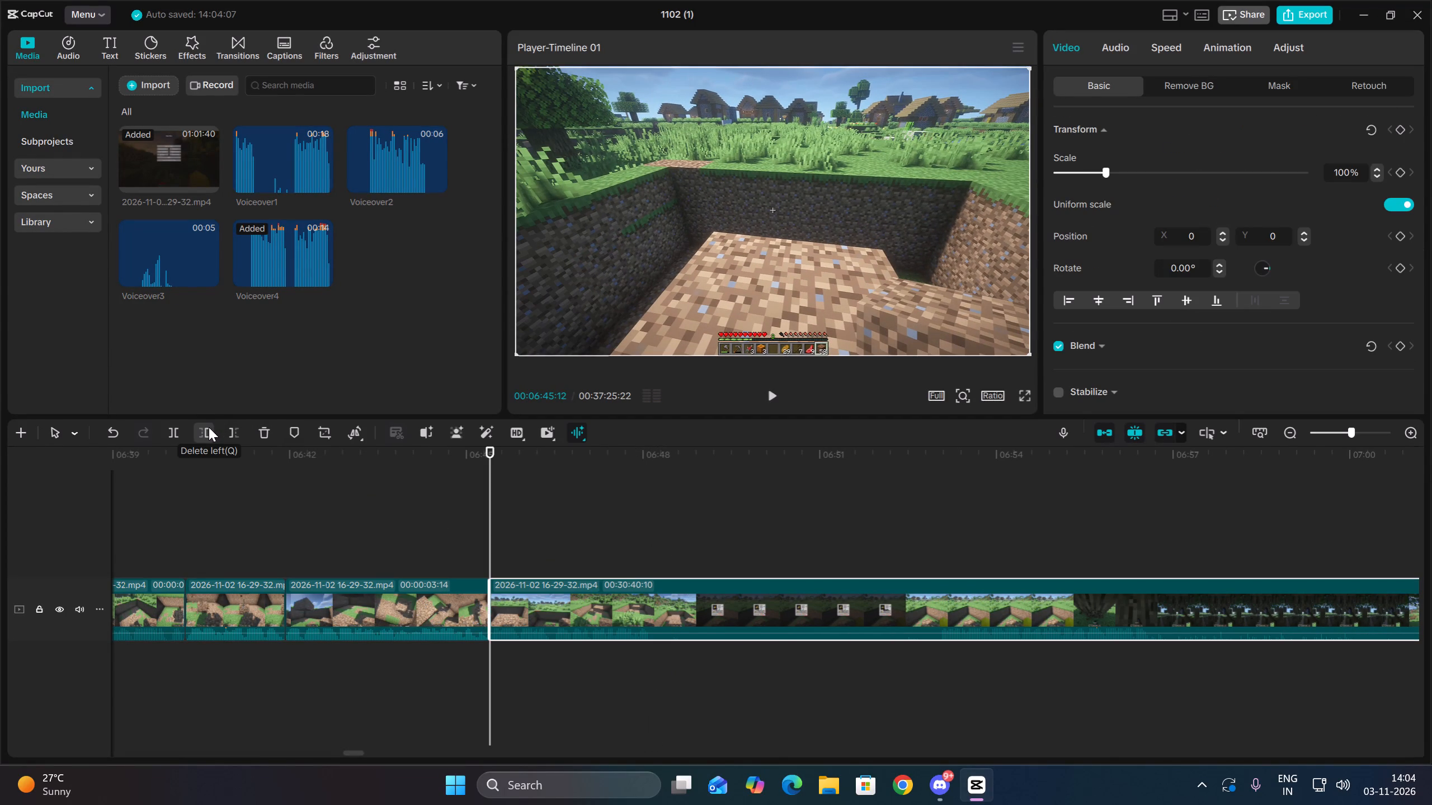
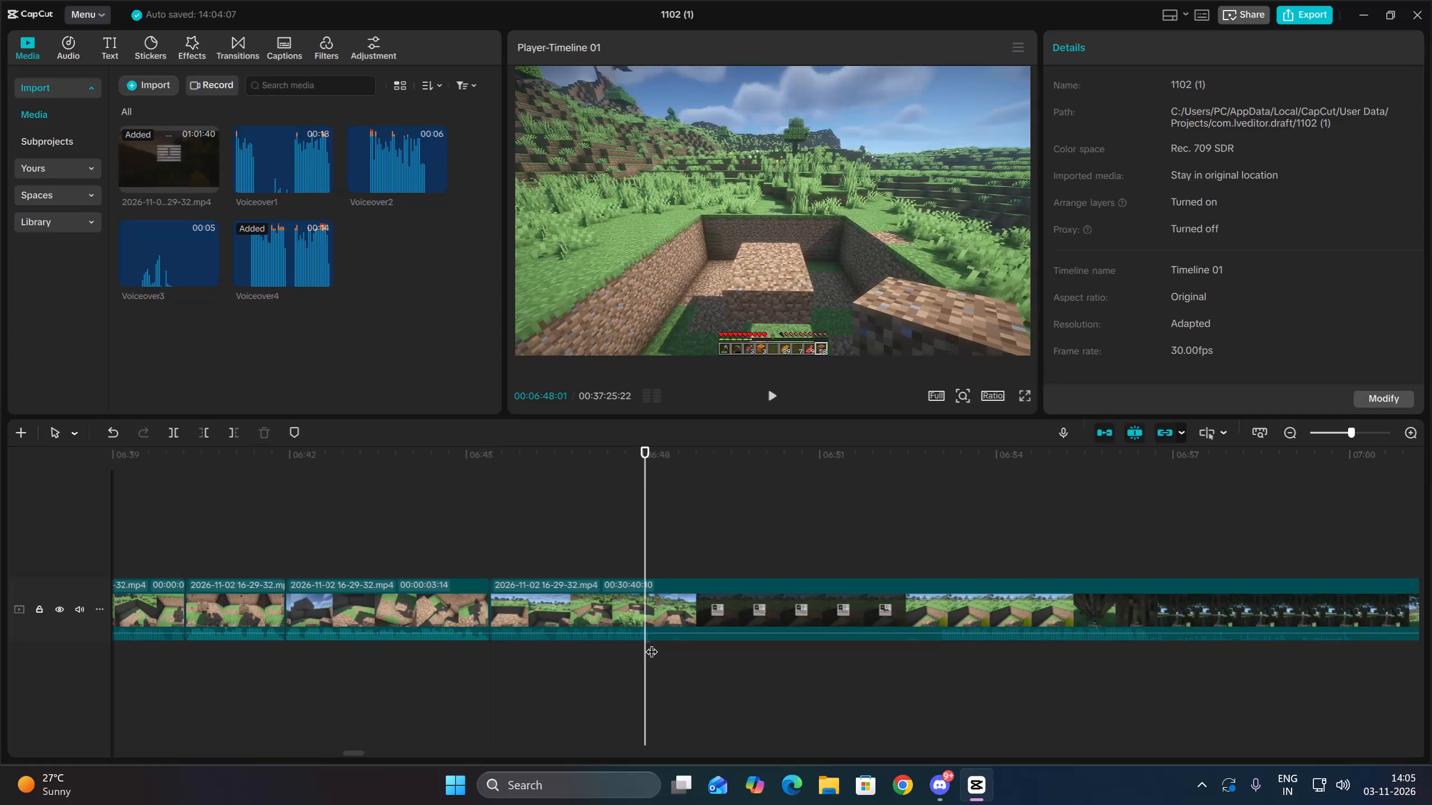
# Split the long clip at 00:06:48:03 and remove the footage from there up to 00:06:53:00.
pyautogui.doubleClick(651, 643)
pyautogui.moveTo(676, 669); pyautogui.dragTo(679, 593)
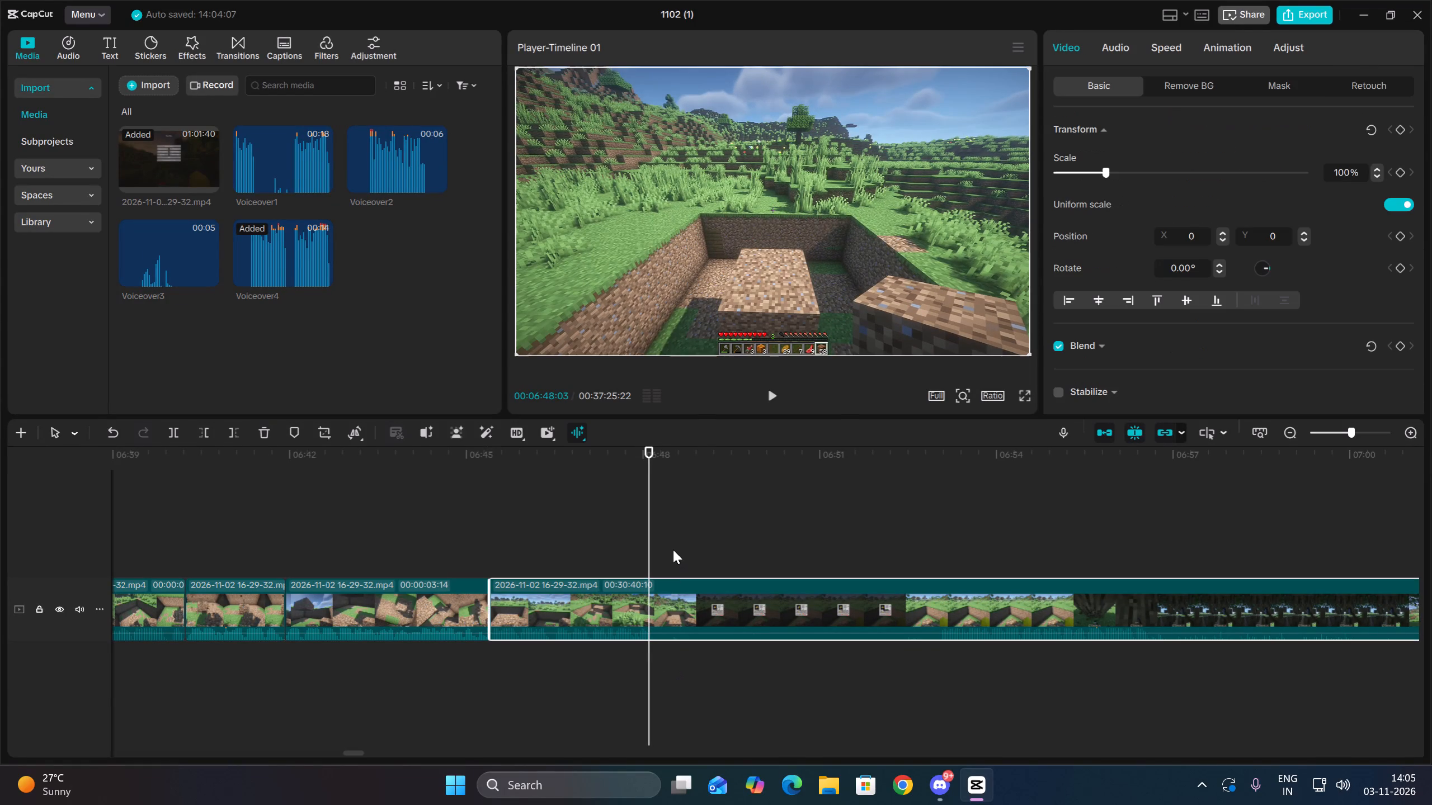
pyautogui.click(170, 432)
pyautogui.press('Up')
pyautogui.press('space')
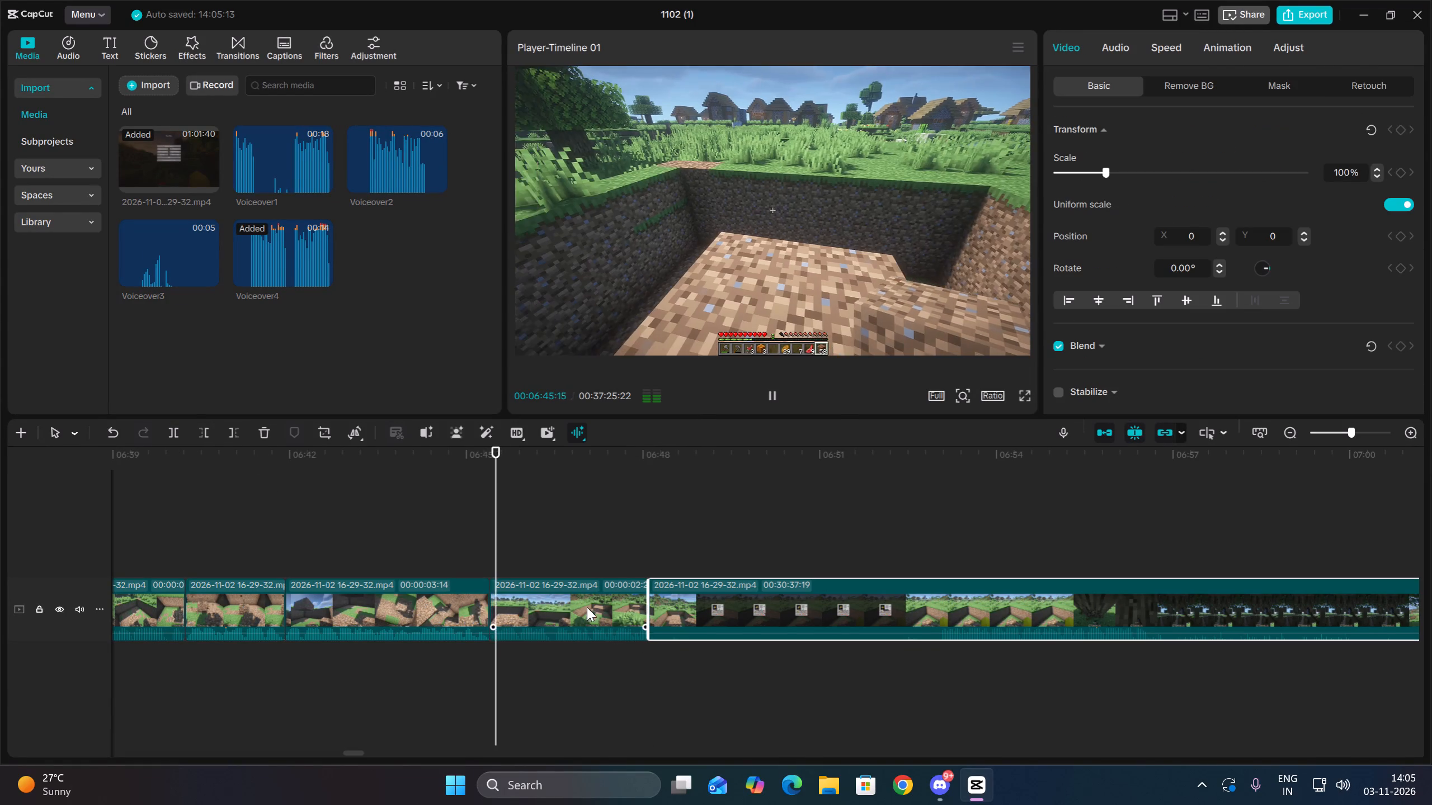
pyautogui.click(583, 609)
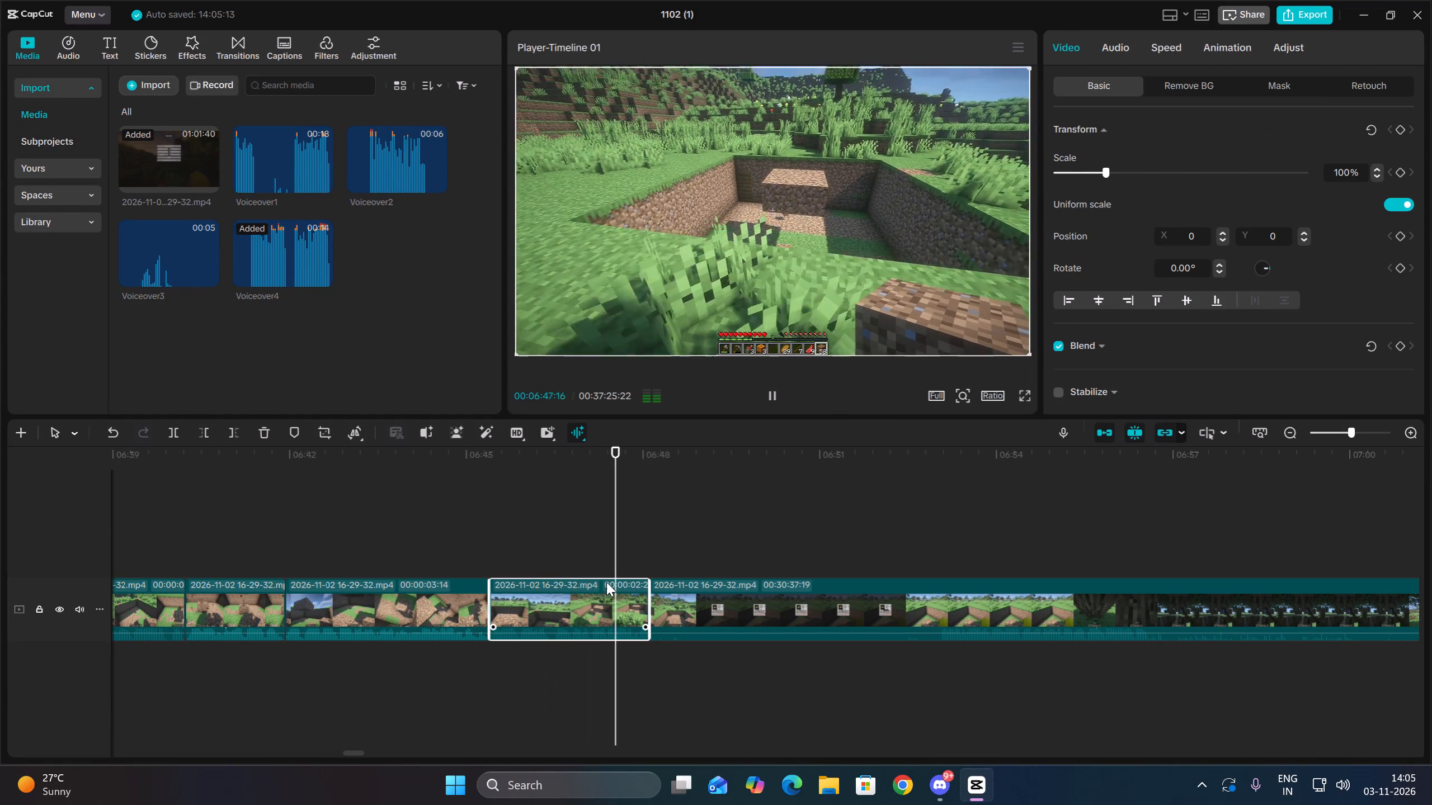
pyautogui.click(939, 645)
pyautogui.moveTo(957, 670); pyautogui.dragTo(974, 613)
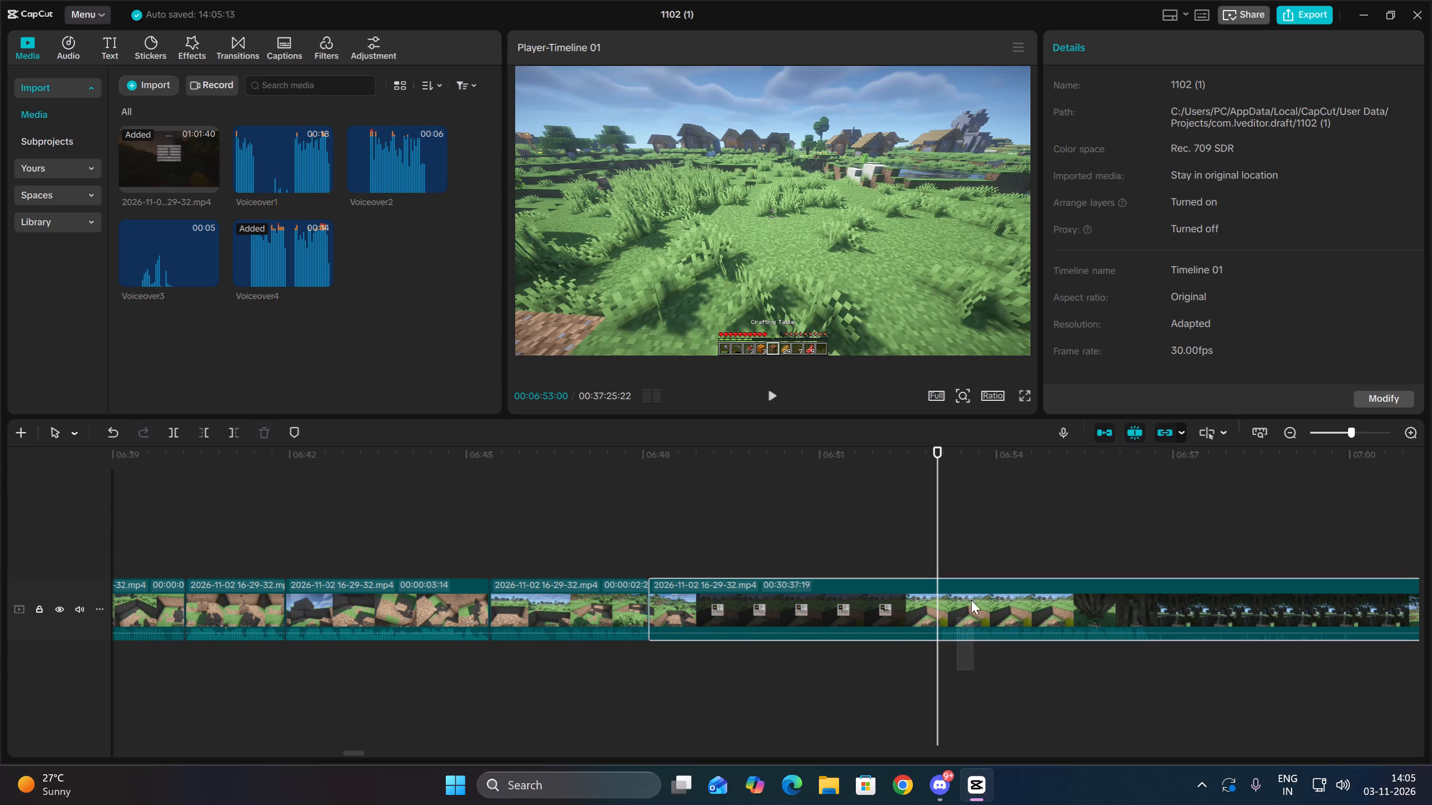
pyautogui.click(202, 432)
# Split the long clip at about 00:06:51:24, where the tree chopping starts, and trim the preceding segment's end to a 00:00:03:16 duration.
pyautogui.press('space')
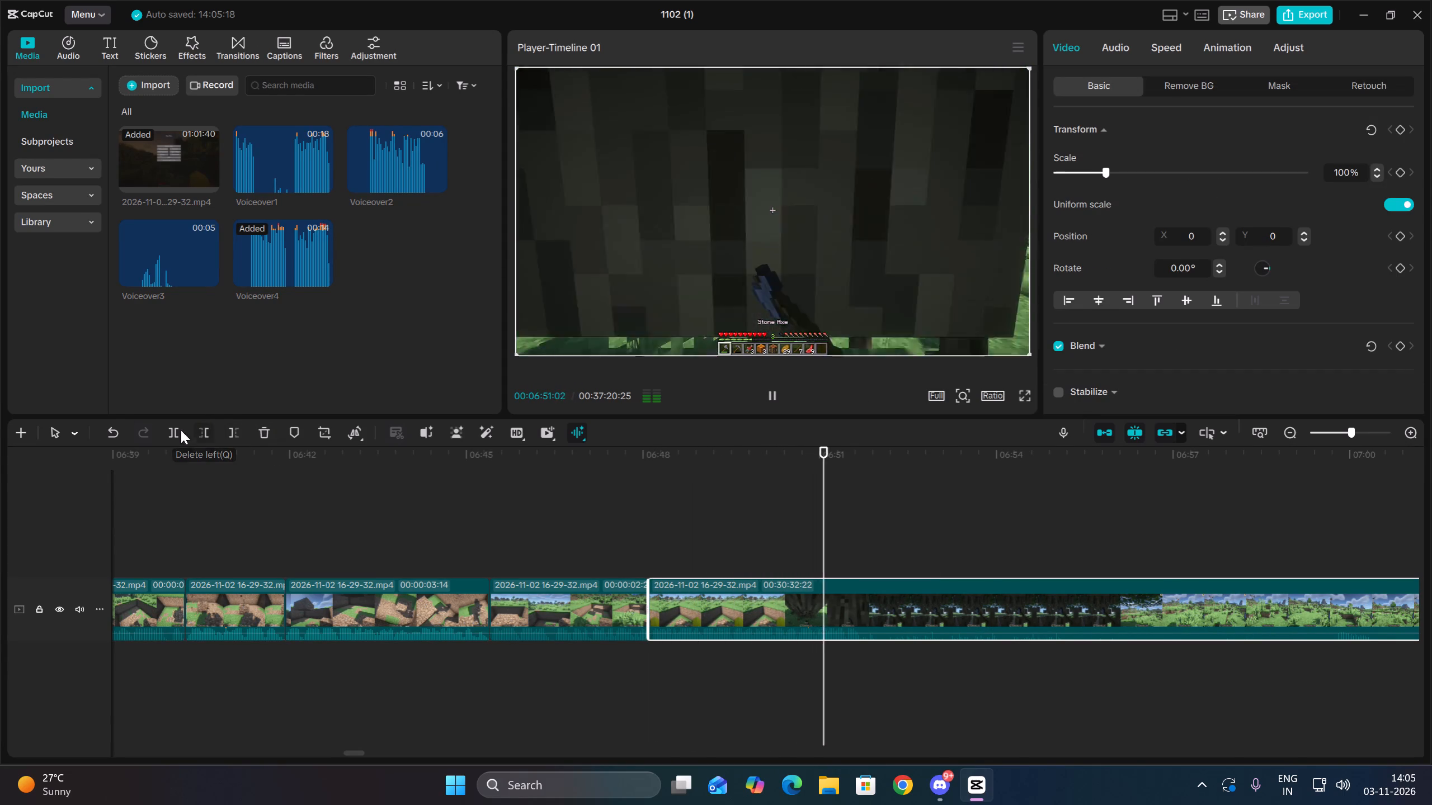
pyautogui.press('space')
pyautogui.click(170, 433)
pyautogui.press('space')
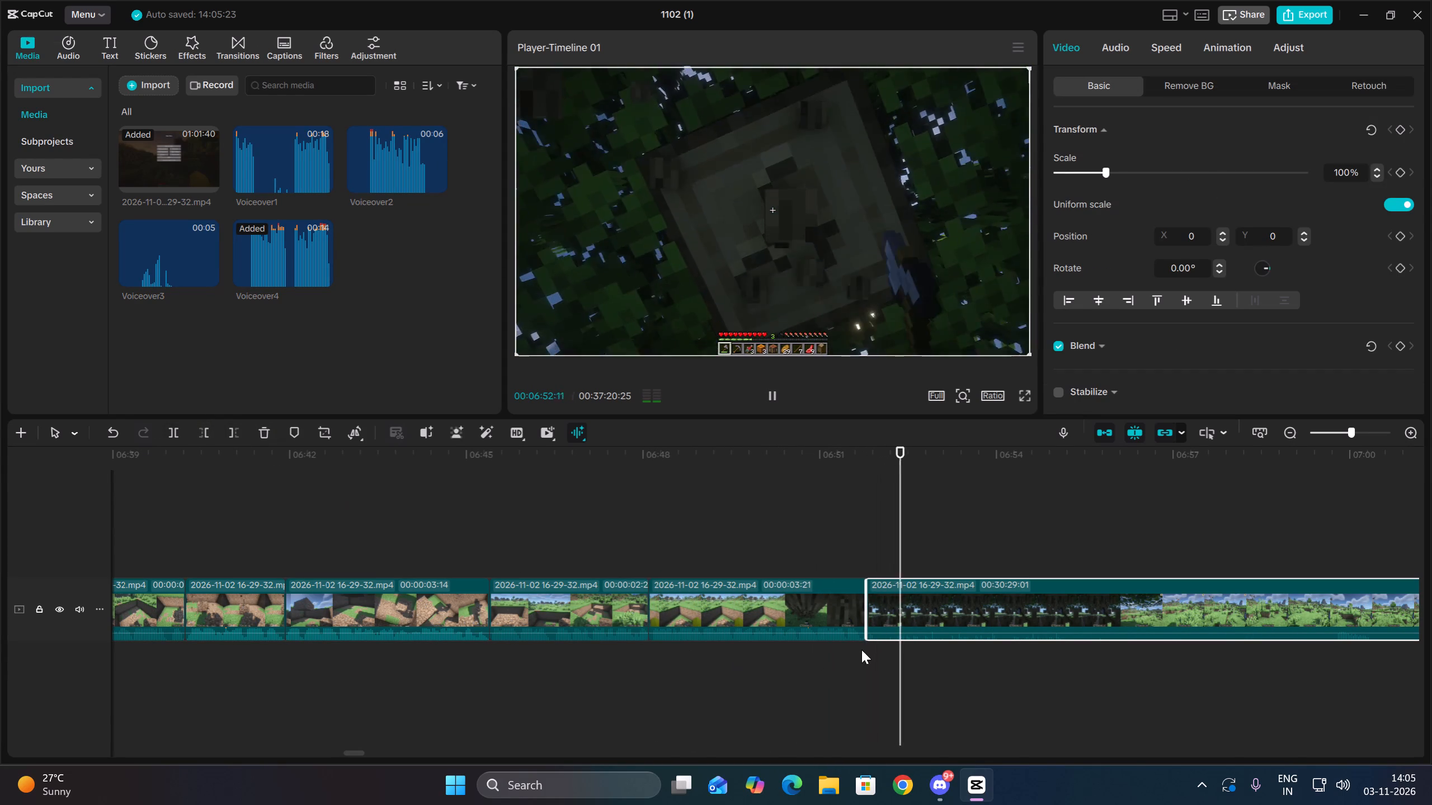
pyautogui.doubleClick(856, 648)
pyautogui.moveTo(810, 650); pyautogui.dragTo(776, 577)
pyautogui.click(228, 438)
# Trim about 11 seconds of tree-chopping and walking footage off the start of the remaining long clip.
pyautogui.press('space')
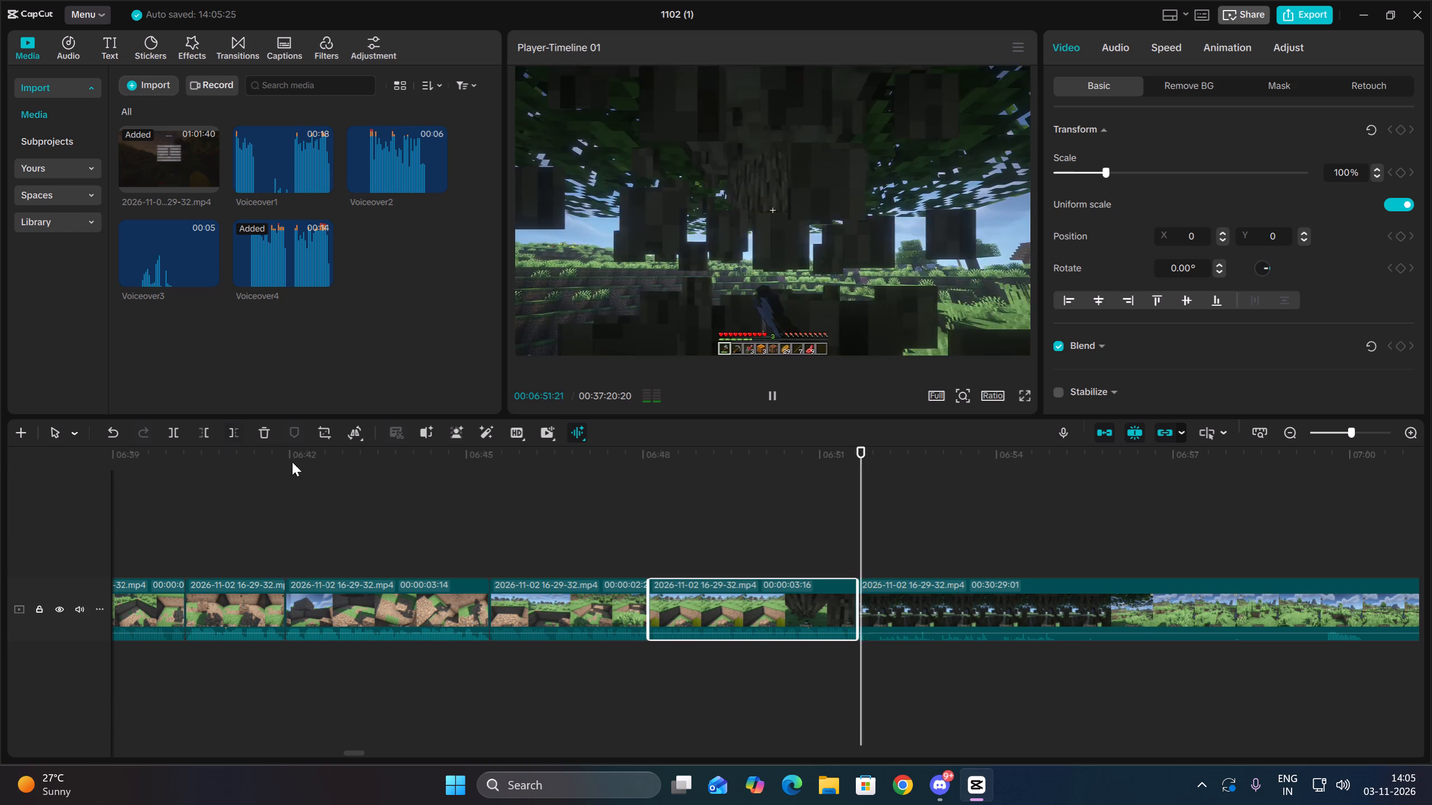
pyautogui.click(1322, 650)
pyautogui.press('space')
pyautogui.press('space')
pyautogui.moveTo(1337, 668); pyautogui.dragTo(1361, 669)
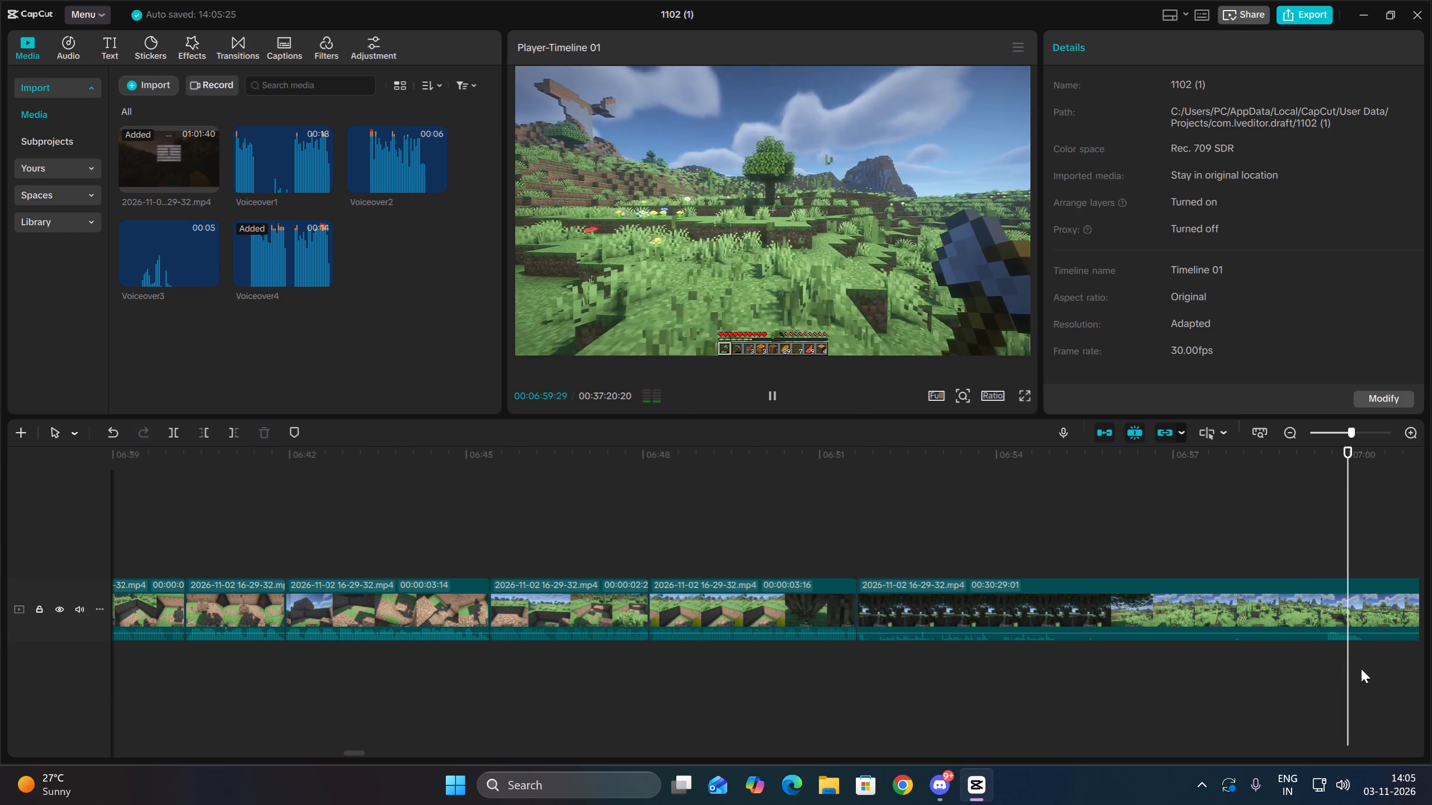
pyautogui.moveTo(1361, 669); pyautogui.dragTo(1431, 708)
pyautogui.click(1090, 648)
pyautogui.moveTo(1090, 648); pyautogui.dragTo(1099, 648)
pyautogui.moveTo(1032, 665); pyautogui.dragTo(1009, 596)
pyautogui.click(210, 430)
# Play back the recent cuts, split the long clip at about 00:06:56:16, and remove the footage up to 00:06:56:29.
pyautogui.press('Up')
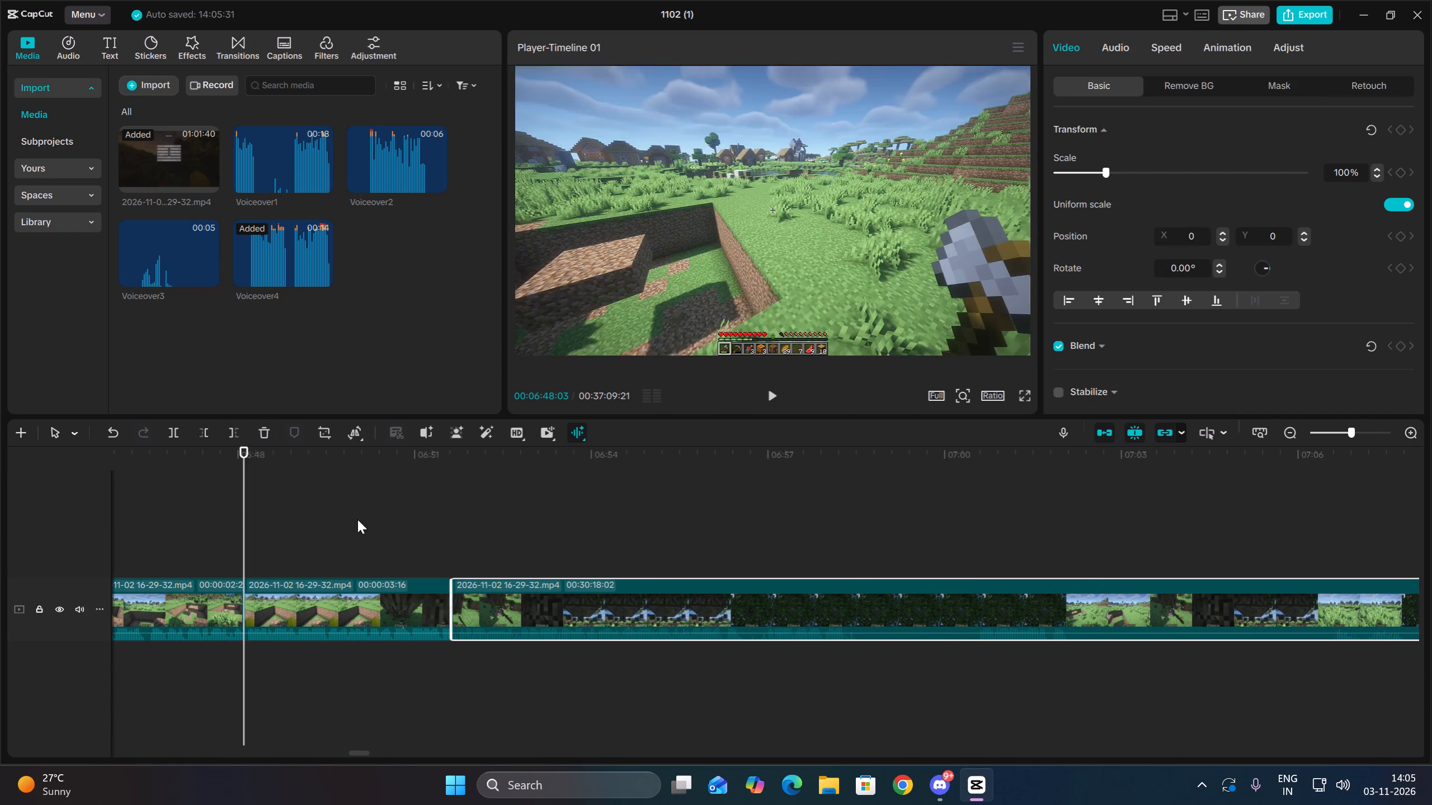
pyautogui.press('space')
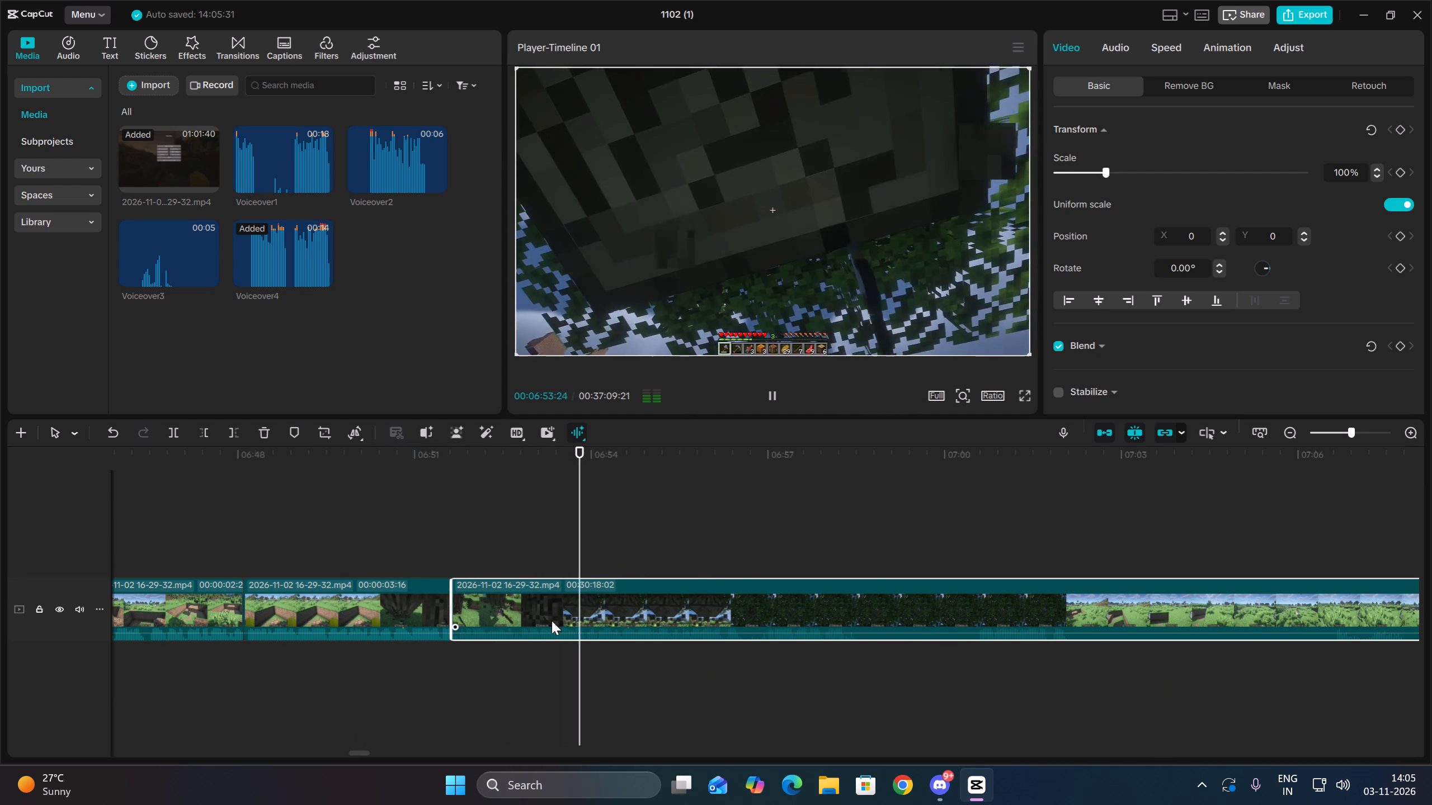
pyautogui.press('space')
pyautogui.click(175, 433)
pyautogui.press('space')
pyautogui.press('space')
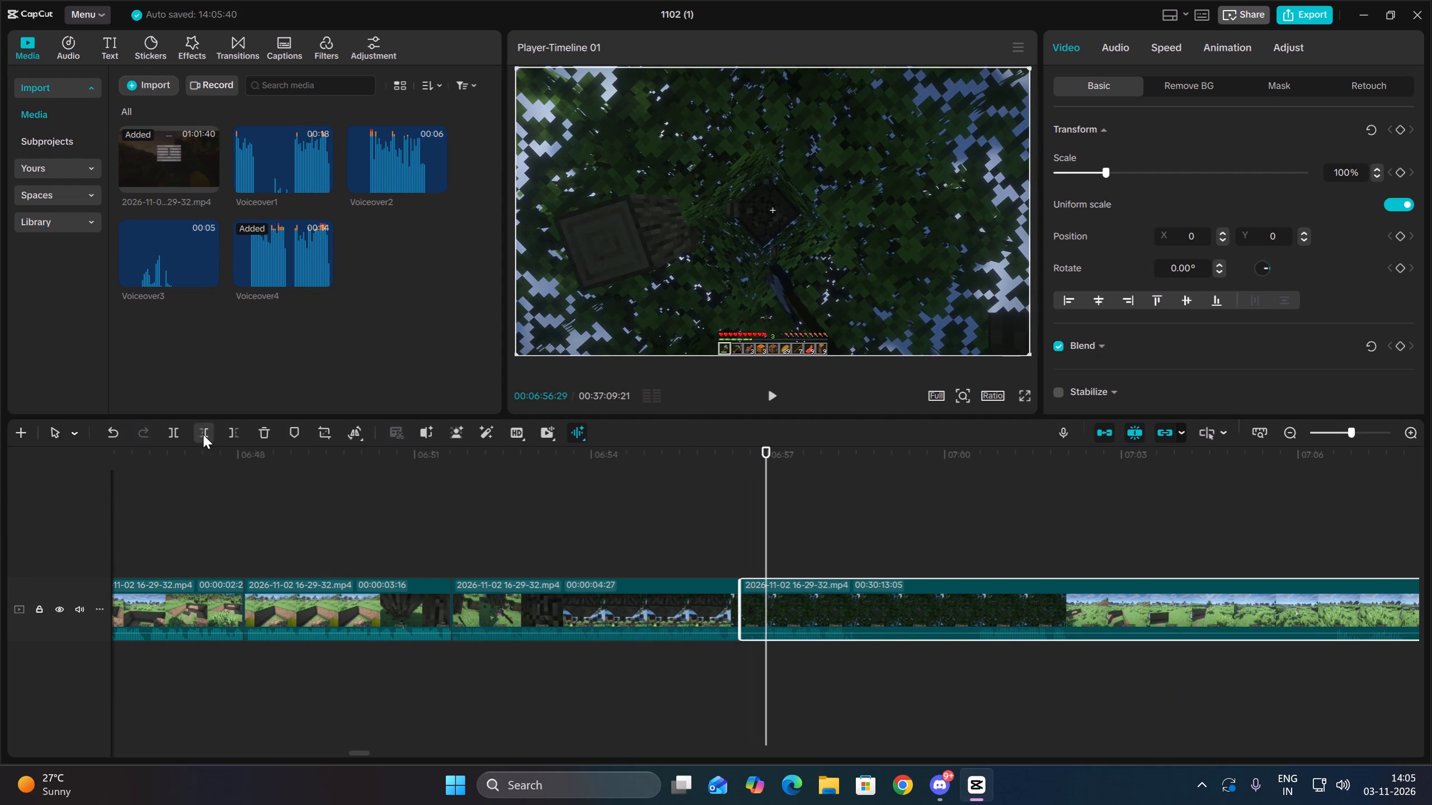
pyautogui.click(203, 434)
# Split the long clip at 00:06:57:29 and remove the footage from there up to 00:07:00:02.
pyautogui.press('space')
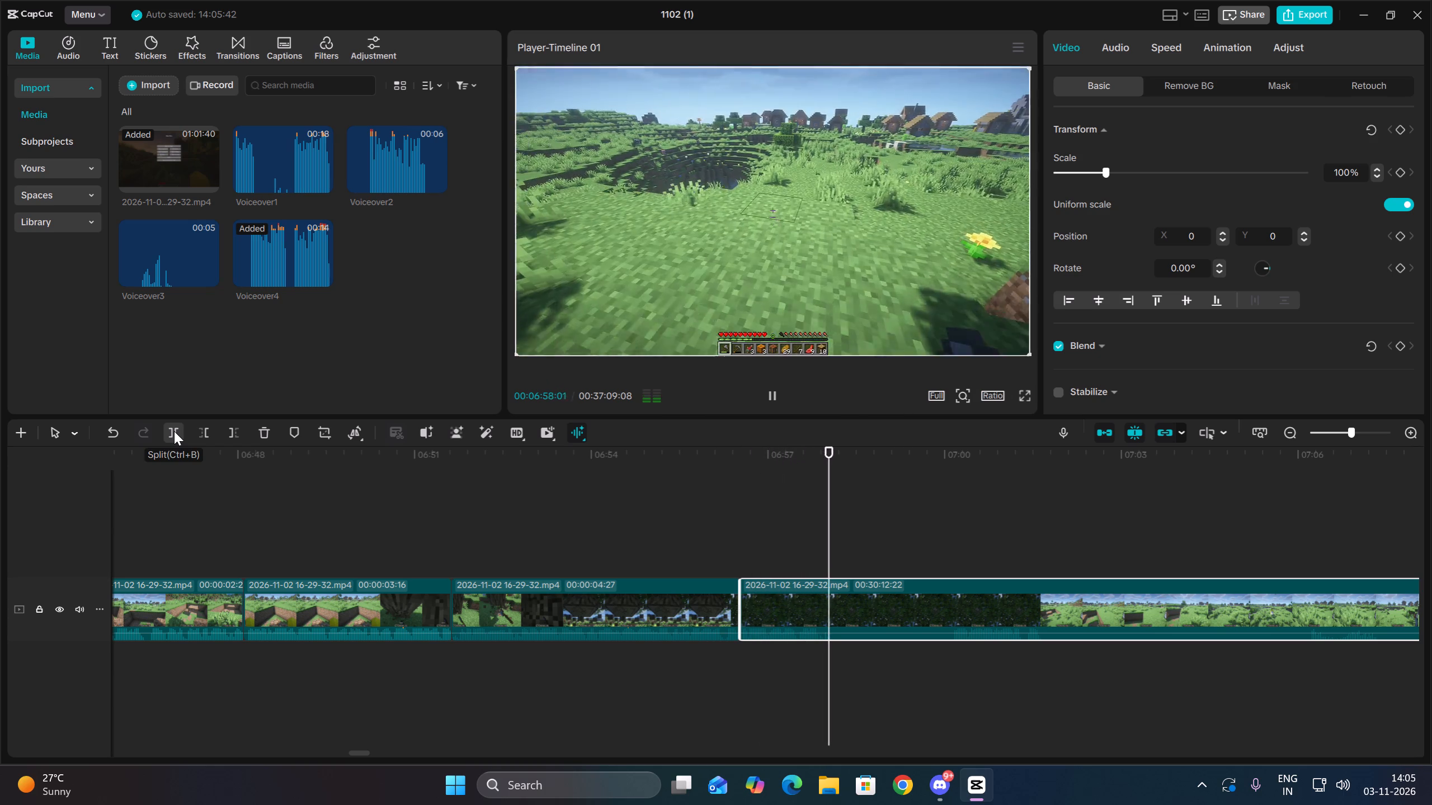
pyautogui.doubleClick(825, 646)
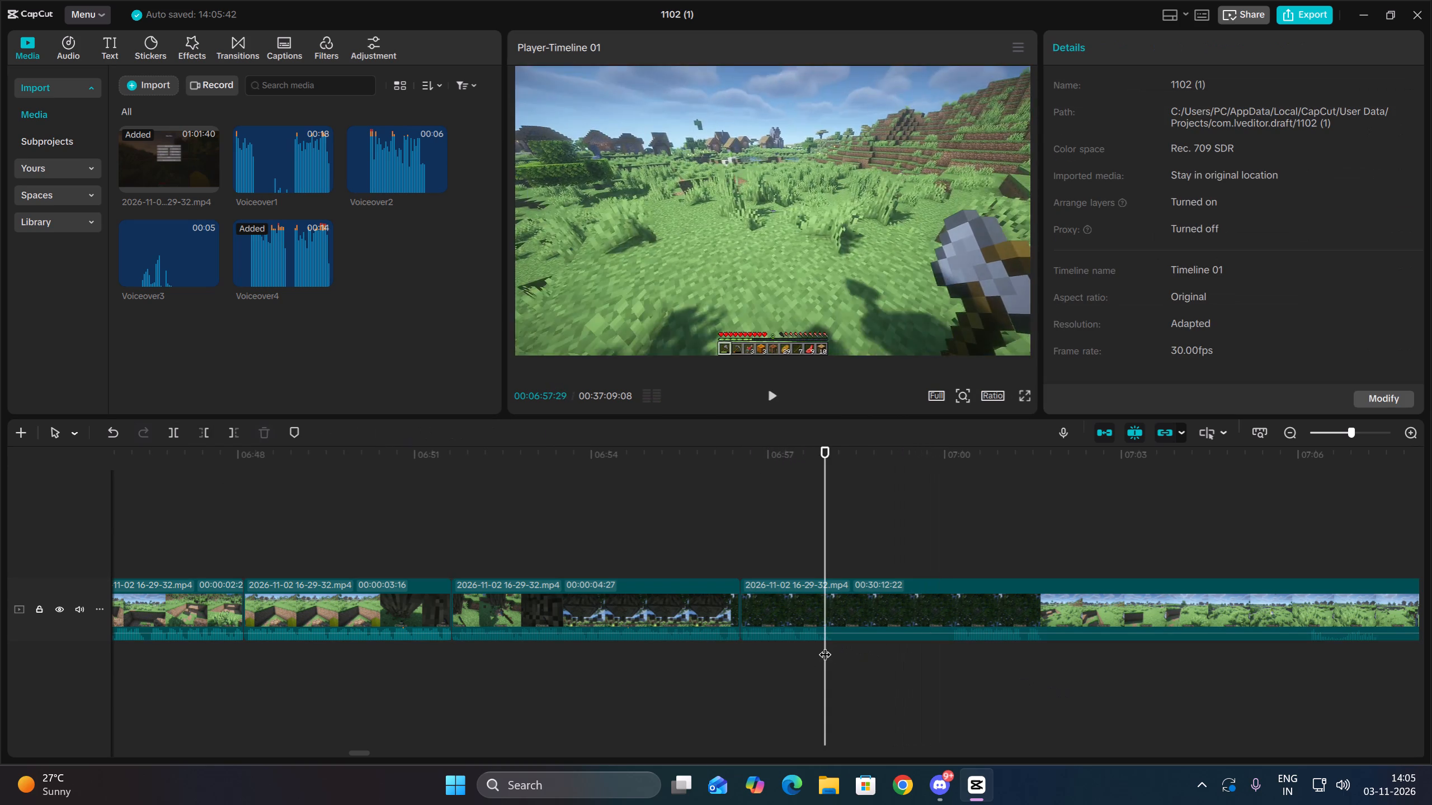
pyautogui.moveTo(859, 661); pyautogui.dragTo(860, 597)
pyautogui.click(174, 434)
pyautogui.press('space')
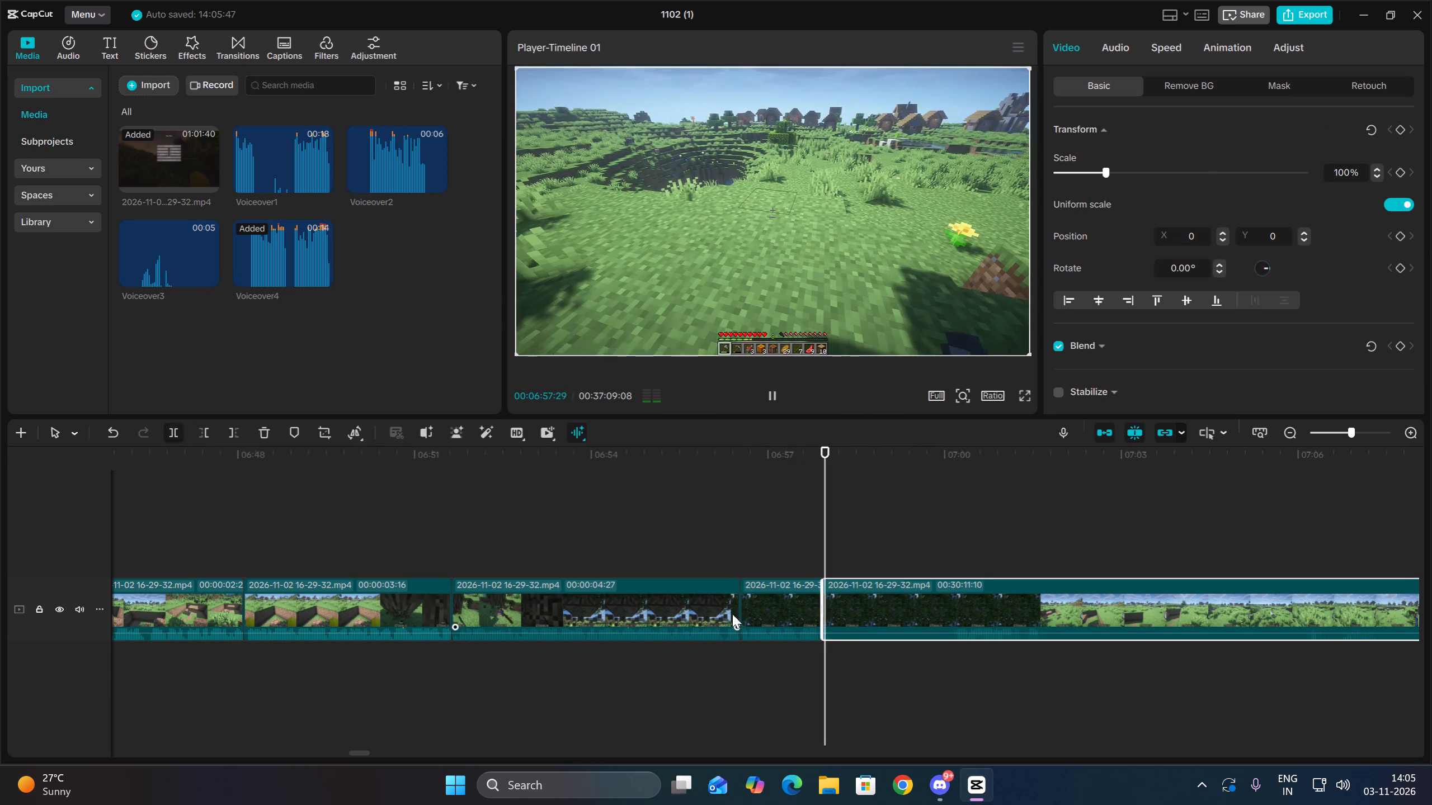
pyautogui.click(949, 646)
pyautogui.moveTo(969, 666); pyautogui.dragTo(962, 607)
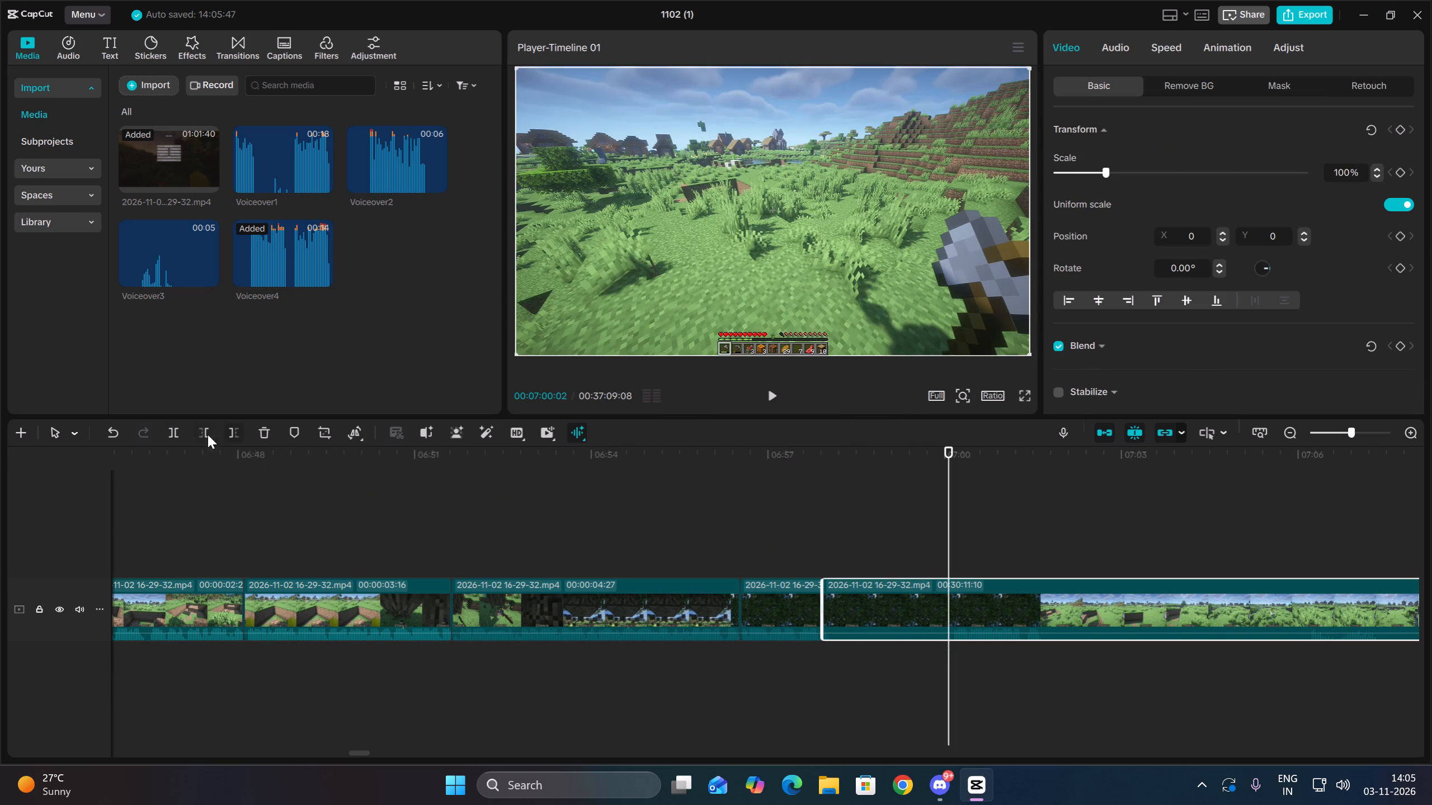
pyautogui.click(194, 432)
# Split the long clip at about 00:06:59:15 and skip ahead to 00:07:04:04 for the next cut.
pyautogui.press('space')
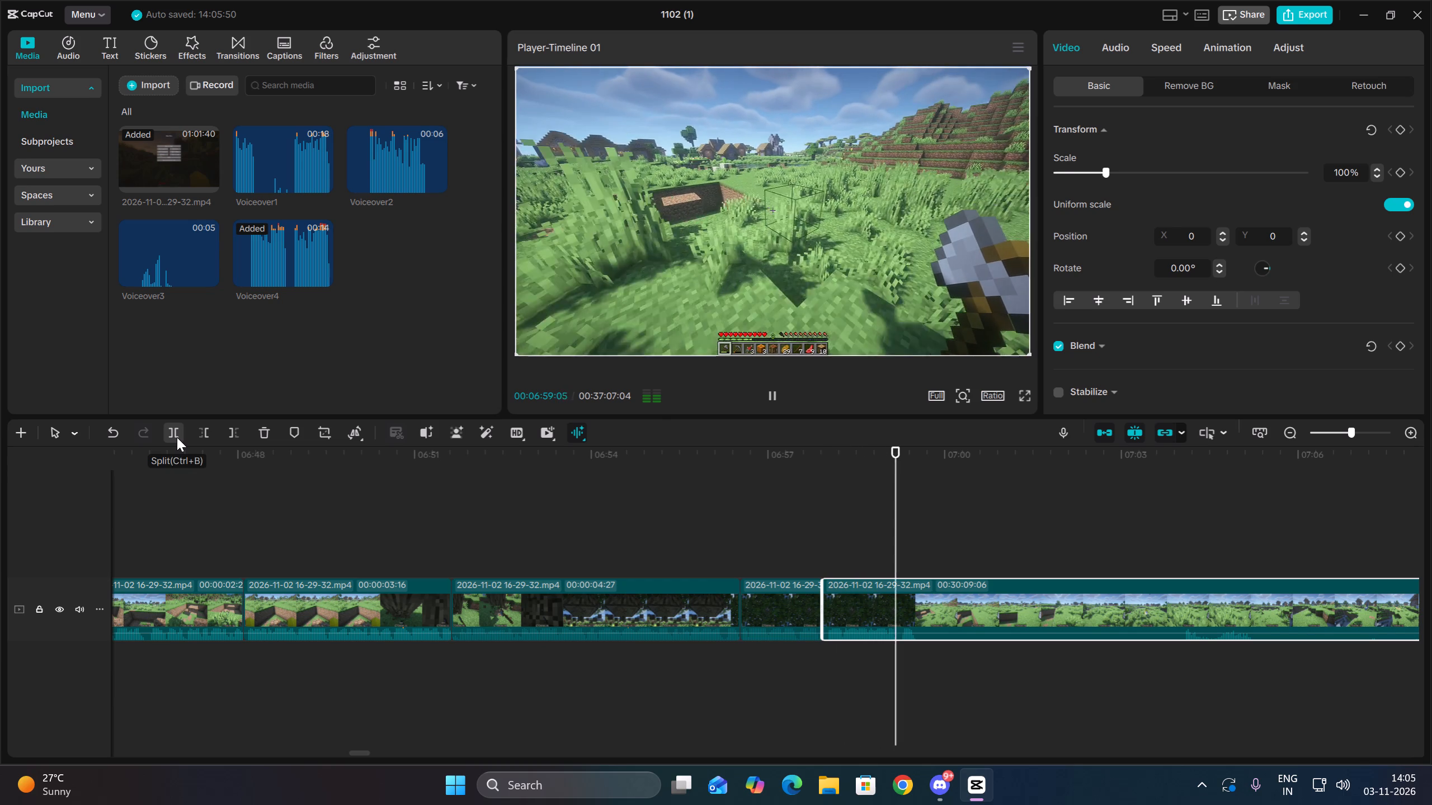
pyautogui.press('space')
pyautogui.click(177, 437)
pyautogui.press('space')
pyautogui.click(1189, 647)
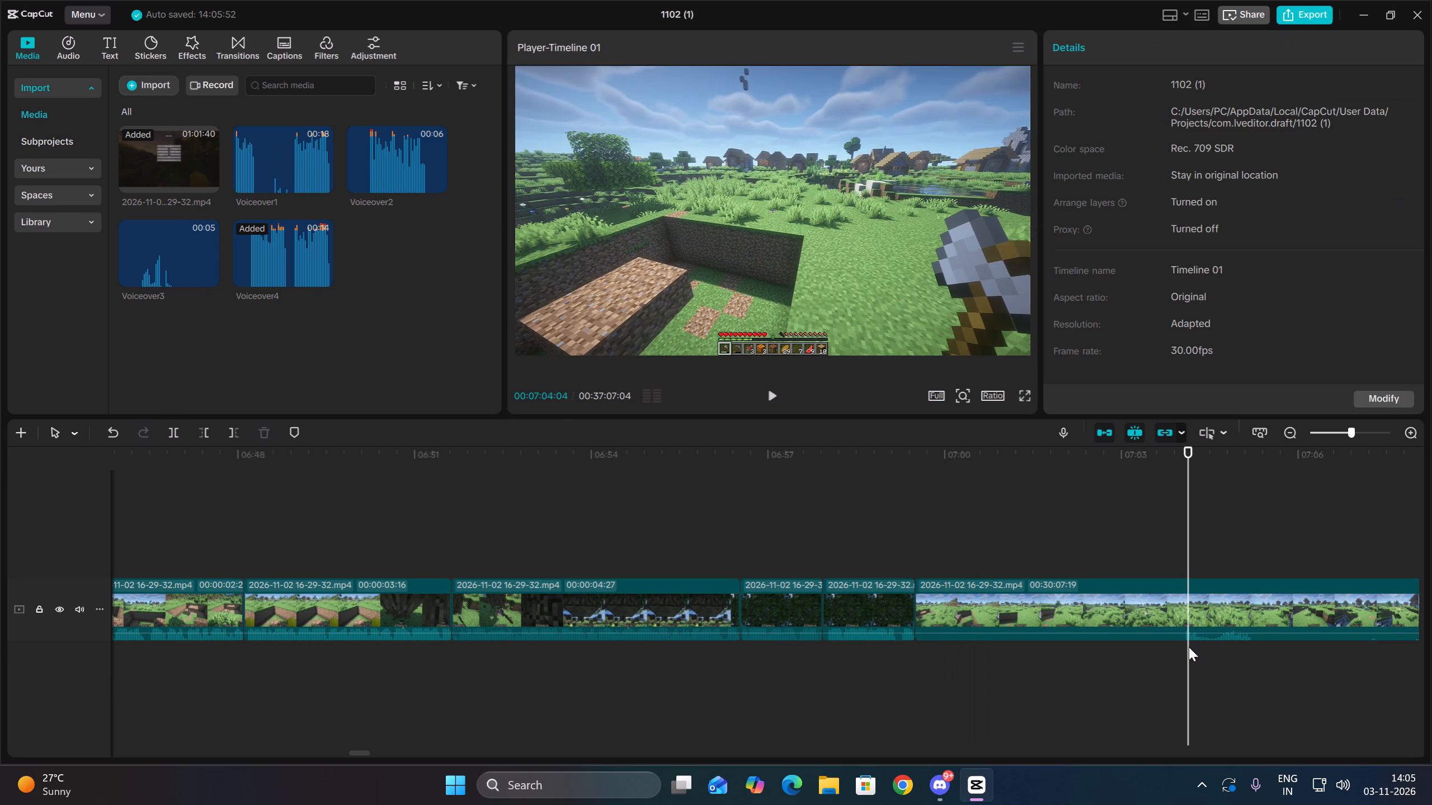
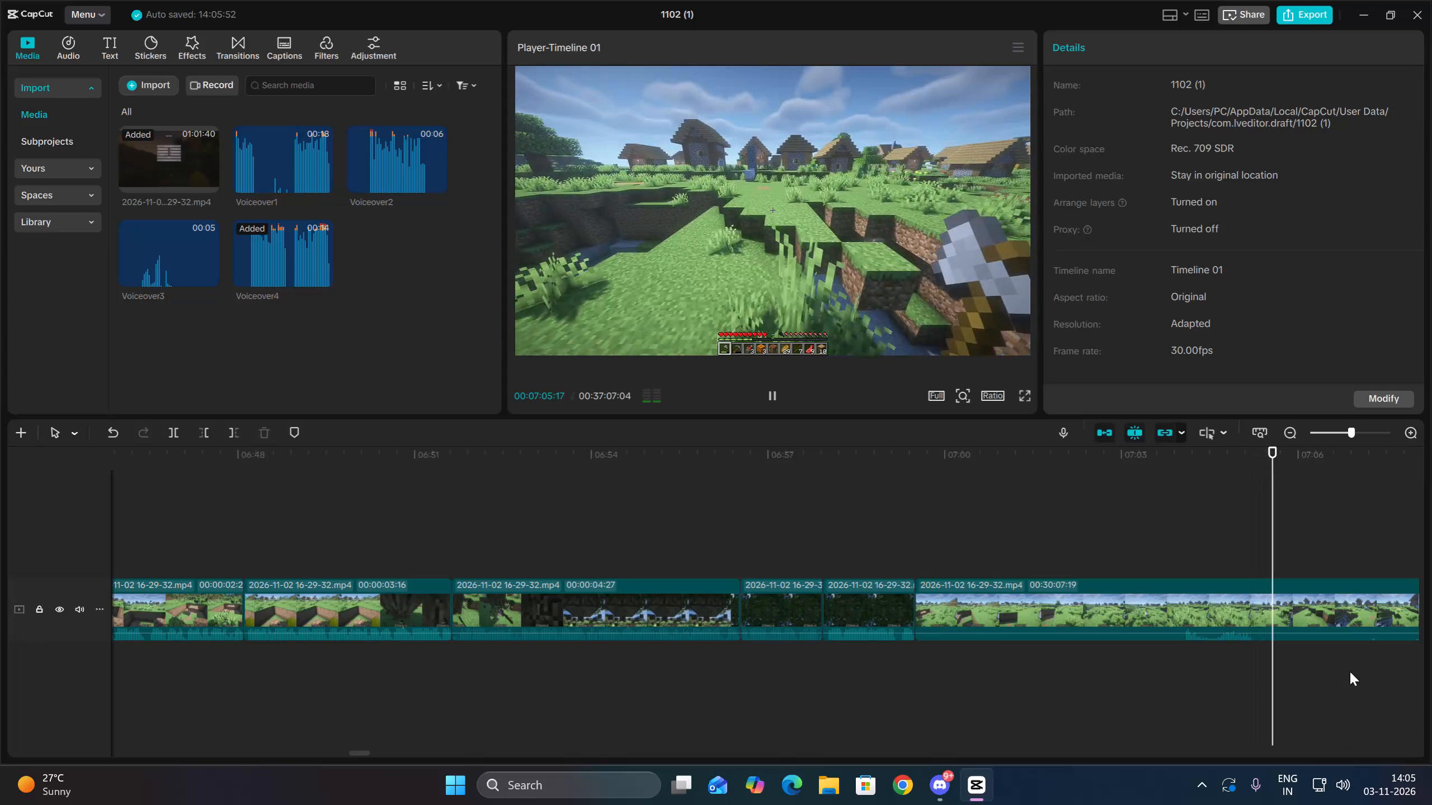
# Trim about 30 seconds of walking footage off the start of the remaining long clip, up to about 00:07:30.
pyautogui.moveTo(1350, 671); pyautogui.dragTo(1431, 712)
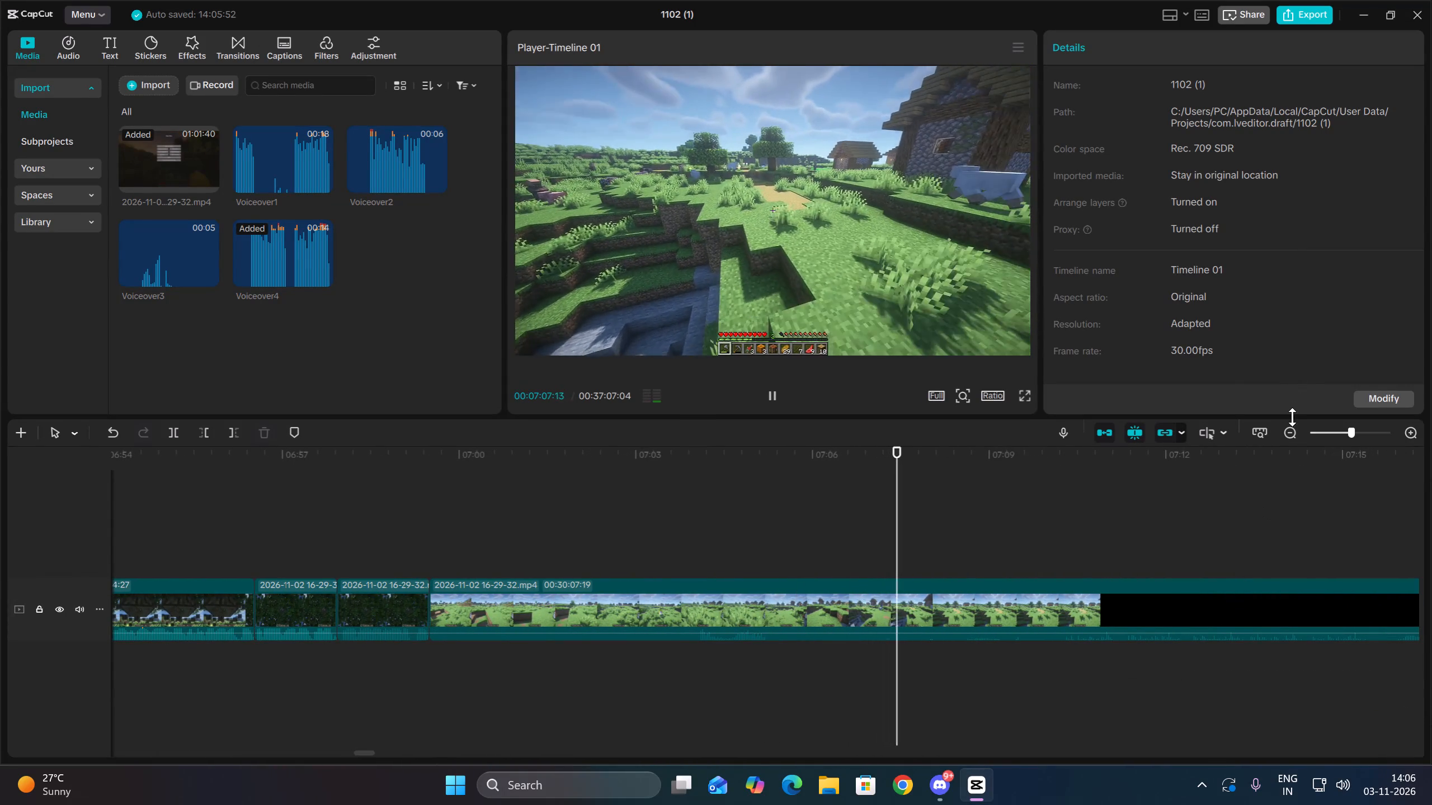
pyautogui.doubleClick(1292, 423)
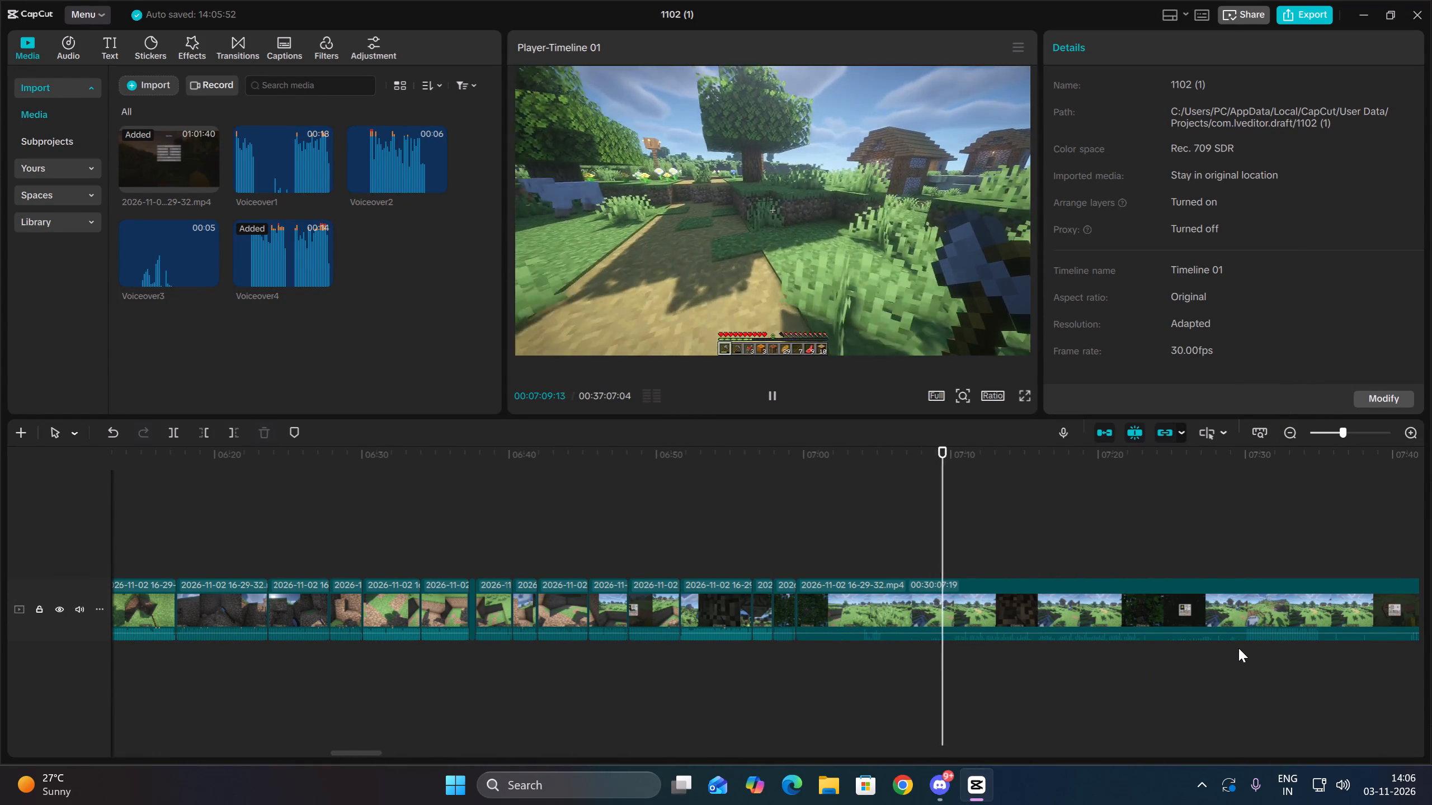
pyautogui.tripleClick(1240, 648)
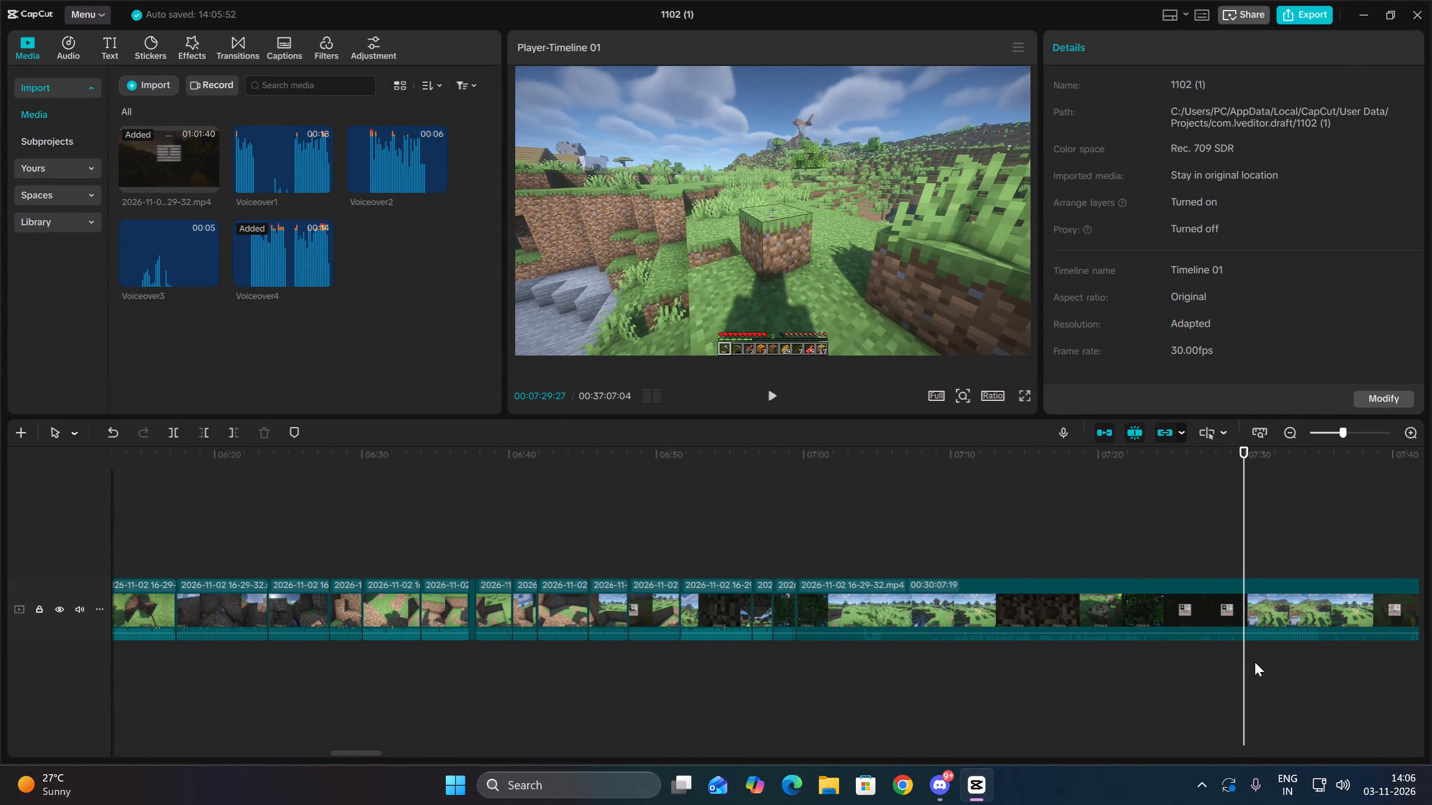
pyautogui.moveTo(1261, 665); pyautogui.dragTo(1265, 600)
pyautogui.click(202, 430)
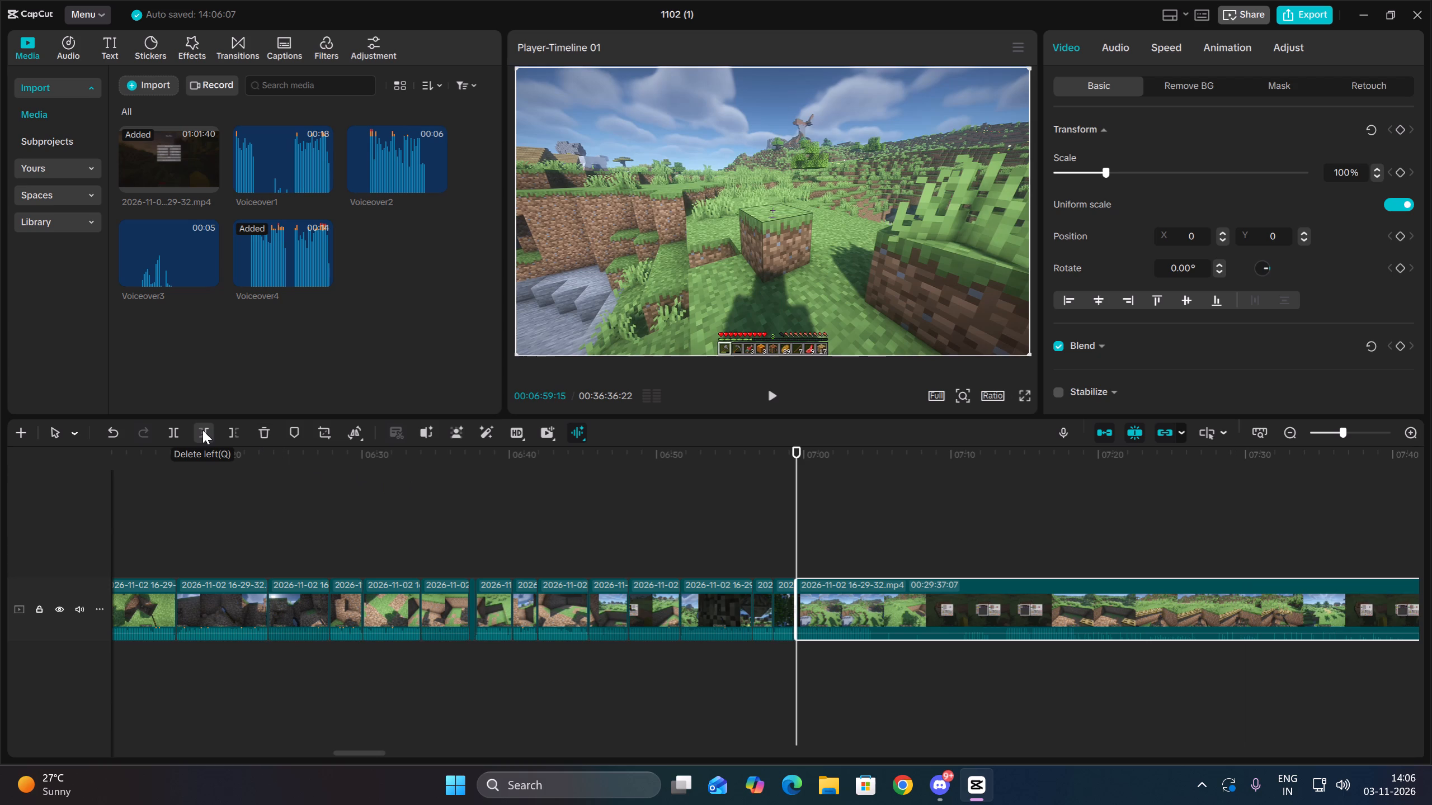
pyautogui.press('space')
pyautogui.press('space')
pyautogui.click(202, 430)
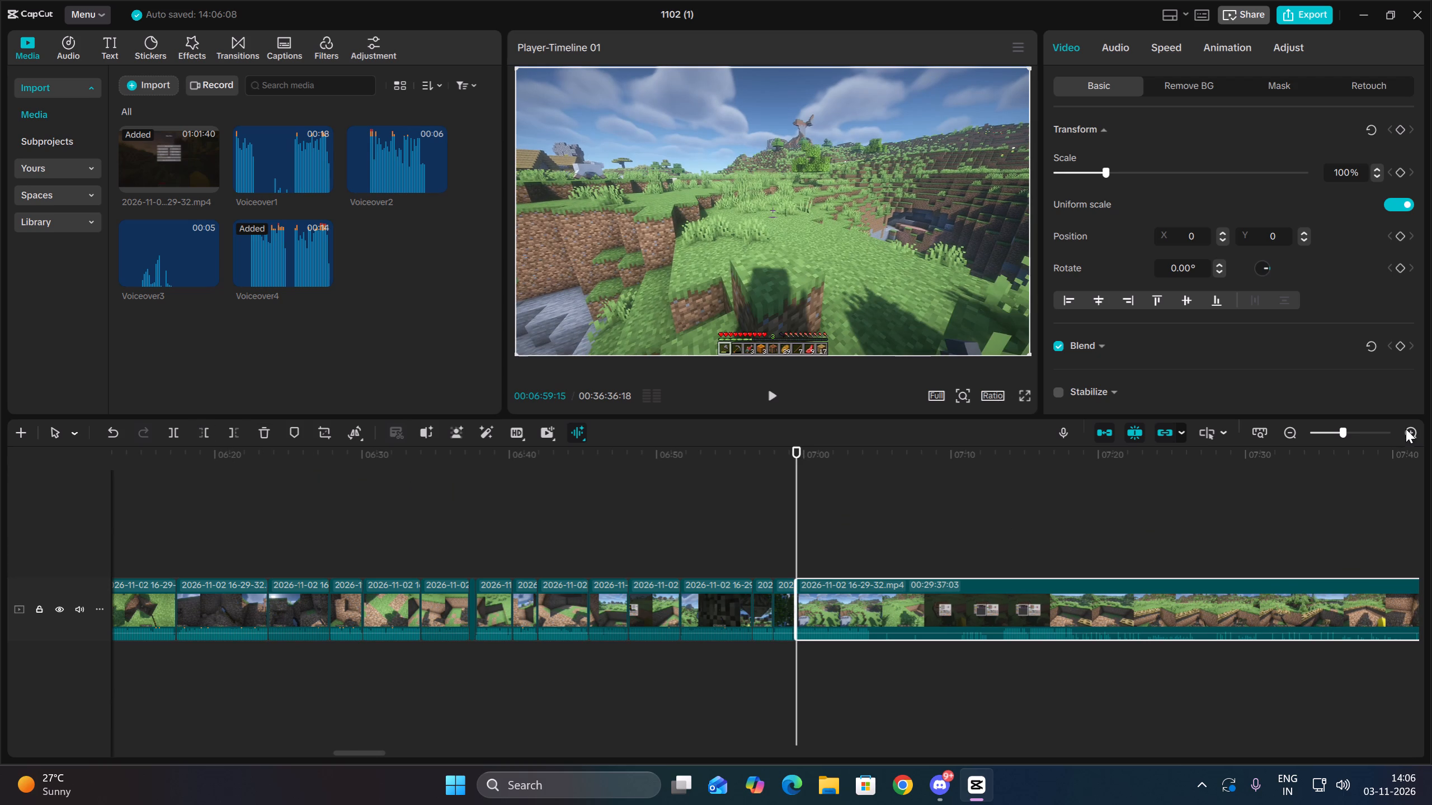
# Split the long clip at 00:07:04:12, ending the grass-walking segment there.
pyautogui.doubleClick(1409, 428)
pyautogui.press('space')
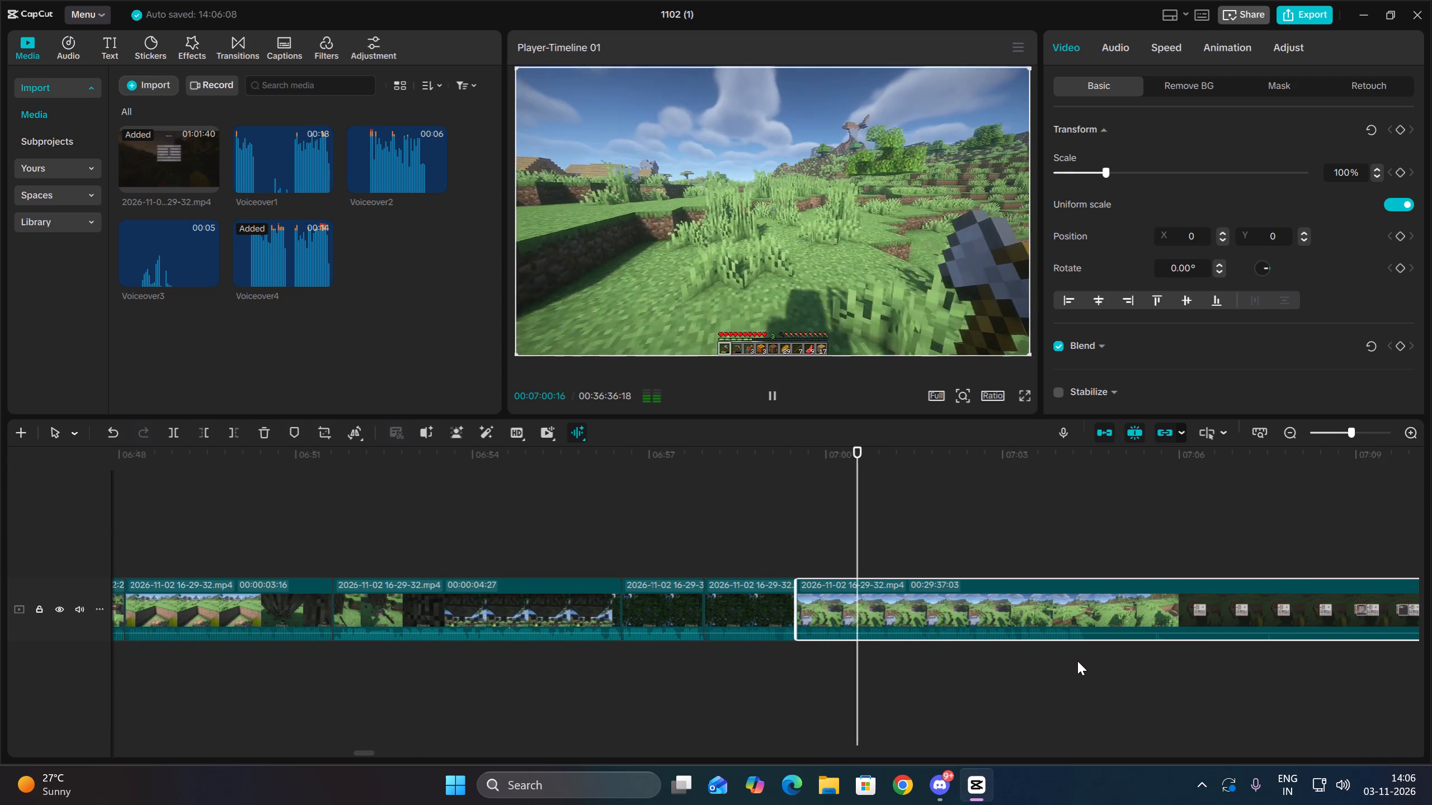
pyautogui.press('space')
pyautogui.click(176, 436)
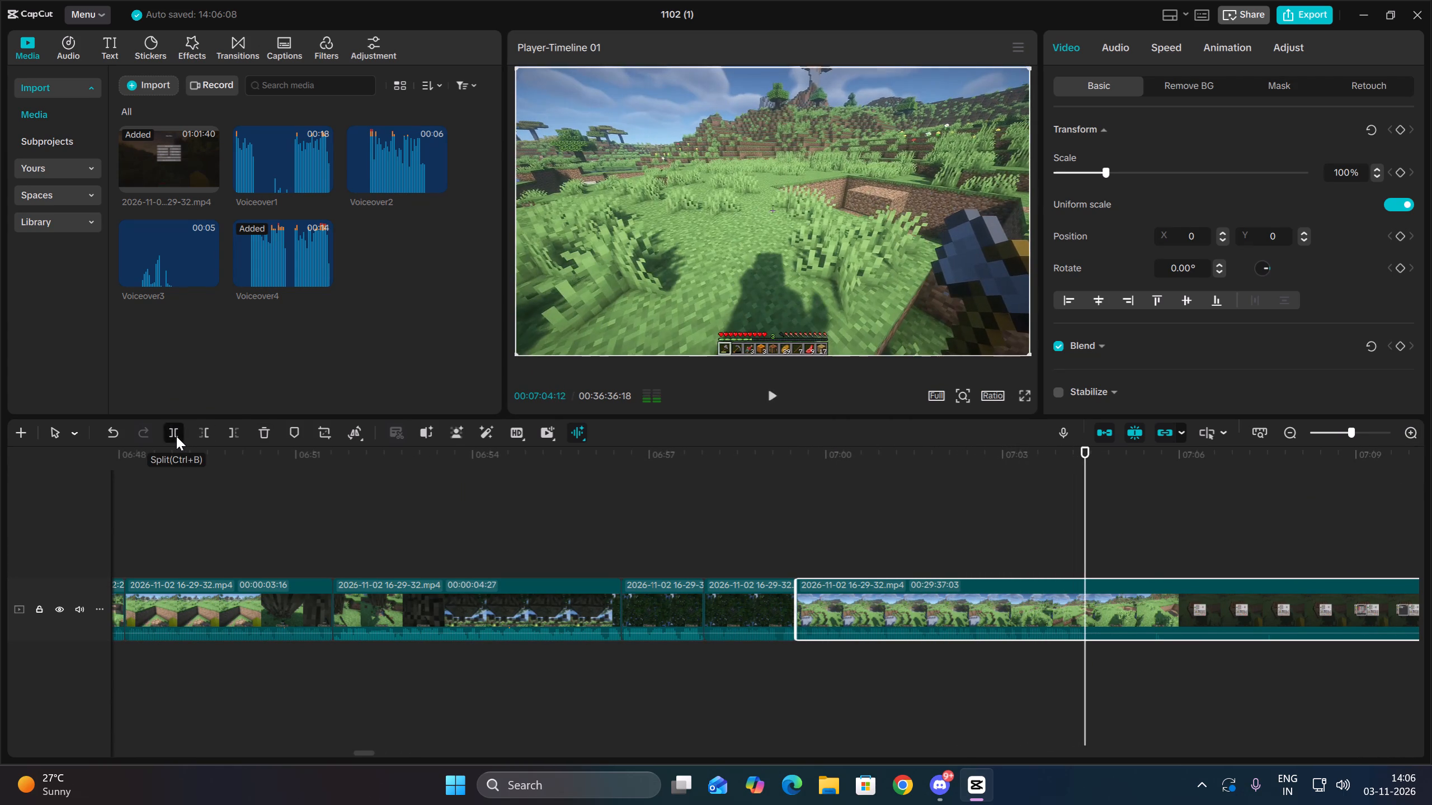
# Remove the crafting footage from the start of the long clip up to 00:07:13:18.
pyautogui.press('space')
pyautogui.click(1153, 651)
pyautogui.press('space')
pyautogui.press('space')
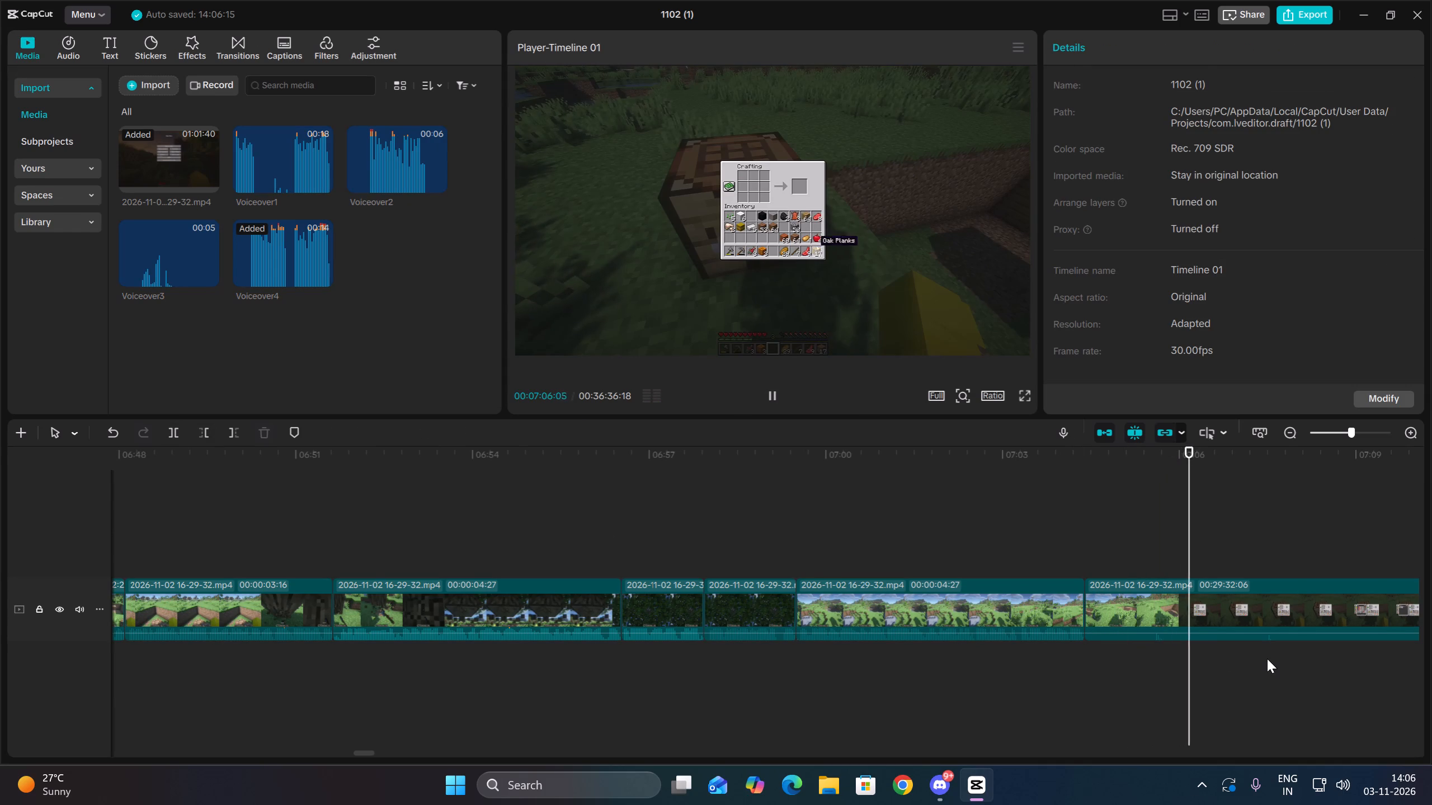
pyautogui.click(1271, 659)
pyautogui.press('space')
pyautogui.moveTo(1411, 680); pyautogui.dragTo(1431, 633)
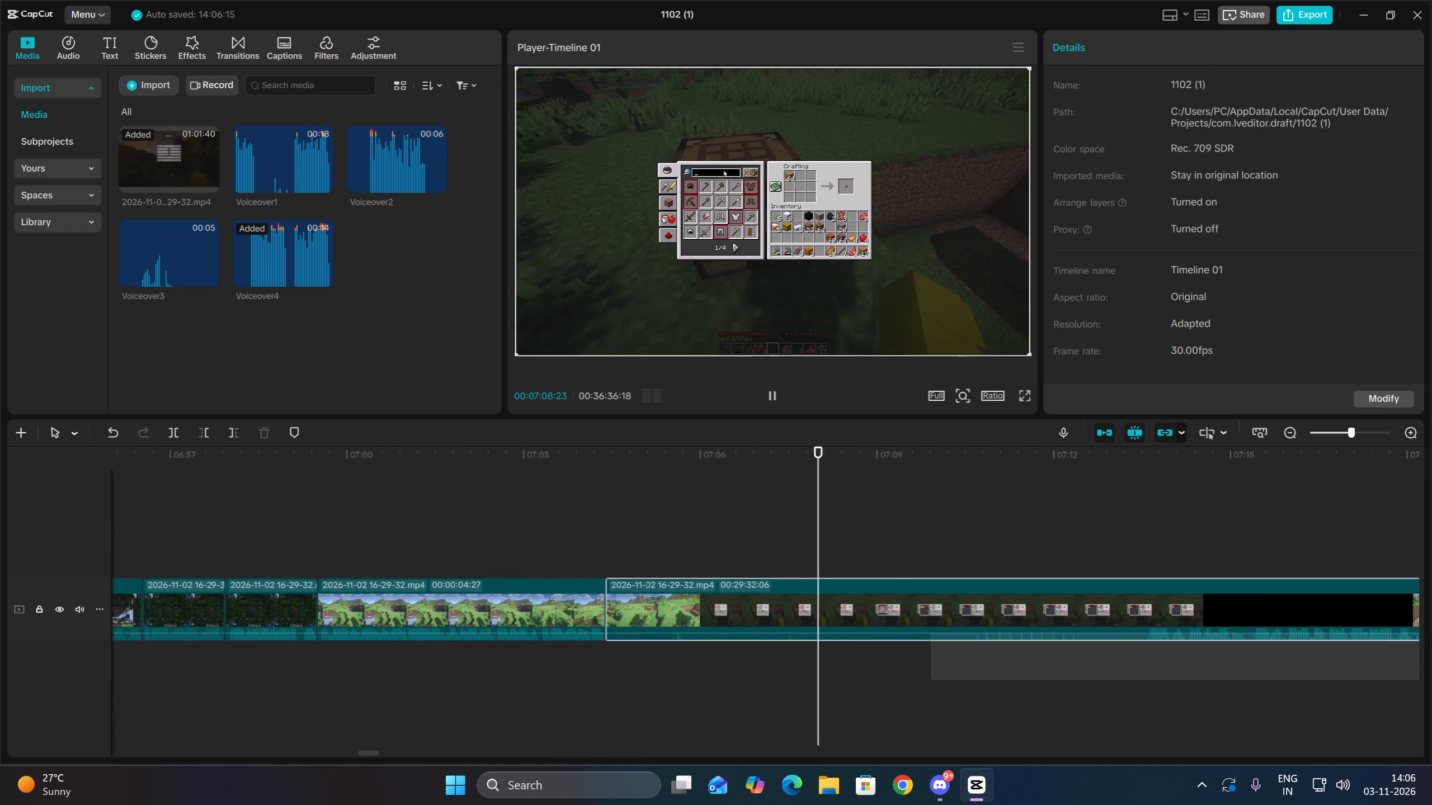
pyautogui.moveTo(1431, 633); pyautogui.dragTo(1427, 634)
pyautogui.click(867, 648)
pyautogui.moveTo(917, 680); pyautogui.dragTo(926, 603)
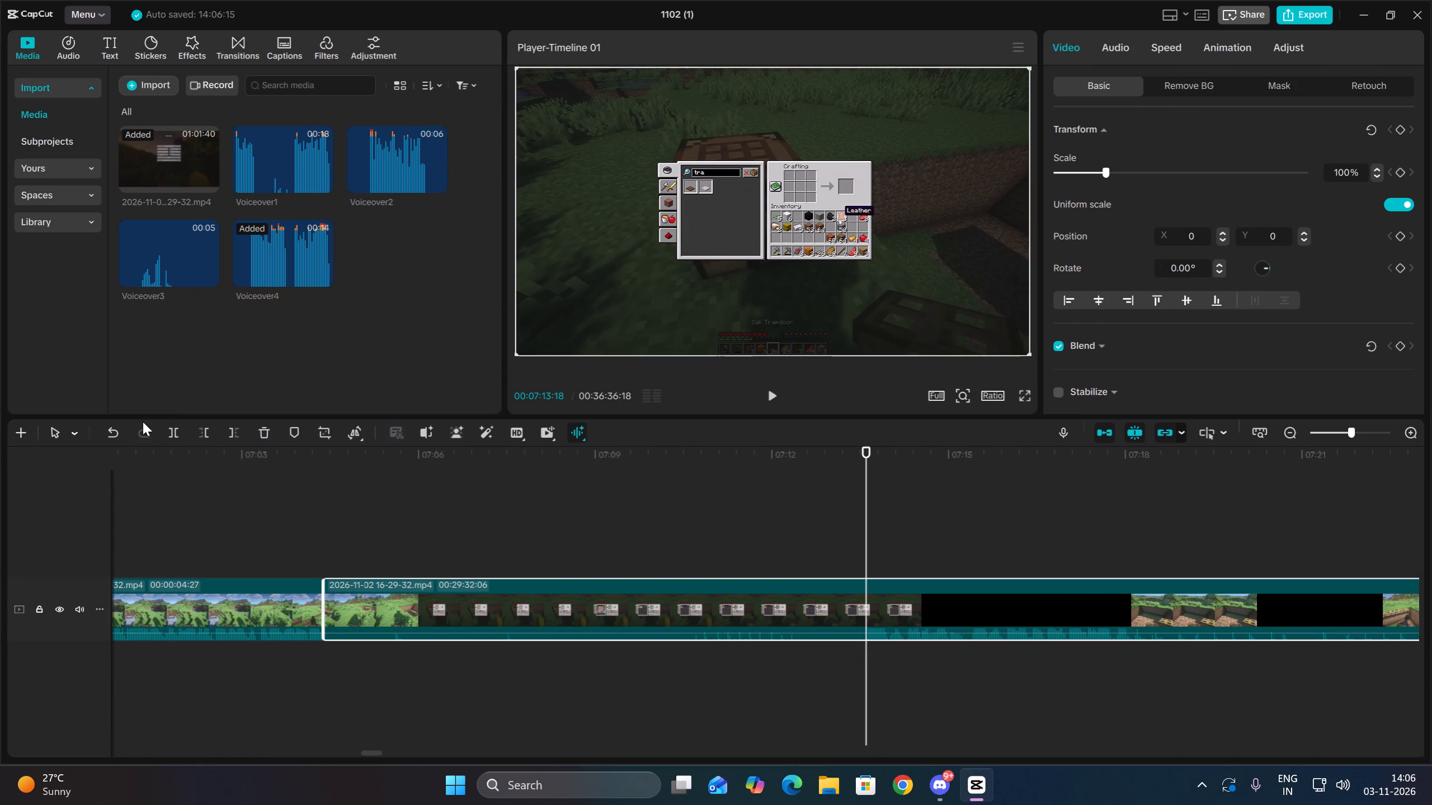
pyautogui.click(201, 435)
# Split the long clip at 00:07:08:26, after the first look at the dug pit.
pyautogui.press('space')
pyautogui.press('space')
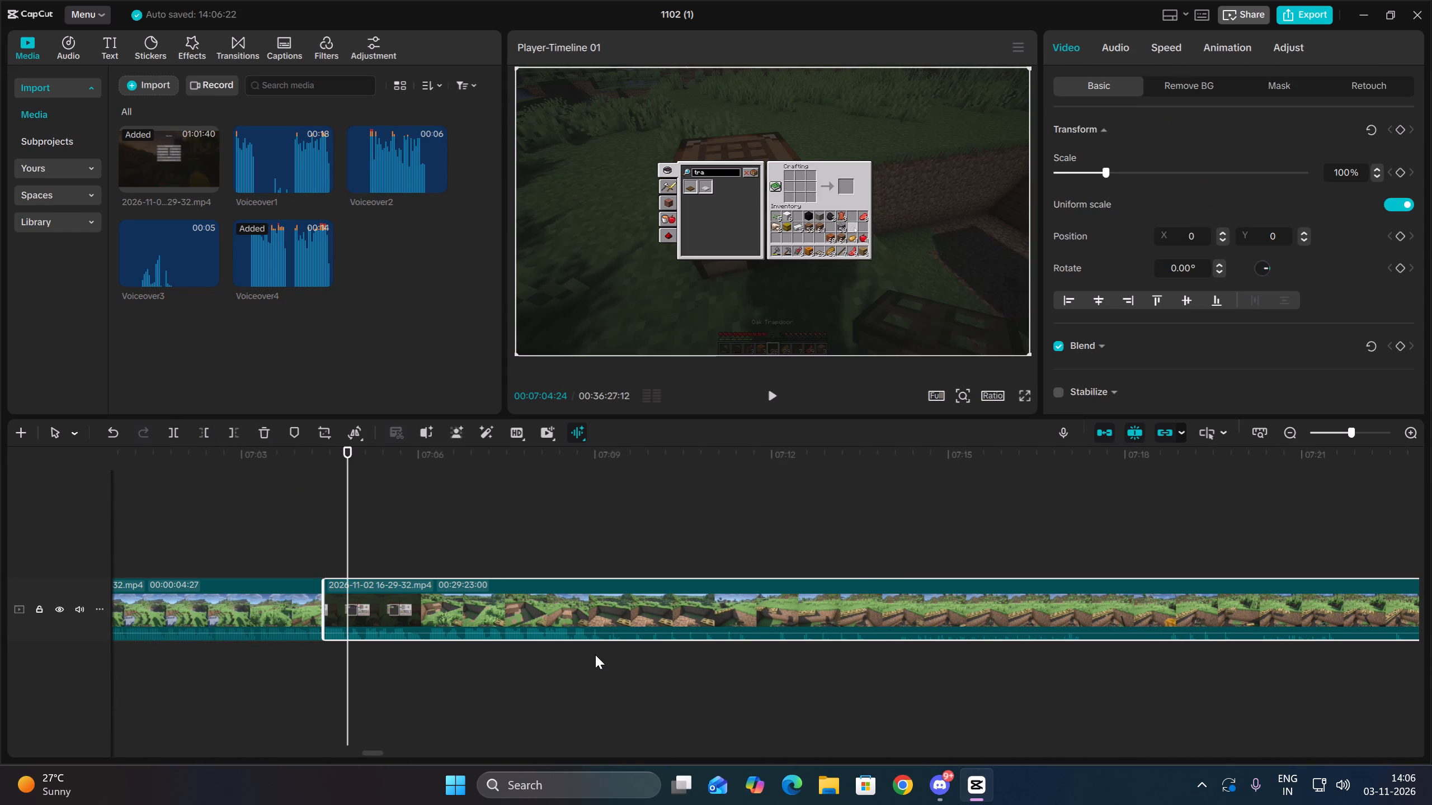
pyautogui.press('space')
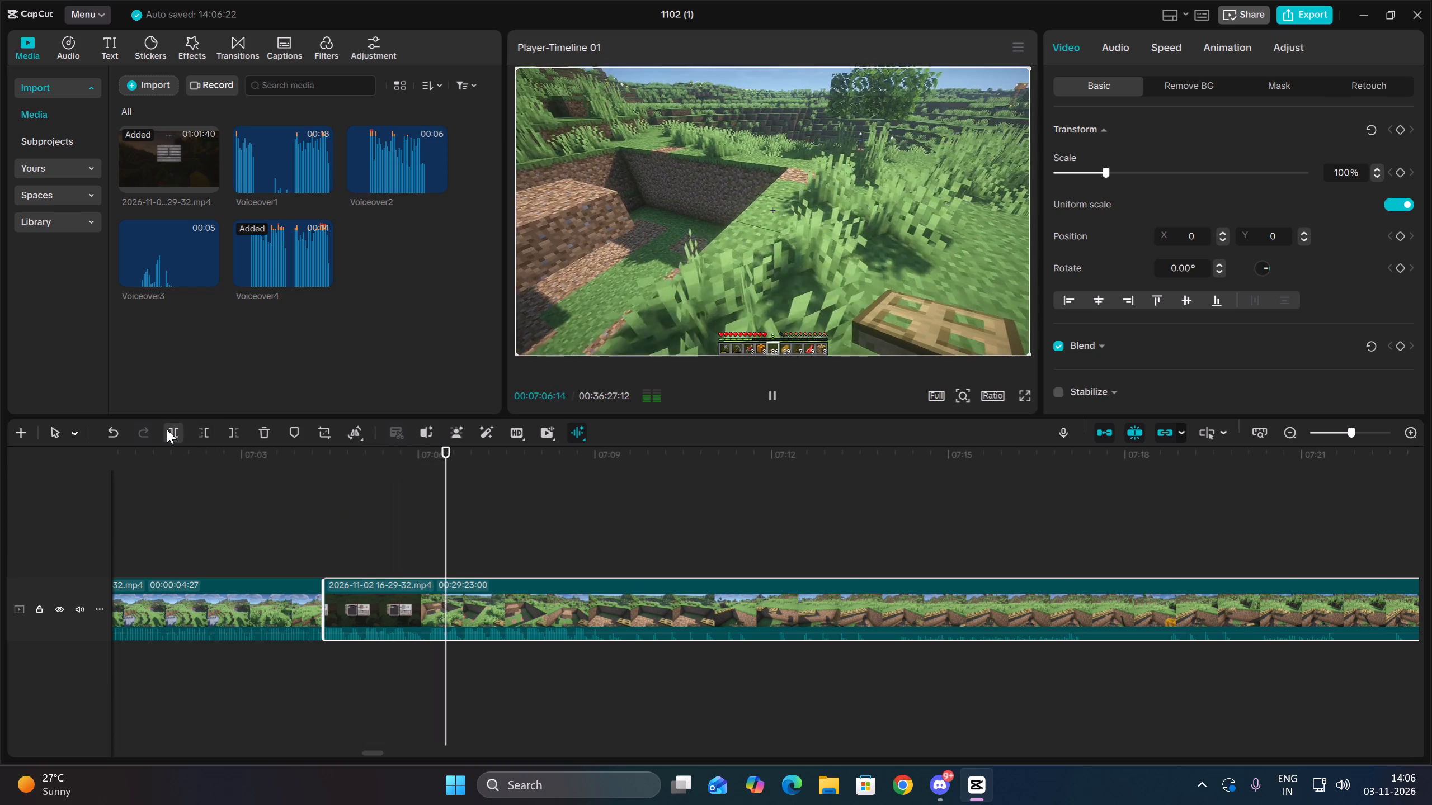
pyautogui.press('space')
pyautogui.press('space')
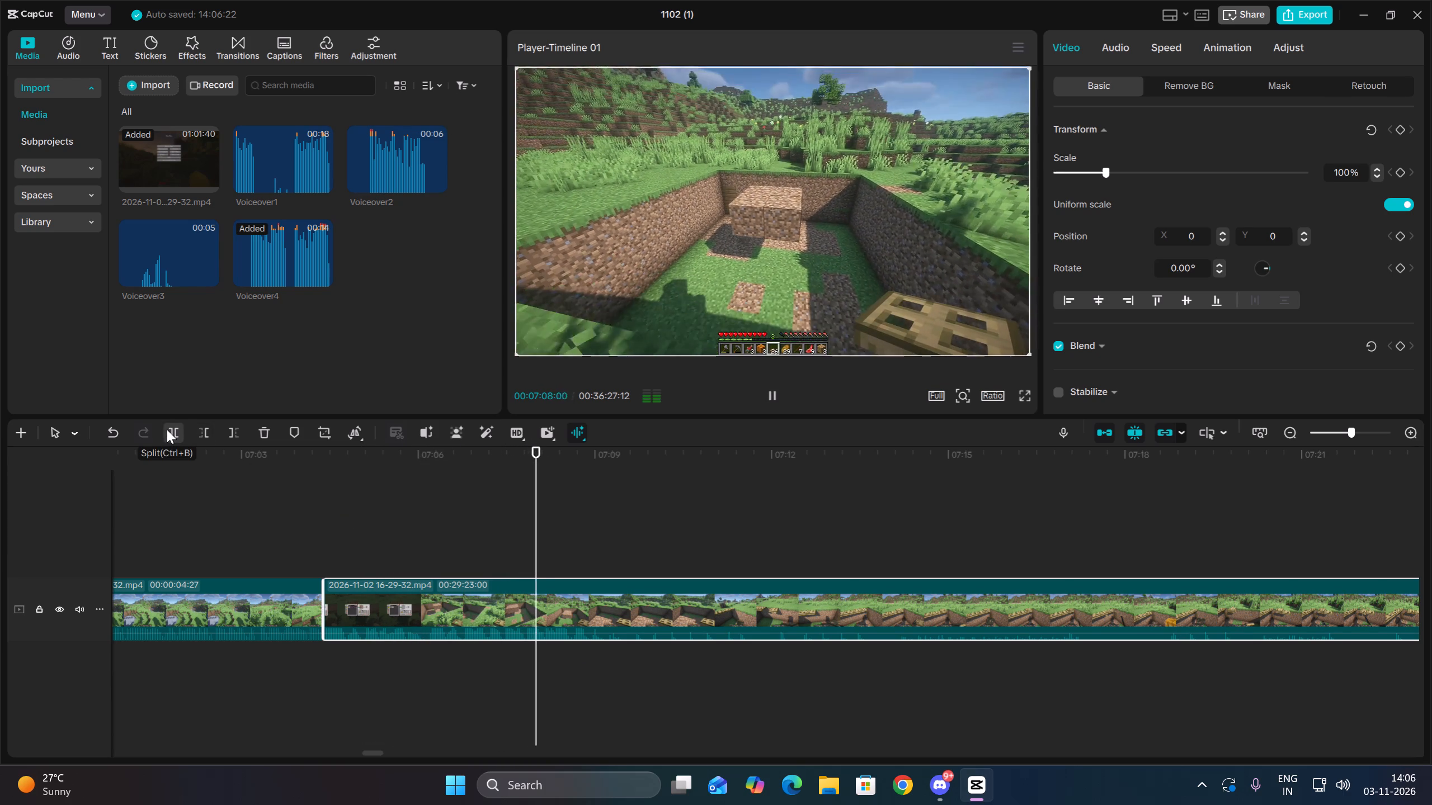
pyautogui.press('space')
pyautogui.click(167, 429)
# Remove the trapdoor-placing footage from the start of the long clip up to 00:07:35:12.
pyautogui.press('space')
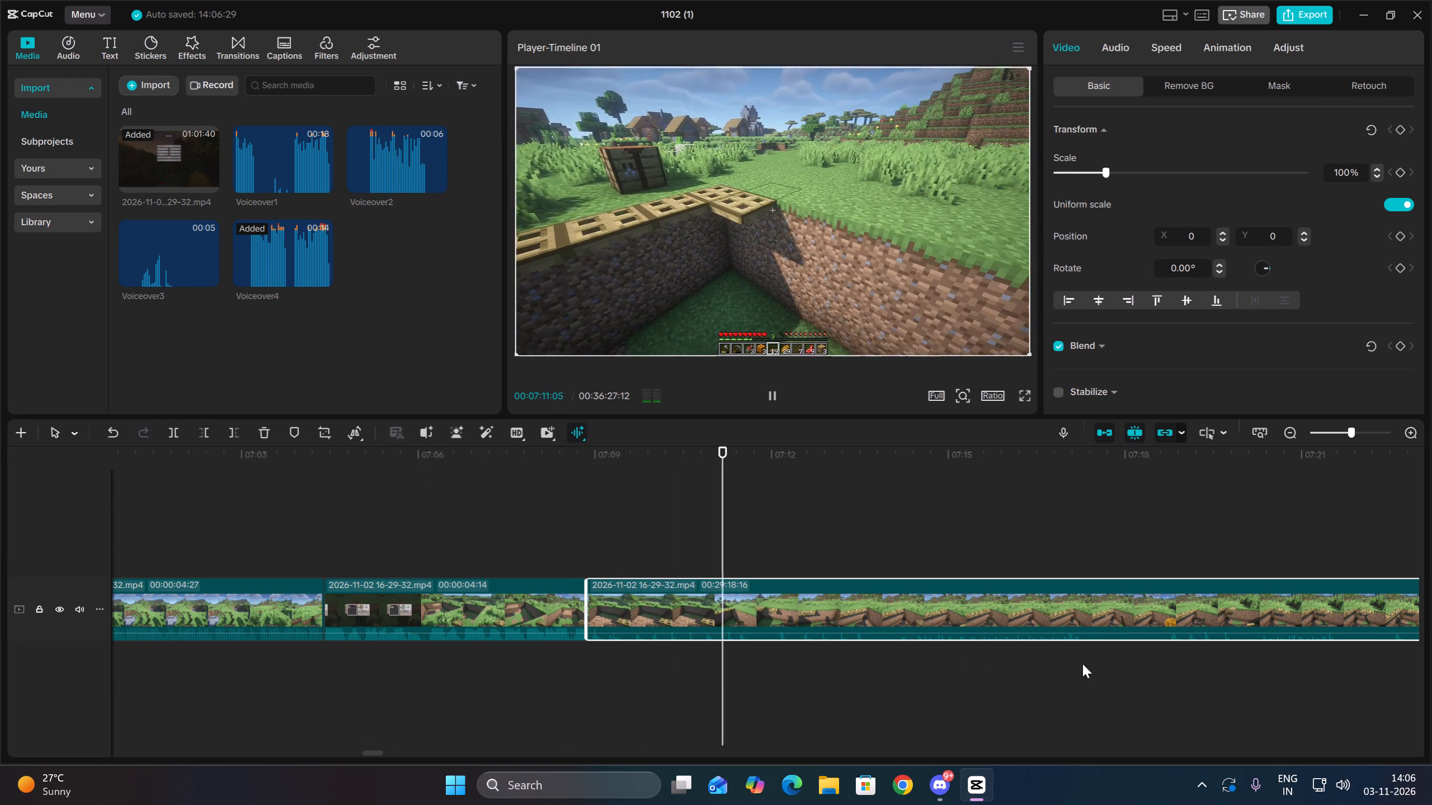
pyautogui.click(1155, 651)
pyautogui.press('space')
pyautogui.moveTo(1223, 667); pyautogui.dragTo(1431, 702)
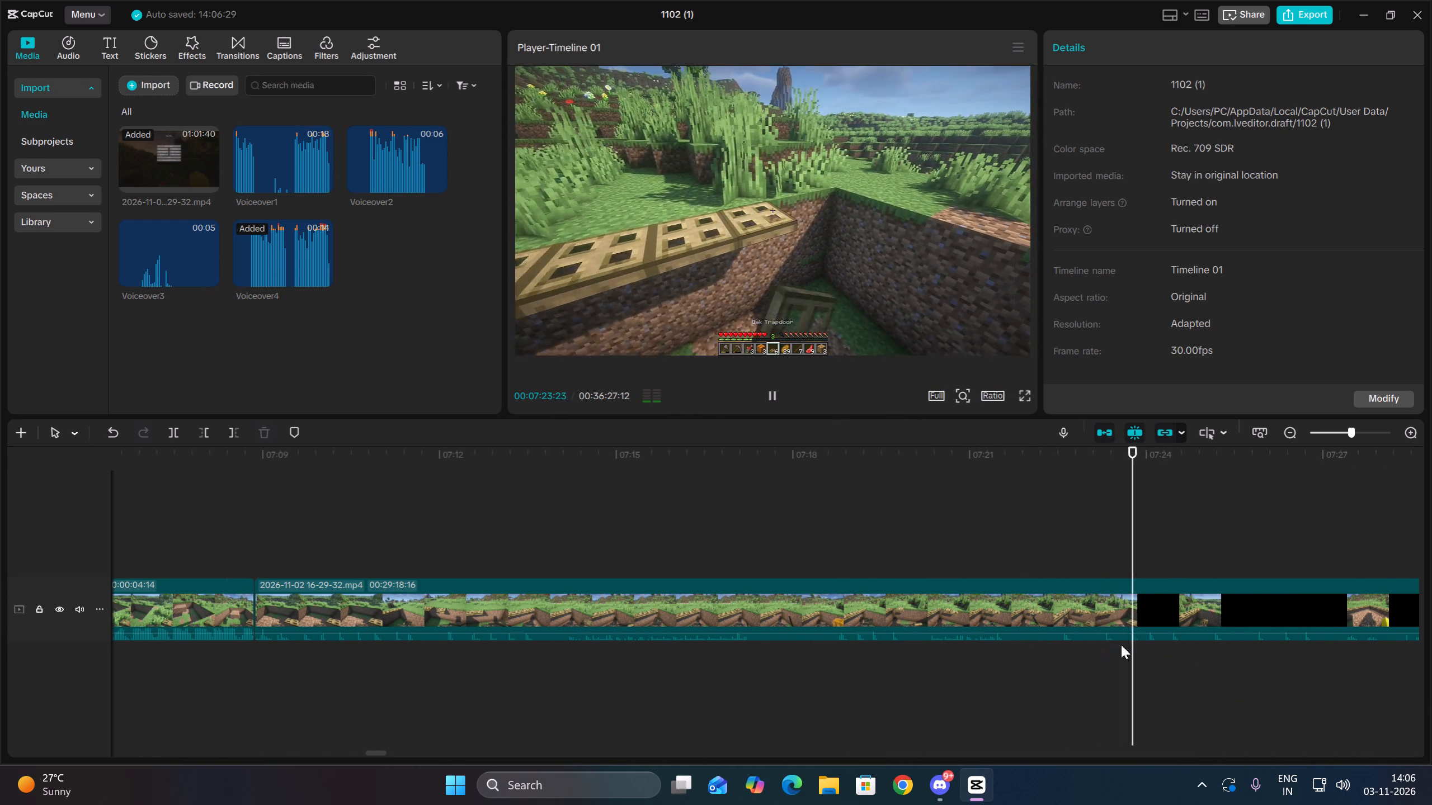
pyautogui.click(1293, 424)
pyautogui.moveTo(1228, 663); pyautogui.dragTo(1431, 705)
pyautogui.click(1285, 645)
pyautogui.moveTo(1153, 657); pyautogui.dragTo(1115, 529)
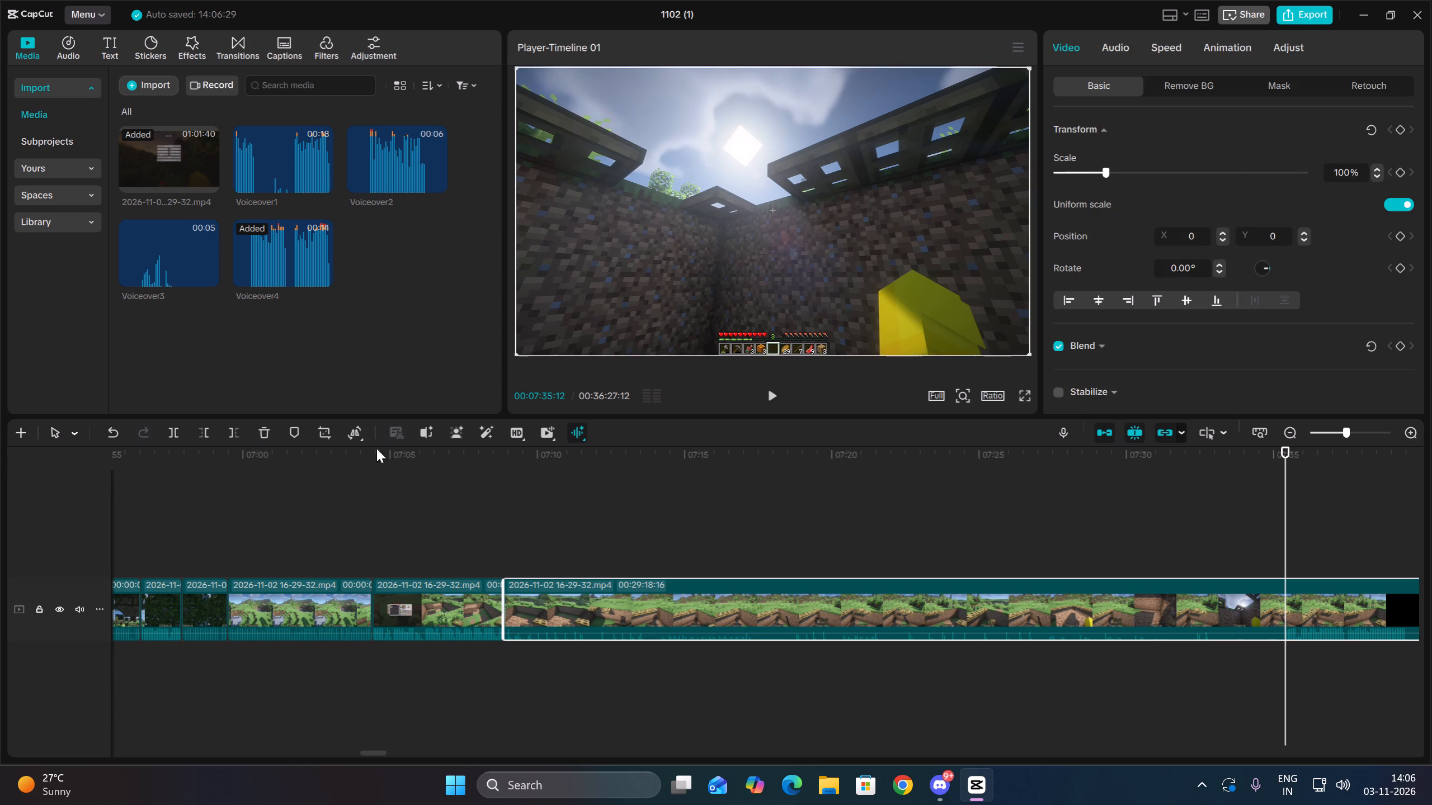
pyautogui.click(202, 435)
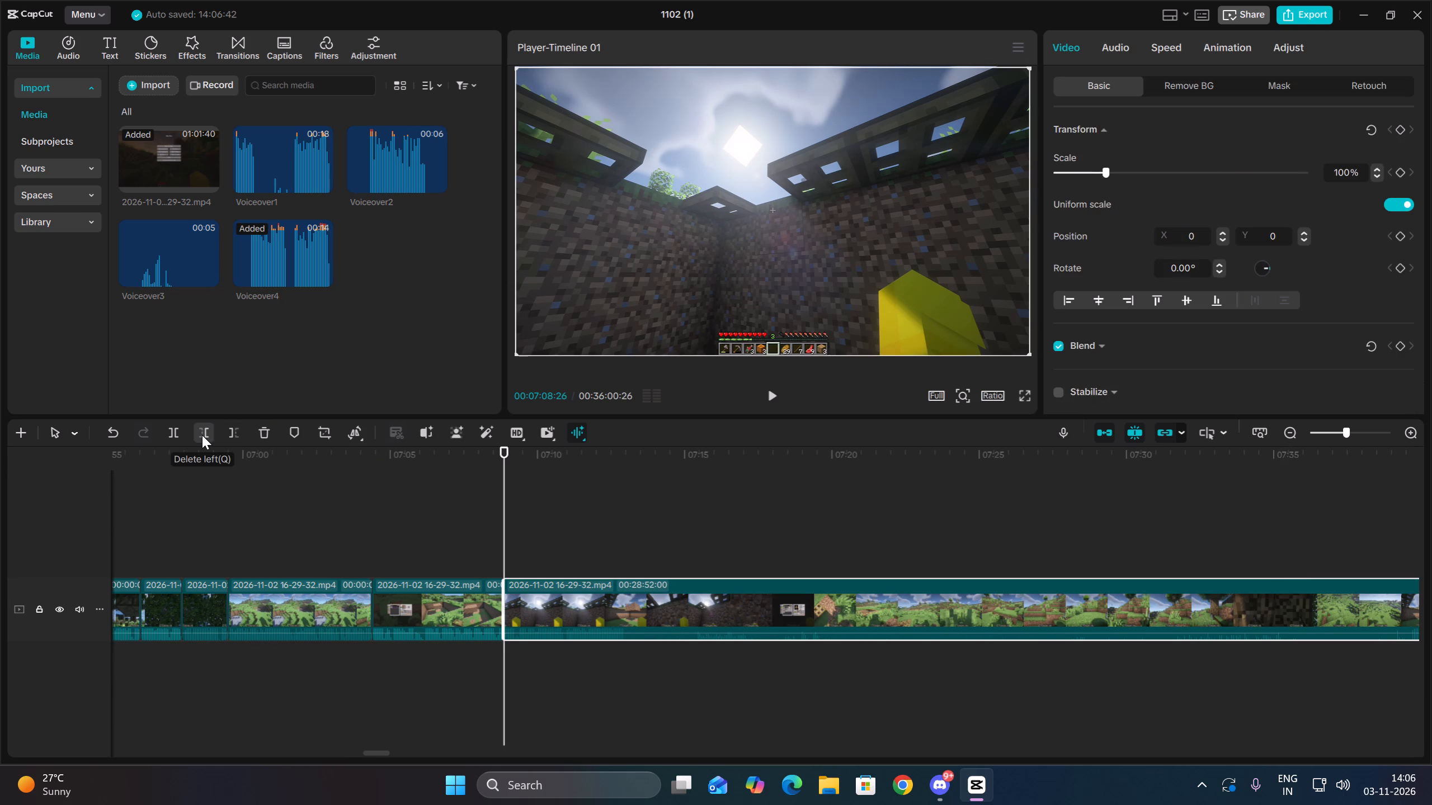
# Split the long clip at about 00:07:13, keeping a roughly 4-second segment inside the trapdoor-lined pit.
pyautogui.doubleClick(1418, 432)
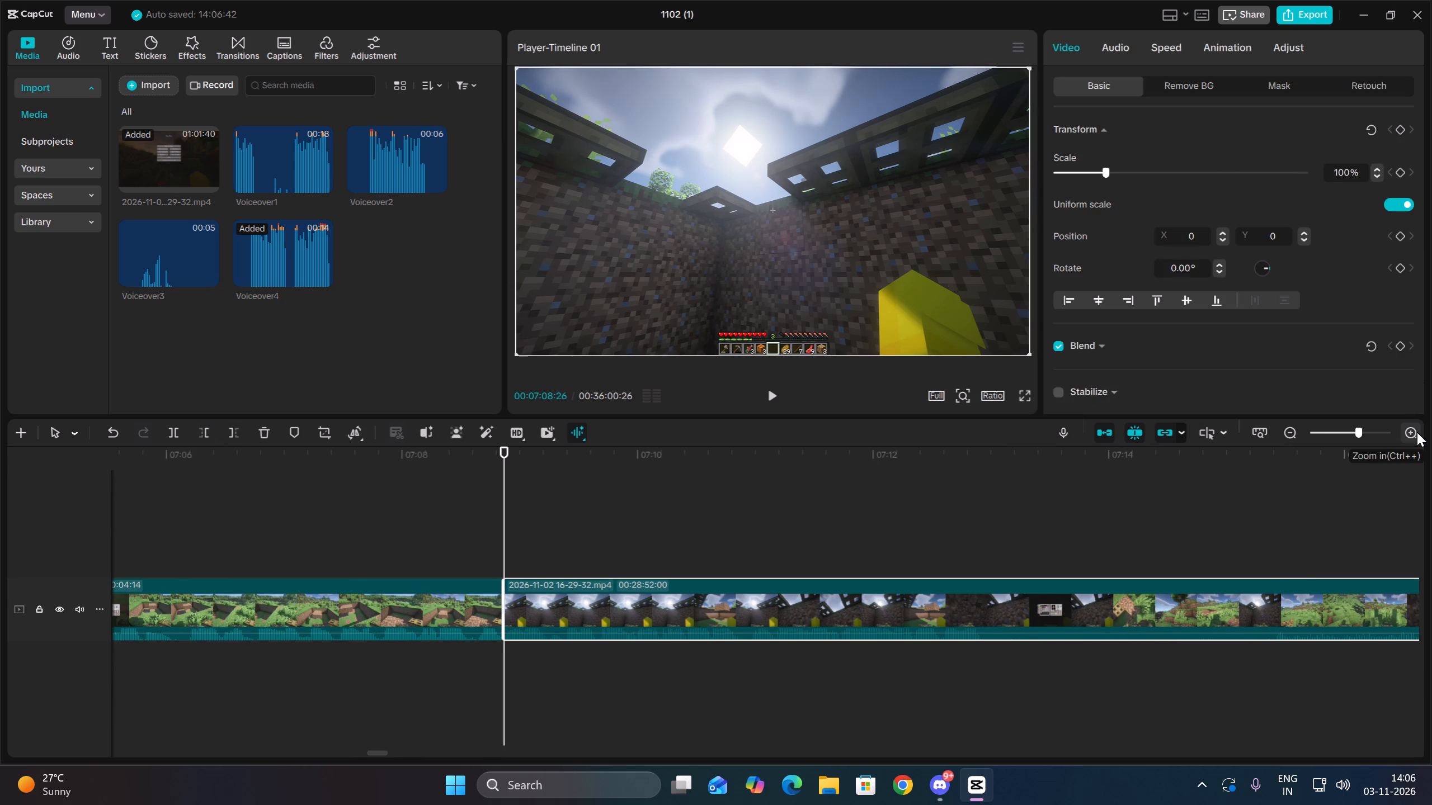
pyautogui.press('space')
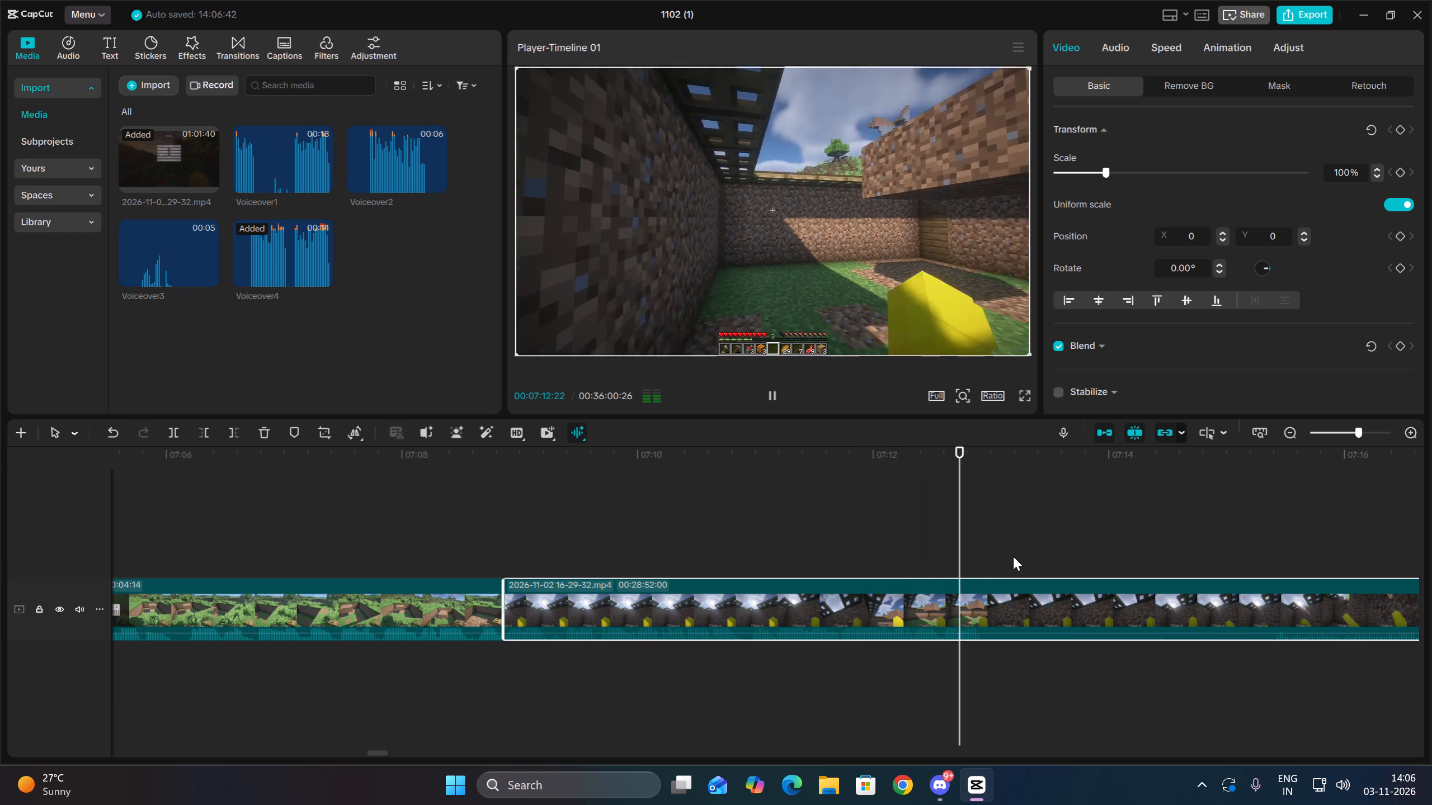
pyautogui.press('space')
pyautogui.moveTo(1017, 546); pyautogui.dragTo(1021, 645)
pyautogui.click(171, 430)
# Remove about 32 seconds from the start of the long clip, up to the crafting-table shot at about 00:07:45.
pyautogui.press('space')
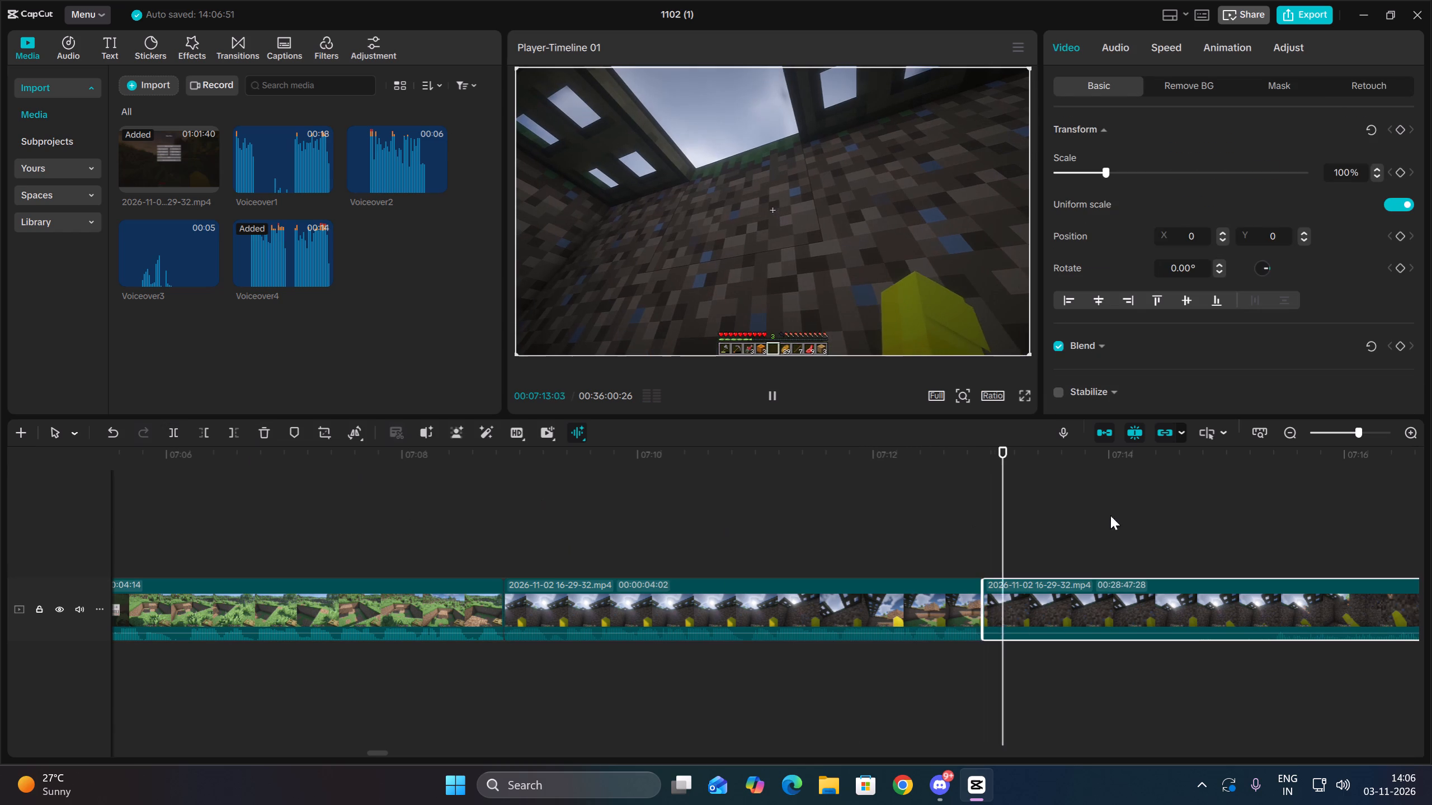
pyautogui.doubleClick(1285, 432)
pyautogui.click(1127, 652)
pyautogui.press('space')
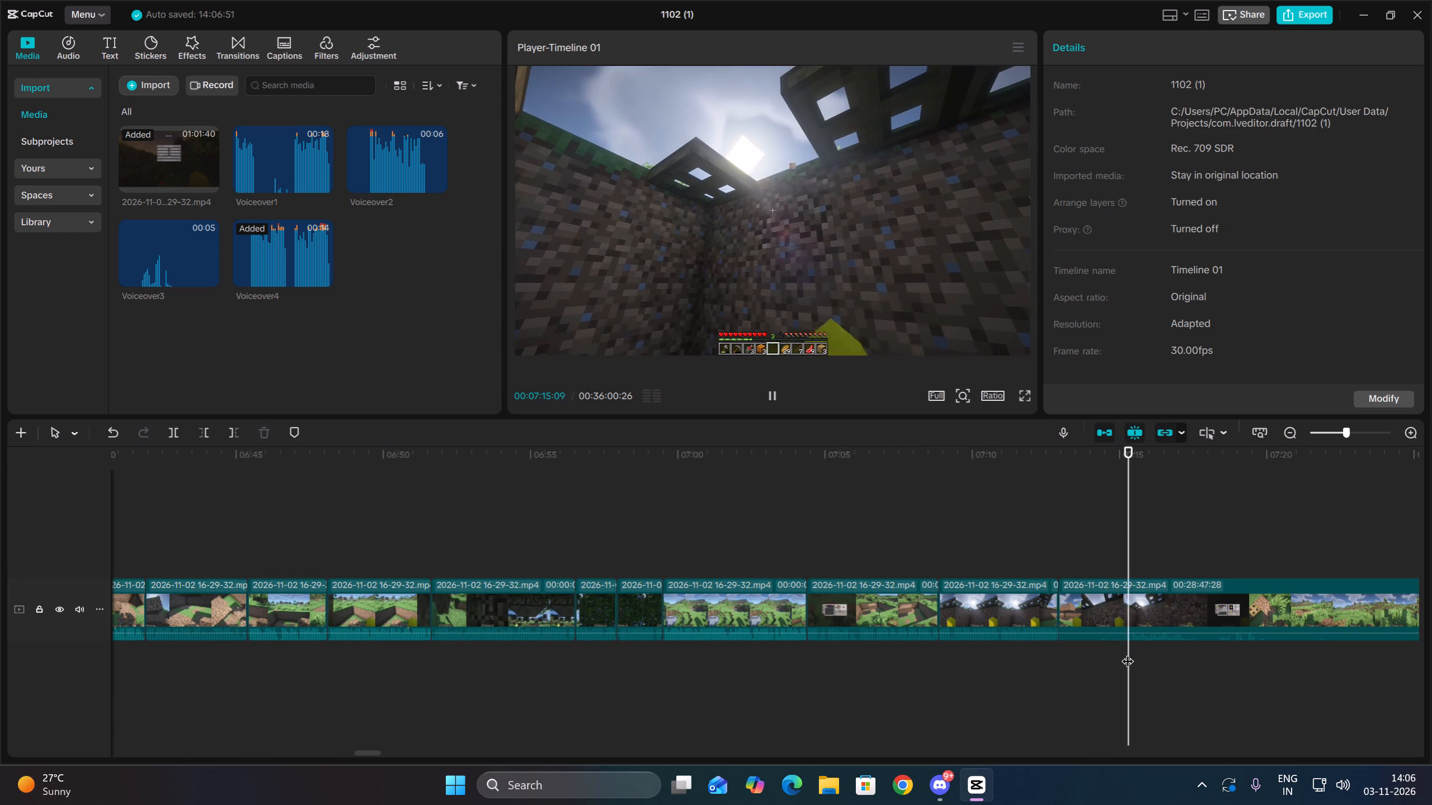
pyautogui.click(1213, 646)
pyautogui.press('space')
pyautogui.press('space')
pyautogui.moveTo(1288, 655); pyautogui.dragTo(1431, 693)
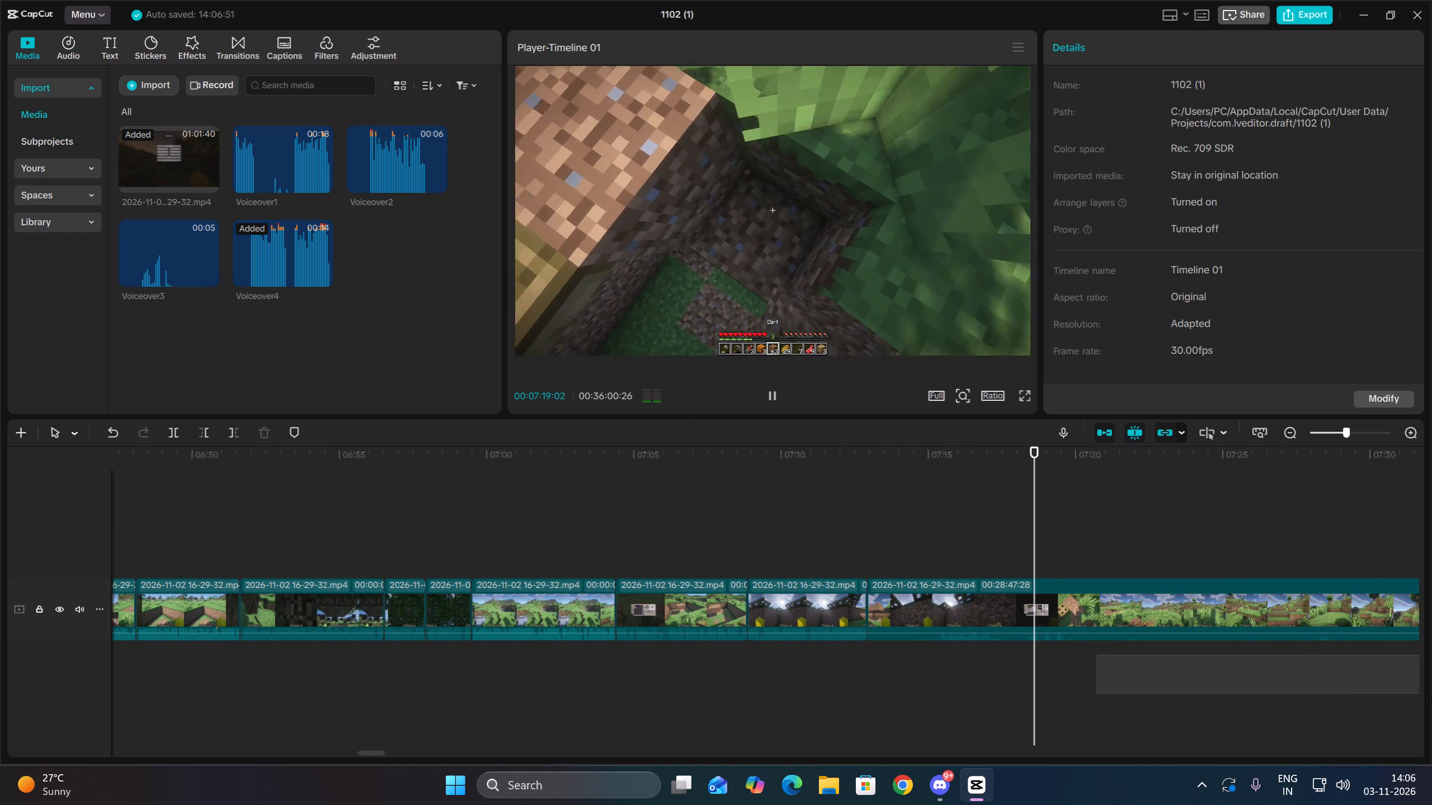
pyautogui.moveTo(1431, 693); pyautogui.dragTo(1431, 692)
pyautogui.click(1119, 659)
pyautogui.press('space')
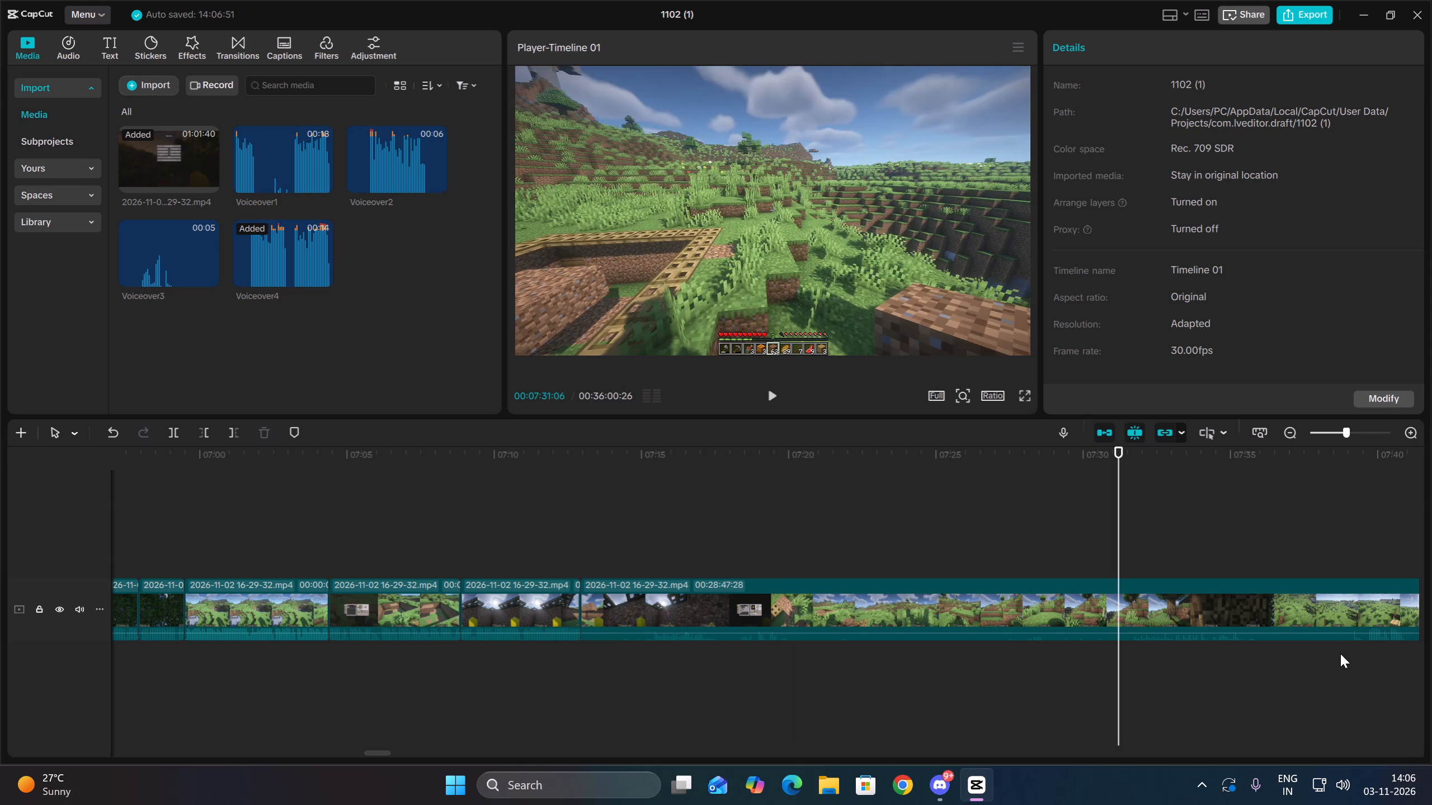
pyautogui.click(1342, 654)
pyautogui.press('space')
pyautogui.moveTo(1322, 657); pyautogui.dragTo(1431, 686)
pyautogui.click(962, 650)
pyautogui.press('space')
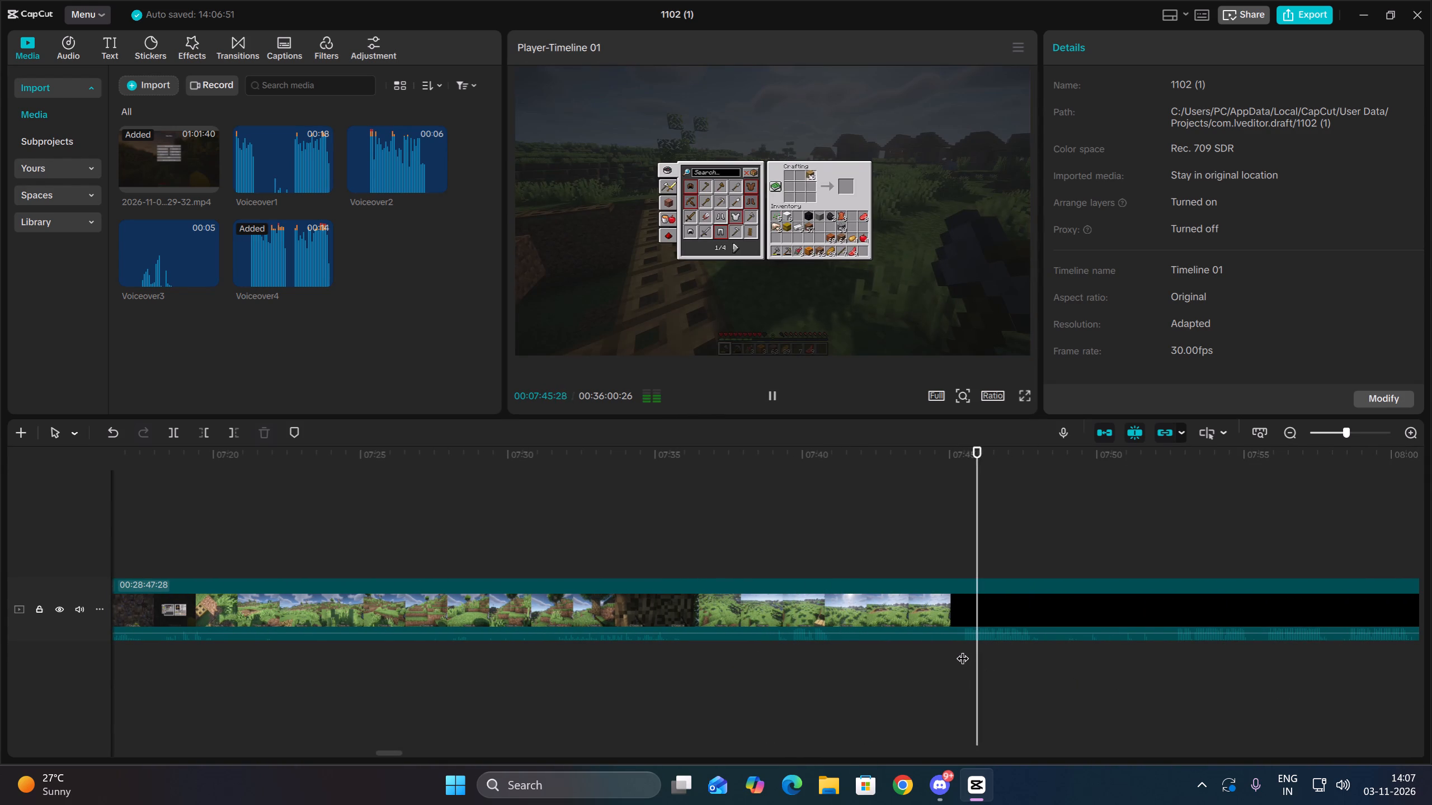
pyautogui.doubleClick(962, 650)
pyautogui.moveTo(985, 678); pyautogui.dragTo(973, 583)
pyautogui.click(202, 438)
# Split the long clip at about 00:07:15:08 and remove the footage from there up to 00:07:20:06.
pyautogui.press('space')
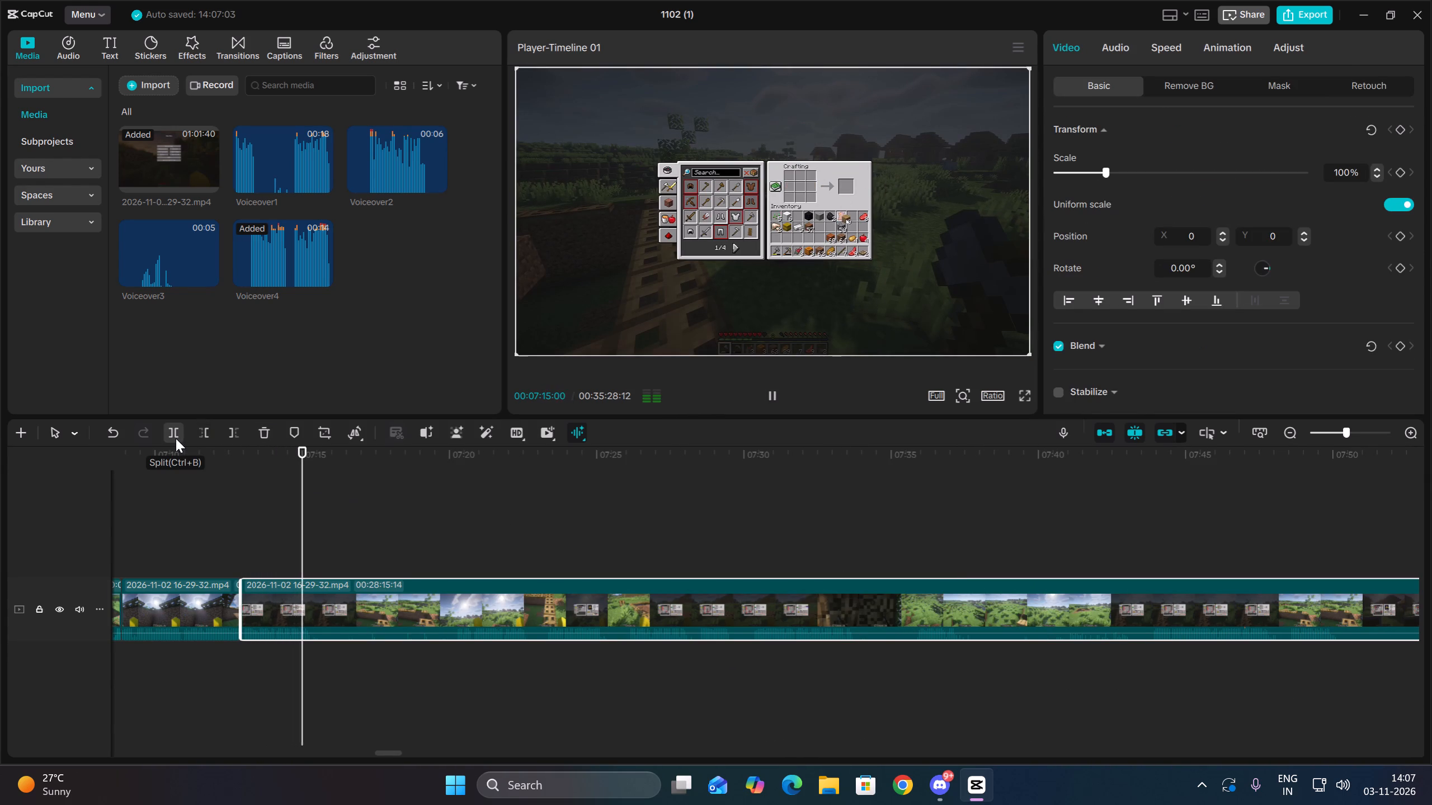
pyautogui.press('space')
pyautogui.click(176, 438)
pyautogui.press('space')
pyautogui.click(456, 645)
pyautogui.moveTo(483, 645); pyautogui.dragTo(483, 593)
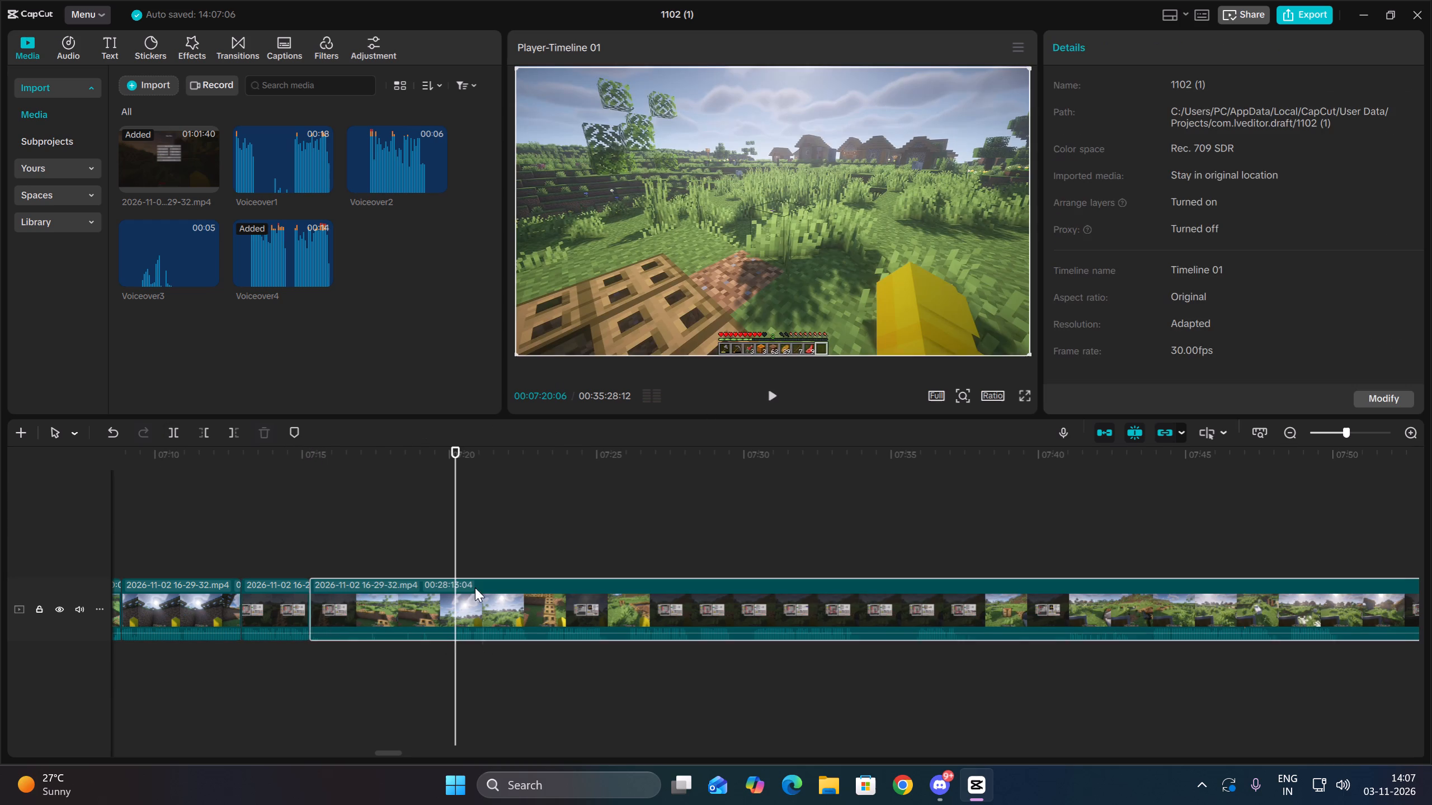
pyautogui.click(208, 429)
# Split the long clip at 00:07:17:21 and remove the footage from there up to about 00:07:18:08.
pyautogui.press('space')
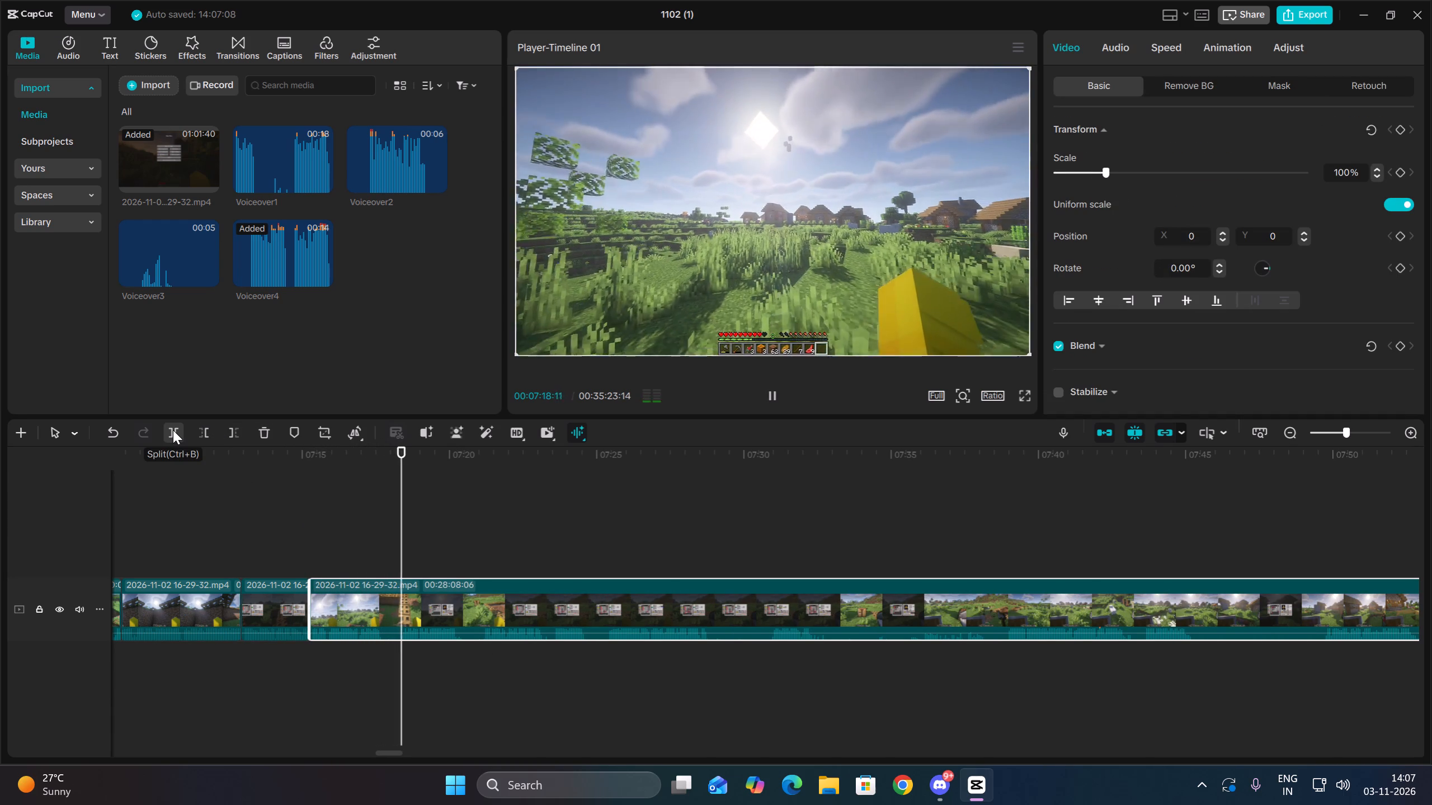
pyautogui.doubleClick(380, 652)
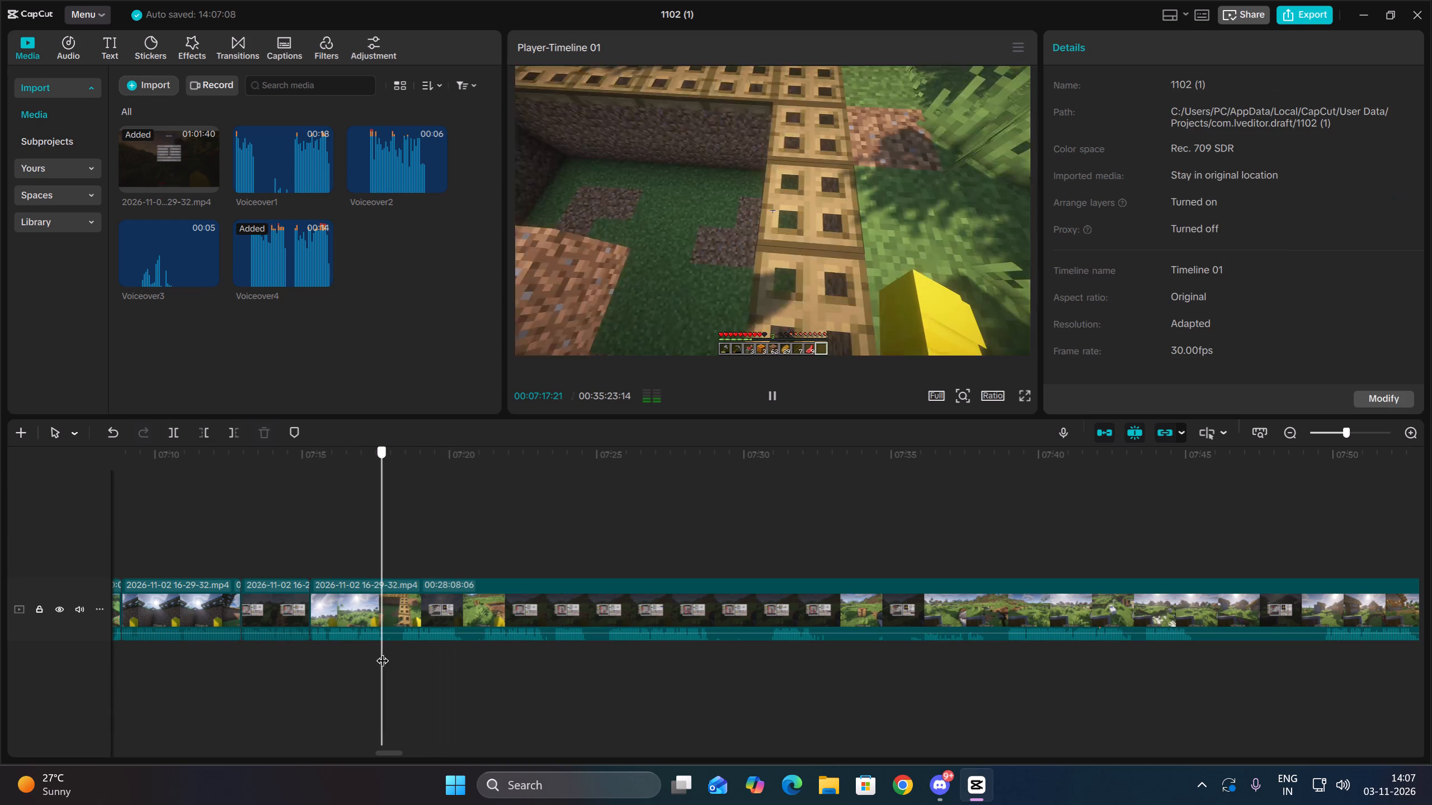
pyautogui.moveTo(407, 667); pyautogui.dragTo(413, 609)
pyautogui.click(181, 435)
pyautogui.press('space')
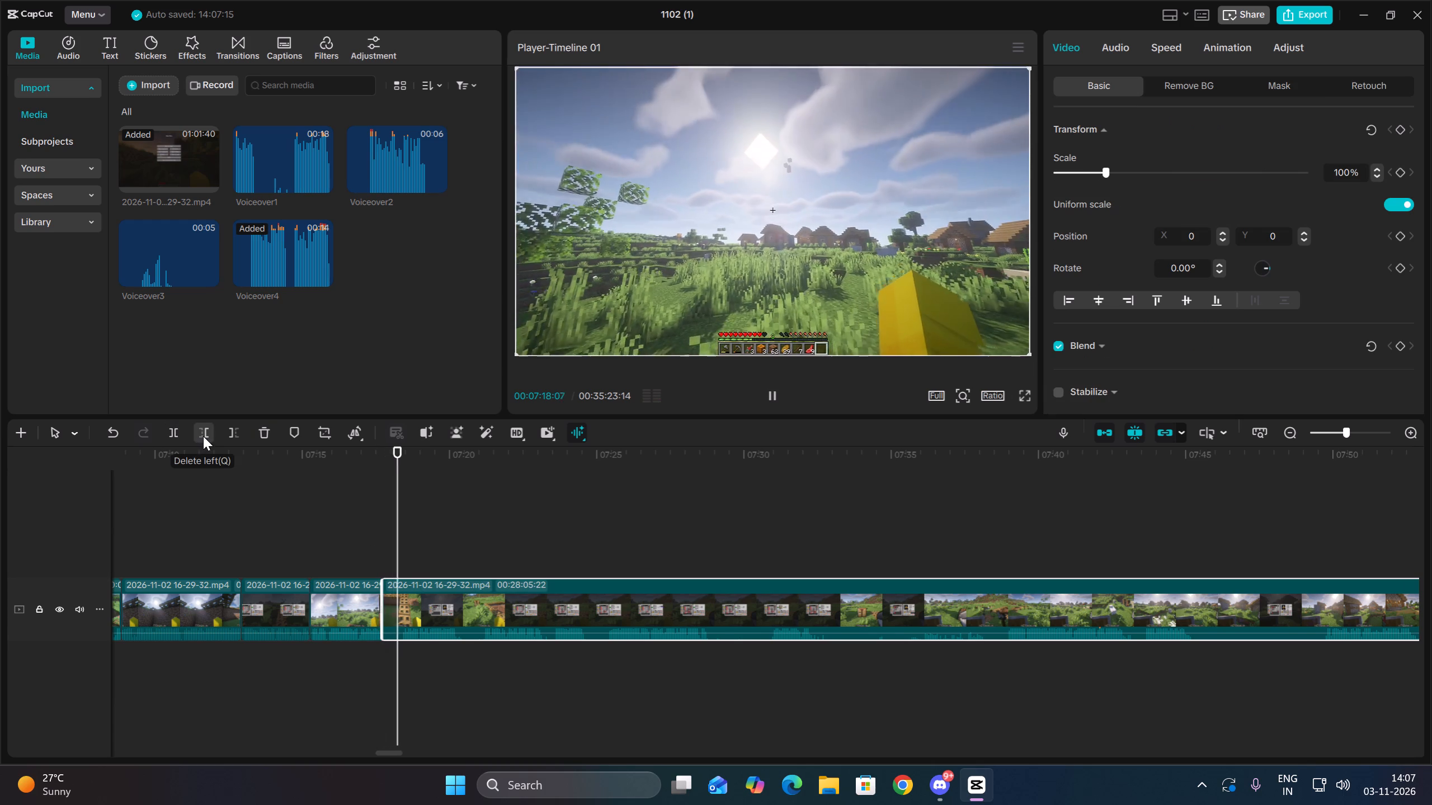
pyautogui.click(203, 436)
# Split the long clip at about 00:07:19:19 and remove the footage from there up to 00:07:20:15.
pyautogui.press('space')
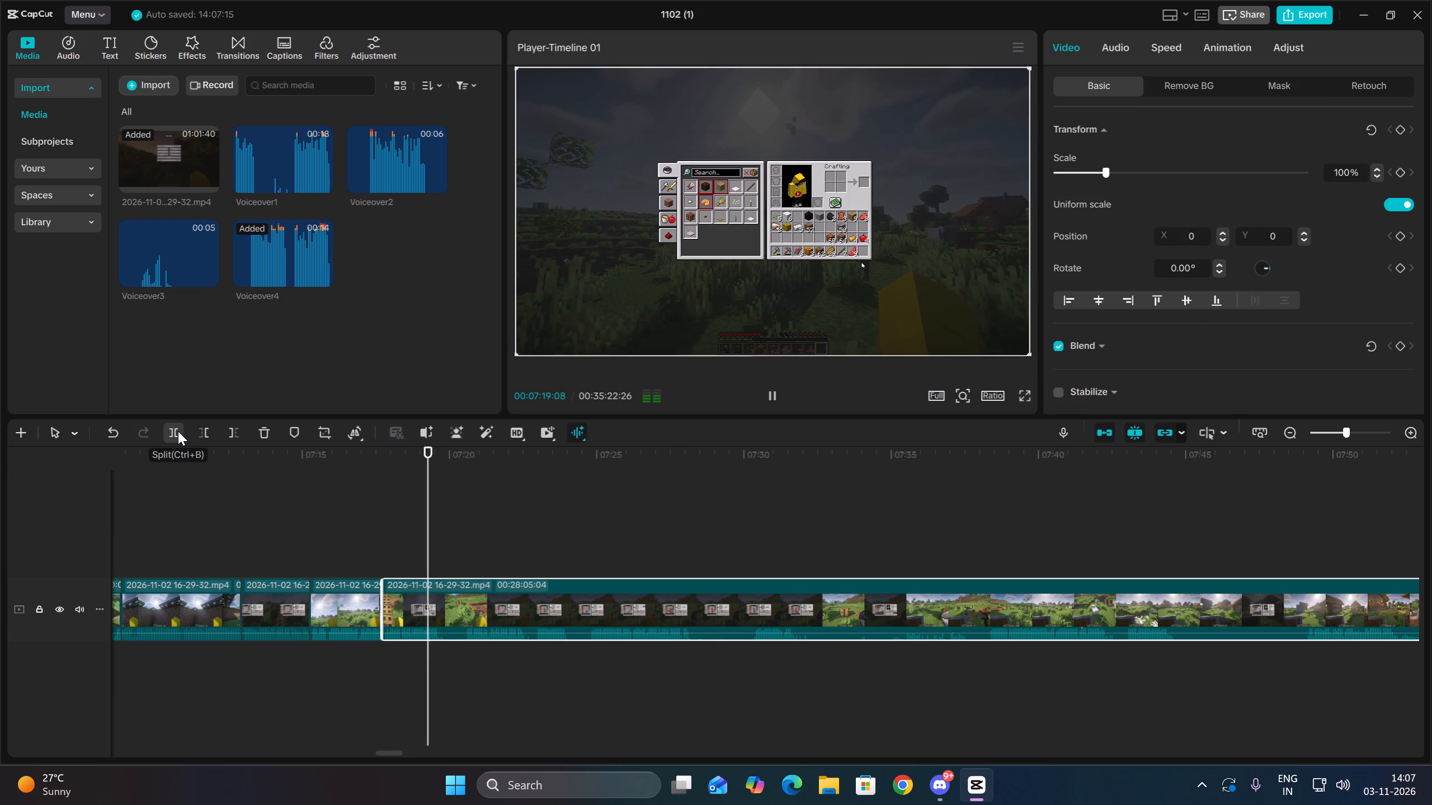
pyautogui.press('space')
pyautogui.click(178, 431)
pyautogui.press('space')
pyautogui.press('space')
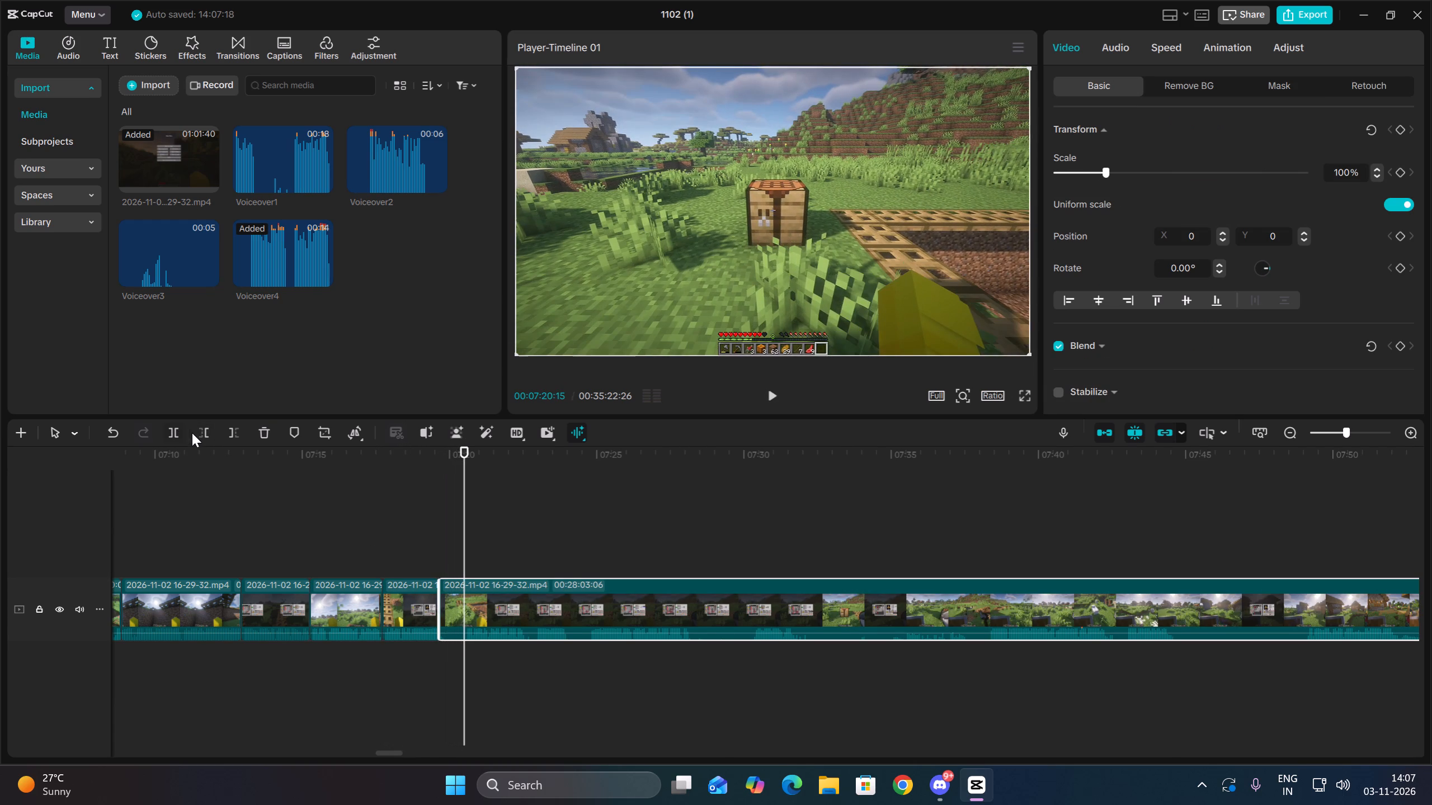
pyautogui.click(199, 434)
# Split the long clip at about 00:07:21:20 and remove the crafting footage from there up to 00:07:22:03.
pyautogui.press('space')
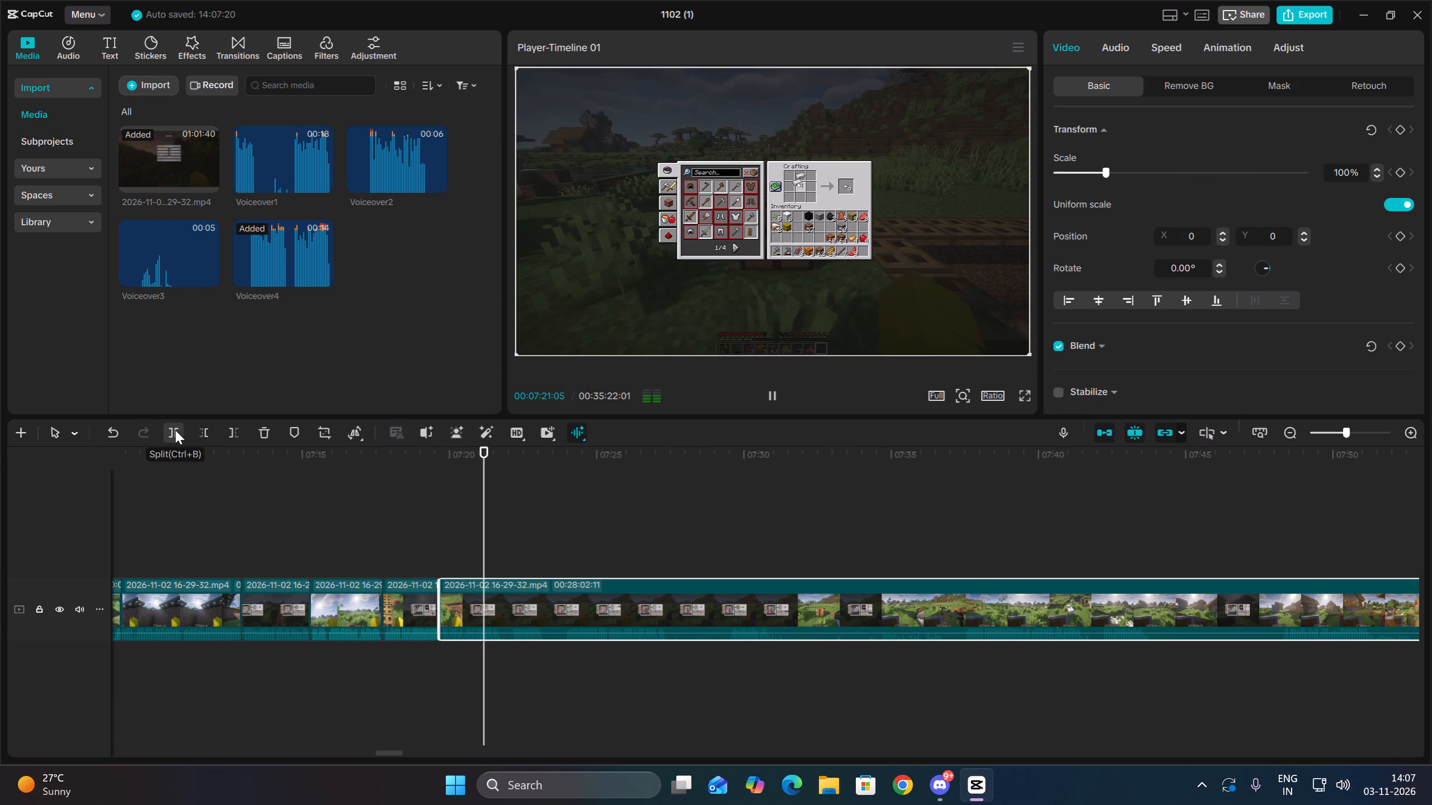
pyautogui.press('space')
pyautogui.click(175, 430)
pyautogui.press('space')
pyautogui.press('space')
pyautogui.click(204, 435)
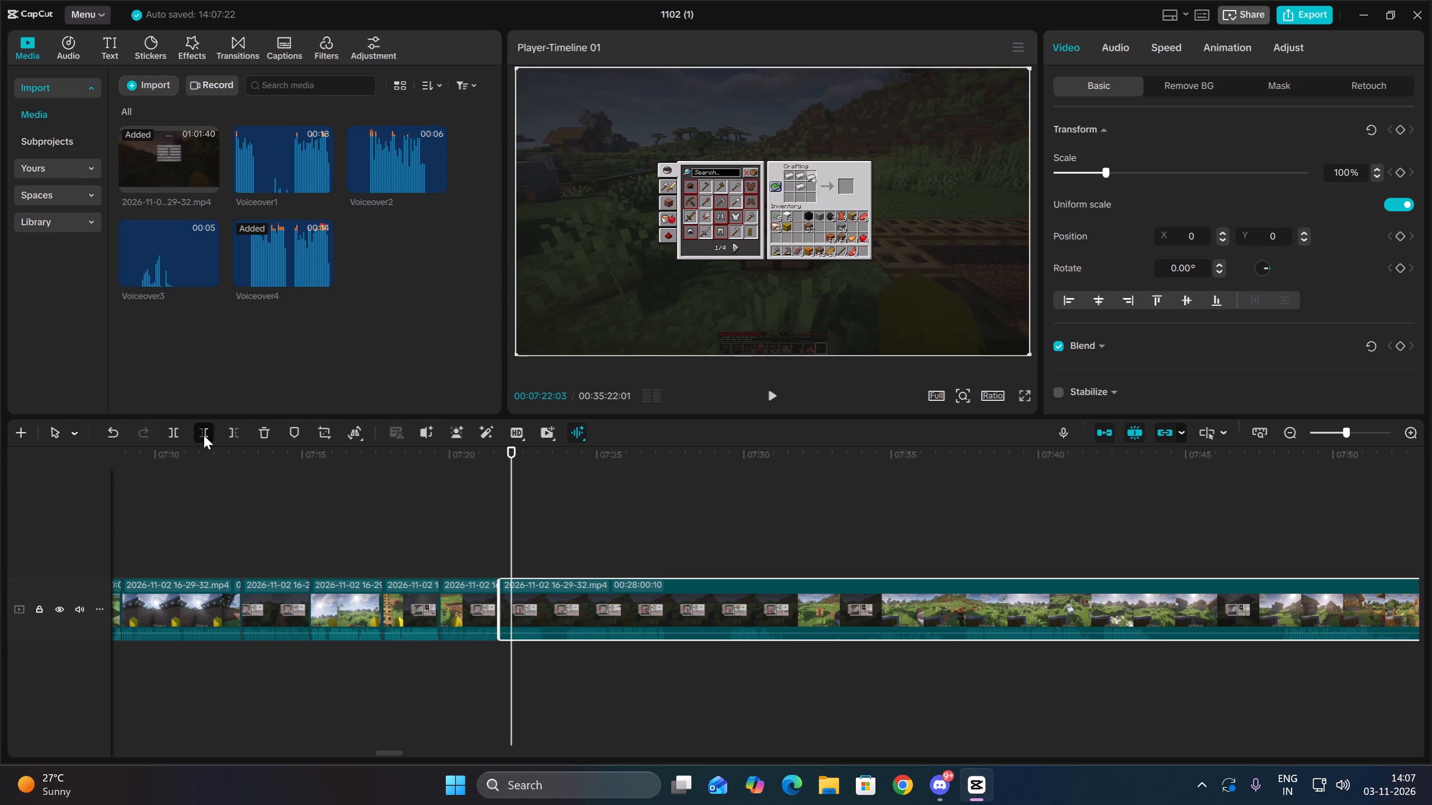
# Split the long clip at about 00:07:22:25 and remove the following half second of bucket-crafting footage.
pyautogui.press('space')
pyautogui.click(174, 429)
pyautogui.press('space')
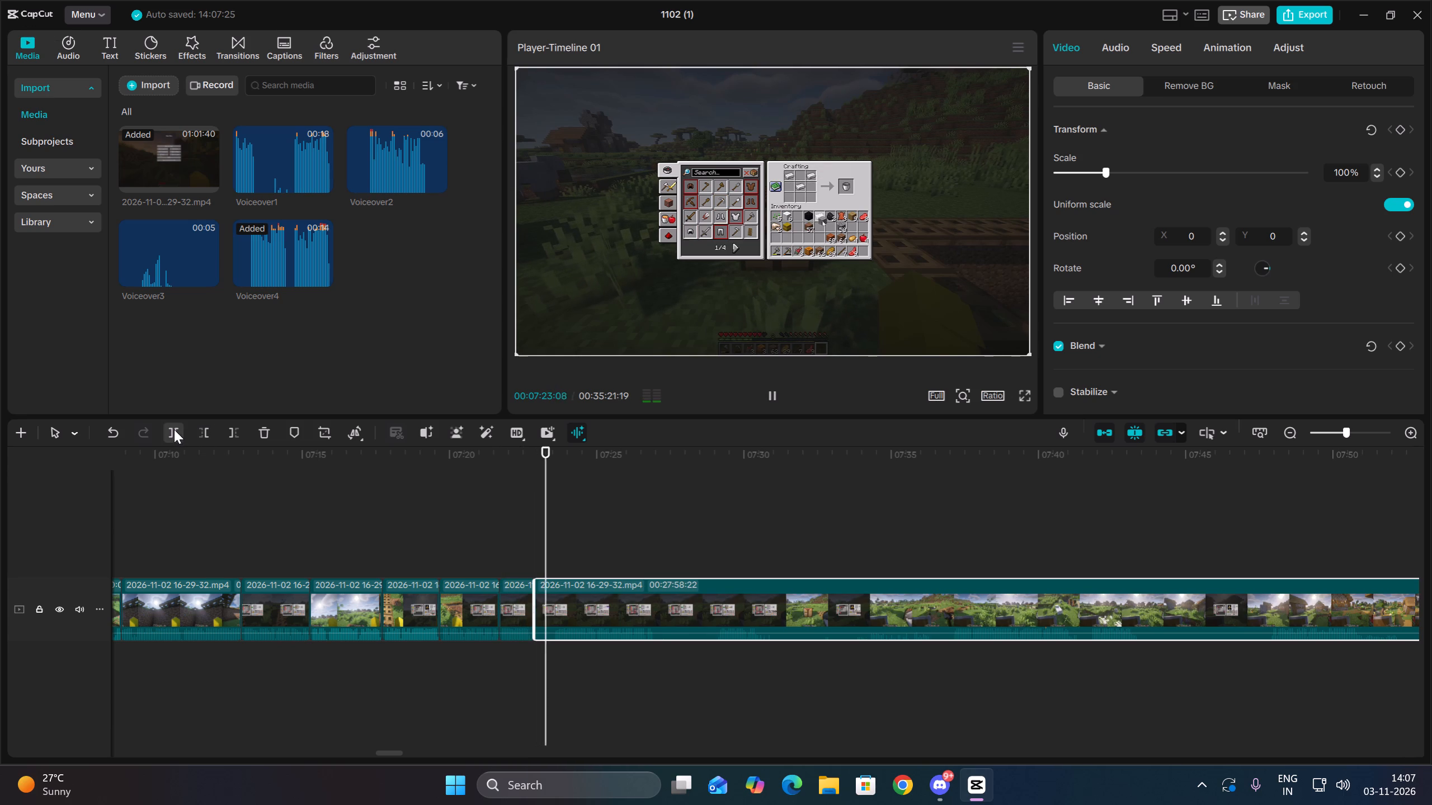
pyautogui.press('space')
pyautogui.click(213, 433)
pyautogui.press('space')
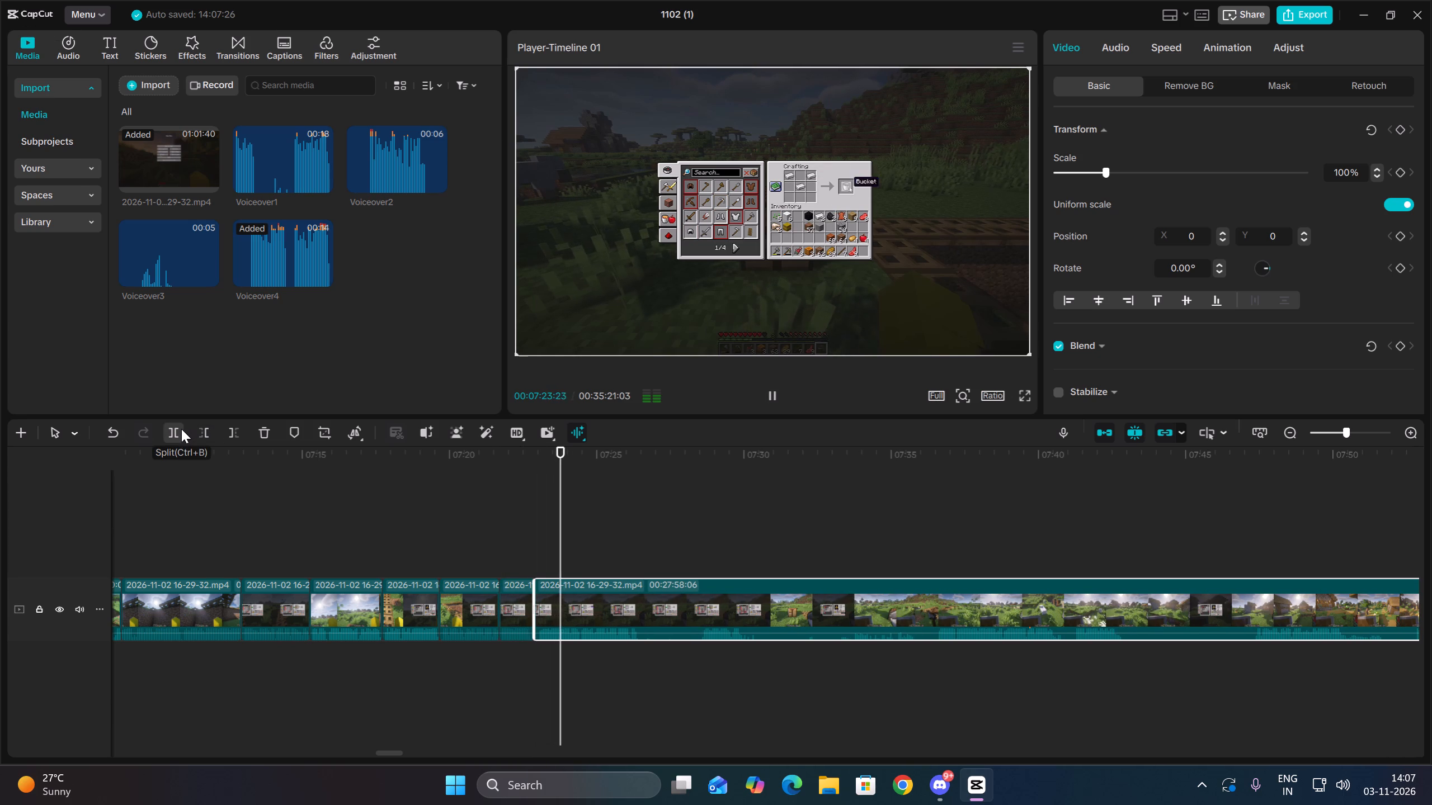
# Trim about five frames of bucket-crafting footage off the start of the long clip.
pyautogui.press('Up')
pyautogui.press('space')
pyautogui.press('space')
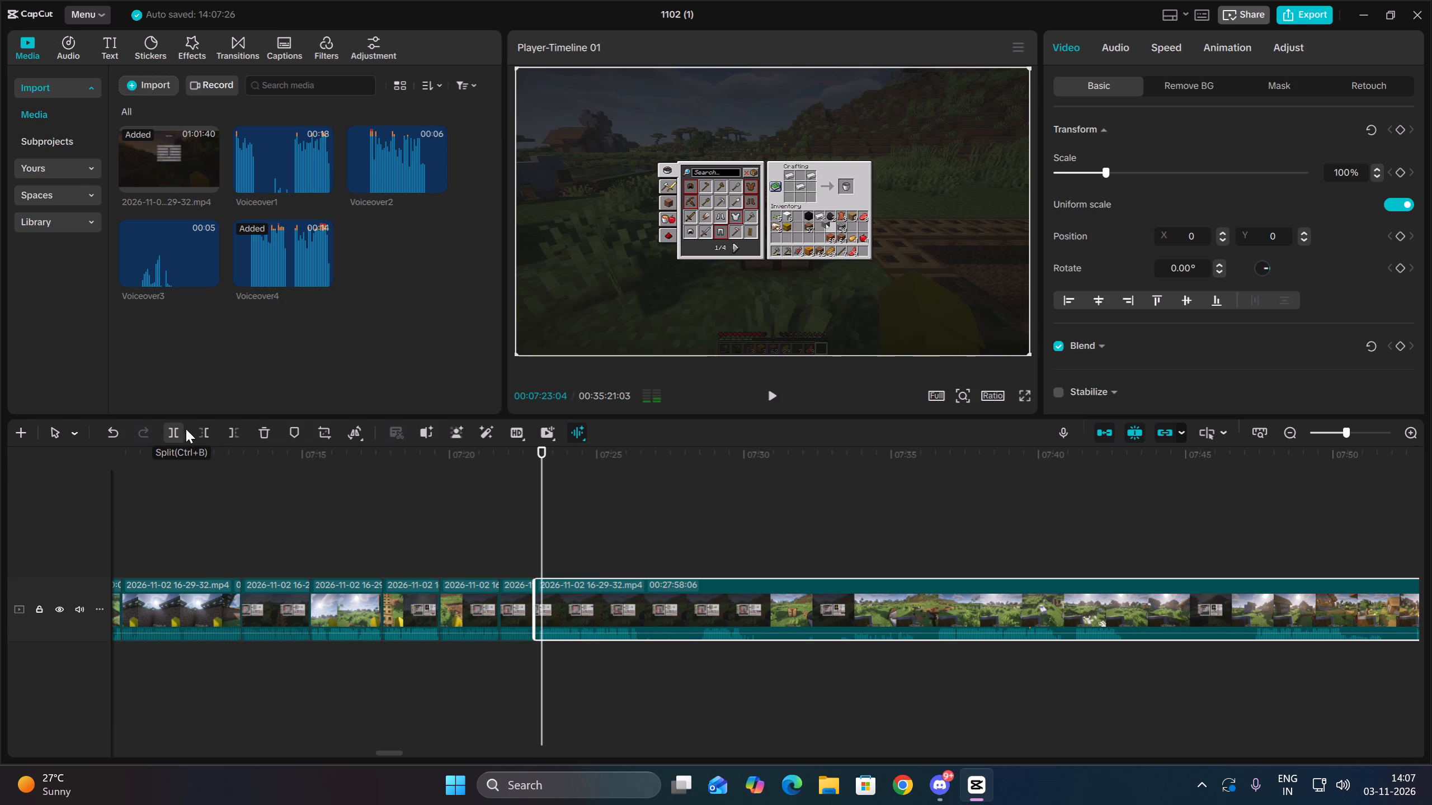
pyautogui.press('Up')
pyautogui.press('space')
pyautogui.press('space')
pyautogui.click(205, 433)
# Split the long clip at 00:07:26:06 and remove the following two seconds or so of crafting footage.
pyautogui.press('space')
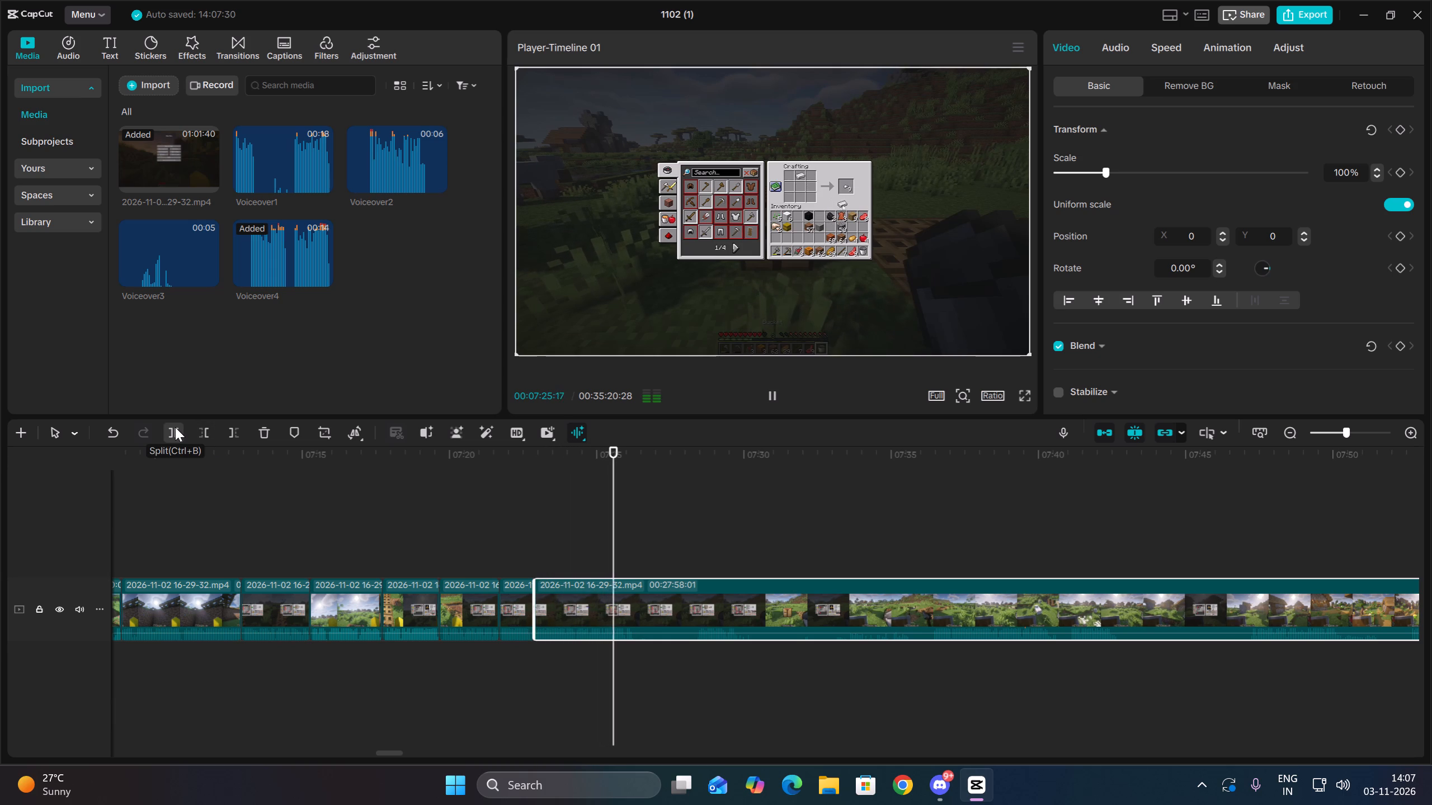
pyautogui.press('space')
pyautogui.click(175, 427)
pyautogui.press('space')
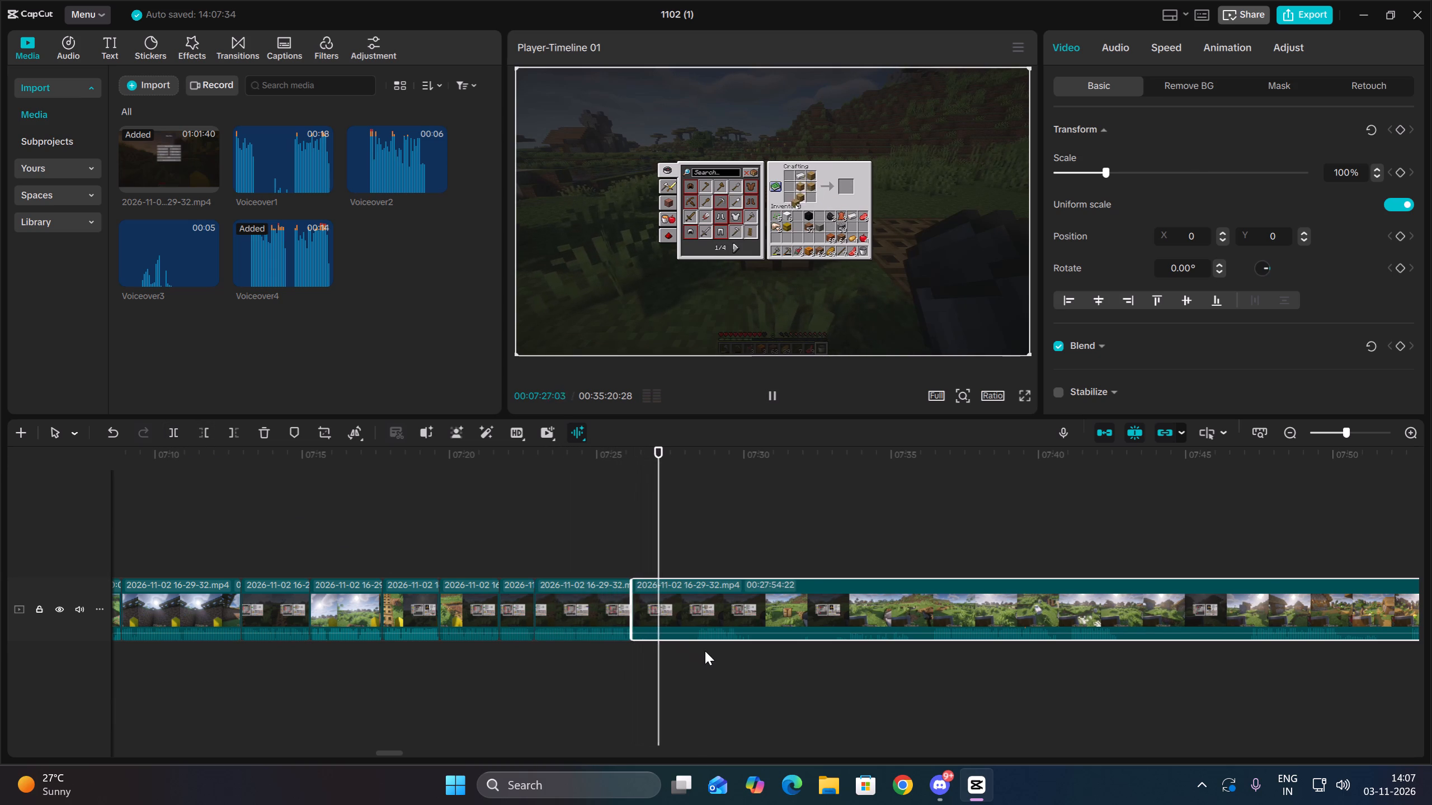
pyautogui.click(699, 648)
pyautogui.moveTo(727, 662); pyautogui.dragTo(717, 588)
pyautogui.click(191, 429)
pyautogui.click(197, 429)
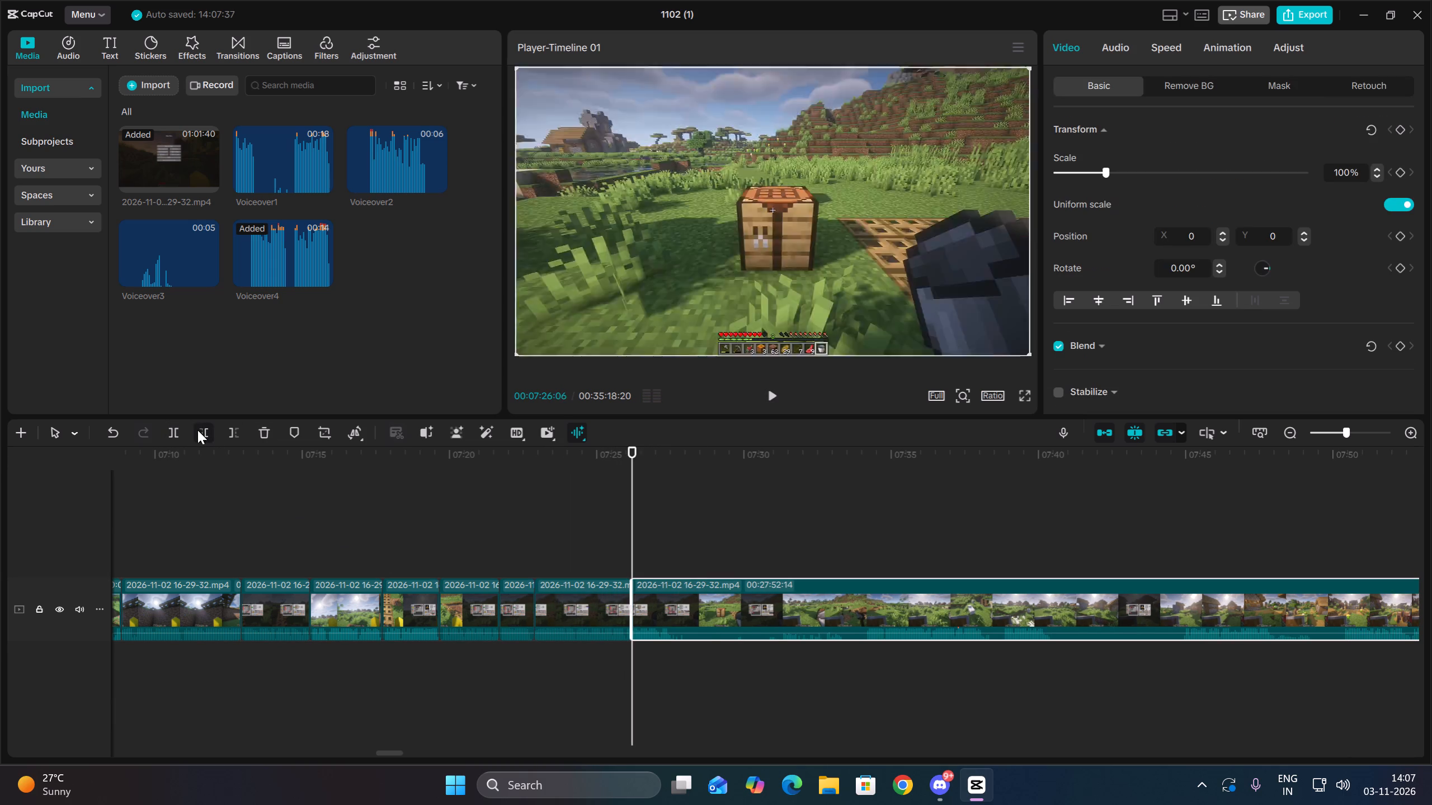
# Split the long clip at about 00:07:27:17 and remove the crafting and walking footage from there up to 00:07:34:06.
pyautogui.press('space')
pyautogui.press('space')
pyautogui.click(171, 428)
pyautogui.press('space')
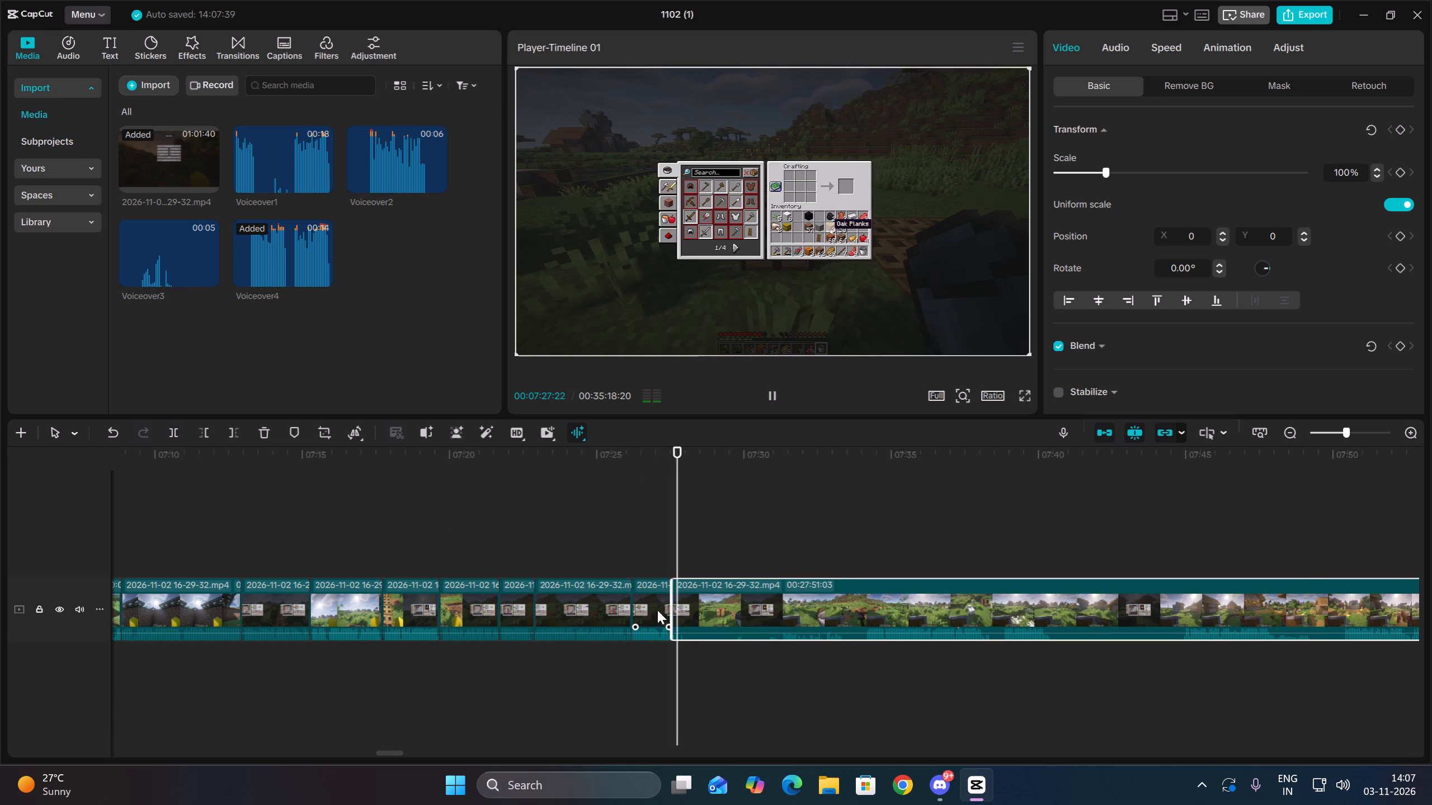
pyautogui.click(779, 647)
pyautogui.press('space')
pyautogui.doubleClick(868, 650)
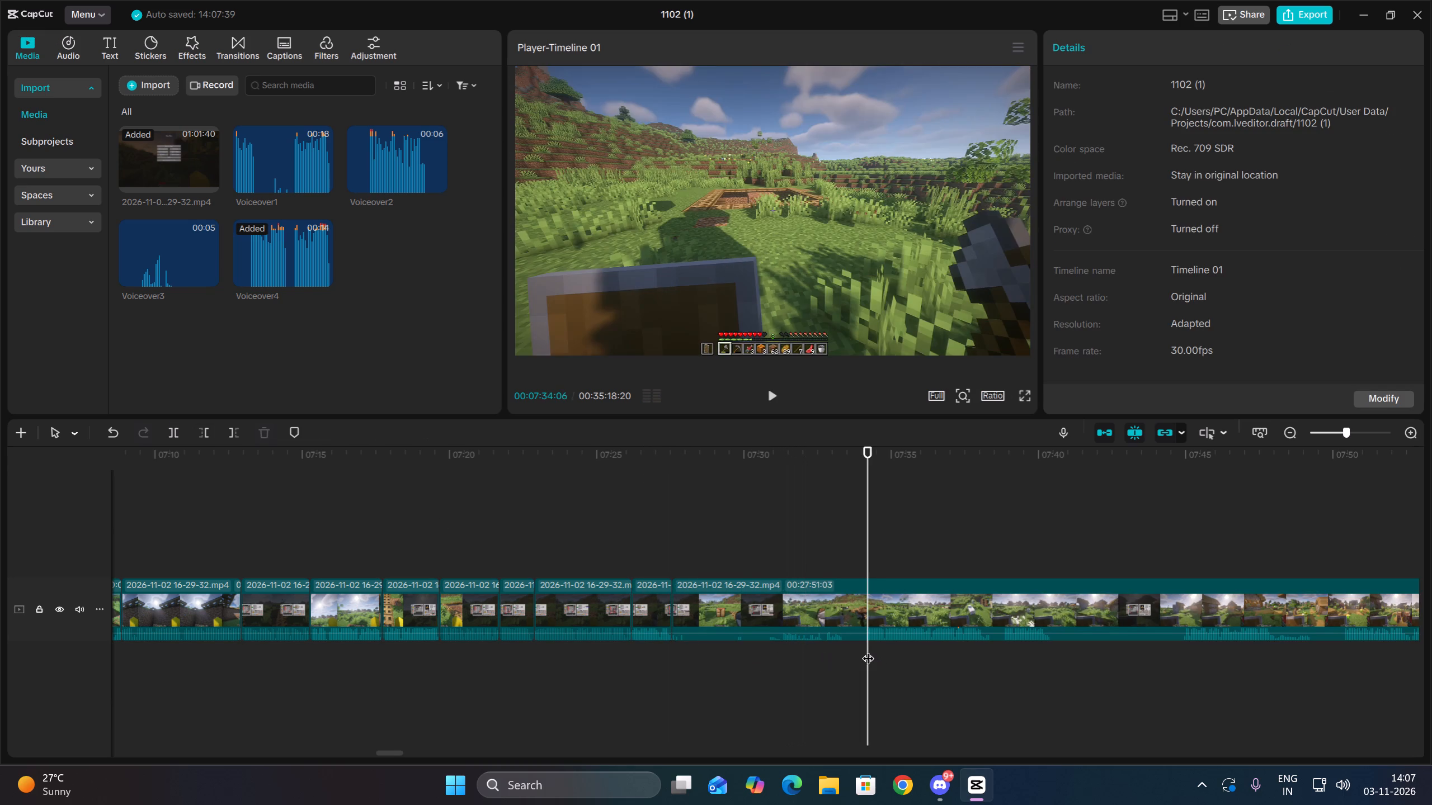
pyautogui.moveTo(897, 678); pyautogui.dragTo(898, 607)
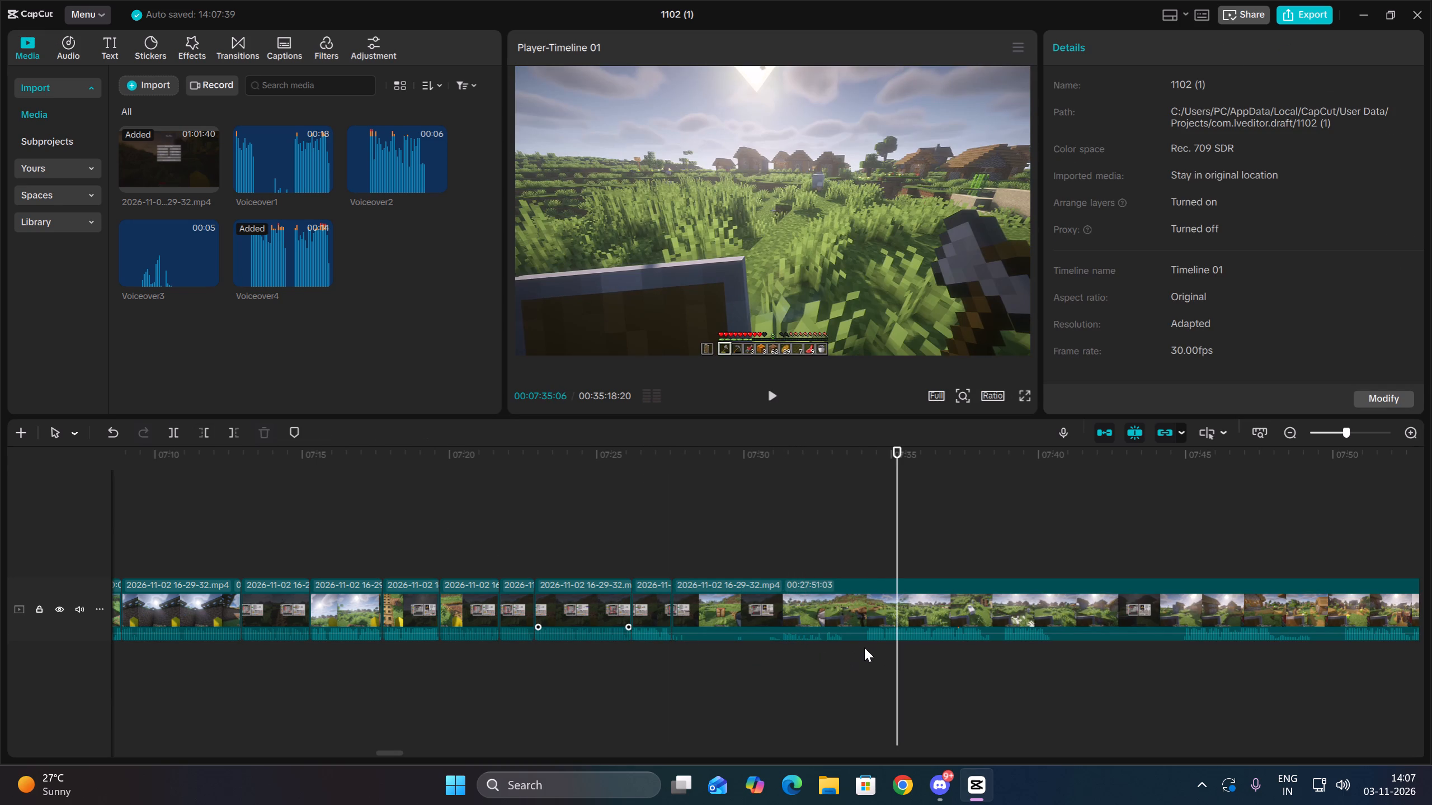
pyautogui.doubleClick(864, 647)
pyautogui.moveTo(908, 679); pyautogui.dragTo(906, 616)
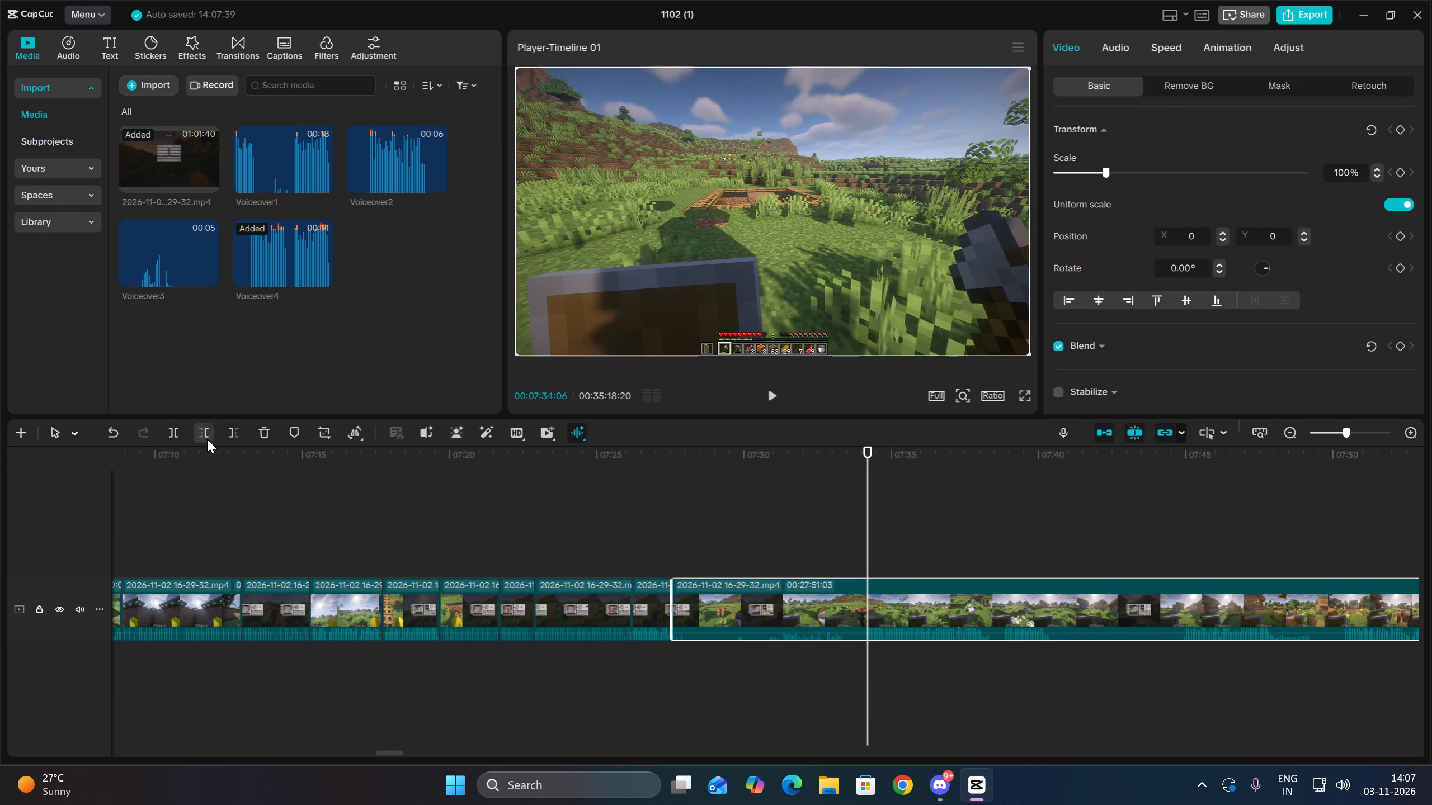
pyautogui.click(207, 439)
# Split the long clip at about 00:07:31:17 and remove the following half second or so of footage approaching the village.
pyautogui.press('space')
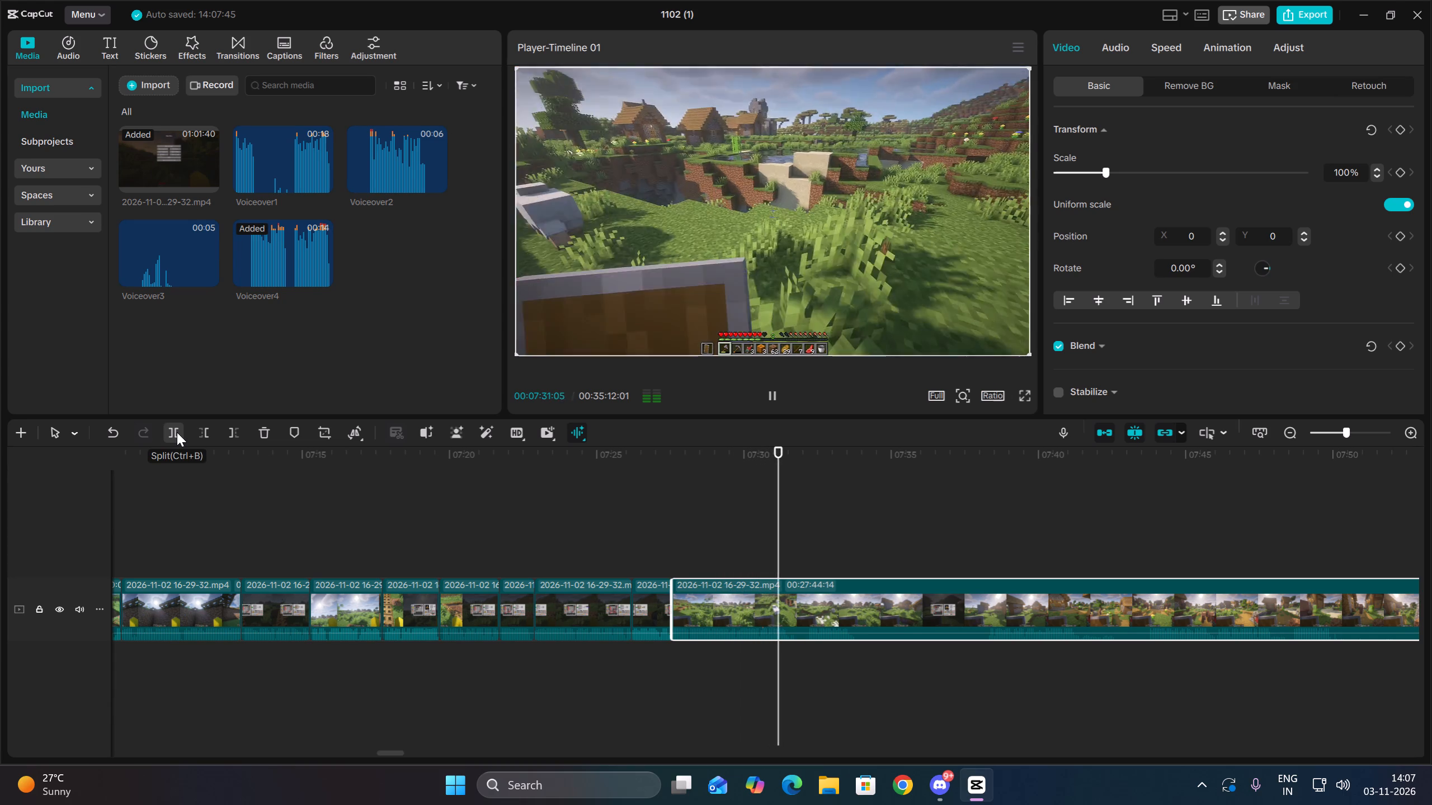
pyautogui.press('space')
pyautogui.click(177, 432)
pyautogui.press('space')
pyautogui.press('space')
pyautogui.click(202, 438)
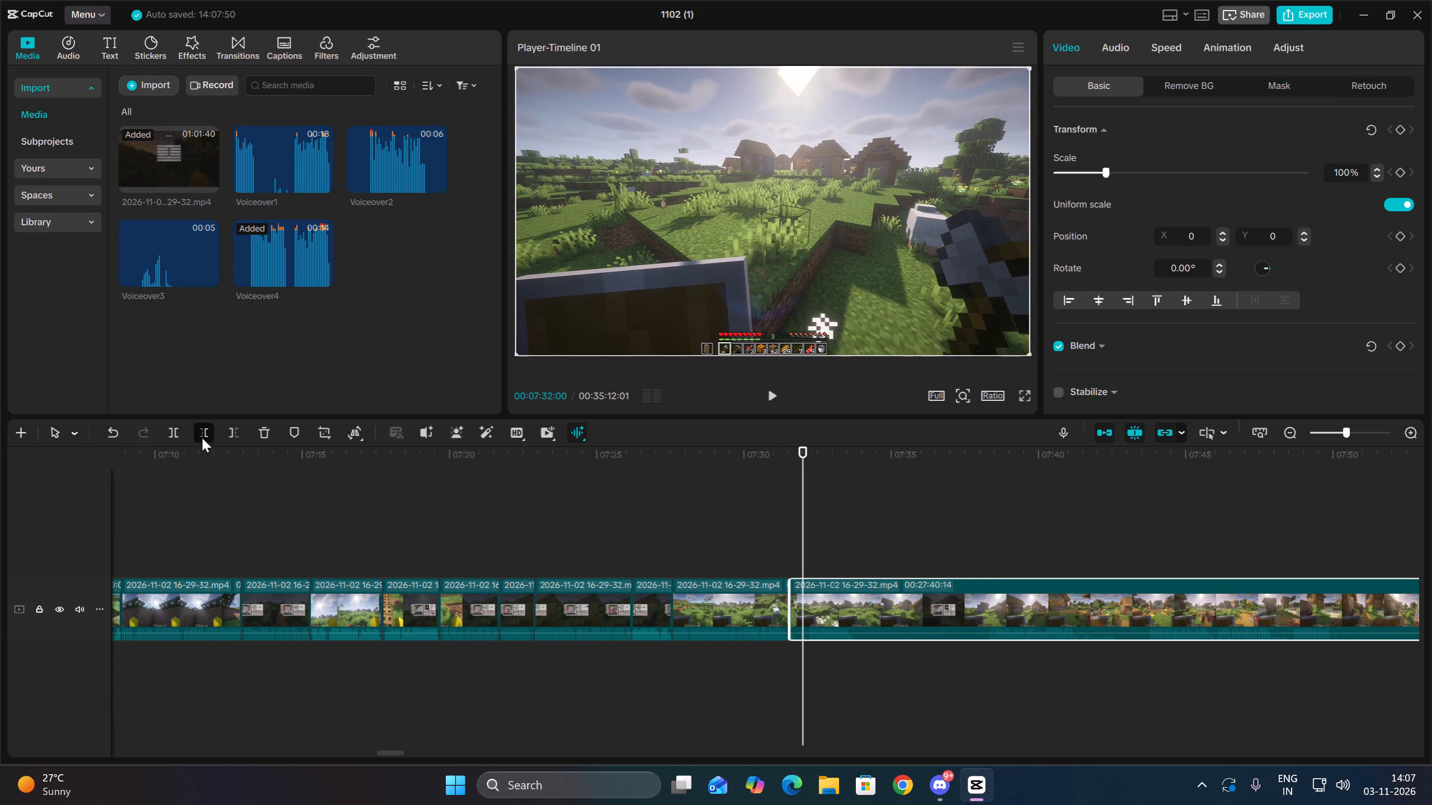
pyautogui.press('space')
pyautogui.press('Up')
pyautogui.press('space')
pyautogui.press('space')
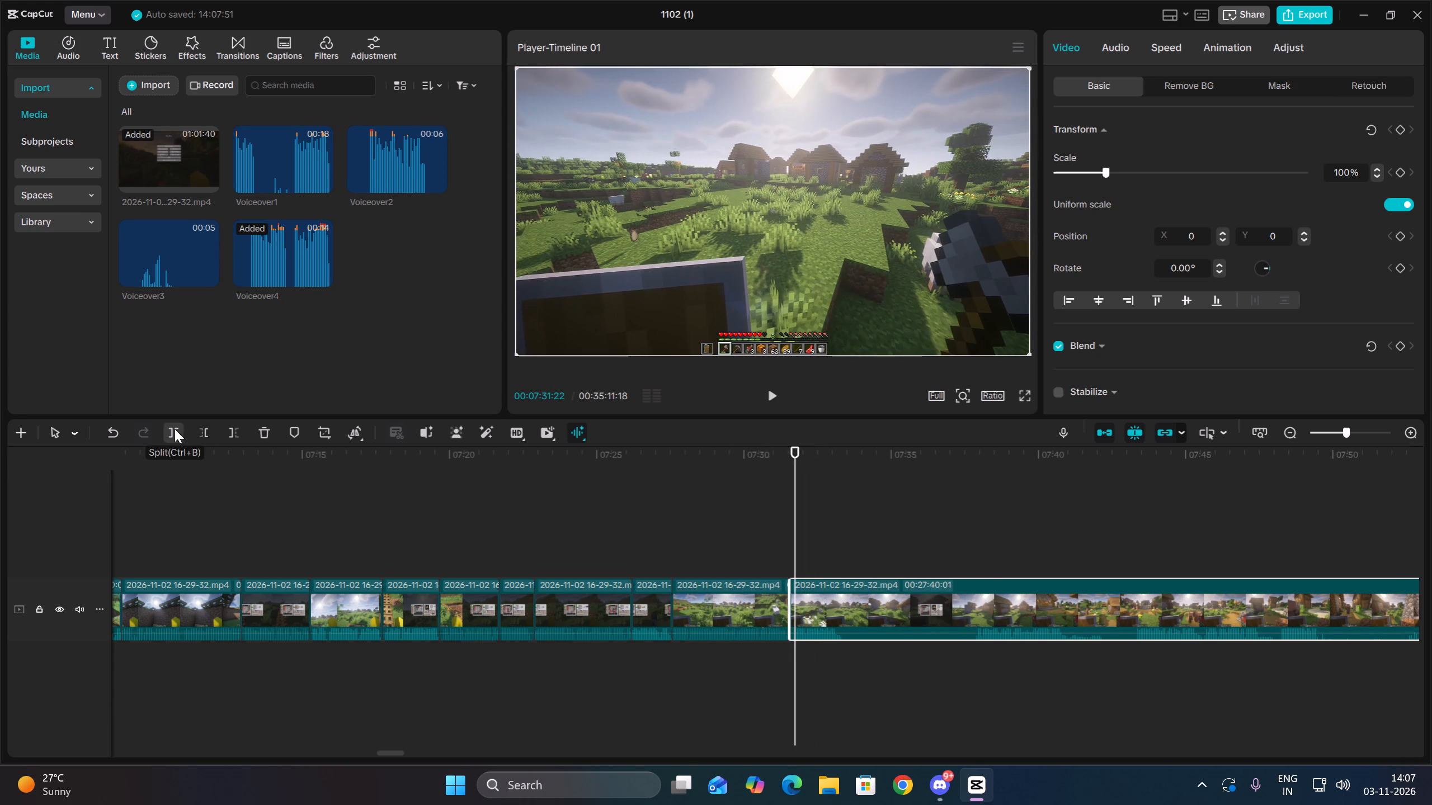
pyautogui.click(210, 435)
# Split the long clip at about 00:07:32:28 and remove the village-approach footage from there up to 00:07:37:19.
pyautogui.press('space')
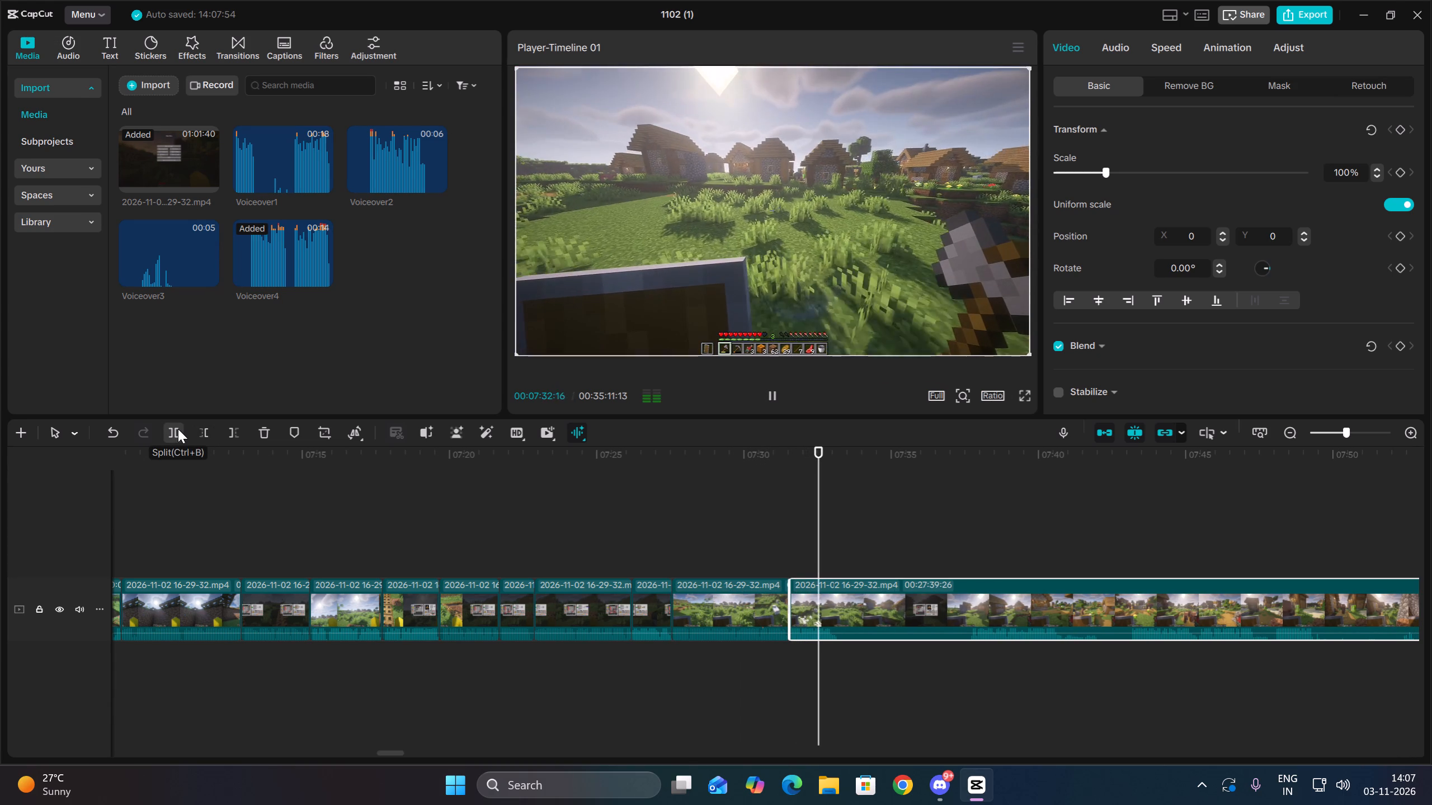
pyautogui.press('space')
pyautogui.click(178, 429)
pyautogui.press('space')
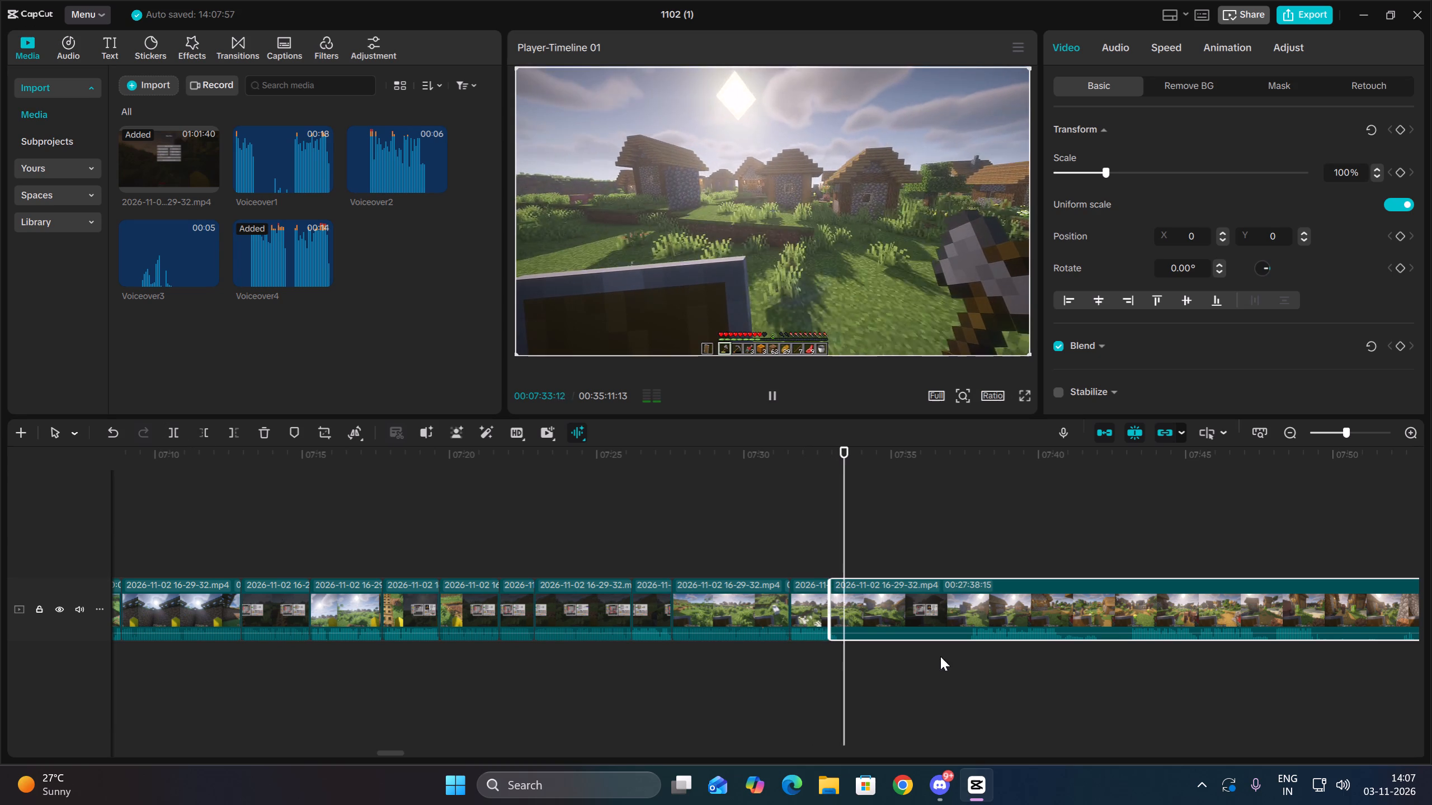
pyautogui.doubleClick(967, 649)
pyautogui.moveTo(1012, 677); pyautogui.dragTo(1004, 621)
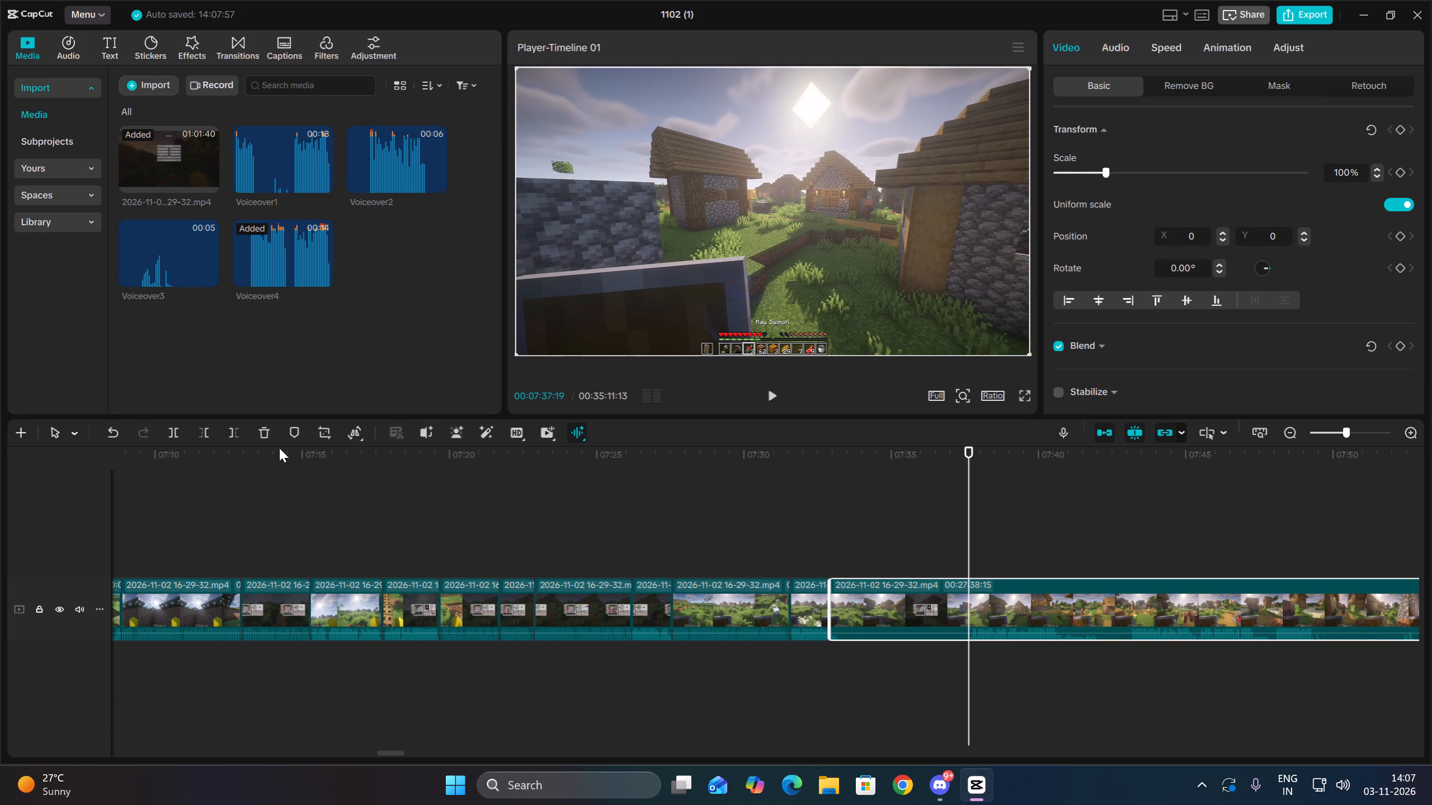
pyautogui.click(201, 437)
# Split the long clip at 00:07:36:01 and remove the village-walking footage from there up to about 00:07:38:14.
pyautogui.press('space')
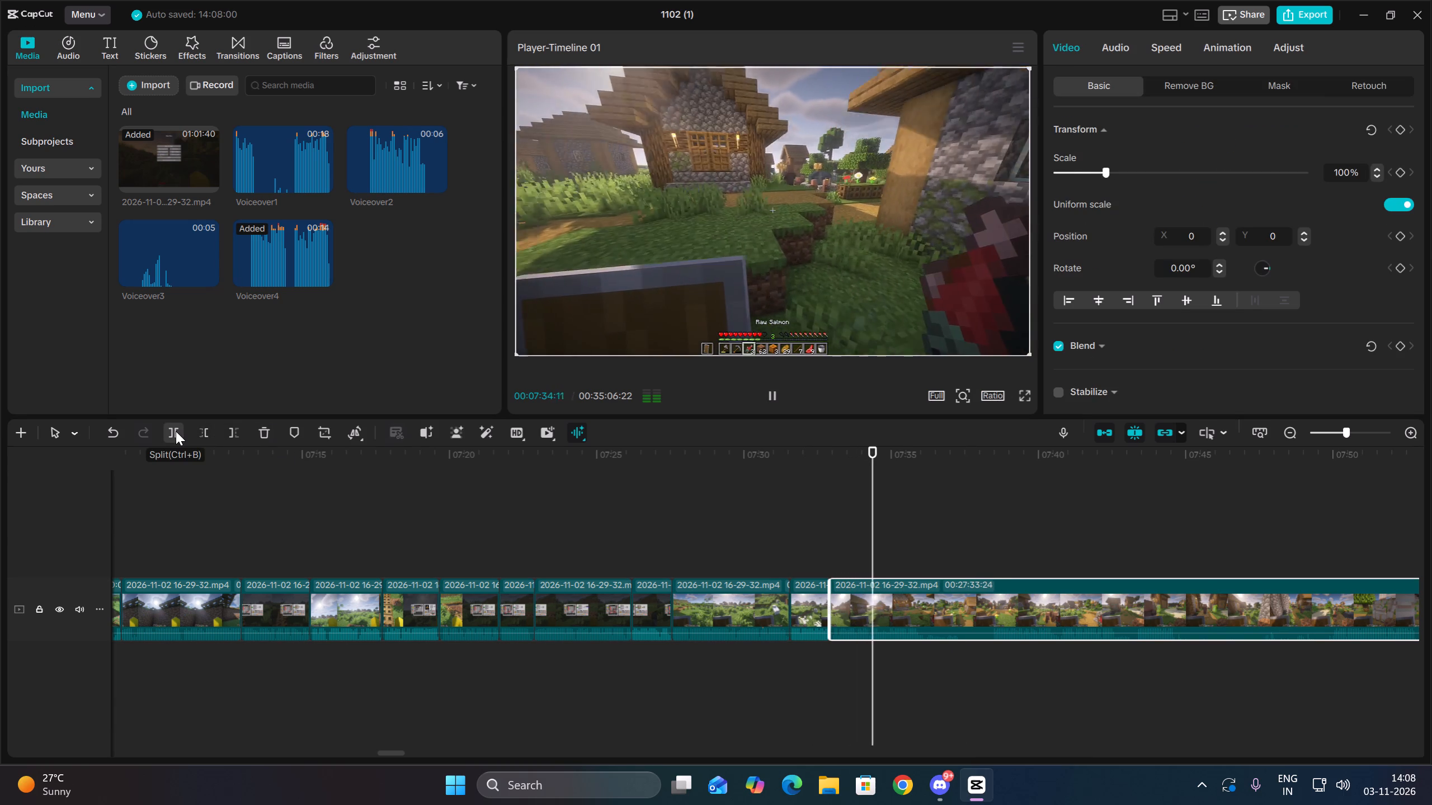
pyautogui.press('space')
pyautogui.click(176, 431)
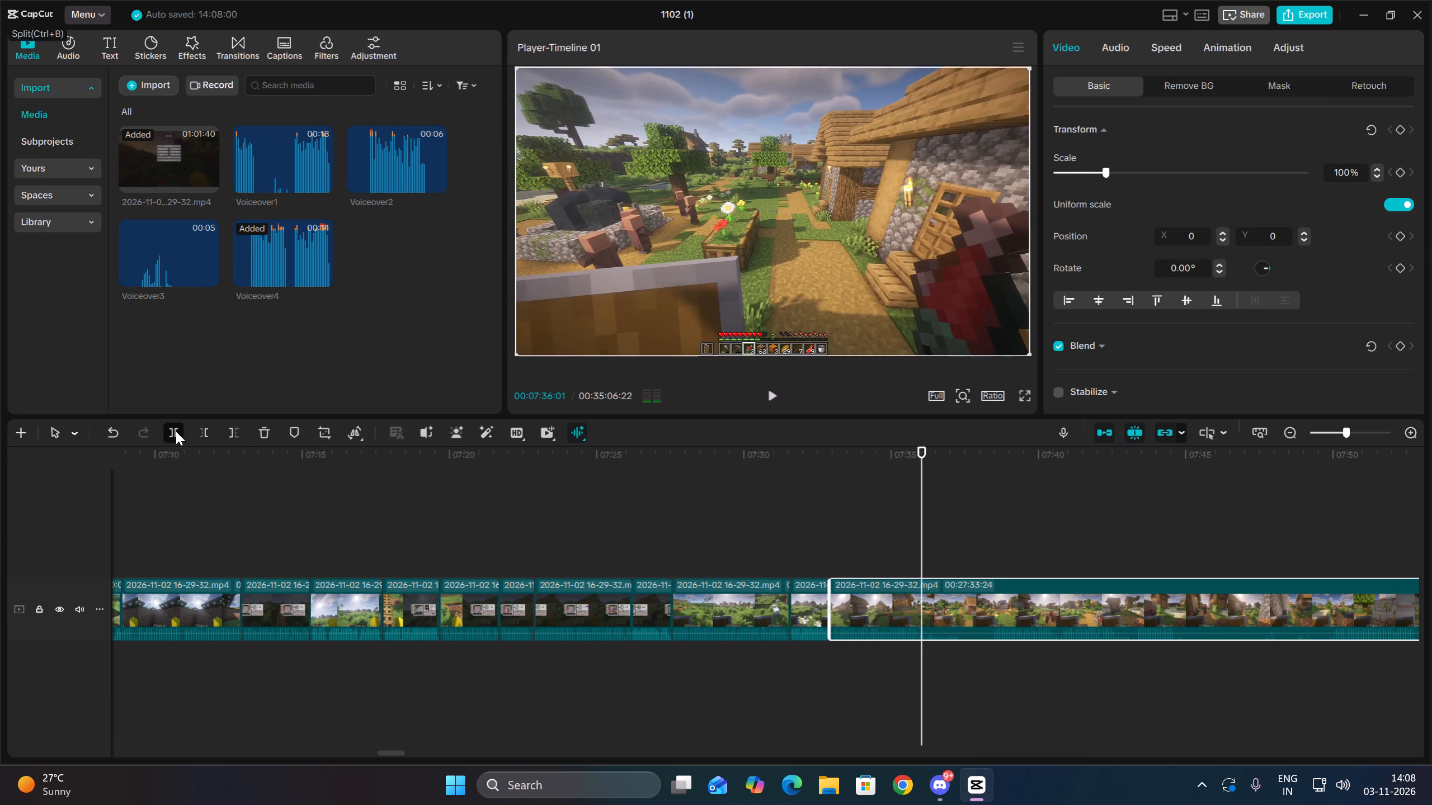
pyautogui.press('space')
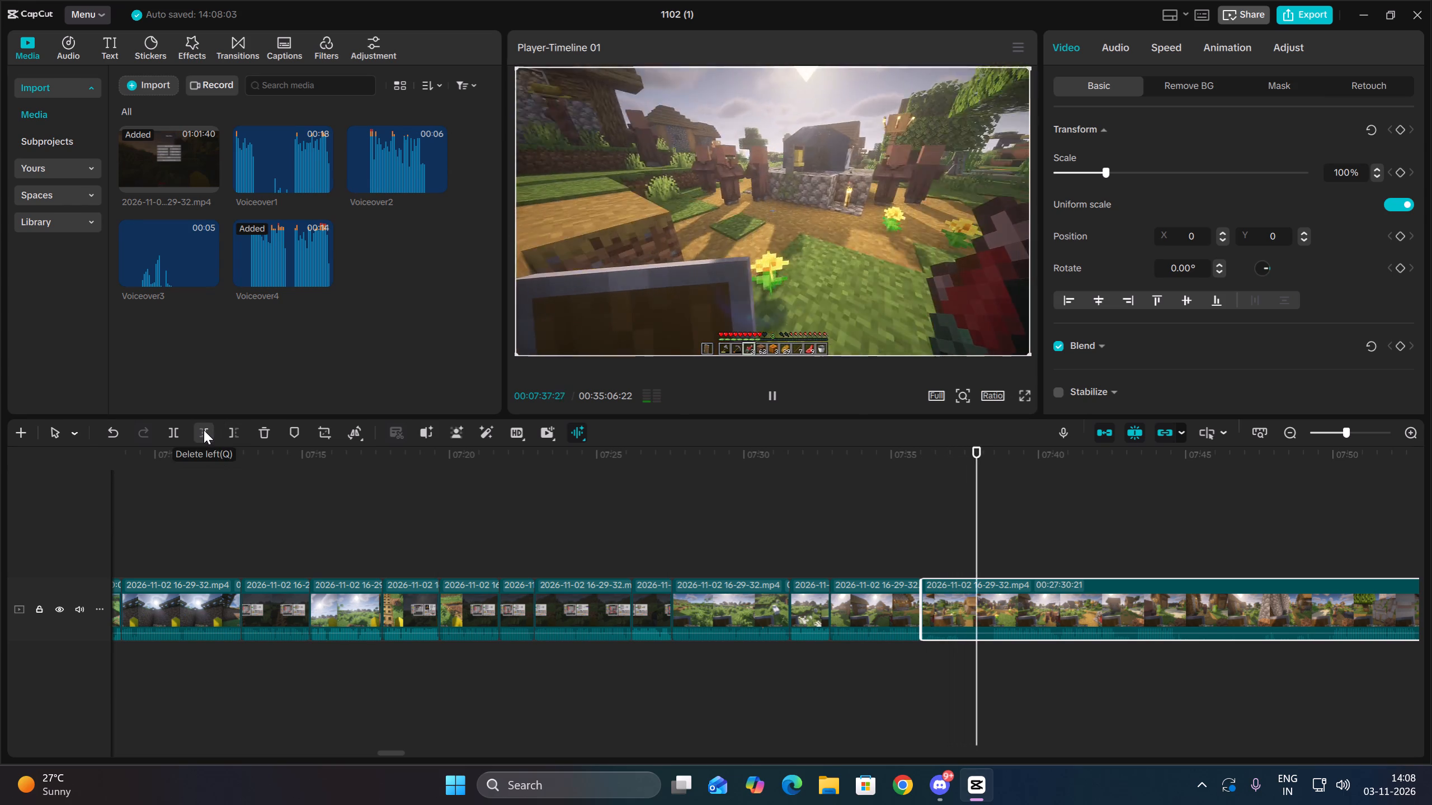
pyautogui.click(204, 430)
pyautogui.press('space')
pyautogui.press('Up')
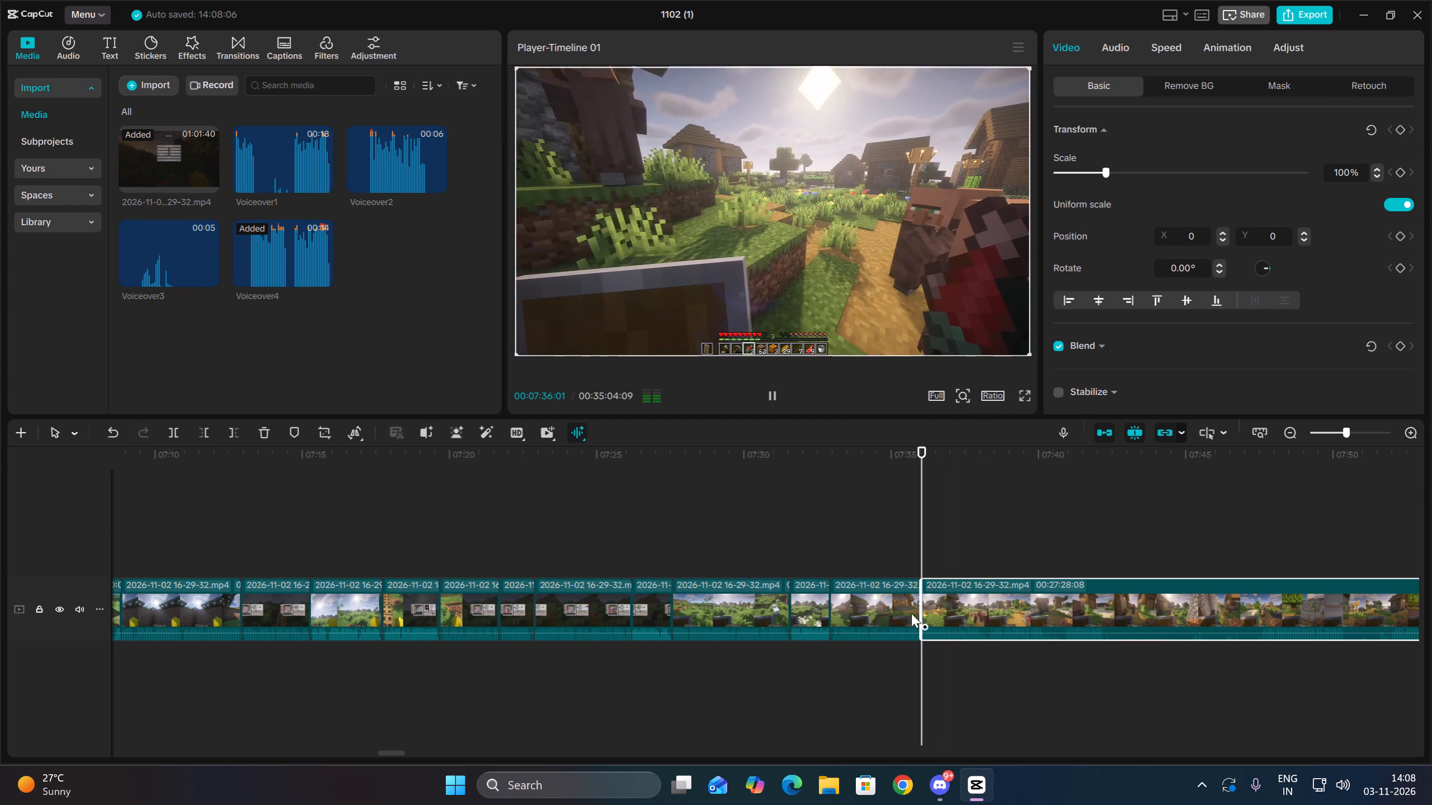
# Delete the three-second village-walking segment just before the cut at 00:07:36:01.
pyautogui.click(876, 614)
pyautogui.press('Delete')
pyautogui.press('Delete')
pyautogui.click(890, 605)
pyautogui.press('Up')
pyautogui.press('space')
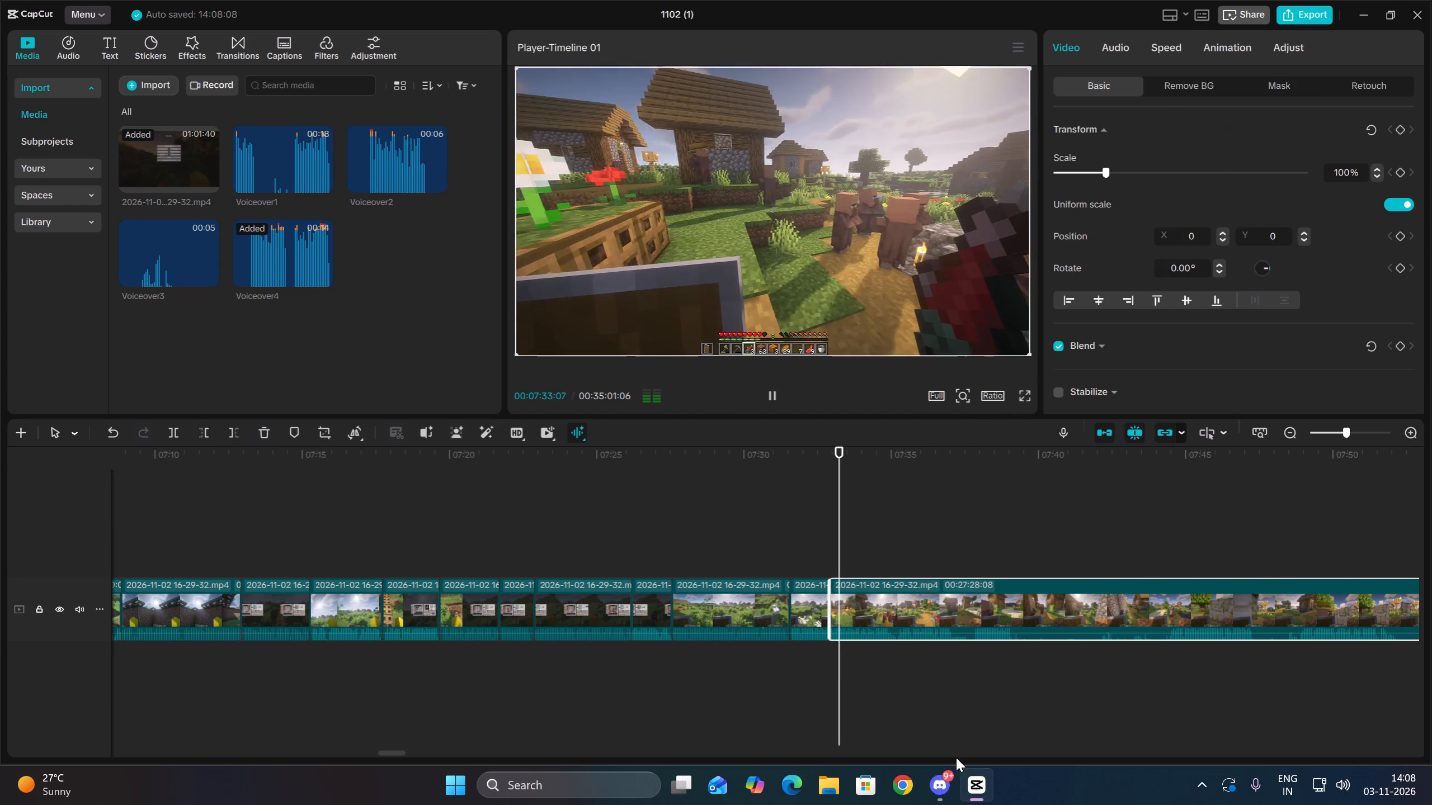
# Switch to Chrome, look at the channel dashboard in YouTube Studio, and return to CapCut.
pyautogui.click(897, 794)
pyautogui.click(653, 397)
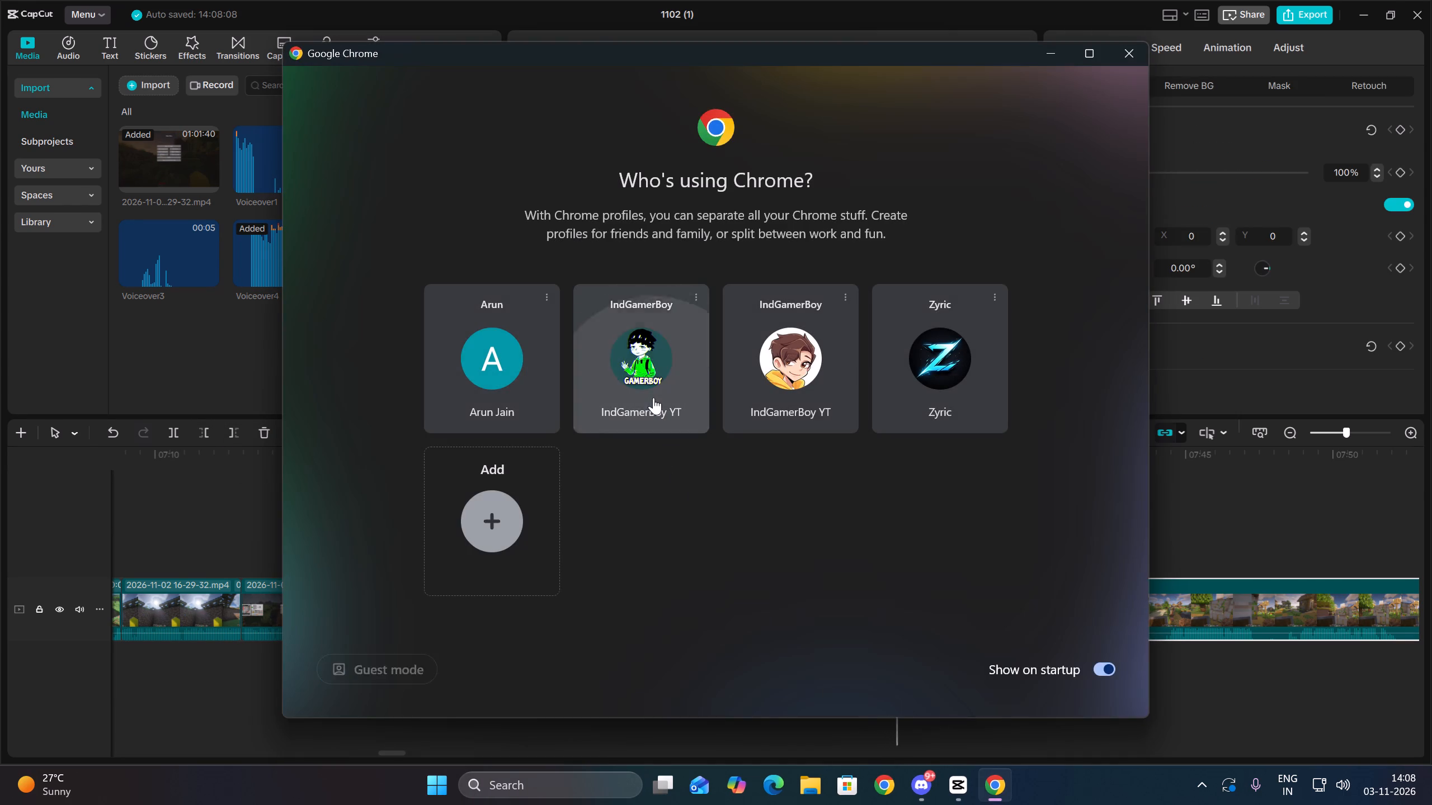
pyautogui.click(651, 475)
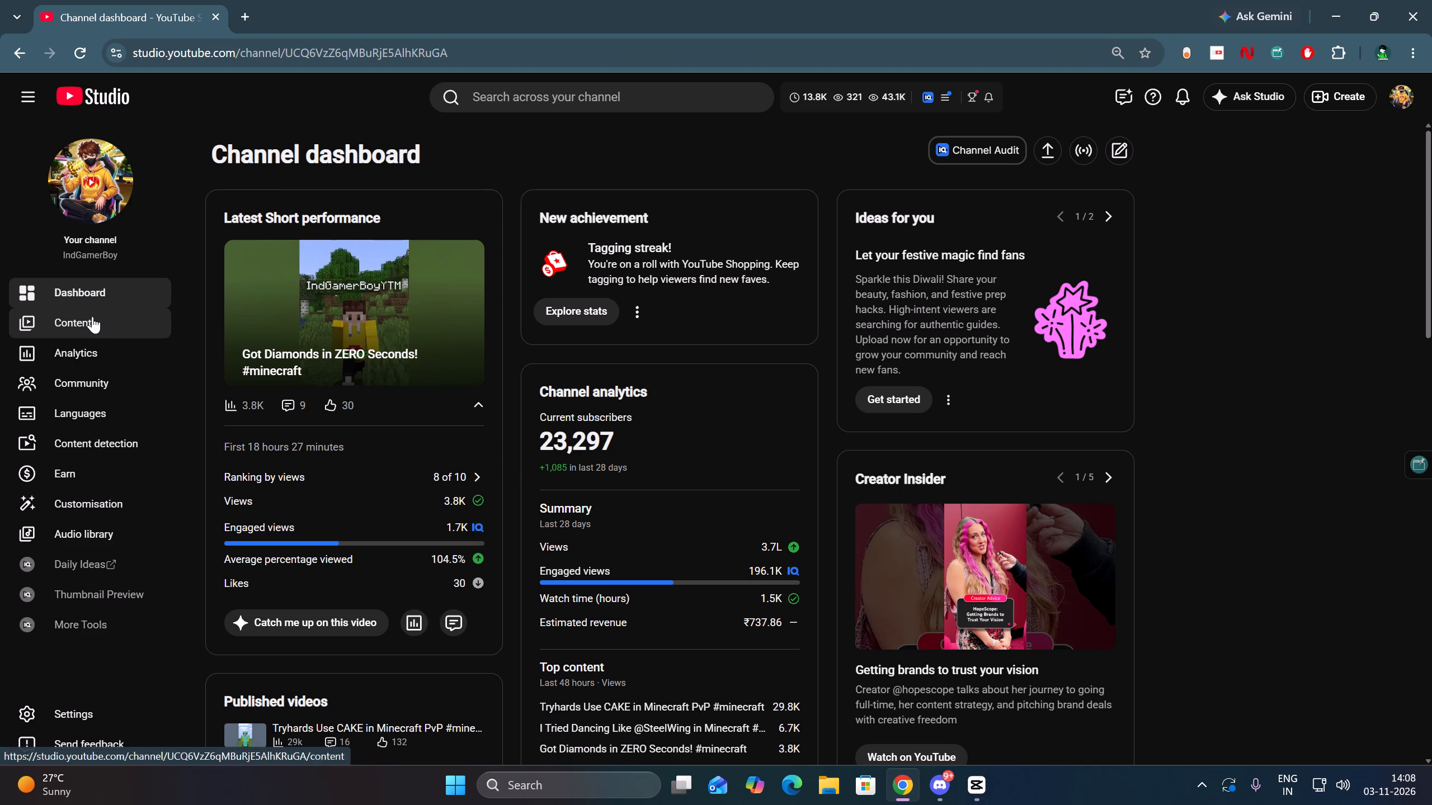
pyautogui.click(977, 789)
# Split the long clip at about 00:07:35:00 and remove the following eight frames or so of village-path footage.
pyautogui.press('Up')
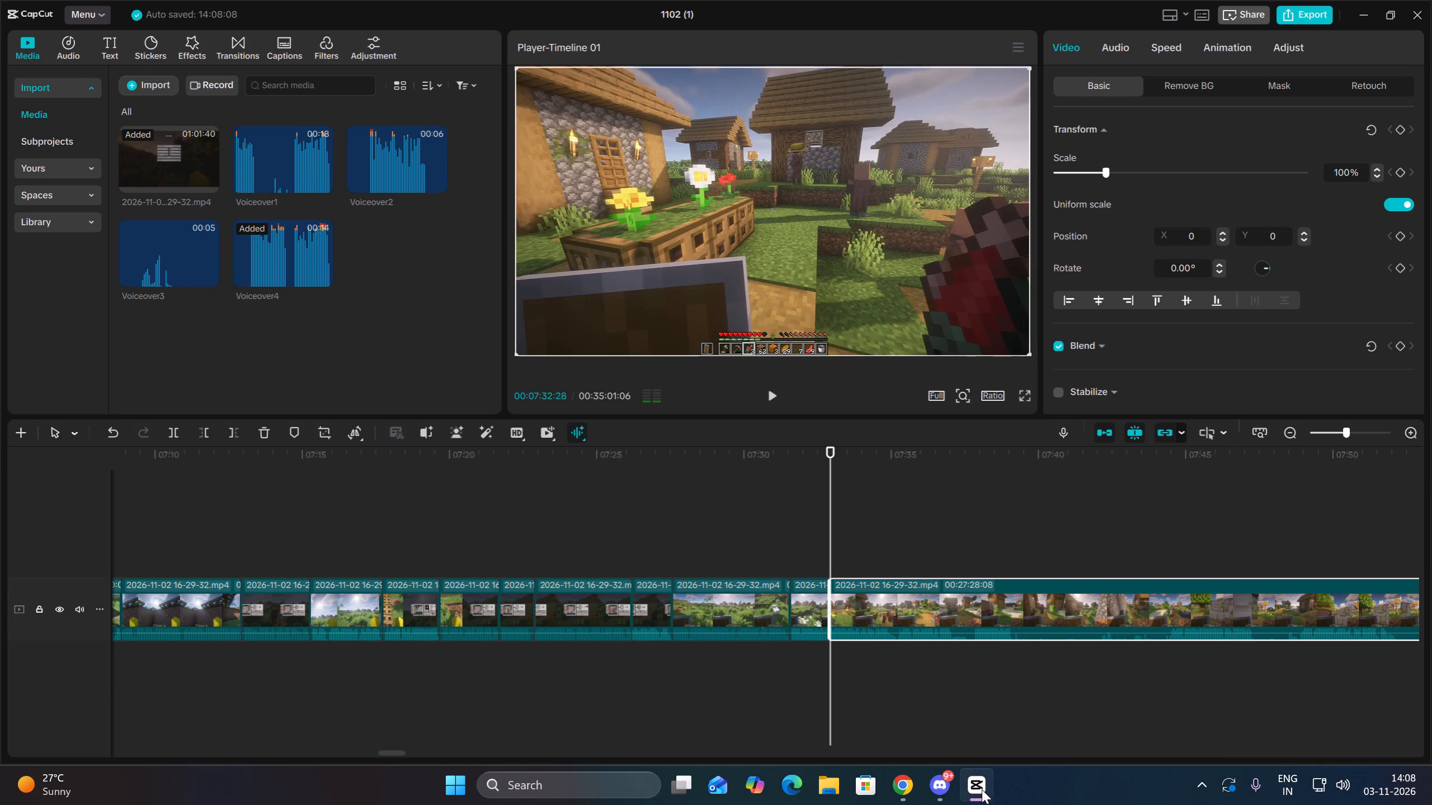
pyautogui.press('space')
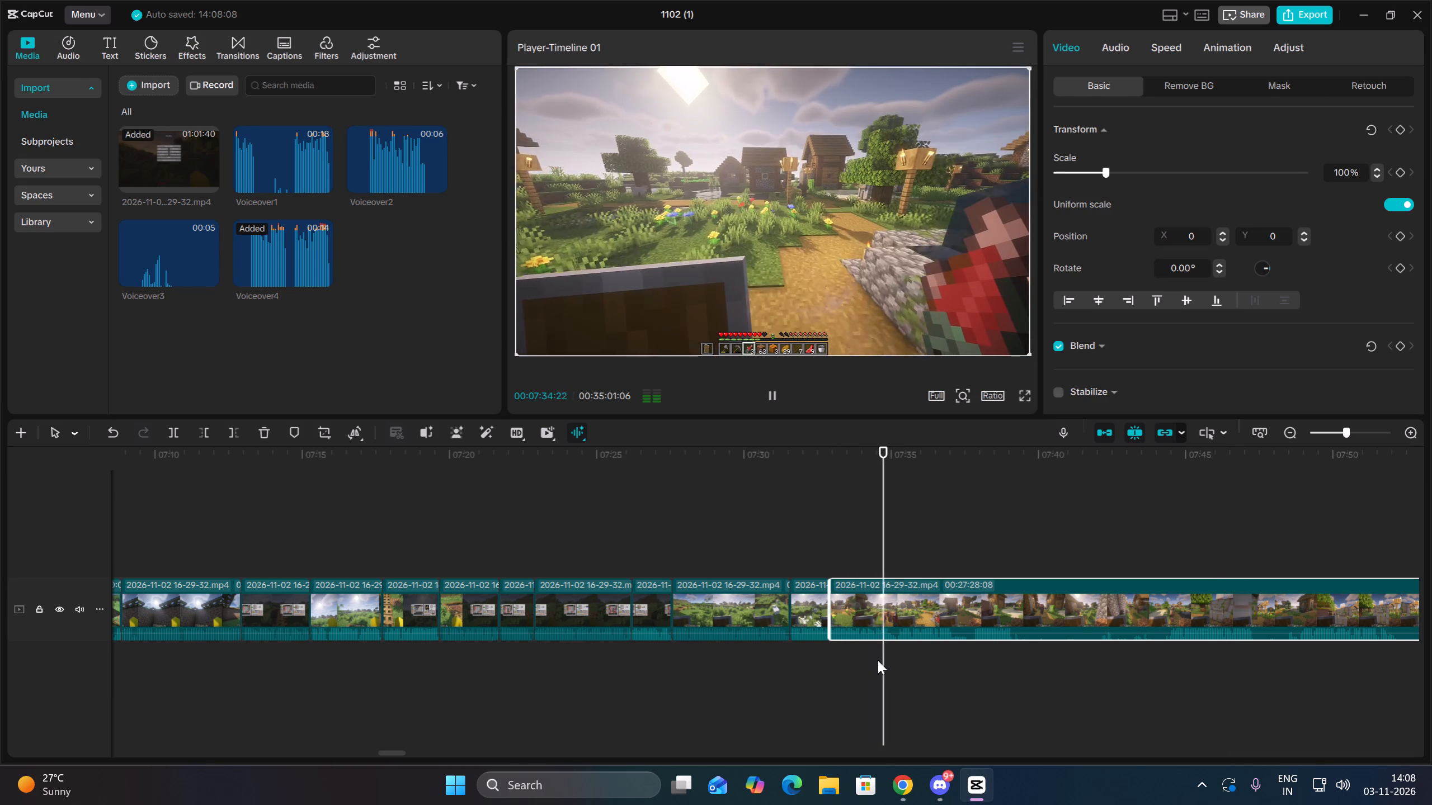
pyautogui.press('space')
pyautogui.click(171, 434)
pyautogui.press('space')
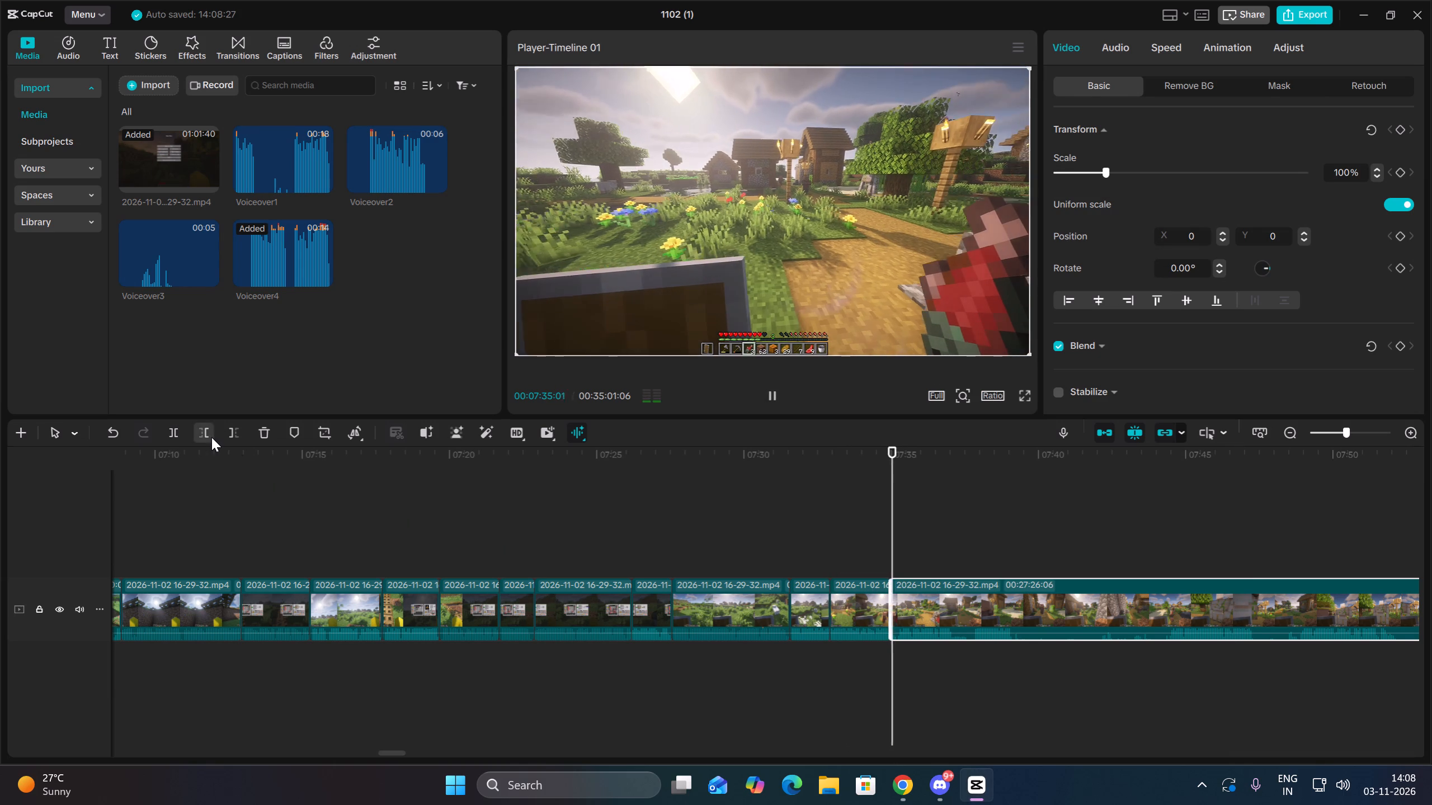
pyautogui.press('space')
pyautogui.click(211, 437)
# Split the long clip at about 00:07:36:23 and remove the village-walking footage from there up to 00:07:37:13.
pyautogui.press('space')
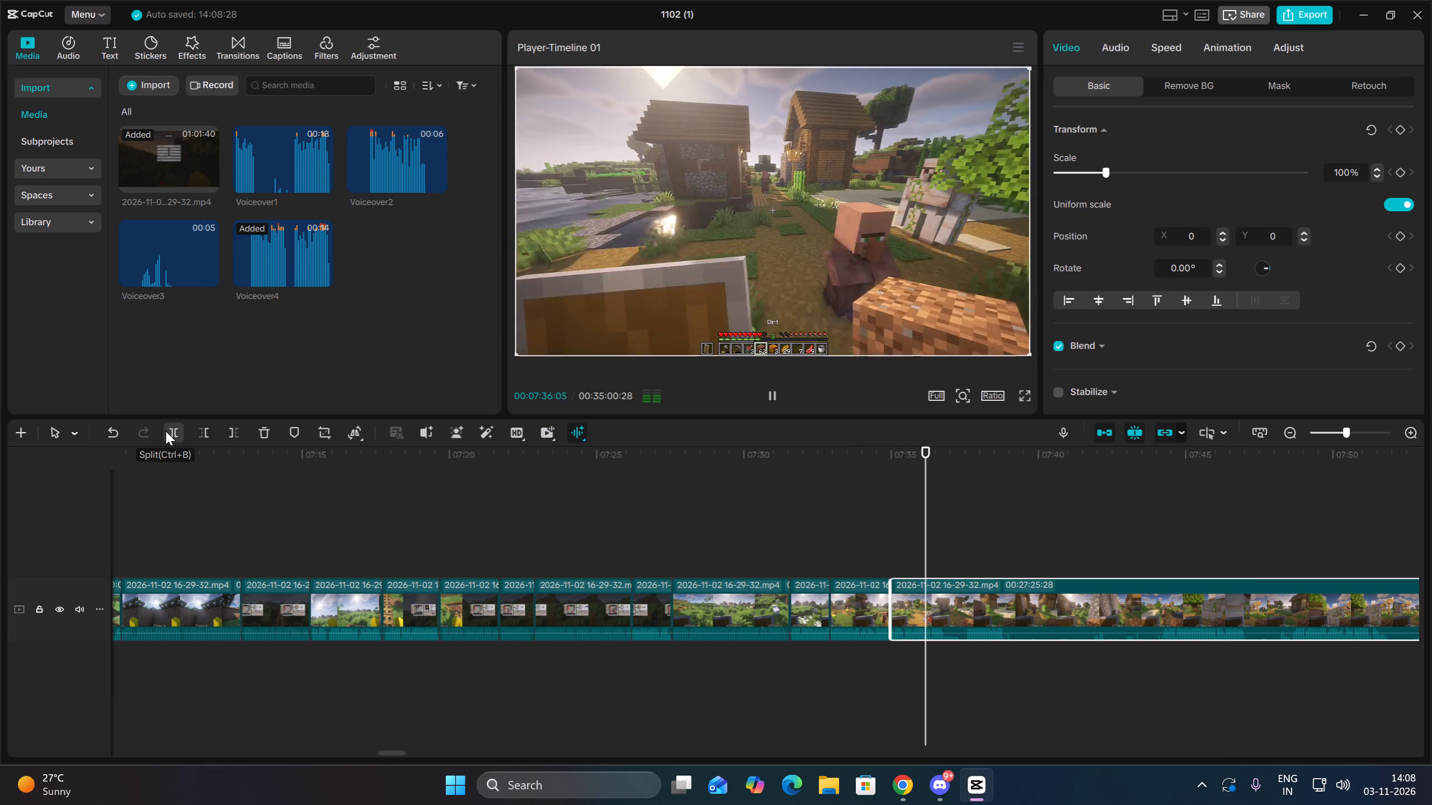
pyautogui.press('space')
pyautogui.click(166, 431)
pyautogui.press('space')
pyautogui.press('space')
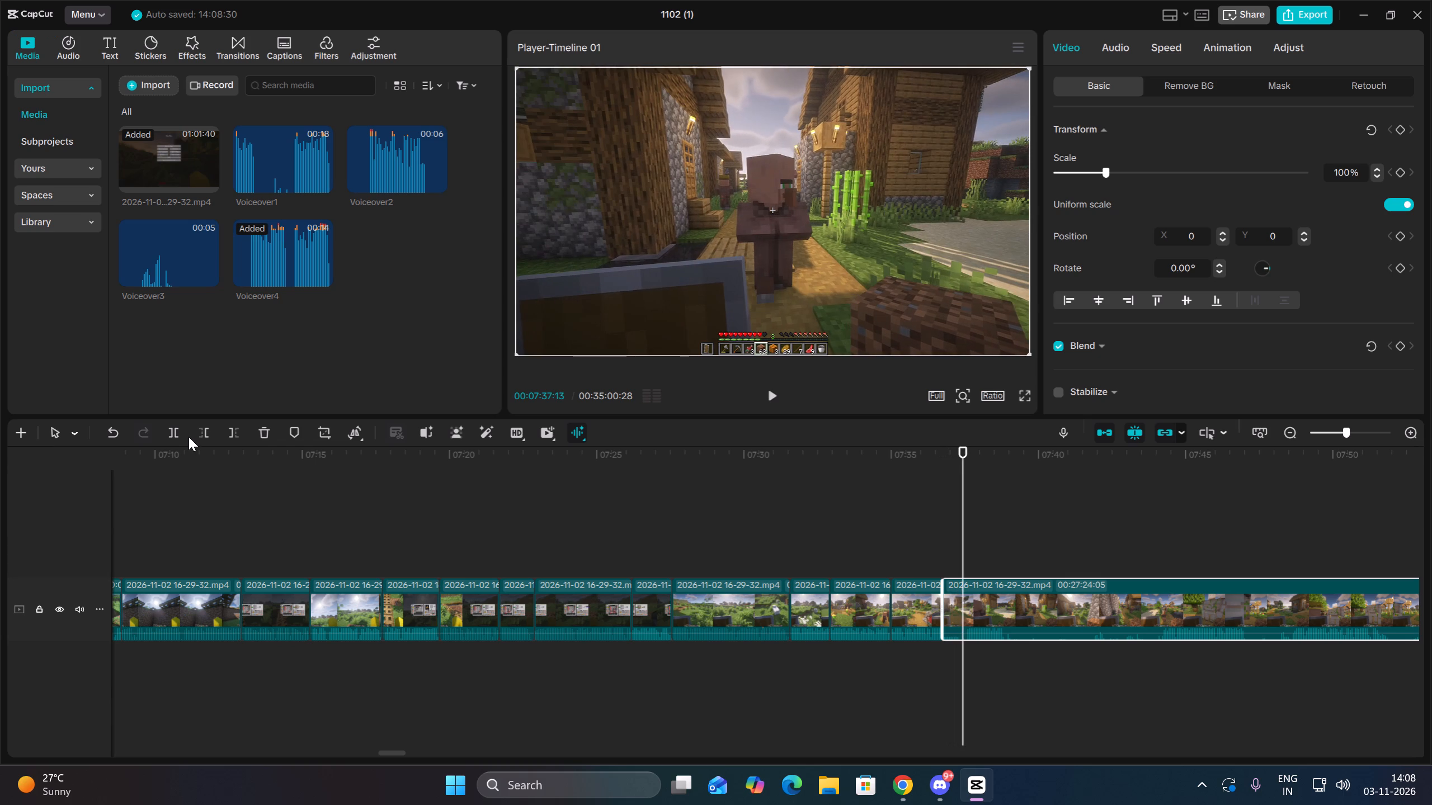
pyautogui.click(200, 439)
# Split the long clip at about 00:07:38:07 and remove the following five seconds or so of village-walking footage.
pyautogui.press('space')
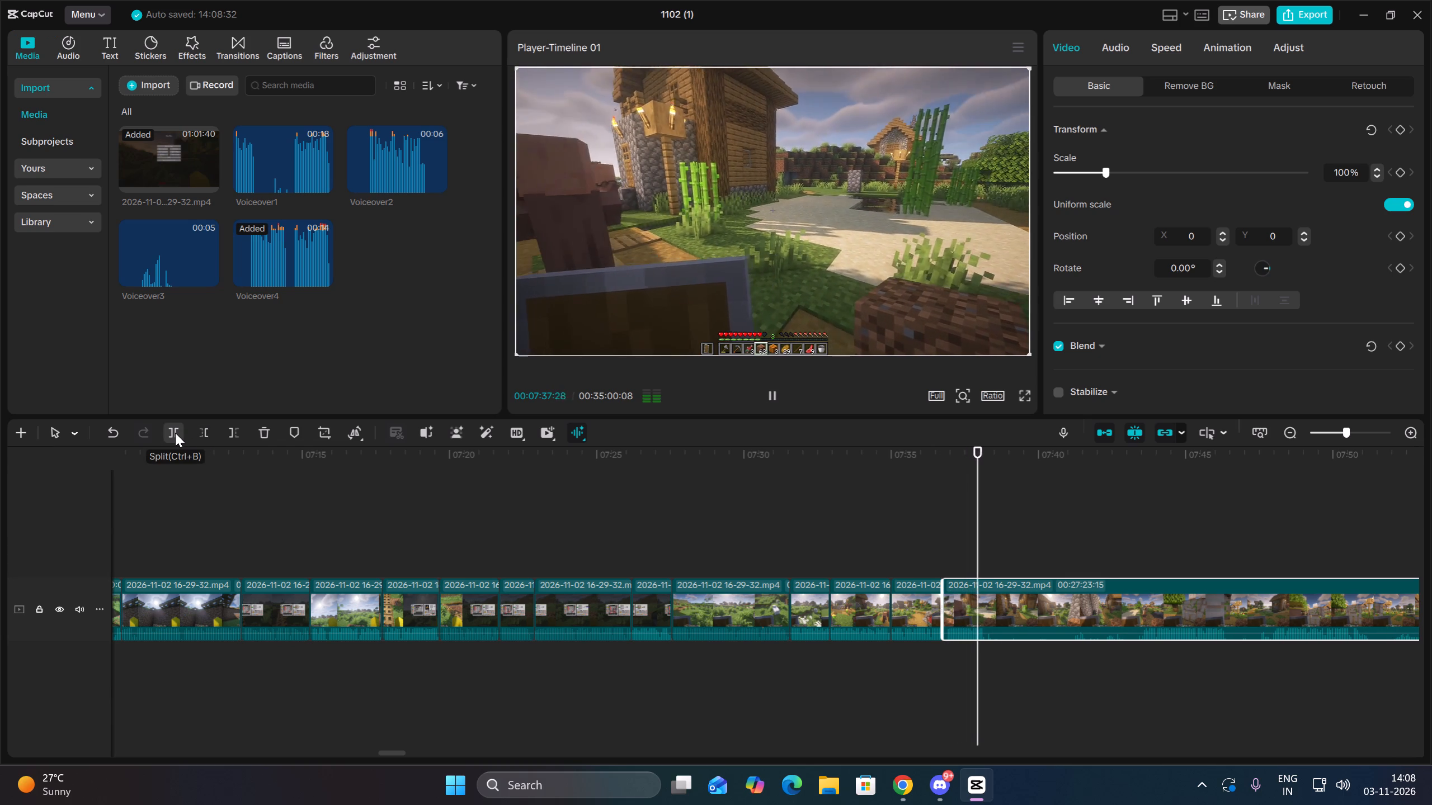
pyautogui.press('space')
pyautogui.click(175, 433)
pyautogui.press('space')
pyautogui.click(1072, 643)
pyautogui.press('space')
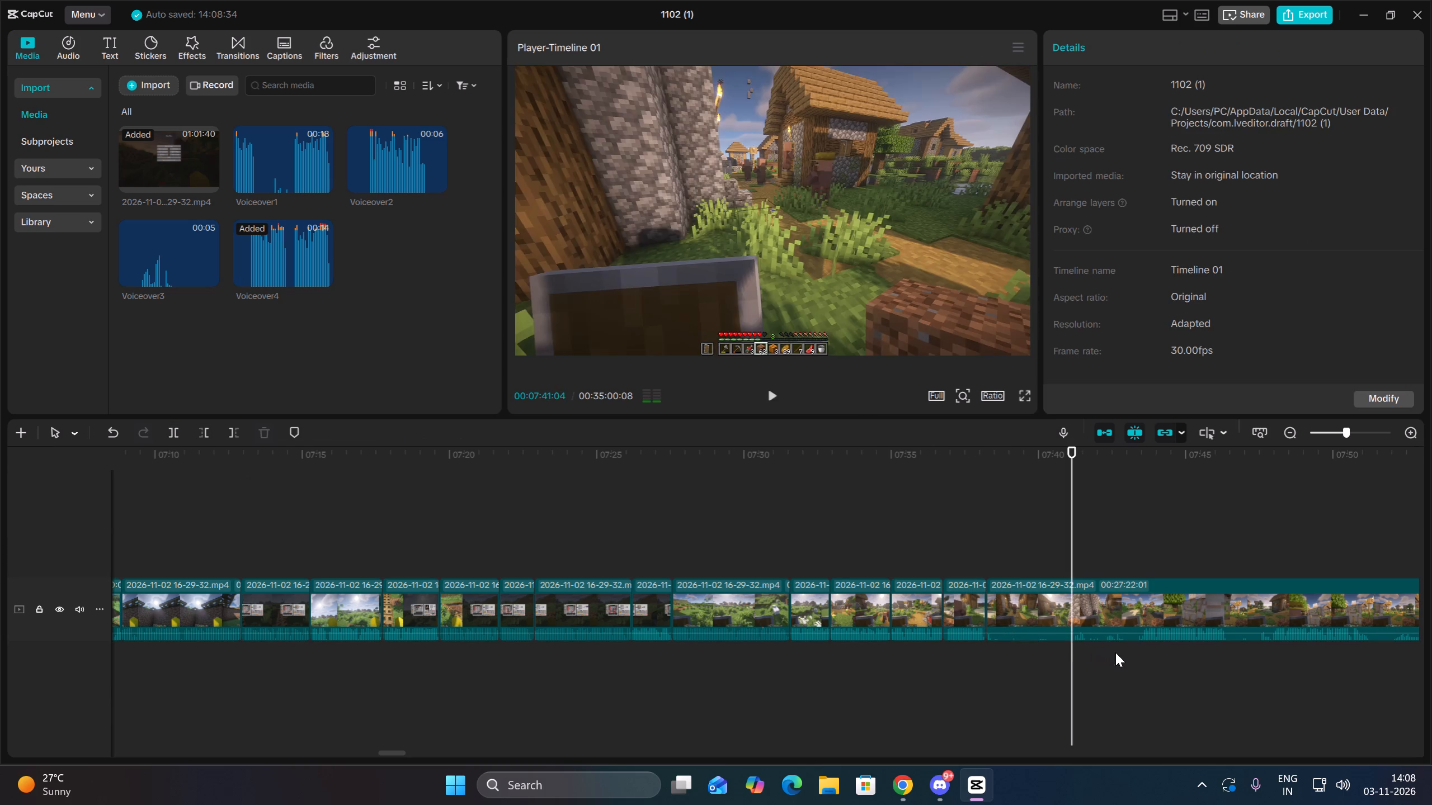
pyautogui.press('space')
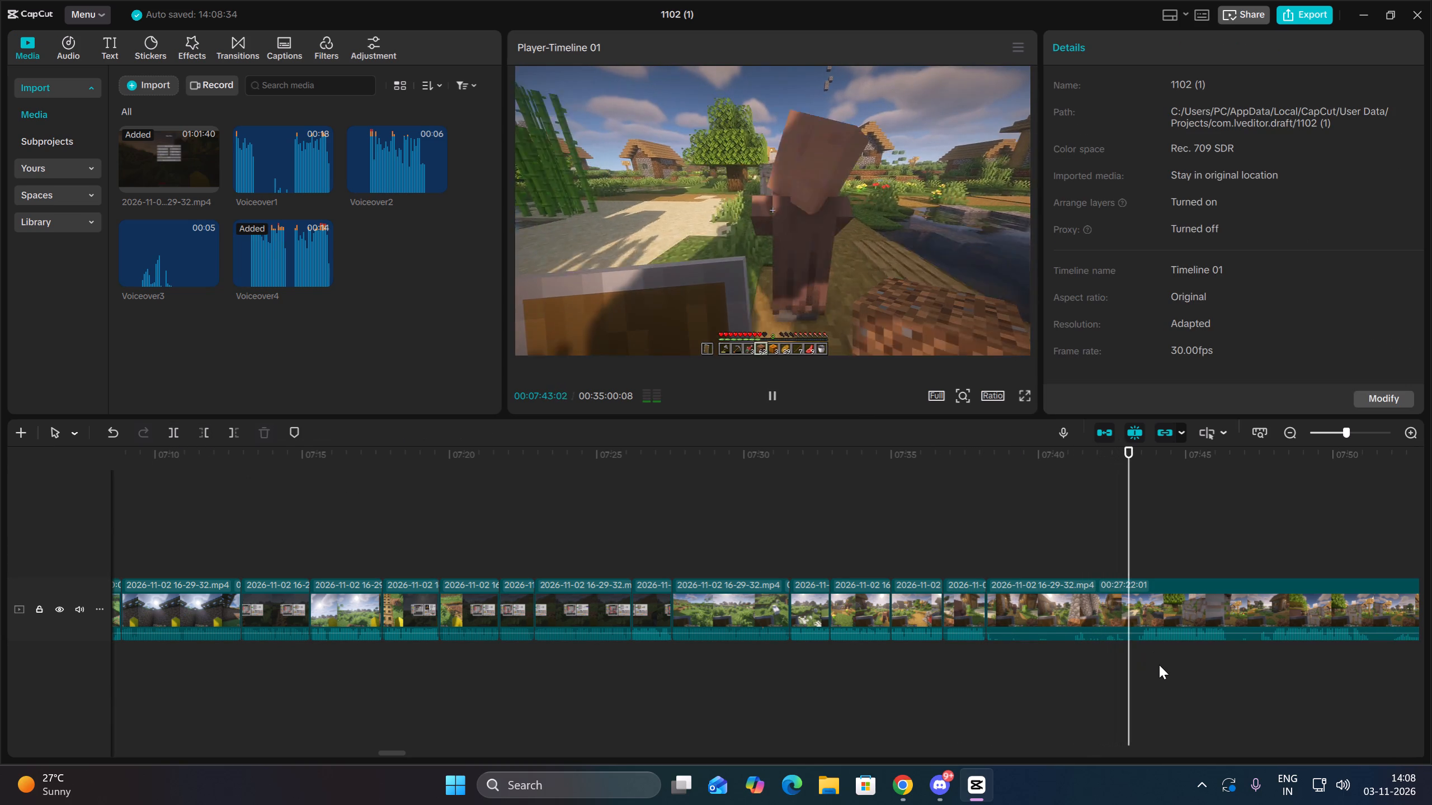
pyautogui.press('space')
pyautogui.moveTo(1164, 671); pyautogui.dragTo(1149, 575)
pyautogui.click(199, 435)
# Split the long clip at about 00:07:41:01 and remove the footage from there up to about 00:07:42:20.
pyautogui.press('space')
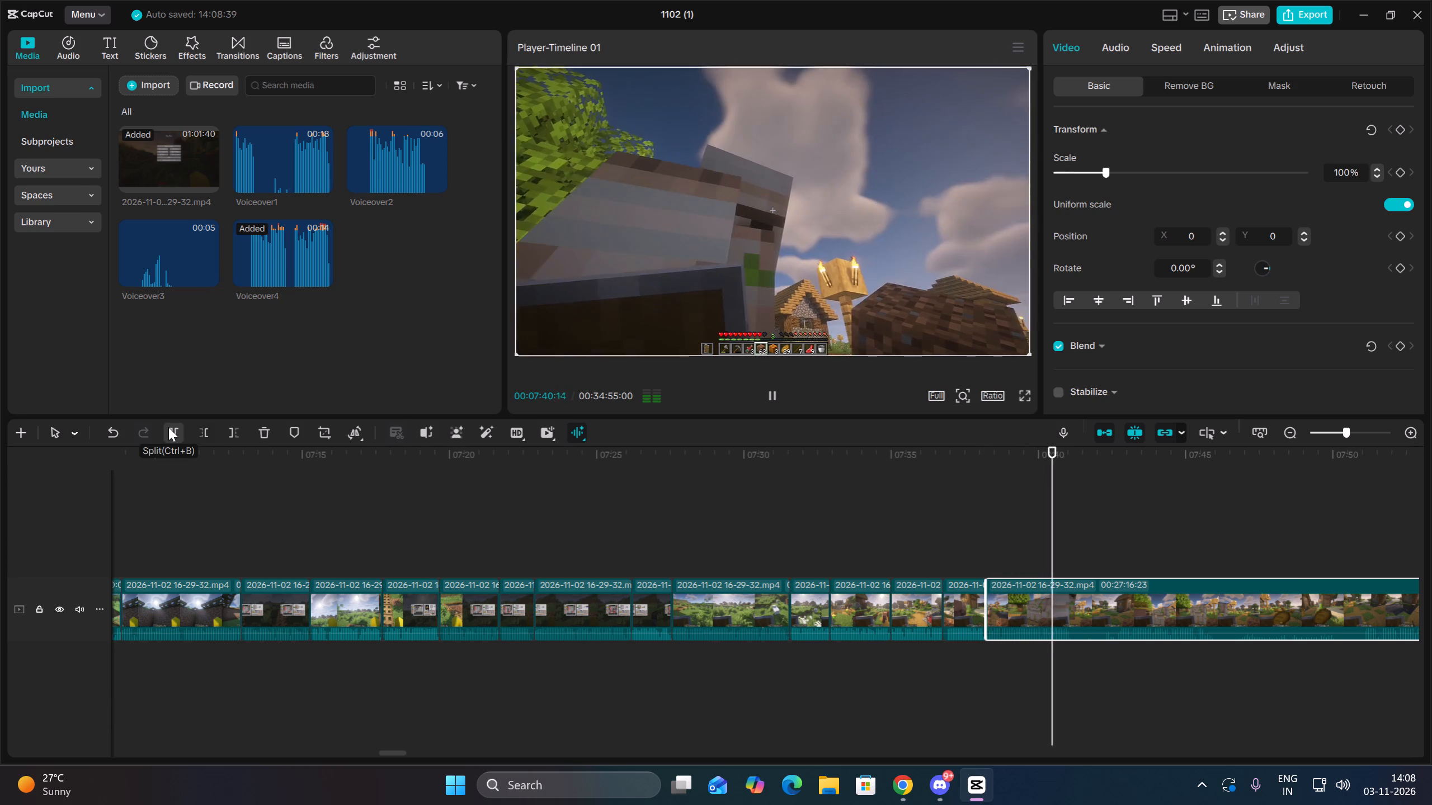
pyautogui.press('space')
pyautogui.click(168, 427)
pyautogui.press('space')
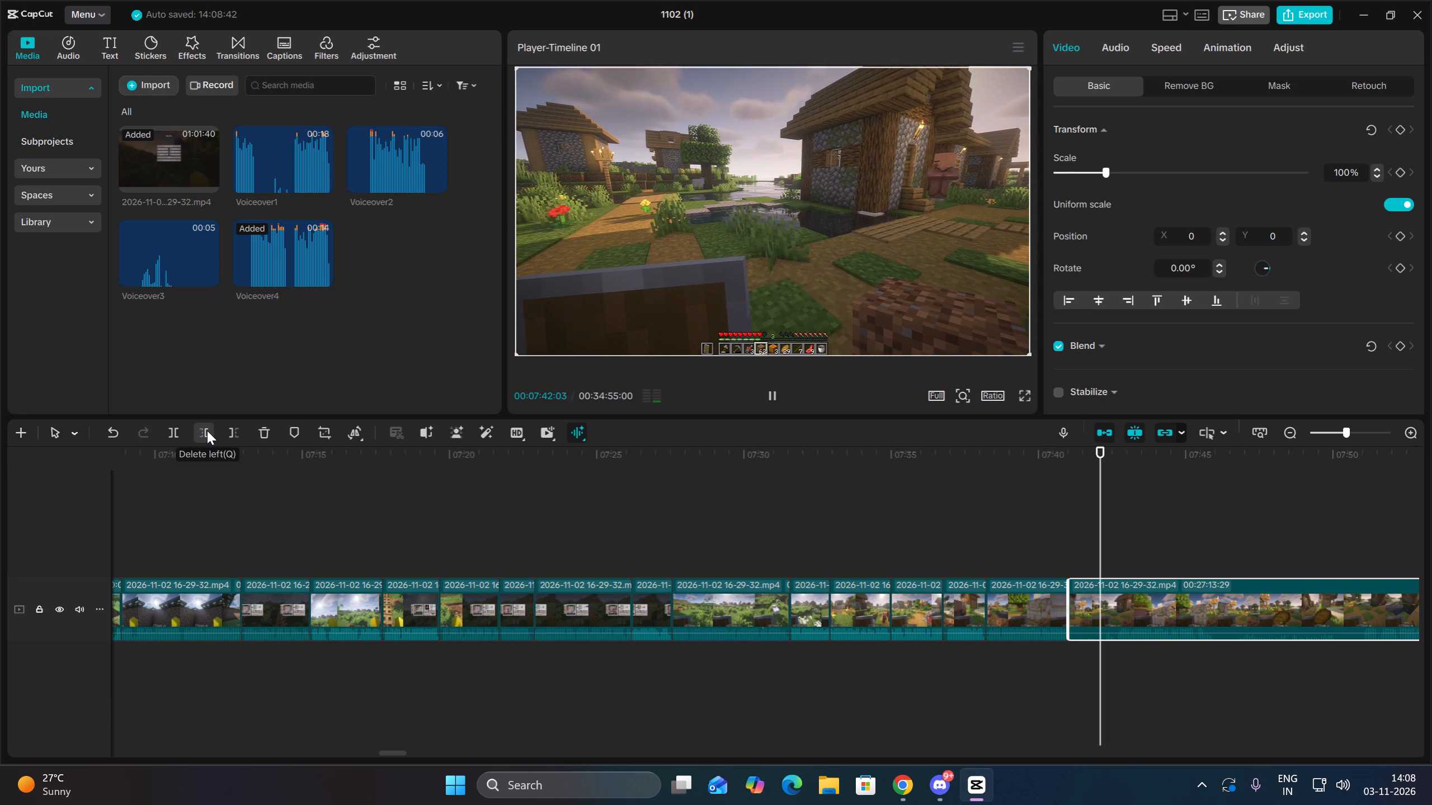
pyautogui.click(207, 430)
# Split the long clip at 00:07:44:02 after the iron golem shot and remove the following five seconds or so of footage.
pyautogui.press('space')
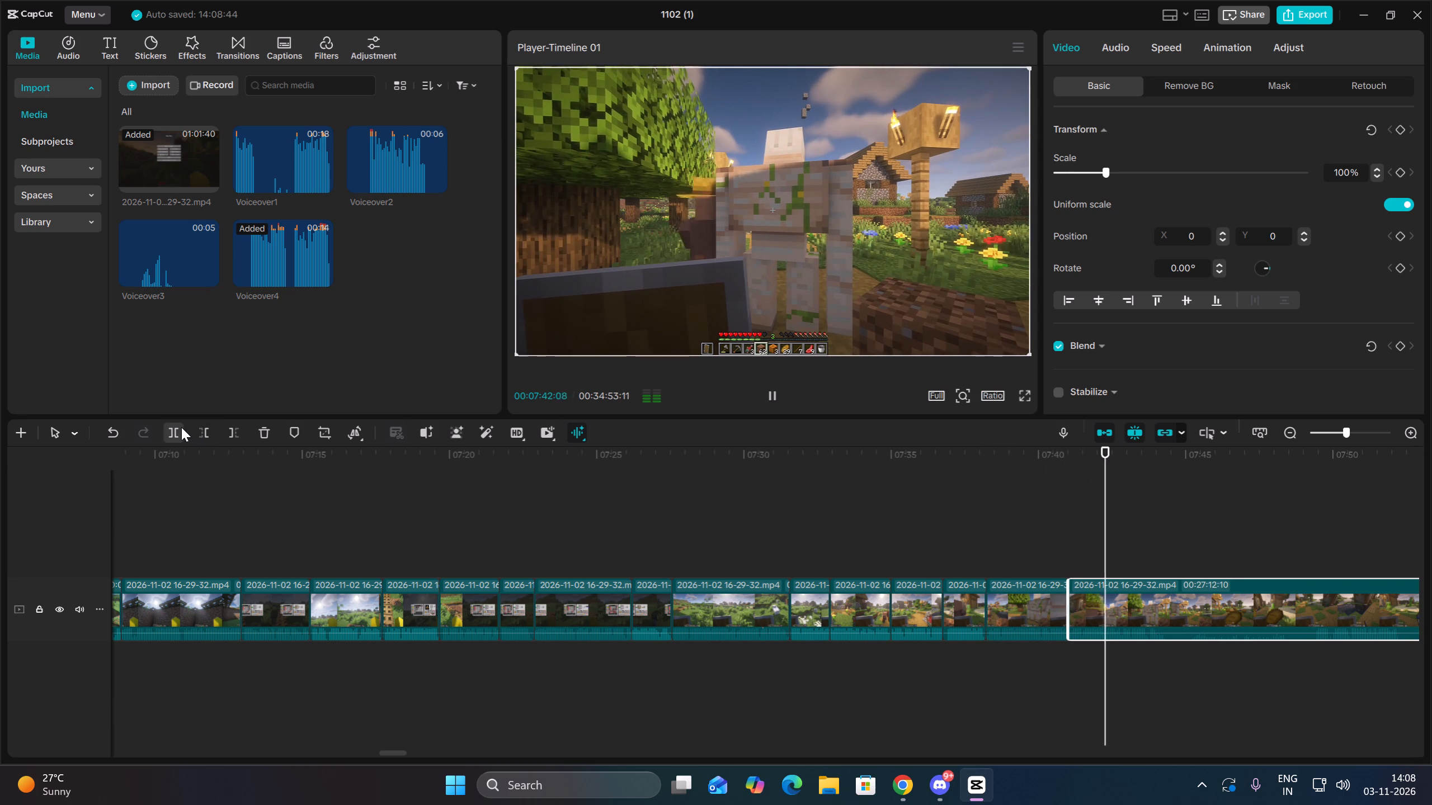
pyautogui.press('space')
pyautogui.click(181, 427)
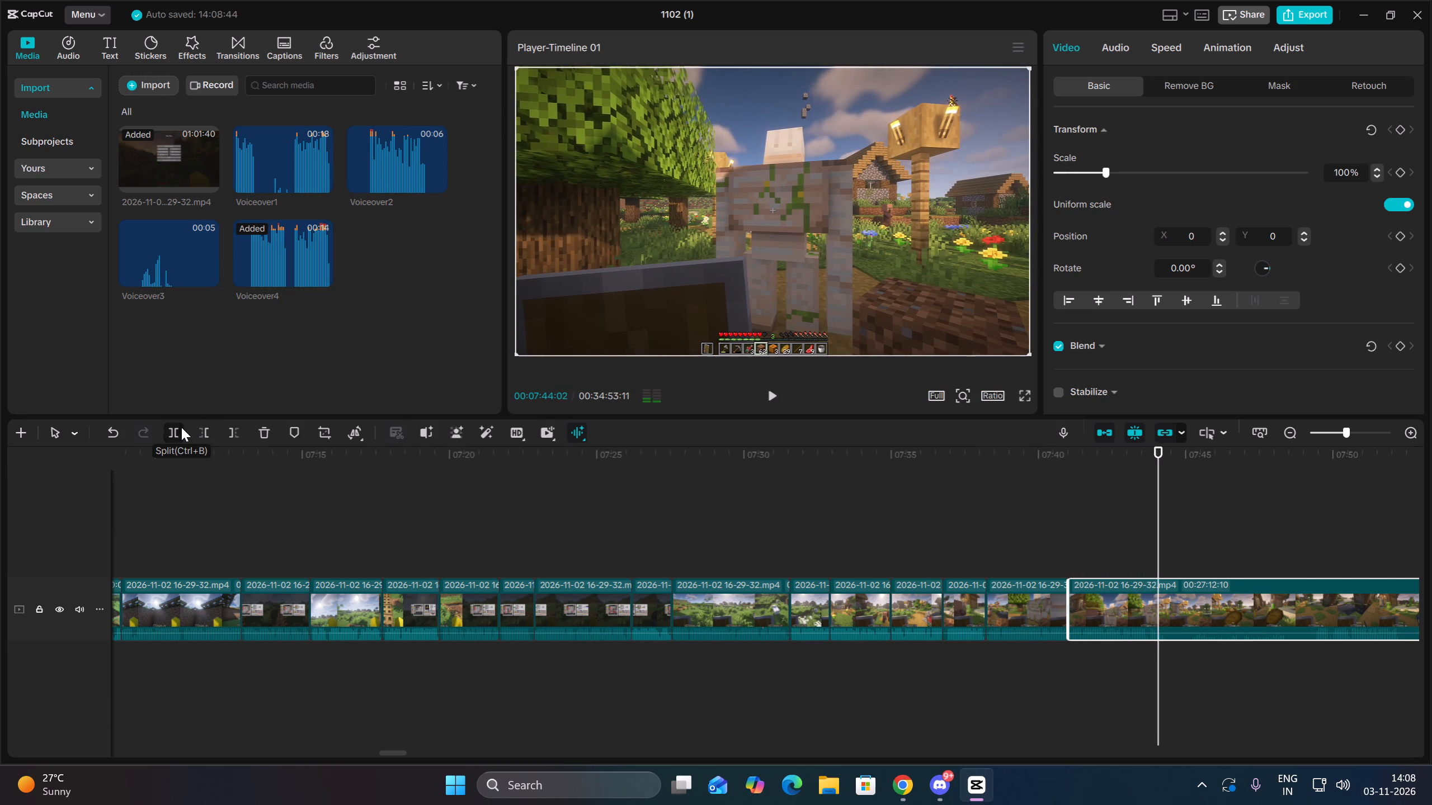
pyautogui.press('space')
pyautogui.click(1190, 646)
pyautogui.press('space')
pyautogui.press('space')
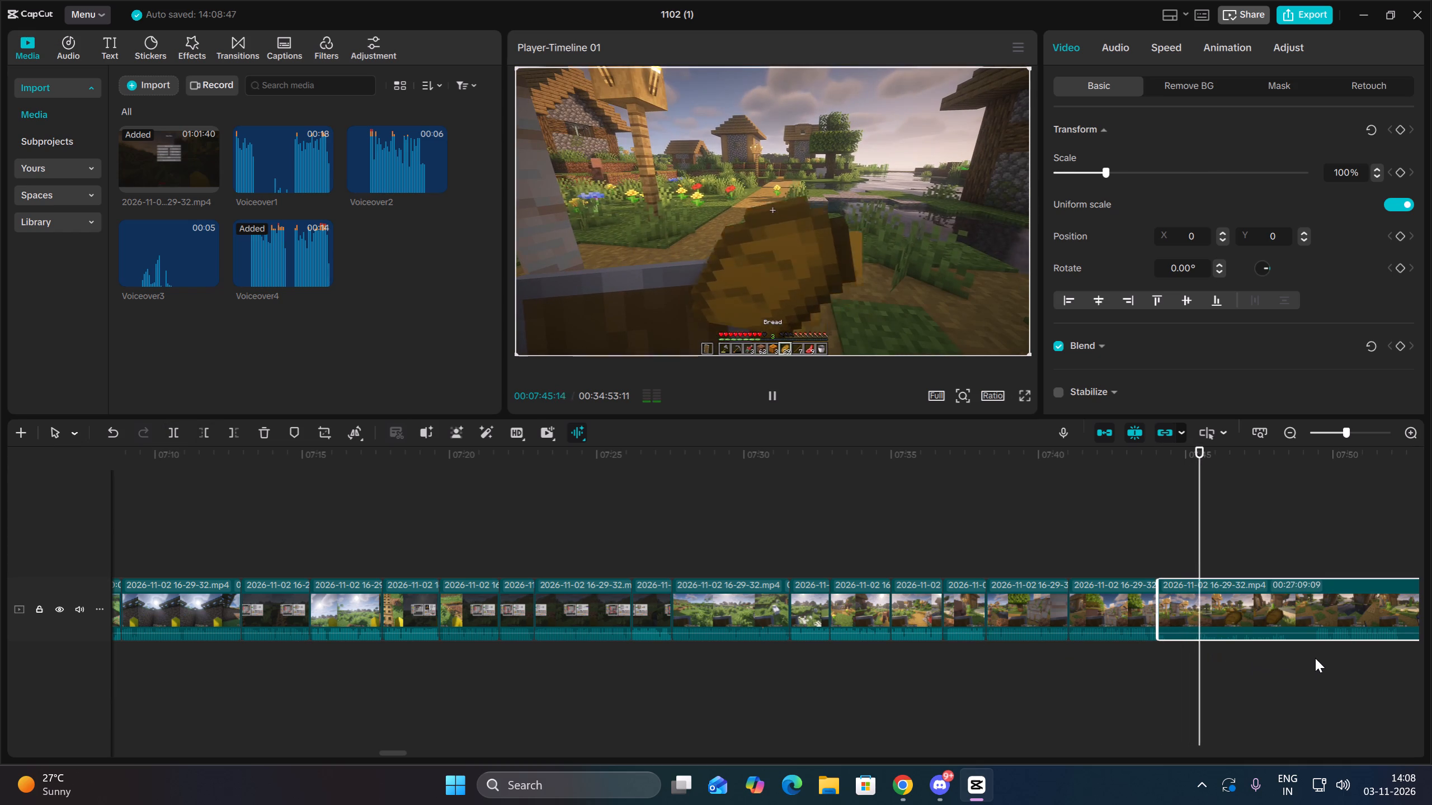
pyautogui.click(1314, 657)
pyautogui.moveTo(1274, 672); pyautogui.dragTo(1260, 622)
pyautogui.click(201, 423)
pyautogui.press('space')
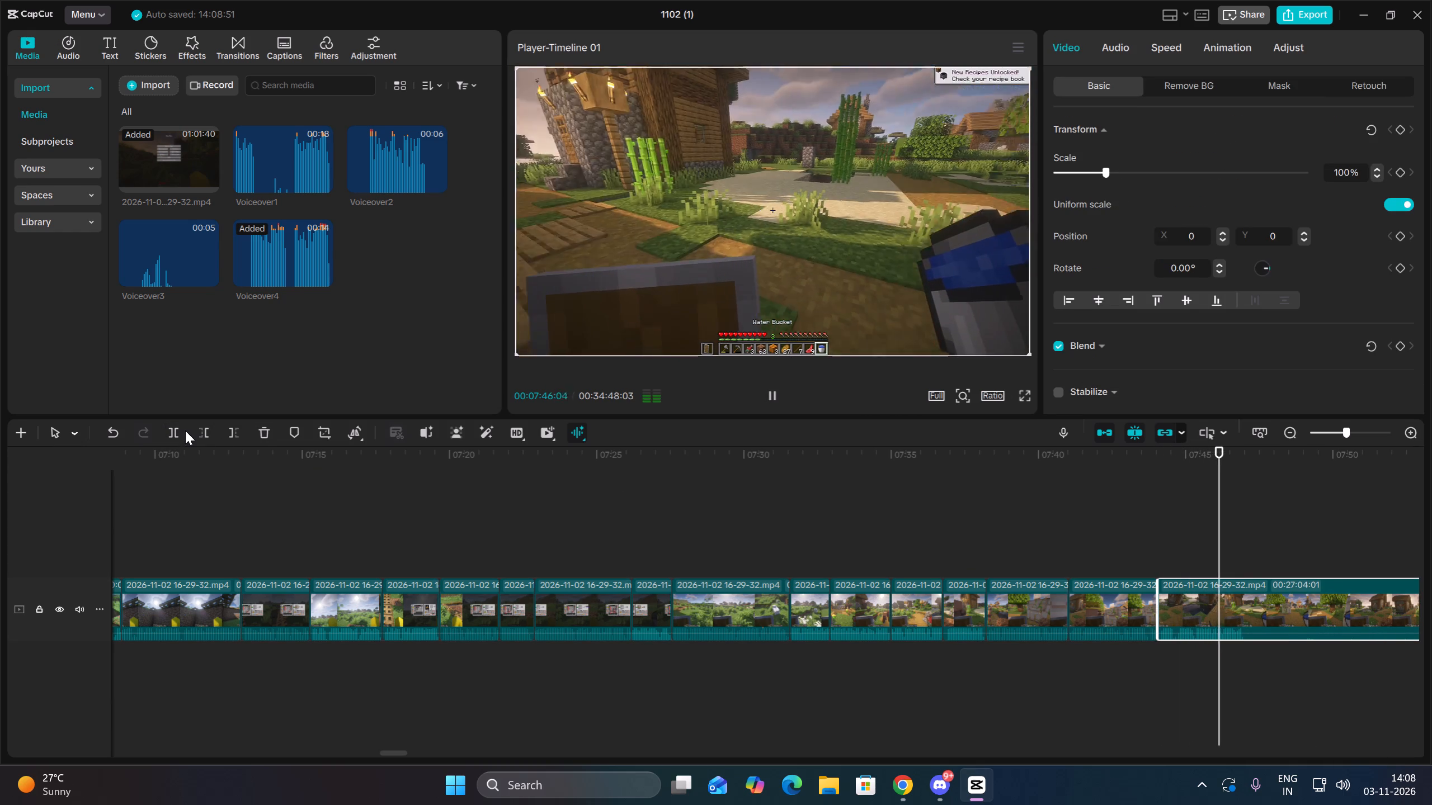
# Split the long clip at 00:07:47:00 and remove the footage from there up to 00:08:11:03.
pyautogui.press('space')
pyautogui.click(185, 430)
pyautogui.press('space')
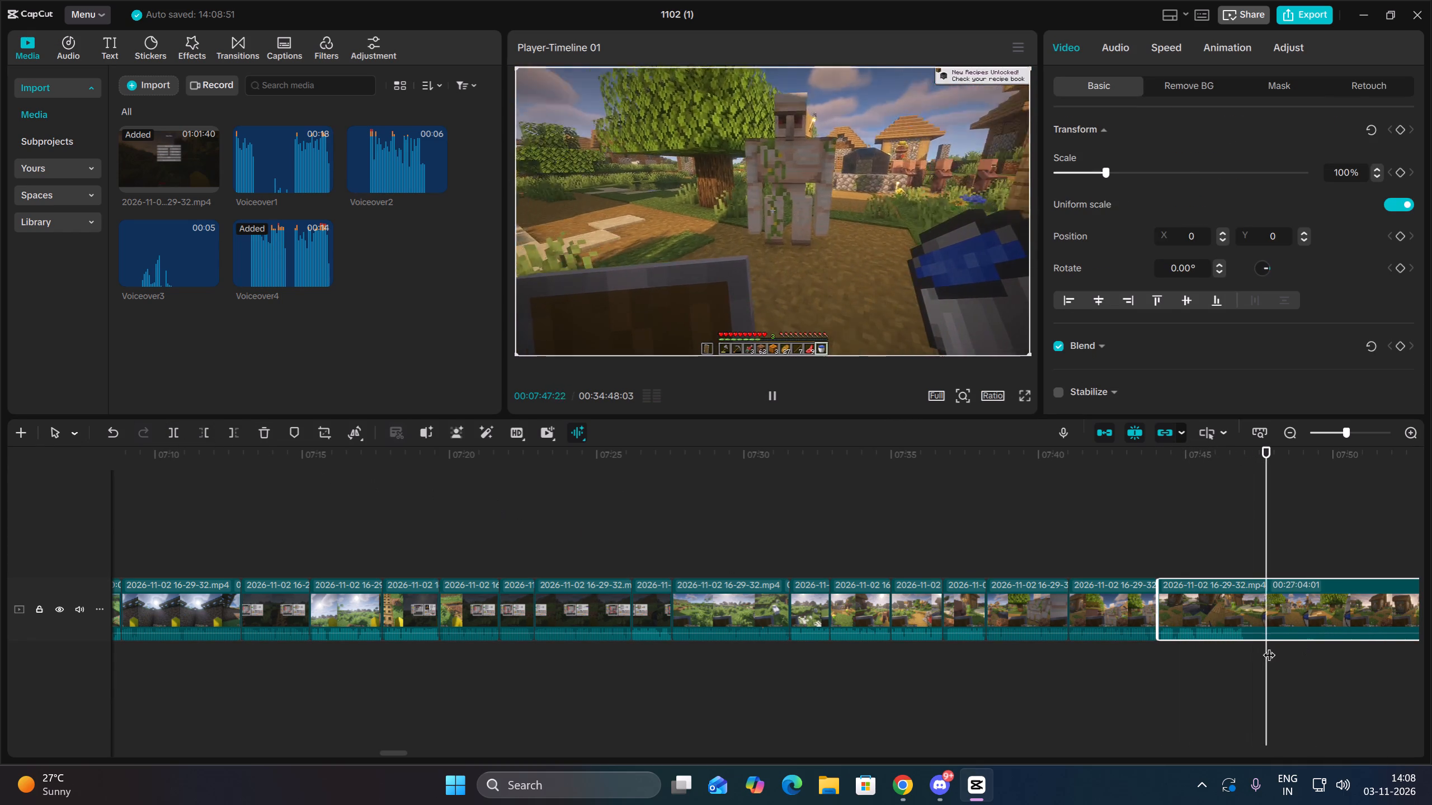
pyautogui.doubleClick(1249, 648)
pyautogui.moveTo(1272, 667); pyautogui.dragTo(1275, 606)
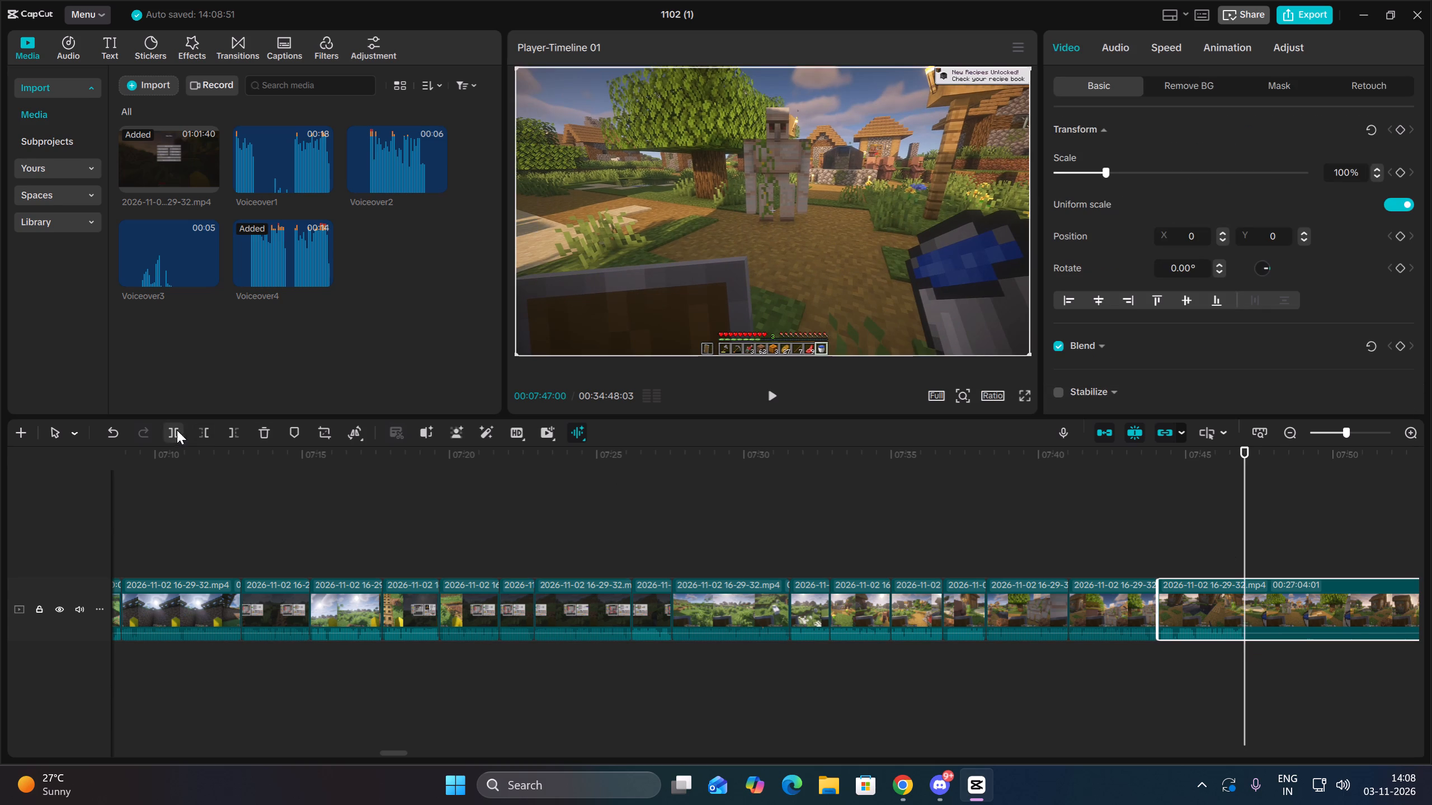
pyautogui.click(177, 430)
pyautogui.press('space')
pyautogui.click(1296, 438)
pyautogui.moveTo(1345, 680); pyautogui.dragTo(1431, 675)
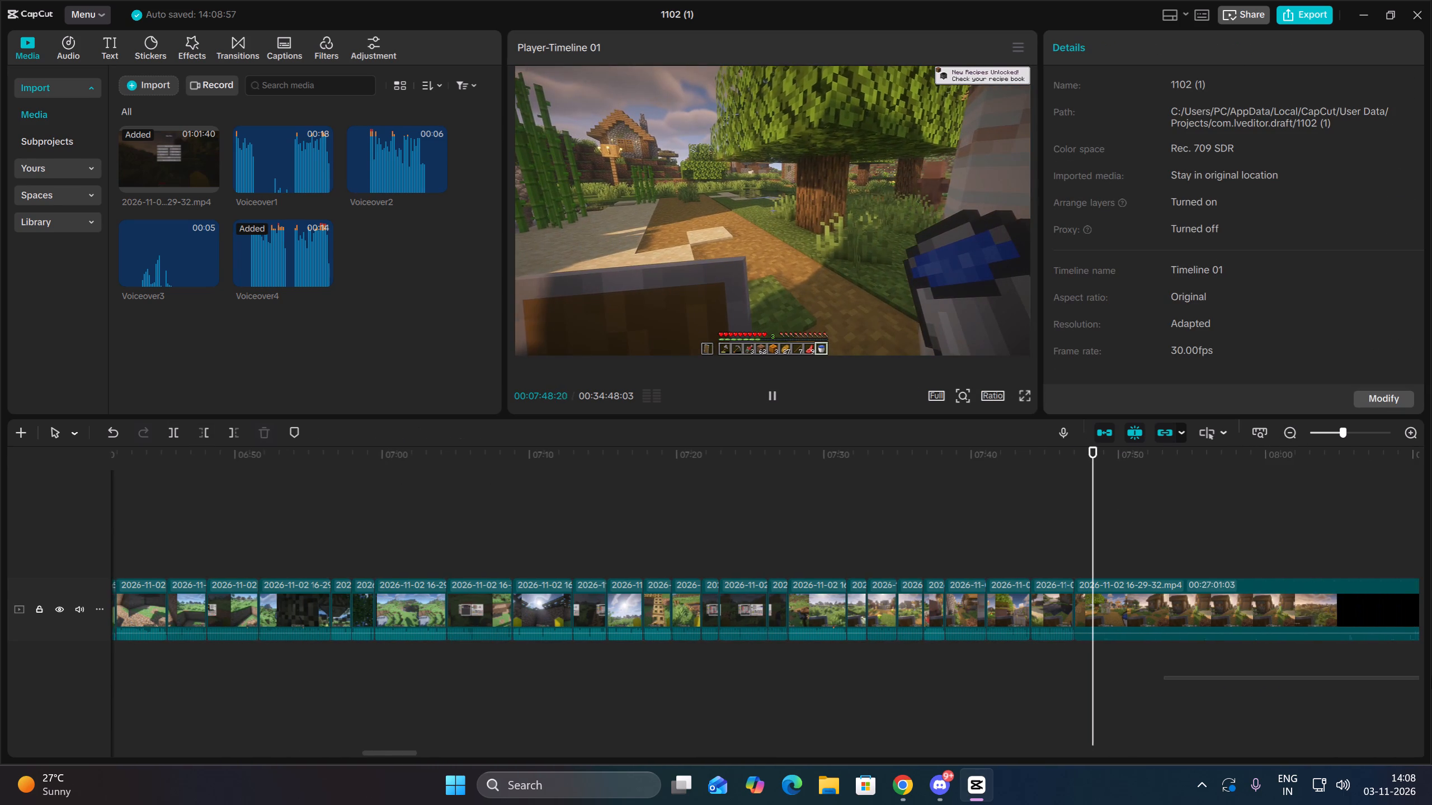
pyautogui.moveTo(1431, 675); pyautogui.dragTo(1427, 675)
pyautogui.doubleClick(754, 646)
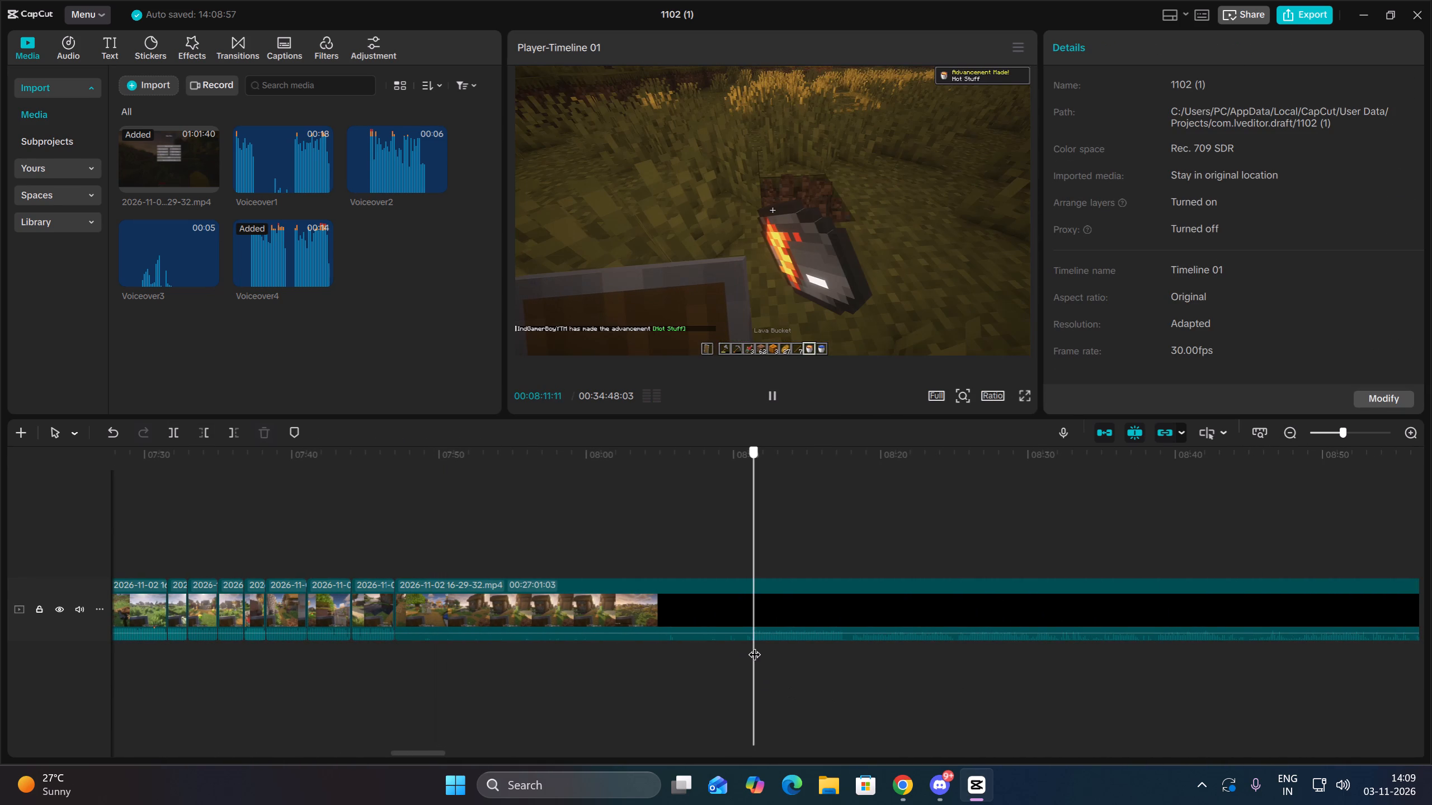
pyautogui.click(754, 646)
pyautogui.moveTo(783, 670); pyautogui.dragTo(785, 583)
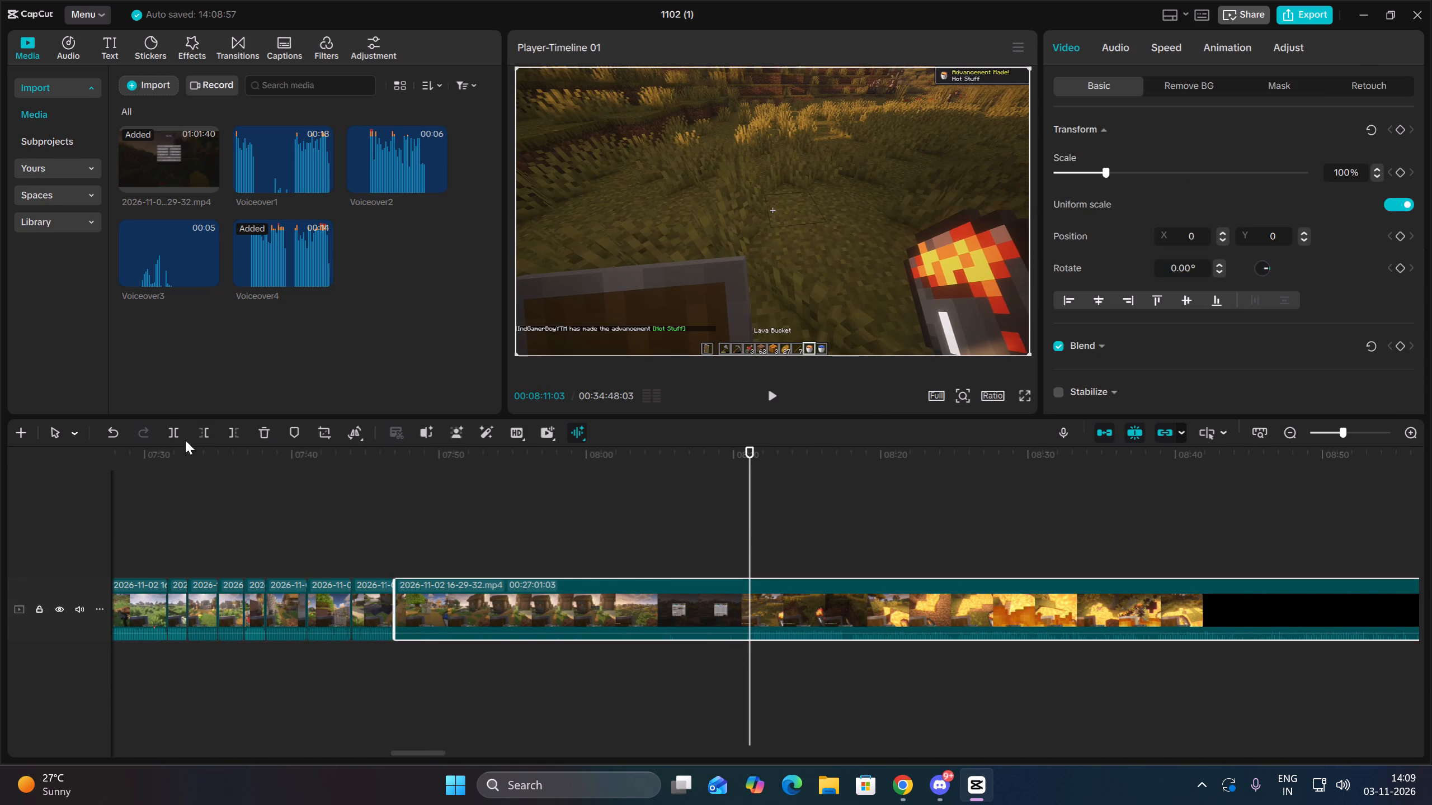
pyautogui.click(205, 428)
# Trim the start of the long clip from 00:07:47:00 up to about 00:09:28, keeping the night-time village footage that follows.
pyautogui.press('space')
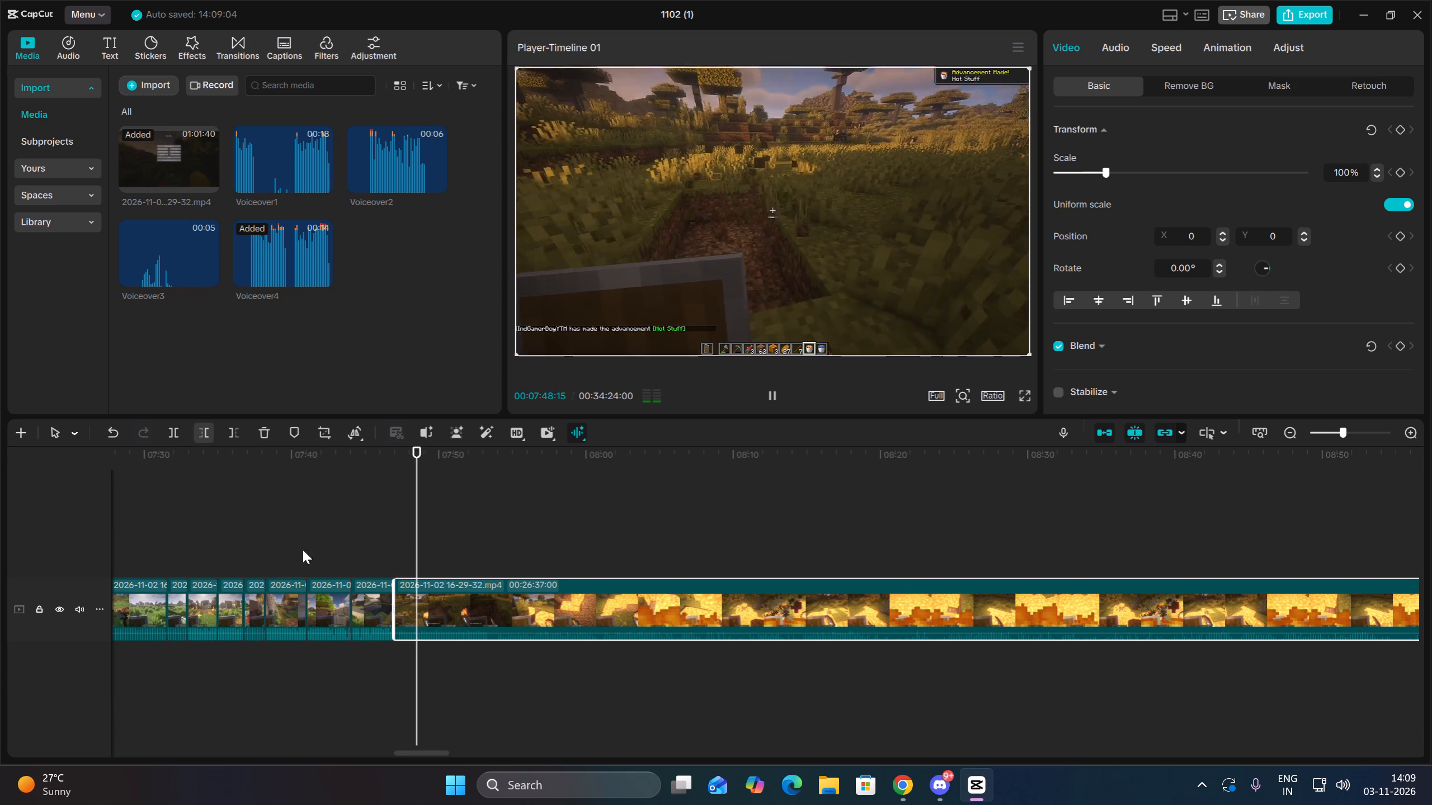
pyautogui.keyDown('ctrl'); pyautogui.scroll(-9, 1221, 693); pyautogui.keyUp('ctrl')
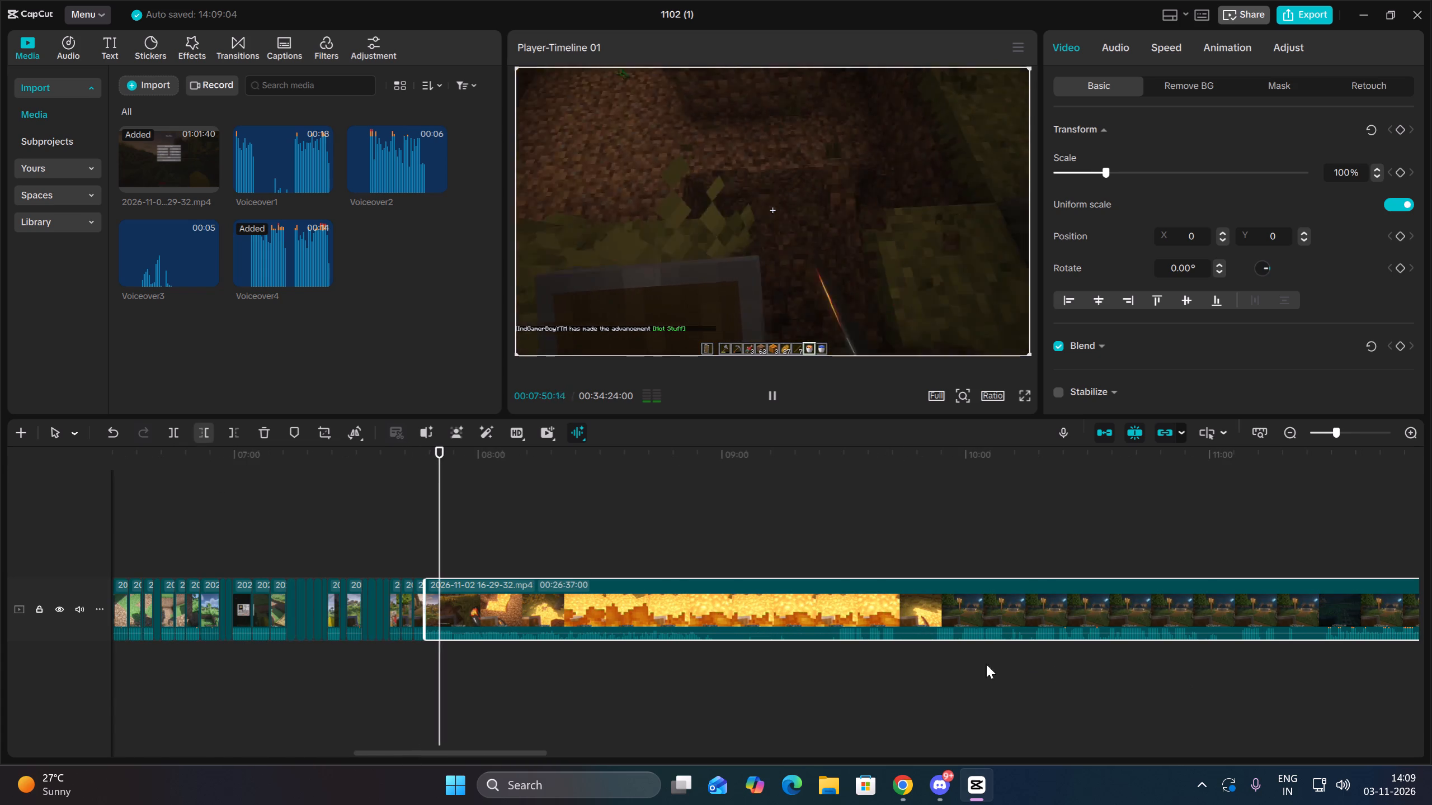
pyautogui.click(838, 643)
pyautogui.press('space')
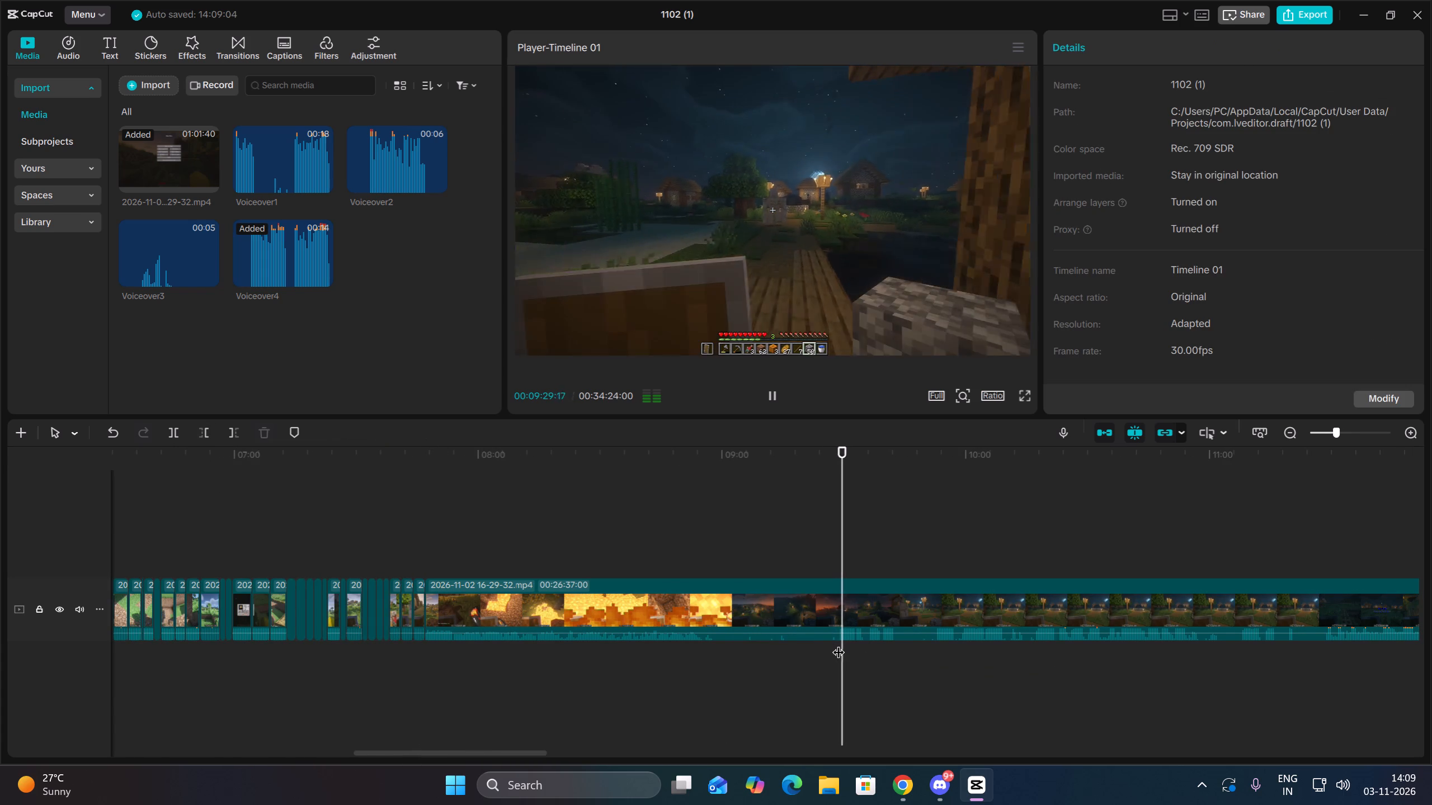
pyautogui.click(832, 643)
pyautogui.moveTo(832, 643); pyautogui.dragTo(838, 644)
pyautogui.moveTo(873, 670); pyautogui.dragTo(878, 623)
pyautogui.click(199, 432)
# Trim the start of the night-time village clip up to 00:07:47:20.
pyautogui.press('space')
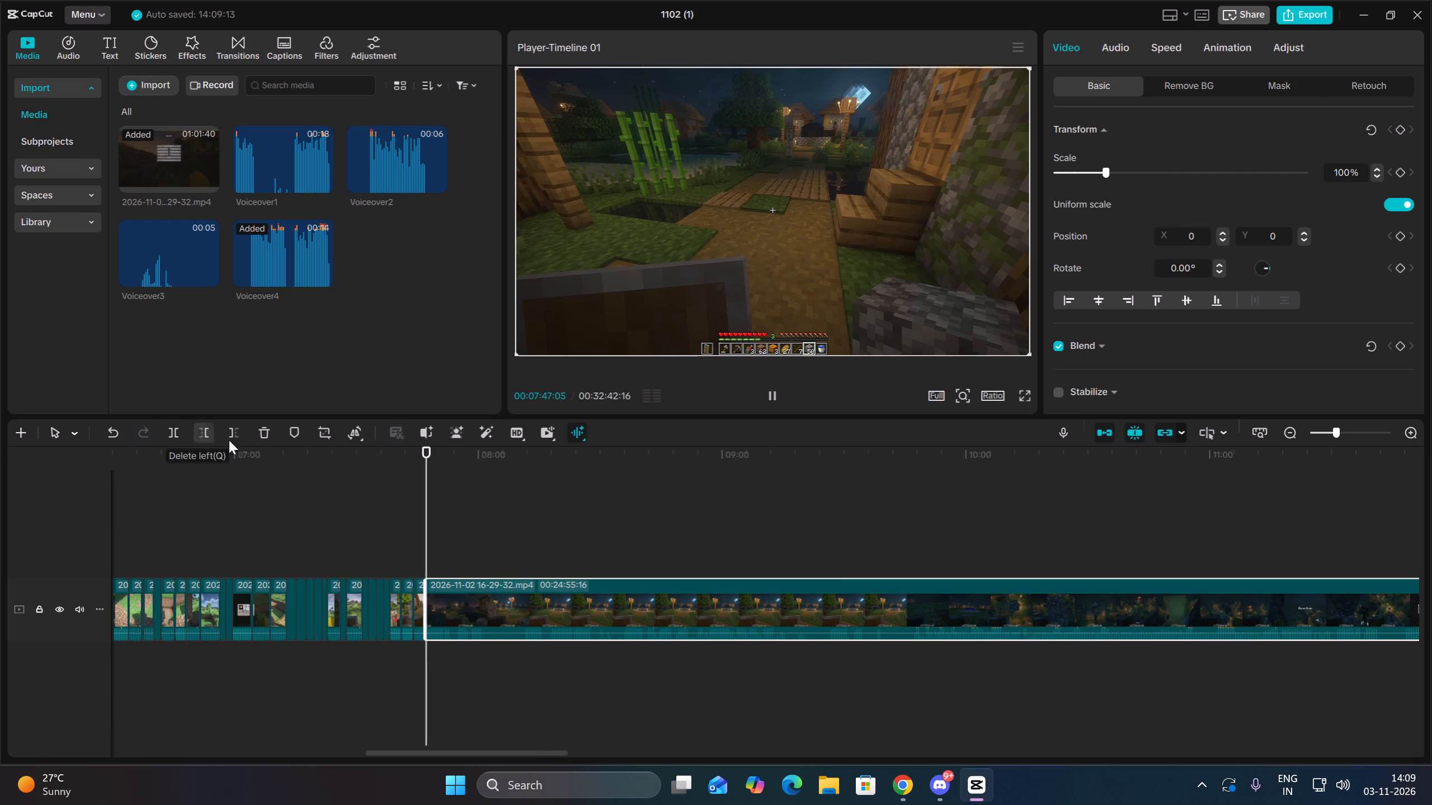
pyautogui.tripleClick(1409, 430)
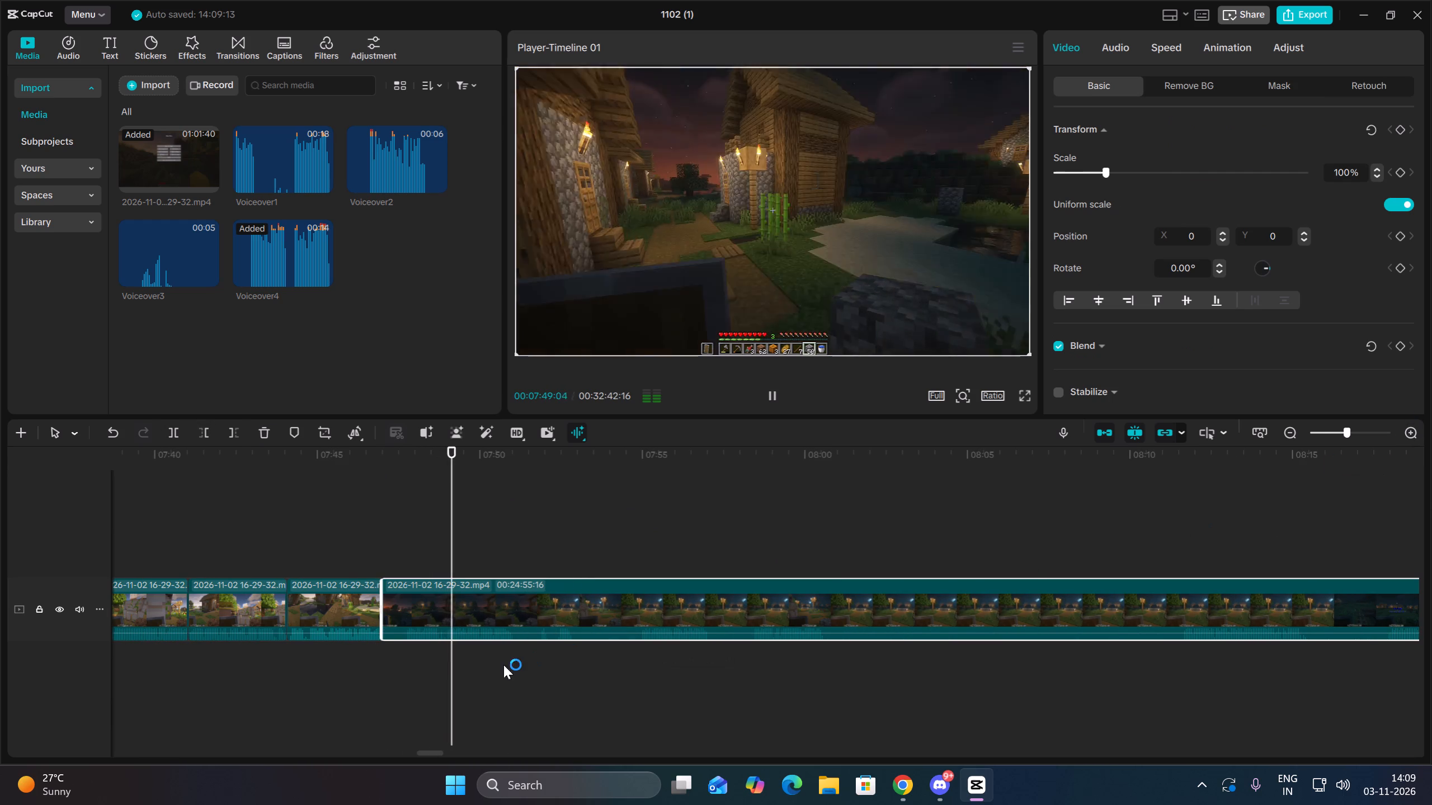
pyautogui.press('Up')
pyautogui.press('space')
pyautogui.press('space')
pyautogui.click(190, 433)
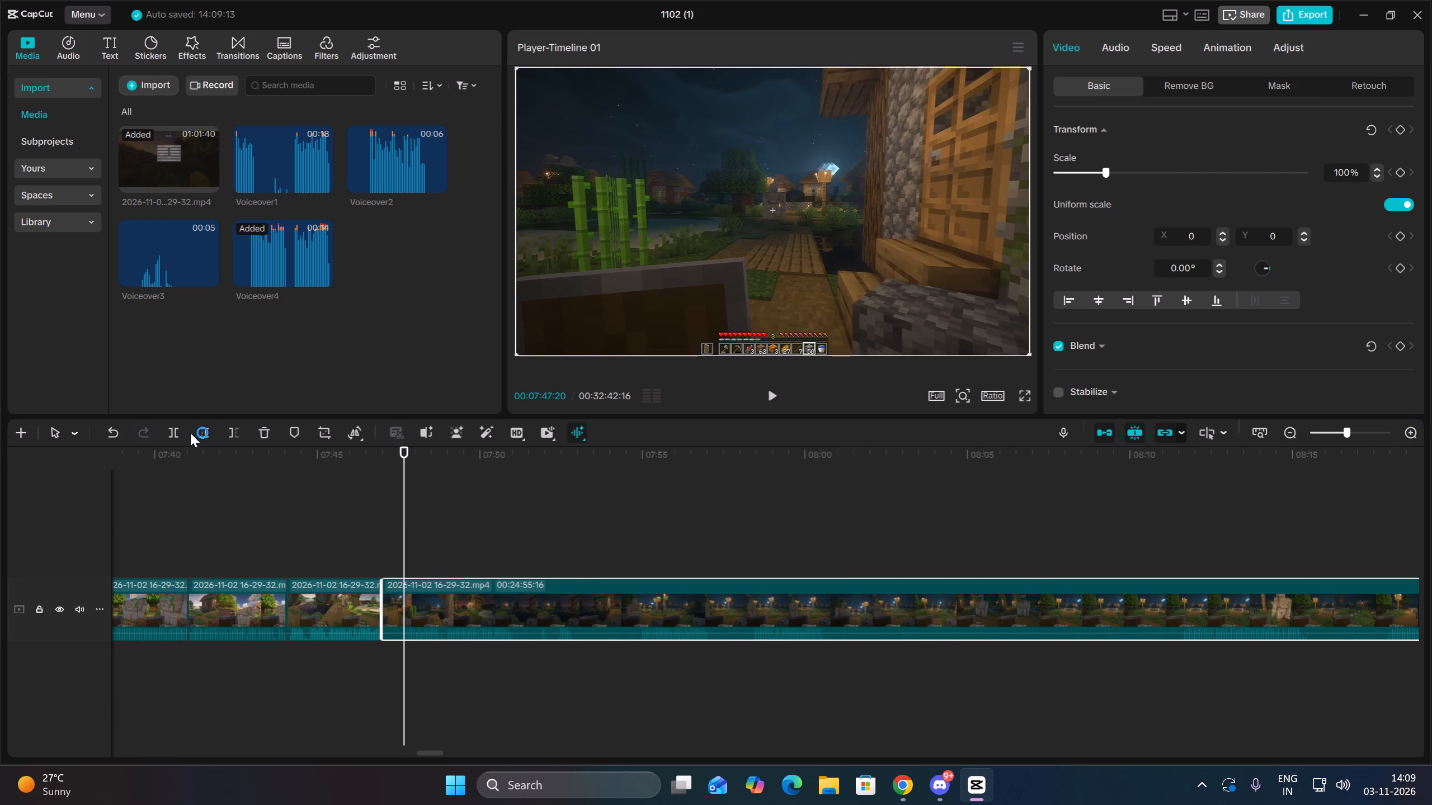
pyautogui.click(197, 432)
# Split the long clip at 00:07:50:09 and remove the footage from there up to about 00:07:54:07.
pyautogui.press('space')
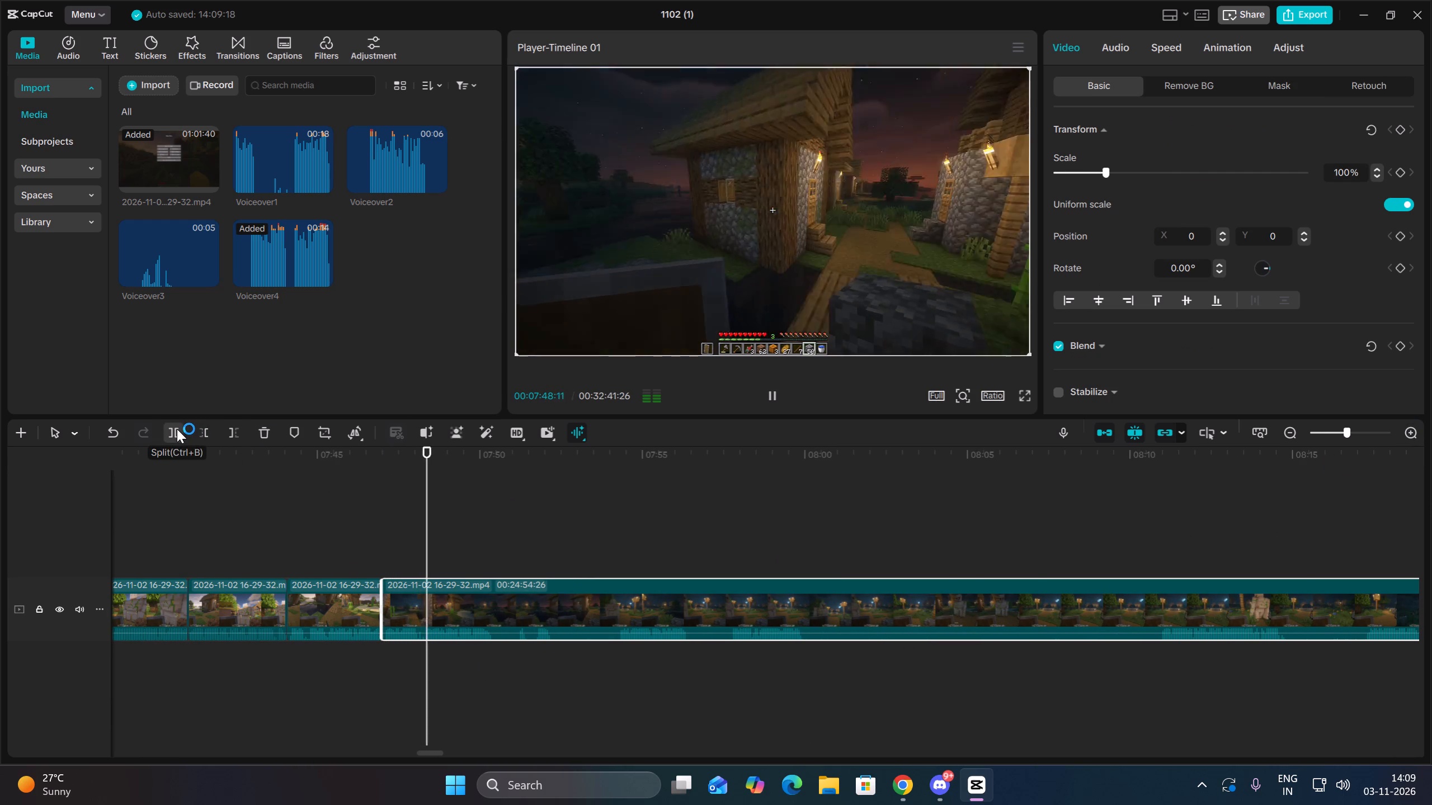
pyautogui.press('space')
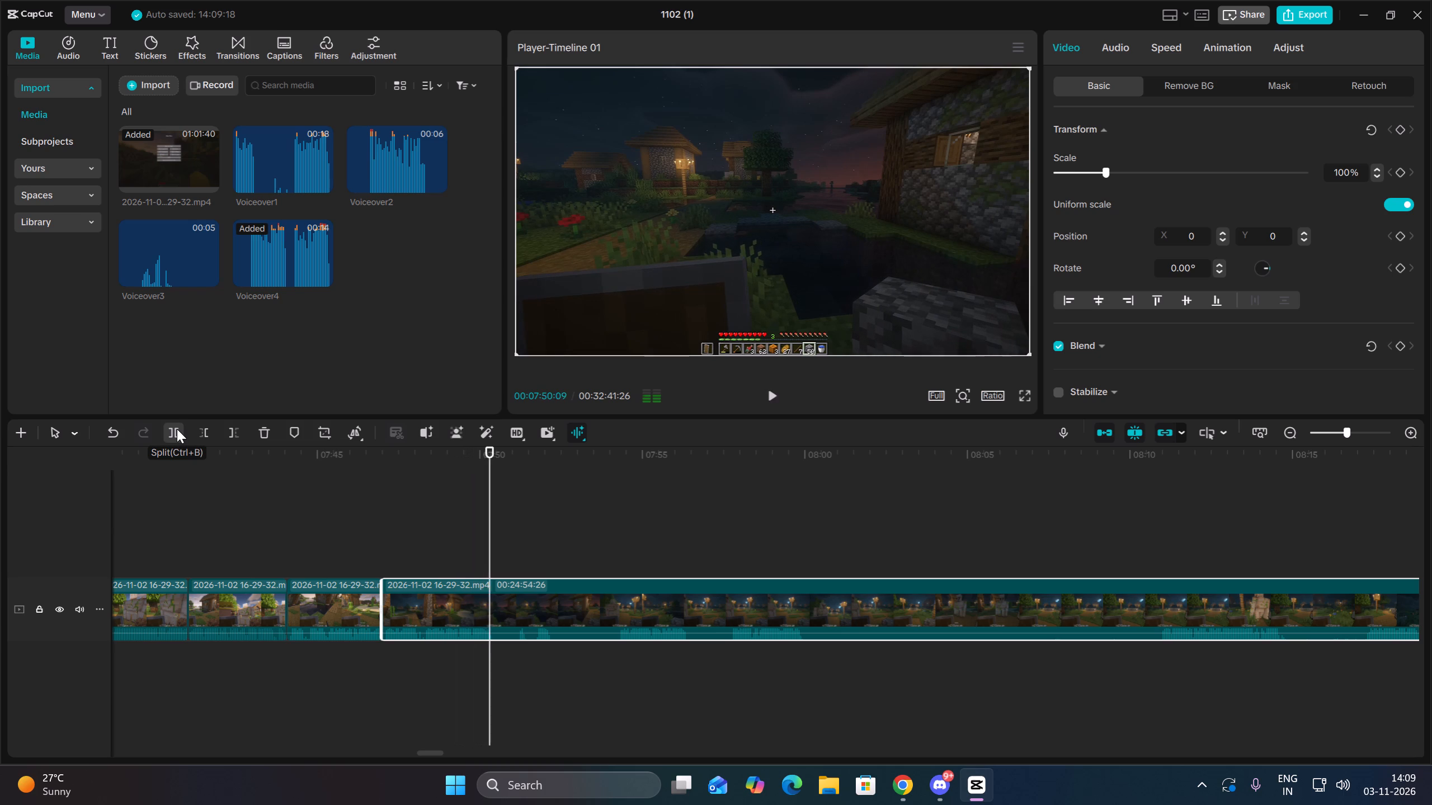
pyautogui.click(177, 429)
pyautogui.press('space')
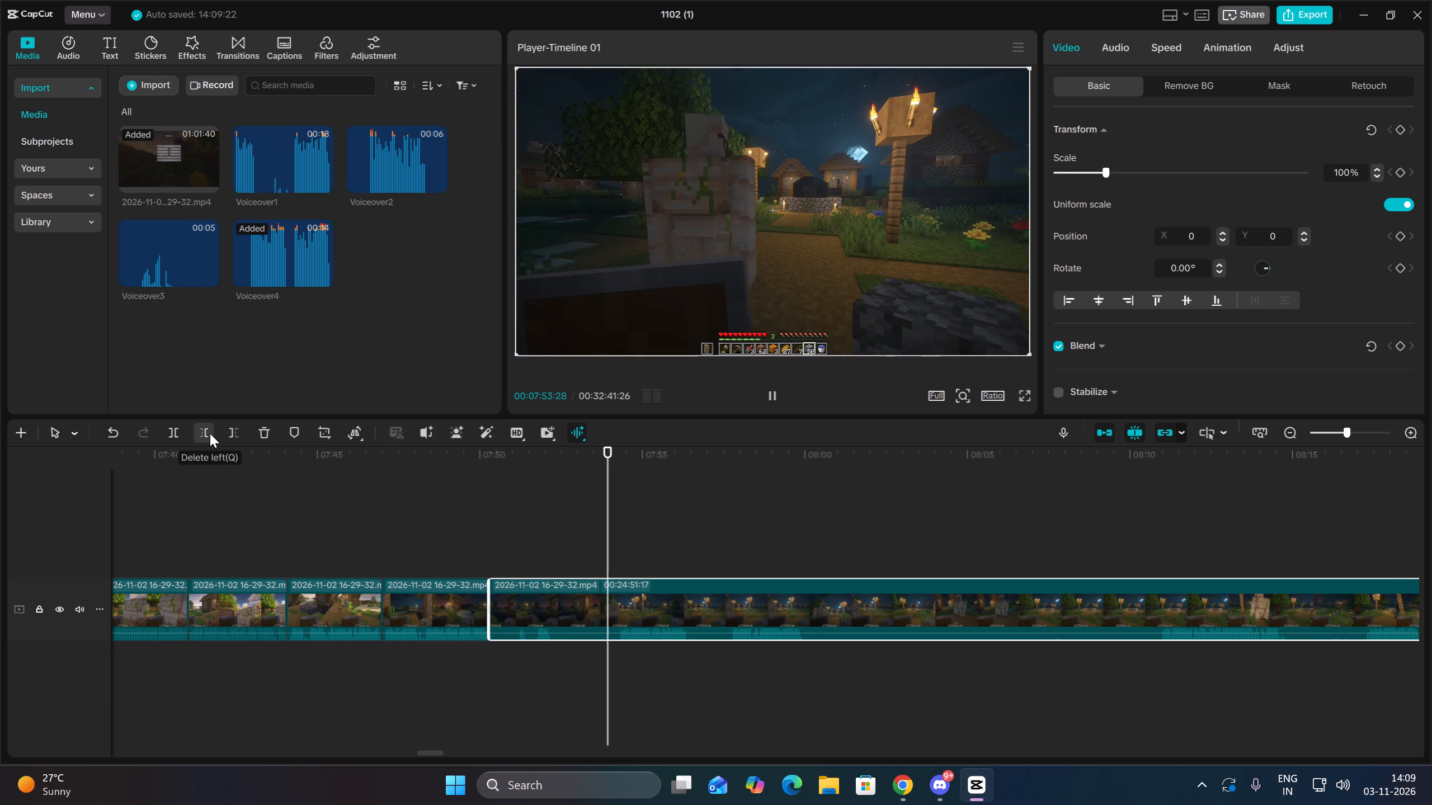
pyautogui.click(210, 433)
# Split the long clip at about 00:07:52:12 and remove the following second and a half or so of night-time village footage.
pyautogui.press('space')
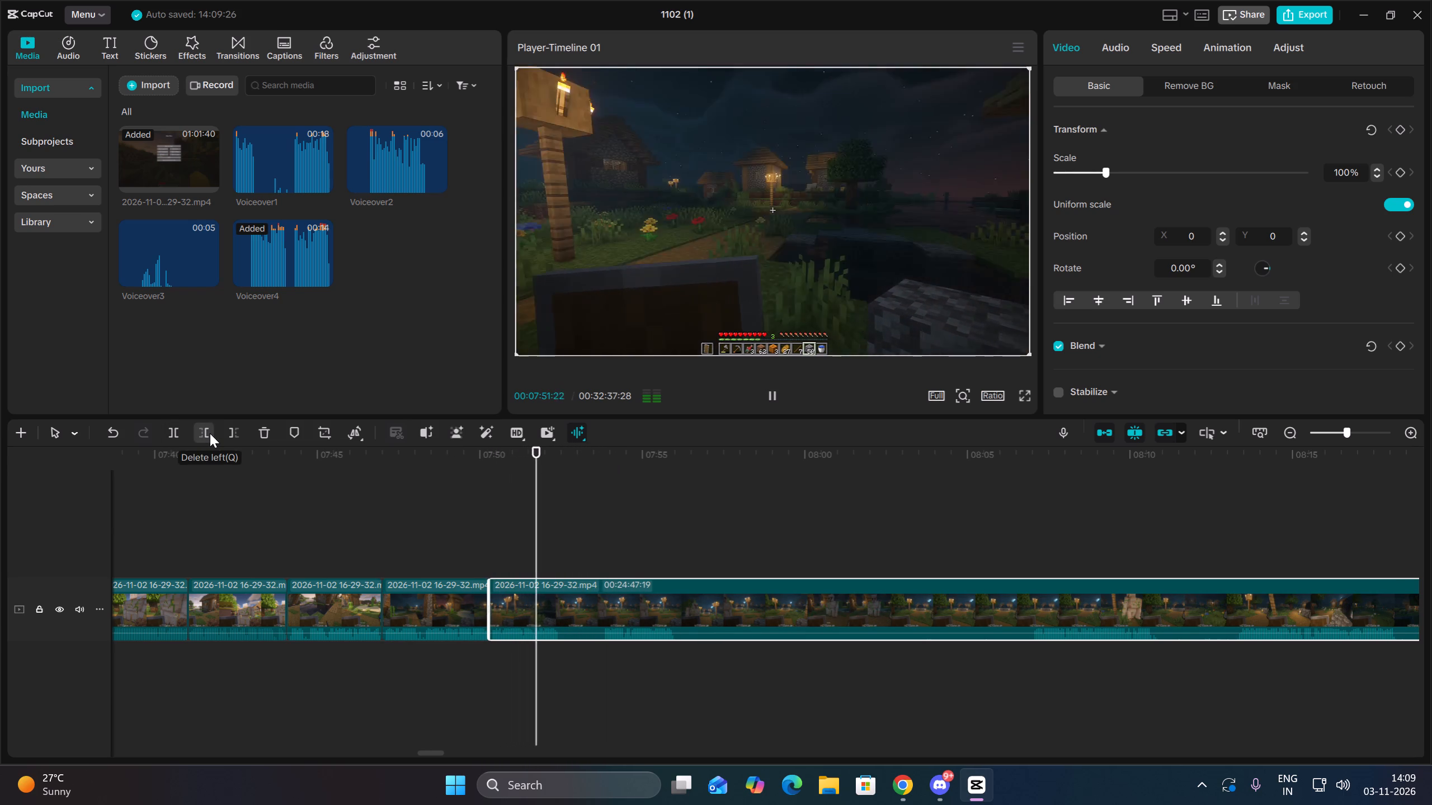
pyautogui.press('space')
pyautogui.click(184, 430)
pyautogui.click(178, 430)
pyautogui.press('space')
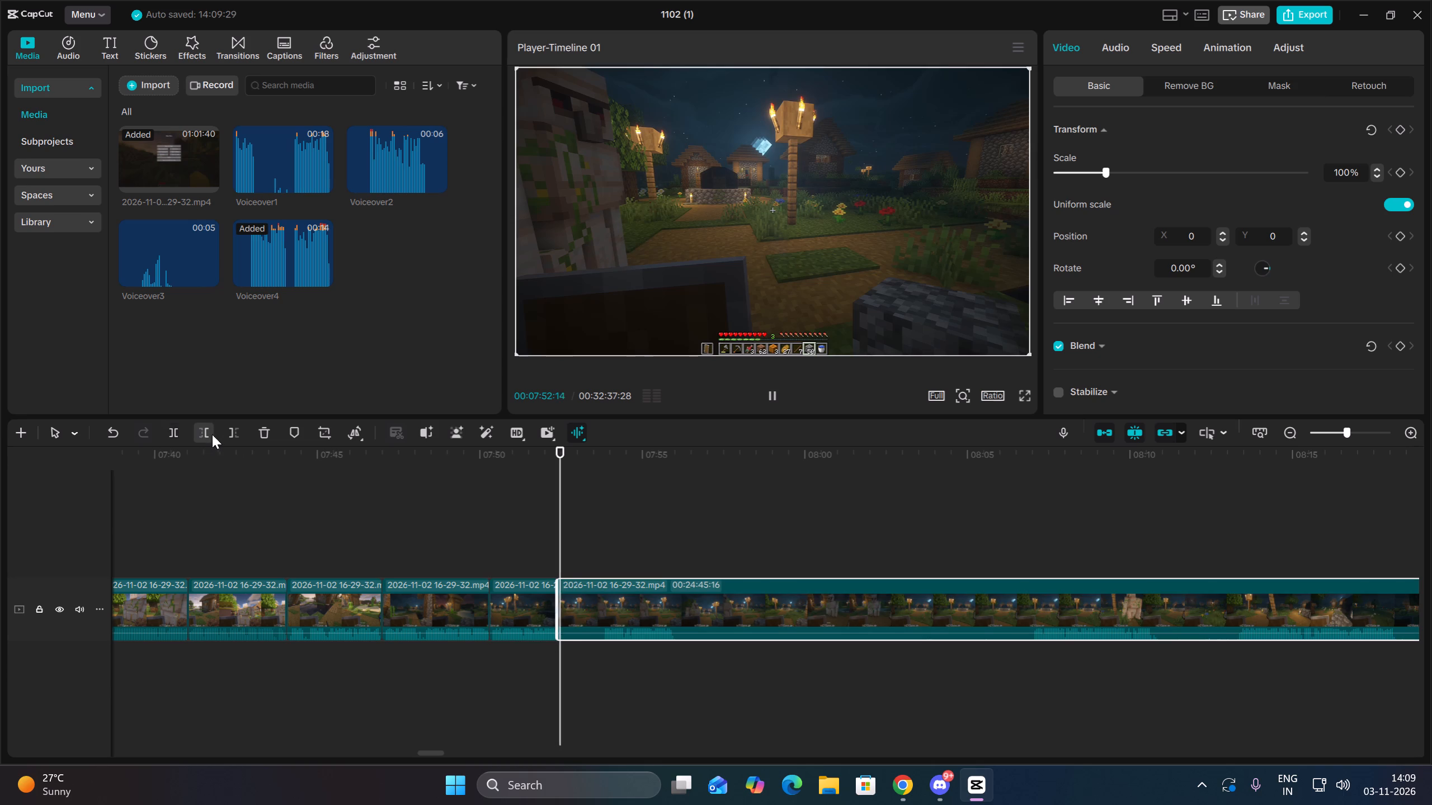
pyautogui.click(200, 432)
# Split the long clip at 00:07:54:16 and remove the footage from there up to 00:08:05:19.
pyautogui.press('space')
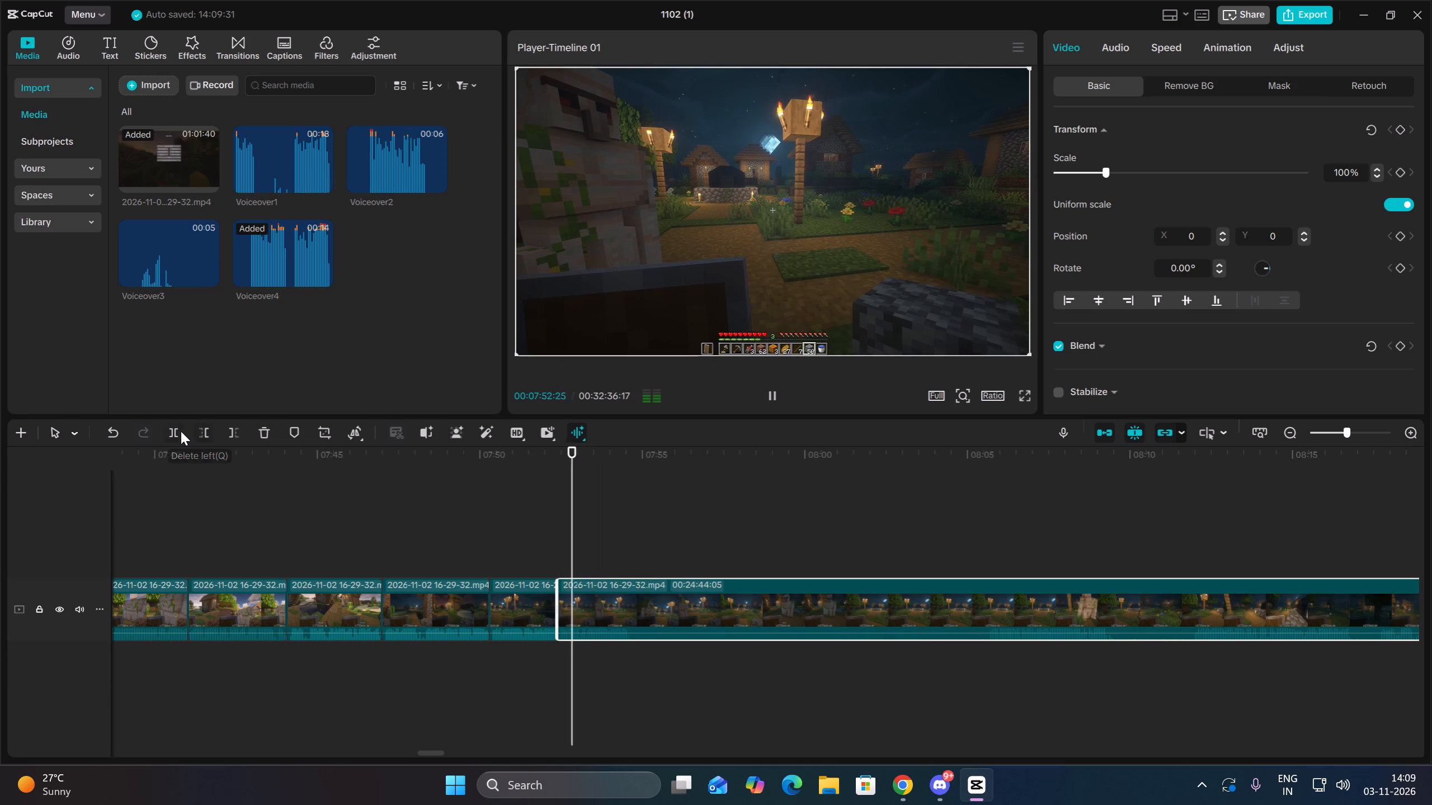
pyautogui.press('space')
pyautogui.click(176, 431)
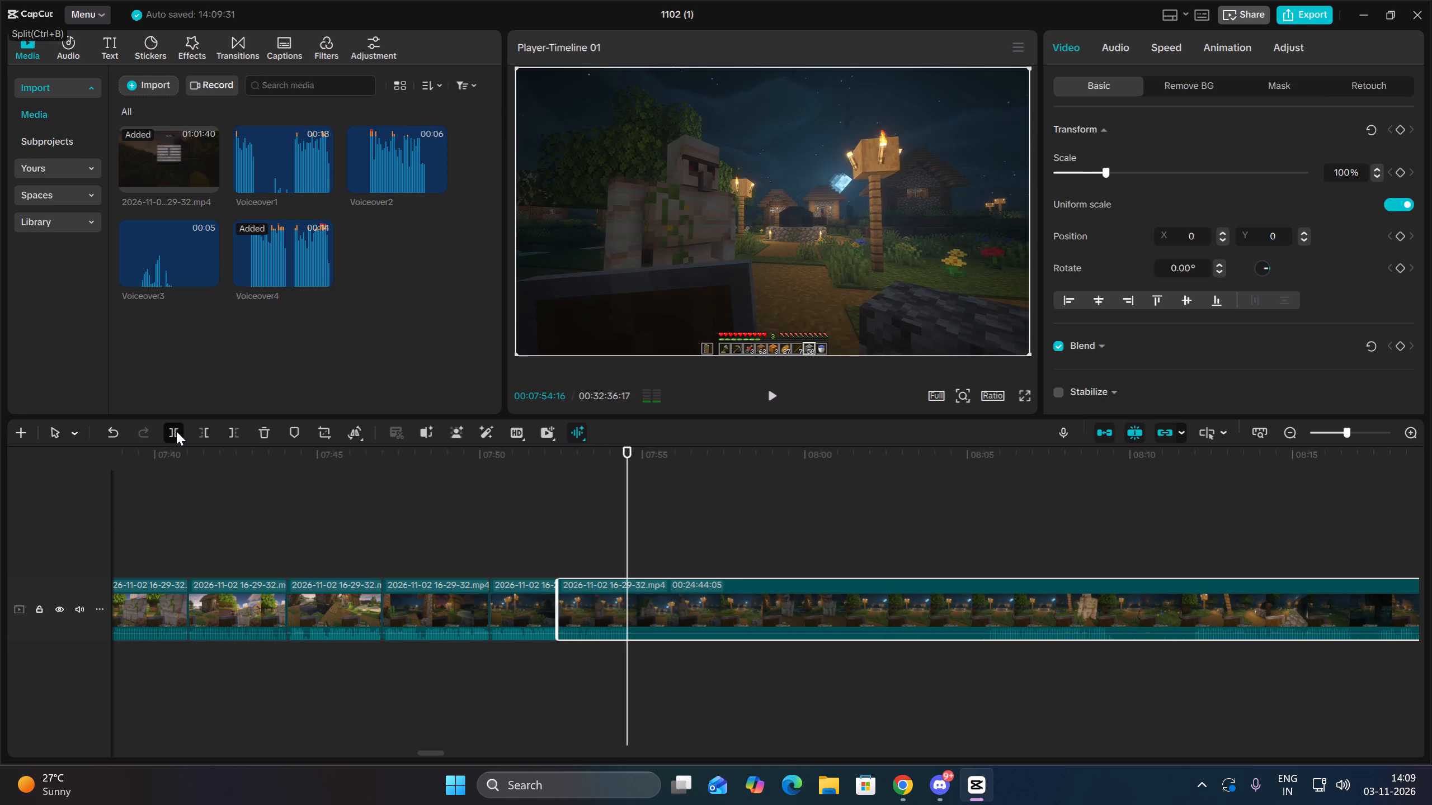
pyautogui.press('space')
pyautogui.click(993, 644)
pyautogui.moveTo(993, 644); pyautogui.dragTo(987, 644)
pyautogui.click(987, 644)
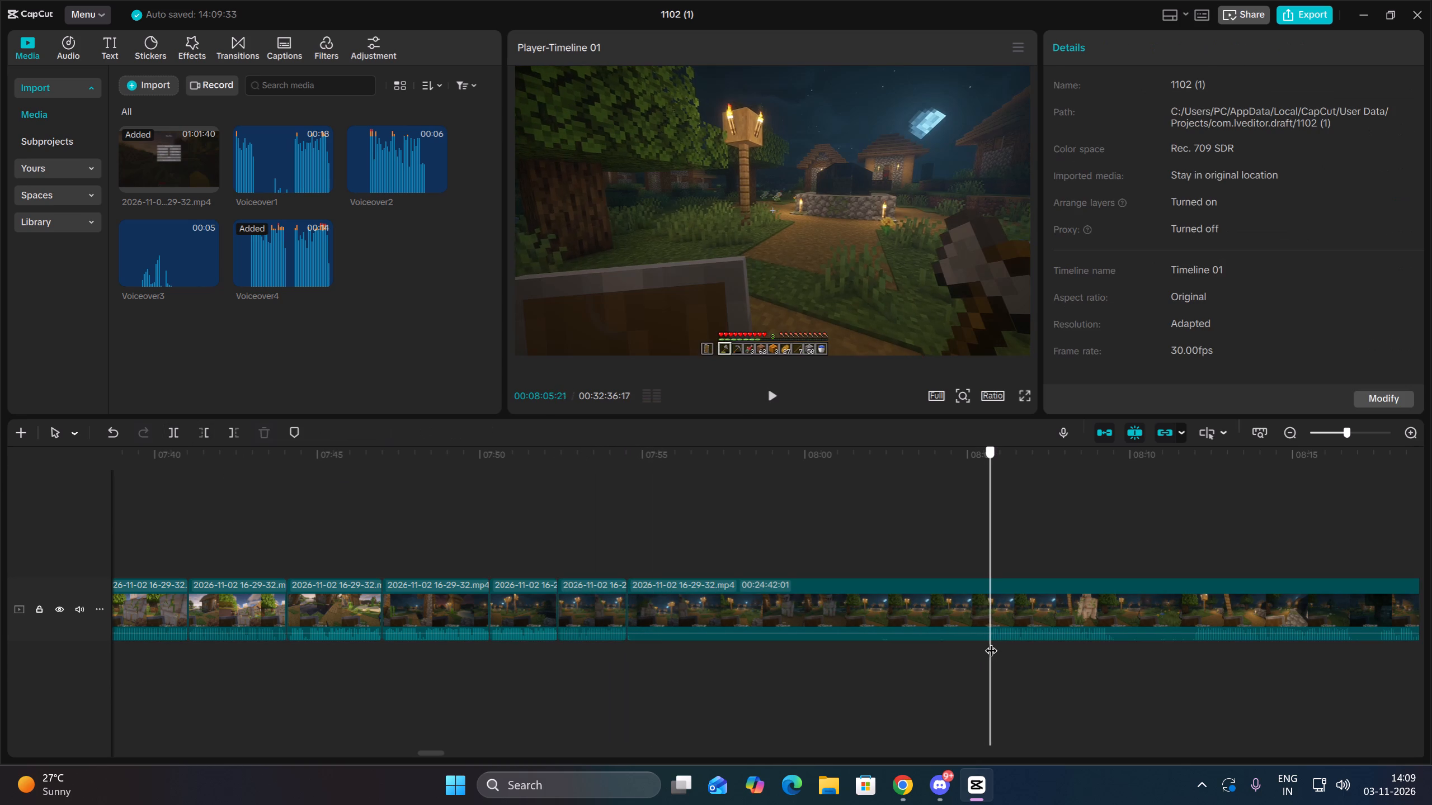
pyautogui.moveTo(950, 665); pyautogui.dragTo(935, 612)
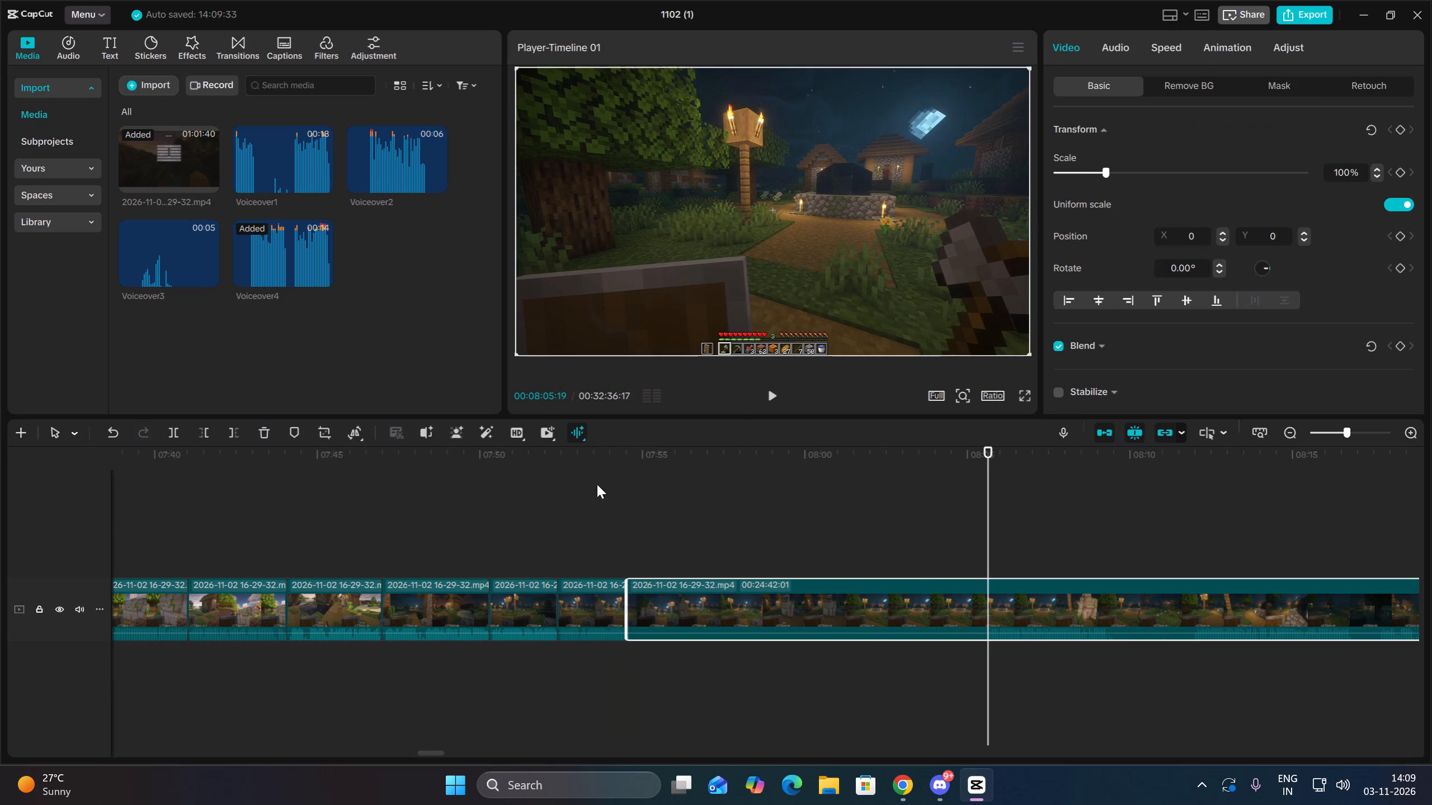
pyautogui.click(203, 435)
# Split the long clip at about 00:07:58:05 and remove the footage from there up to 00:08:00:25.
pyautogui.press('space')
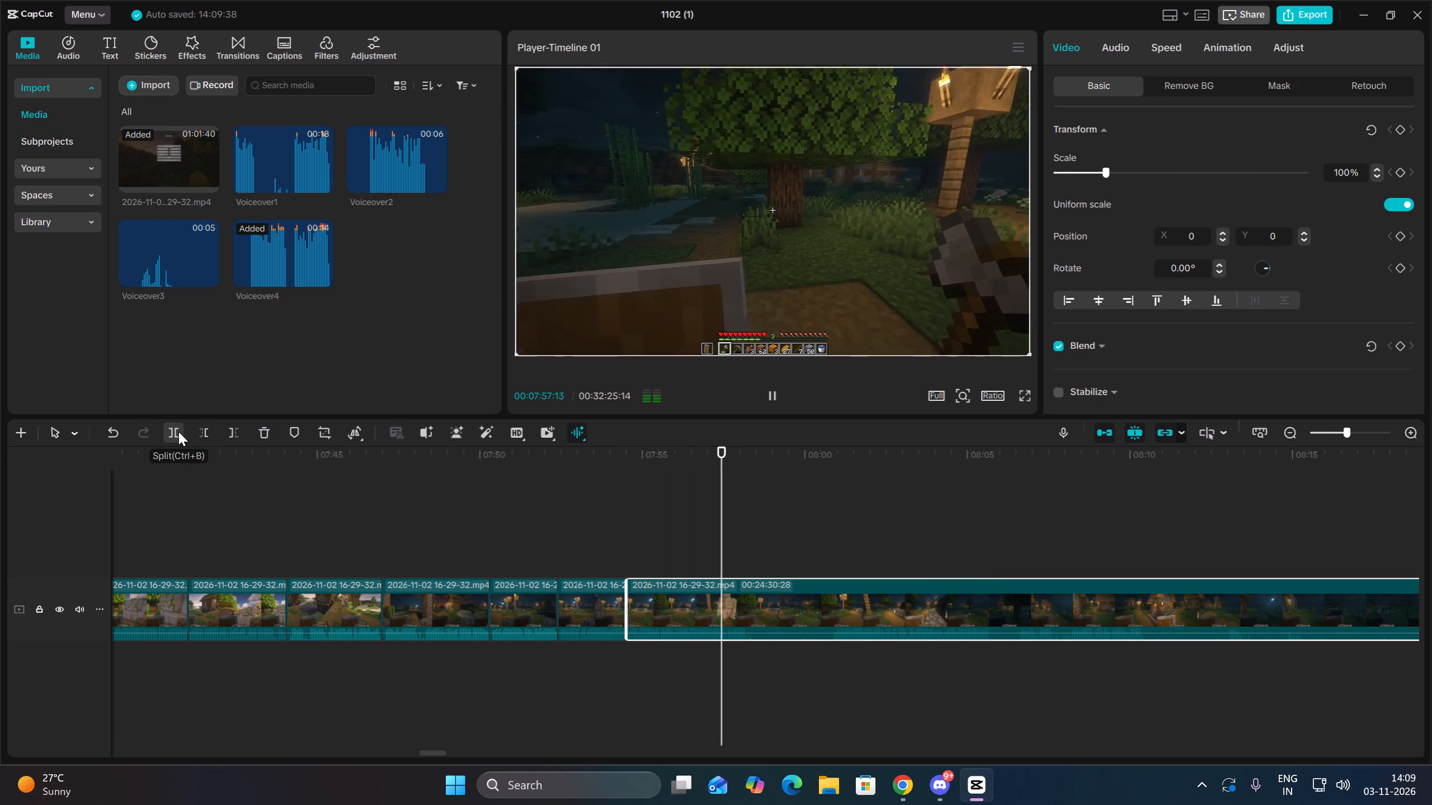
pyautogui.press('space')
pyautogui.click(178, 432)
pyautogui.press('space')
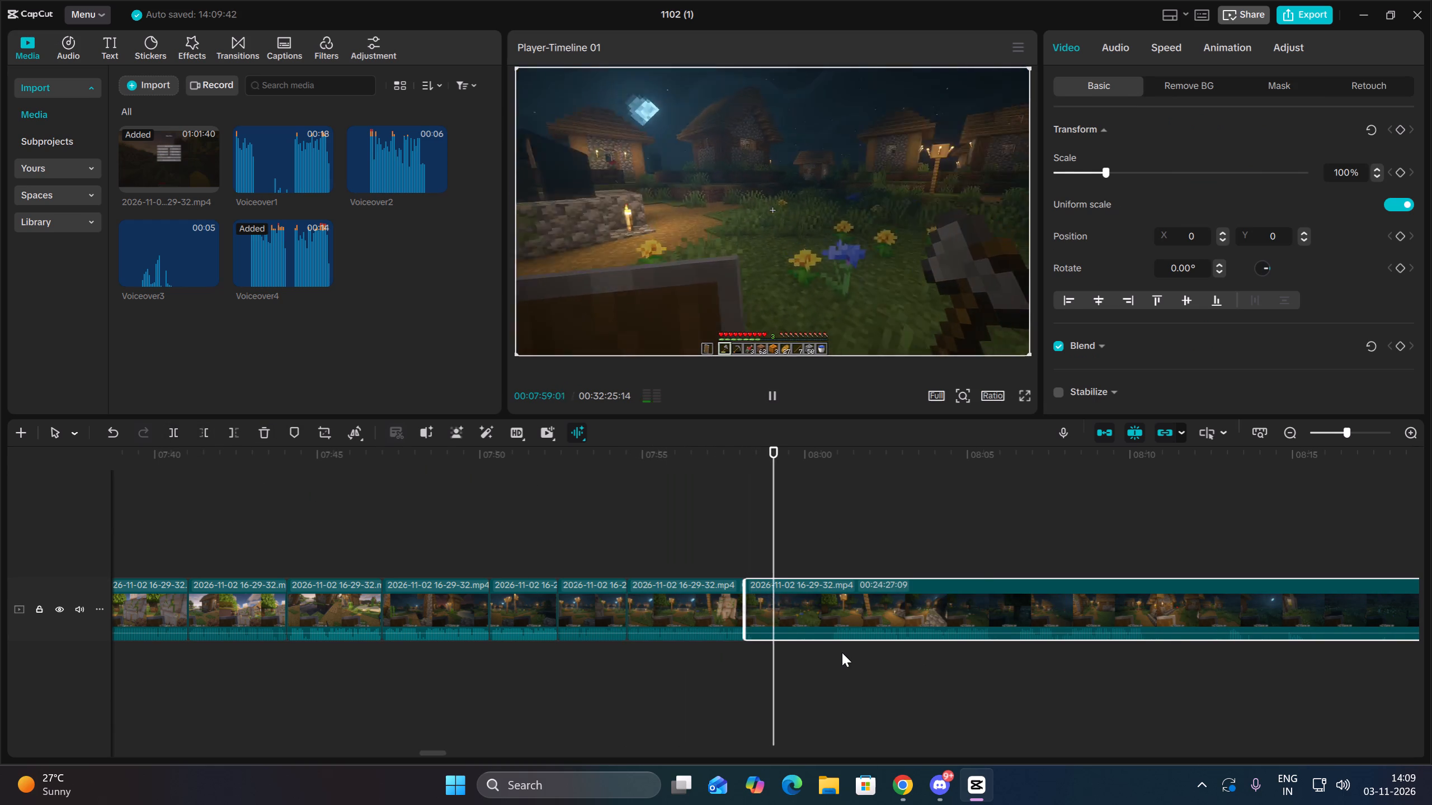
pyautogui.click(828, 645)
pyautogui.moveTo(830, 641); pyautogui.dragTo(835, 640)
pyautogui.click(832, 651)
pyautogui.moveTo(863, 670); pyautogui.dragTo(875, 603)
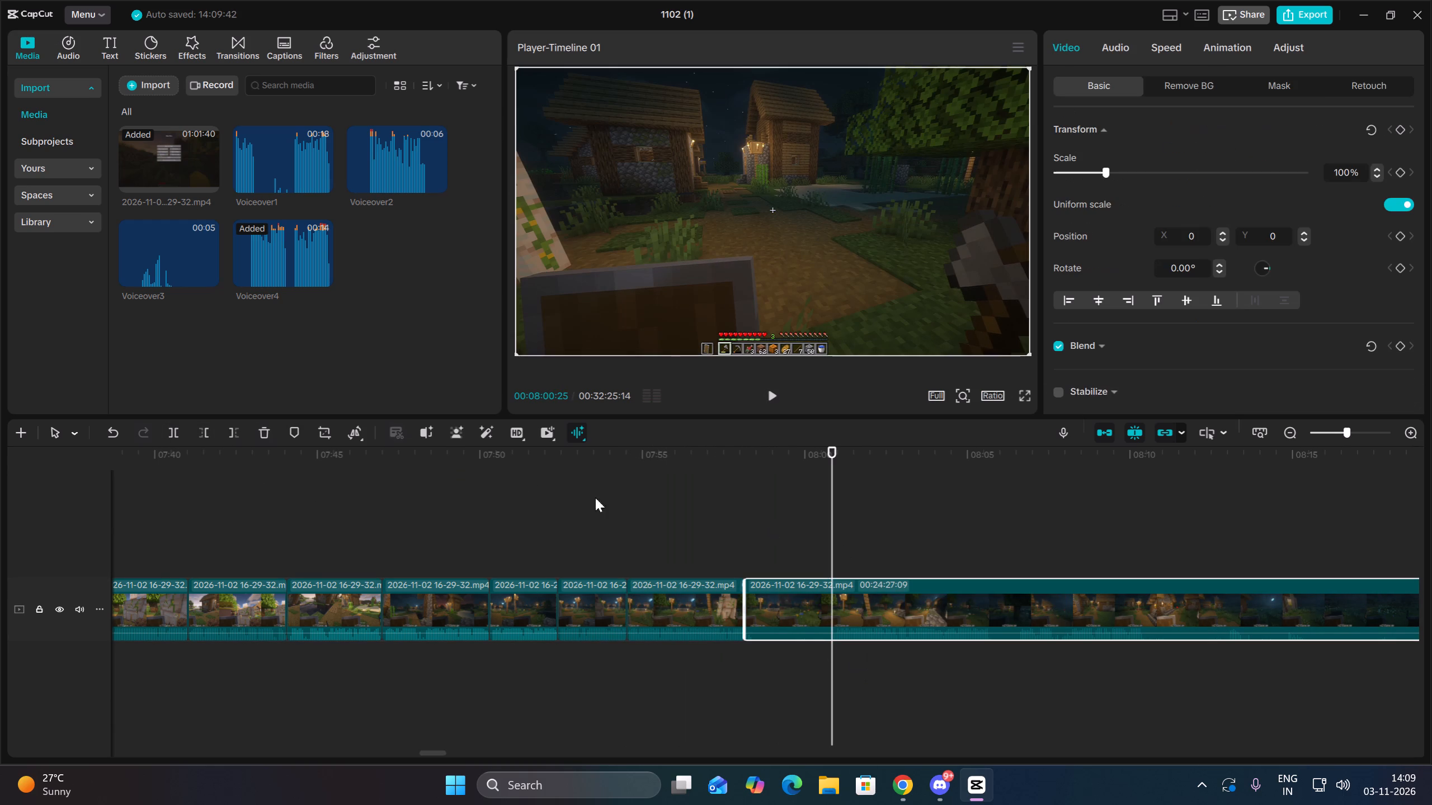
pyautogui.click(197, 432)
# Split the long clip at 00:08:03:00 and remove the following second or so of footage.
pyautogui.press('space')
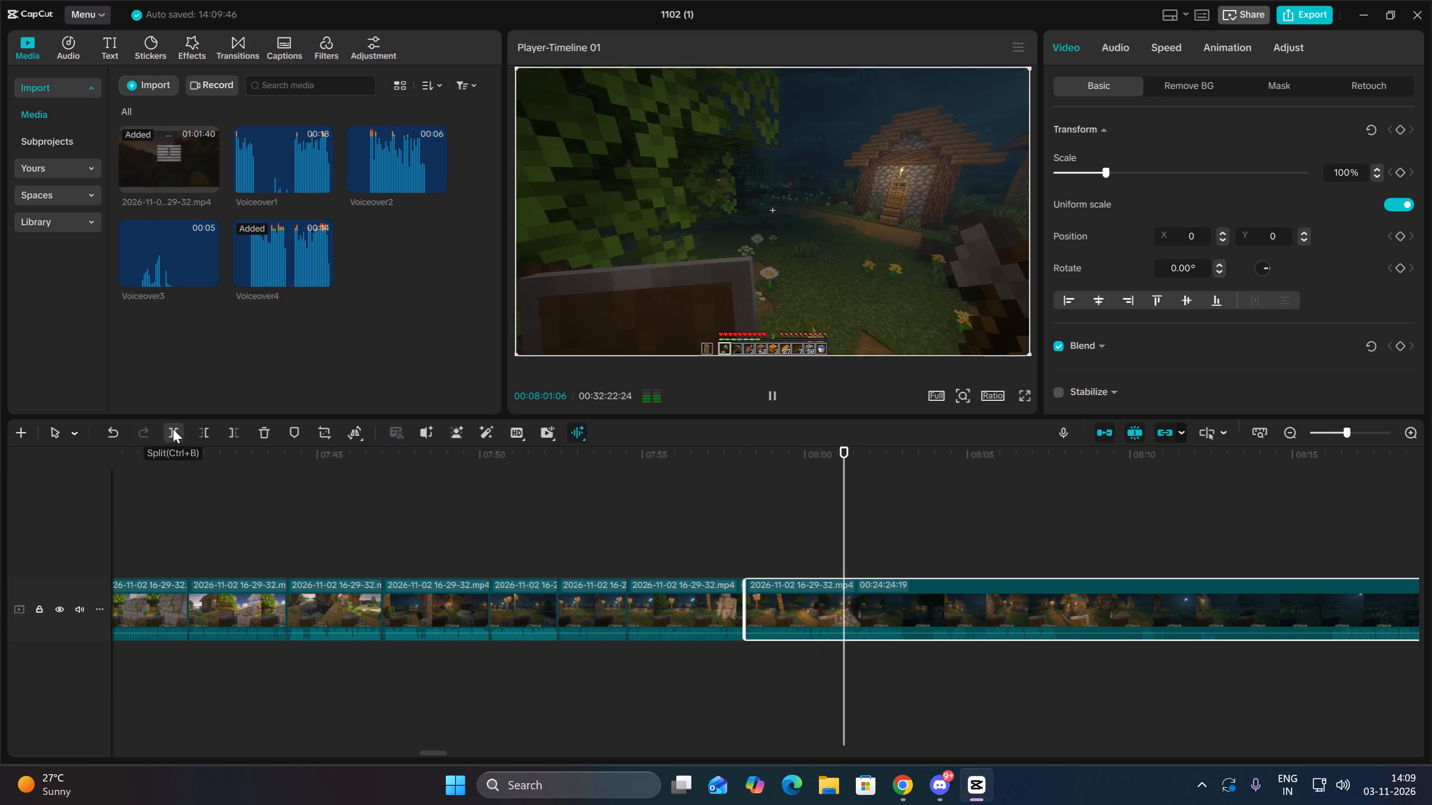
pyautogui.press('space')
pyautogui.click(173, 429)
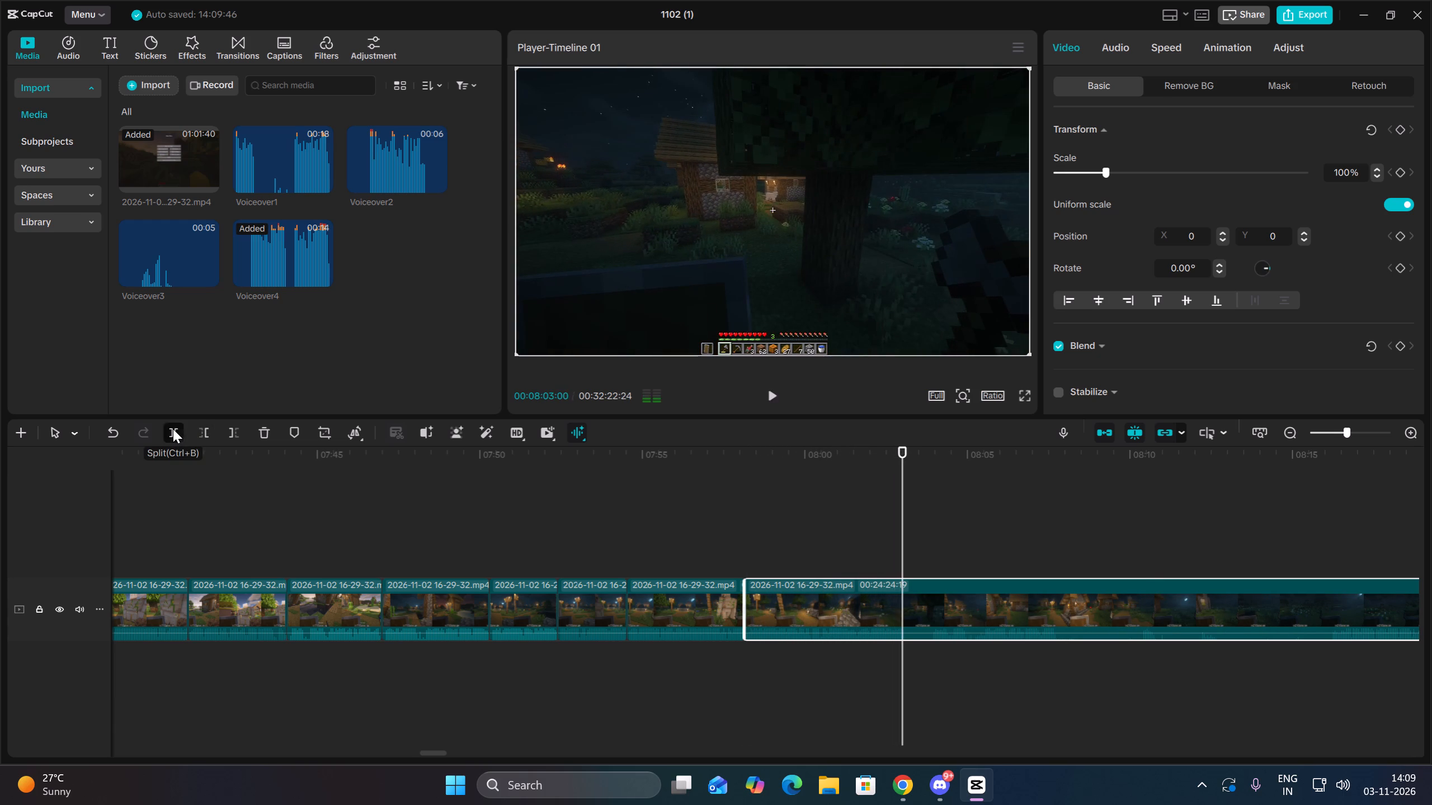
pyautogui.press('space')
pyautogui.press('space')
pyautogui.press('space')
pyautogui.click(201, 434)
# Split the long clip at about 00:08:06:23 and remove the footage from there up to 00:08:15:06.
pyautogui.press('space')
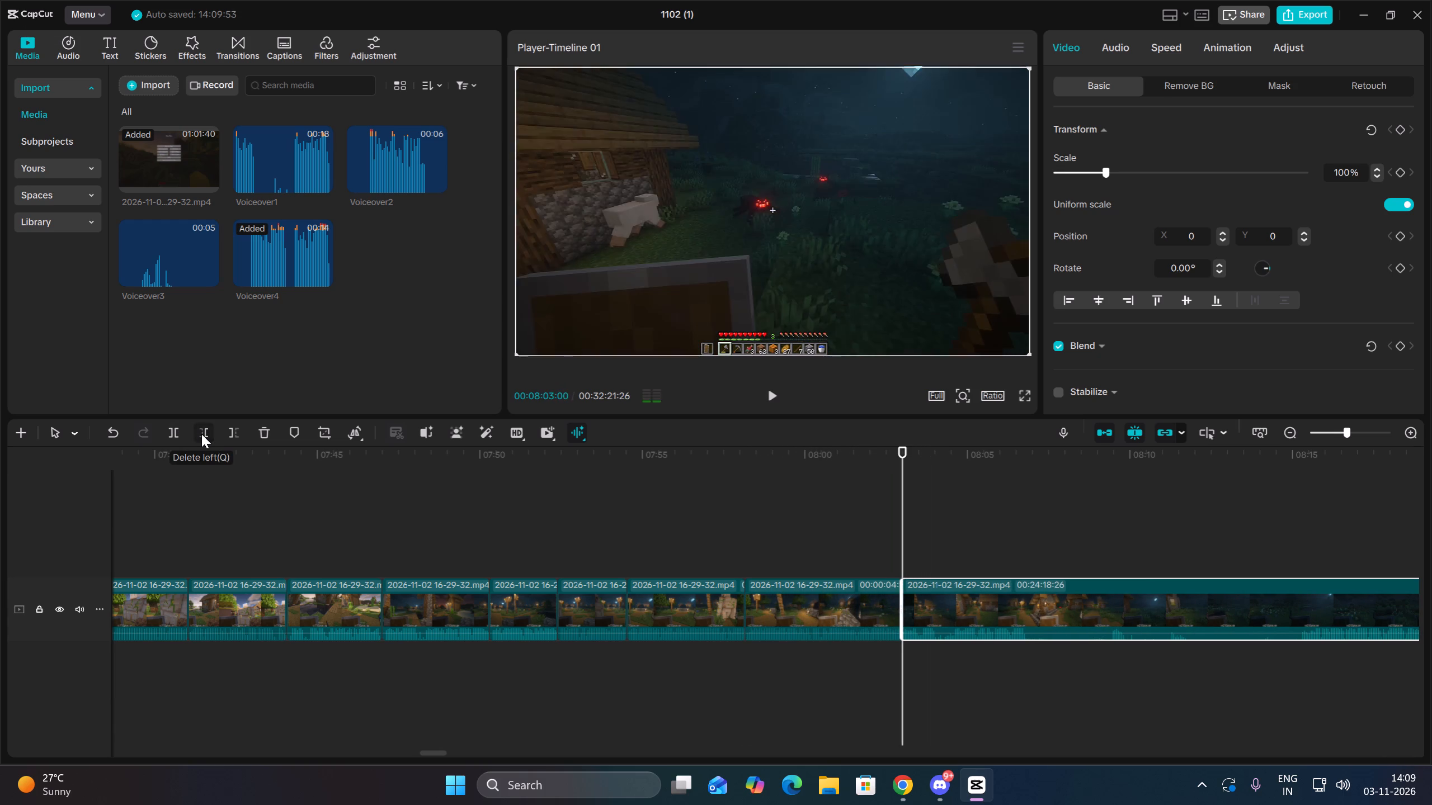
pyautogui.press('space')
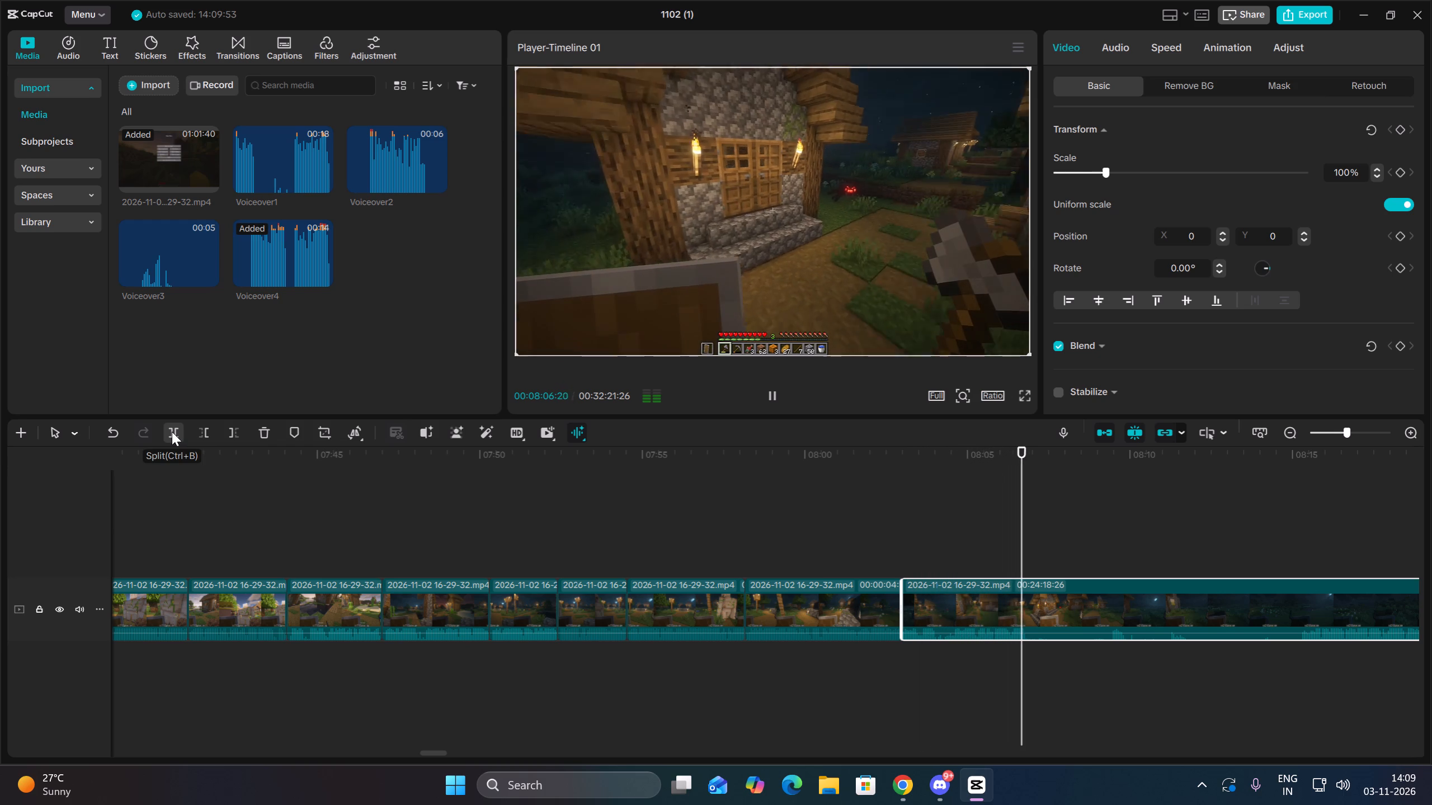
pyautogui.press('space')
pyautogui.click(172, 432)
pyautogui.press('space')
pyautogui.click(1111, 647)
pyautogui.press('space')
pyautogui.press('space')
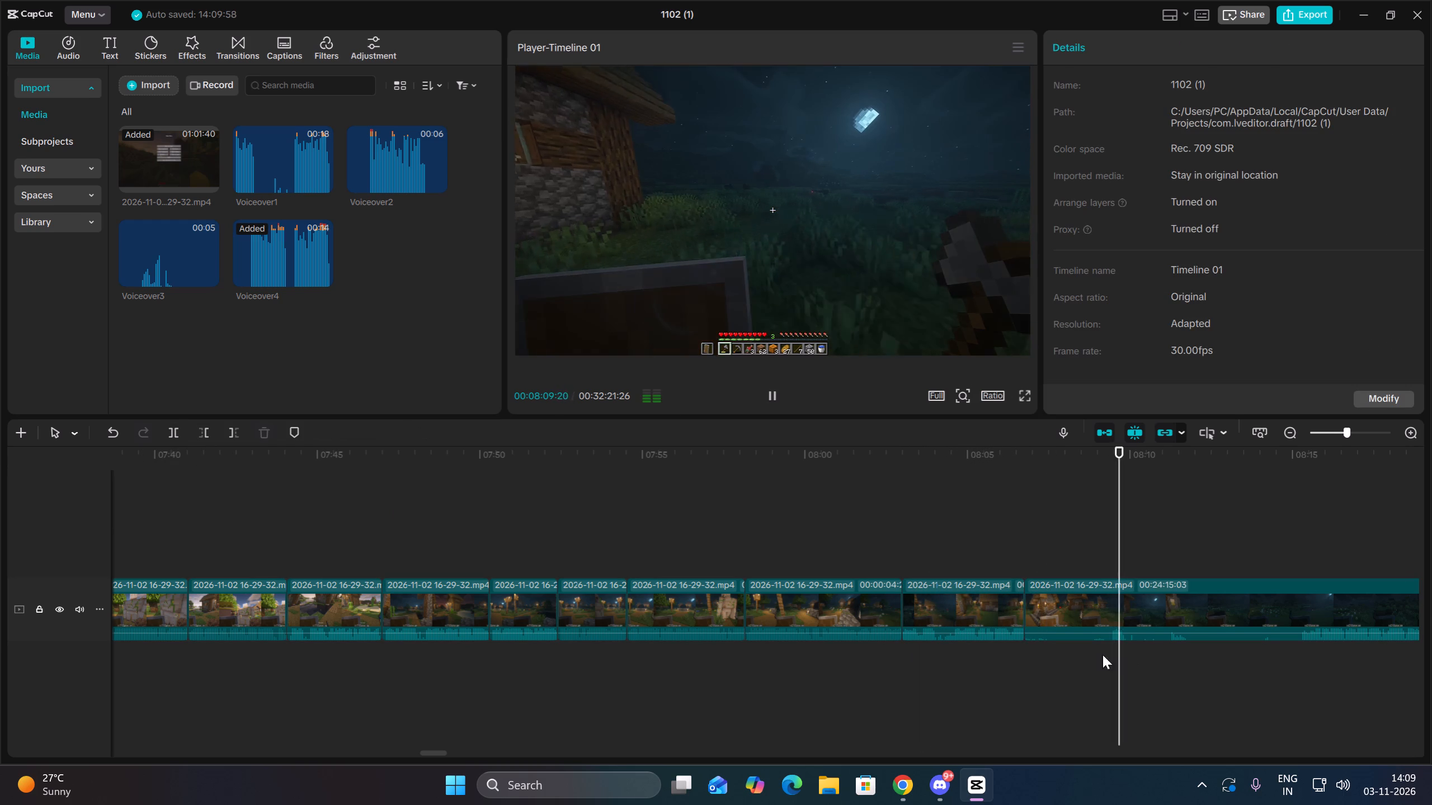
pyautogui.click(1172, 650)
pyautogui.press('space')
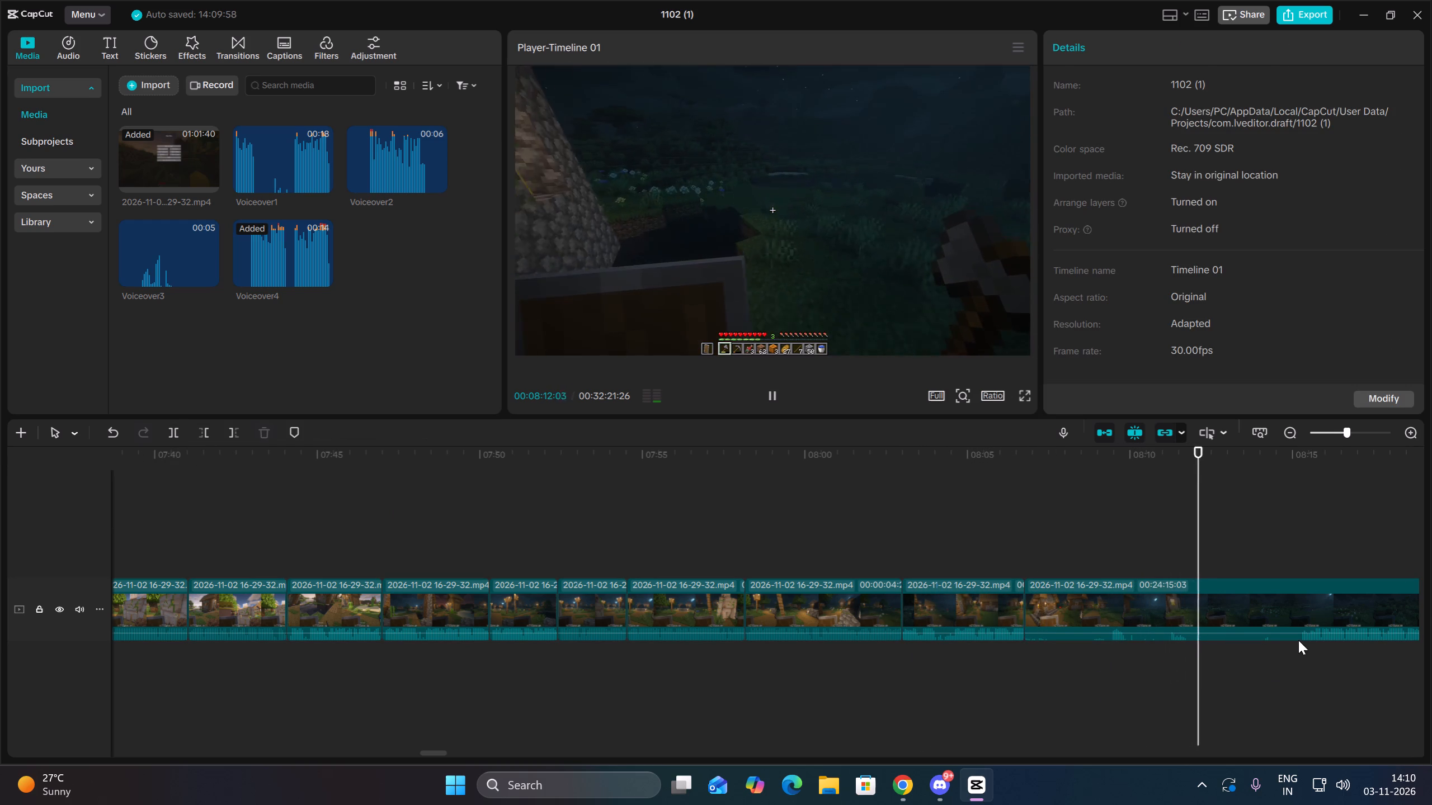
pyautogui.click(1300, 648)
pyautogui.moveTo(1326, 666); pyautogui.dragTo(1329, 604)
pyautogui.click(210, 429)
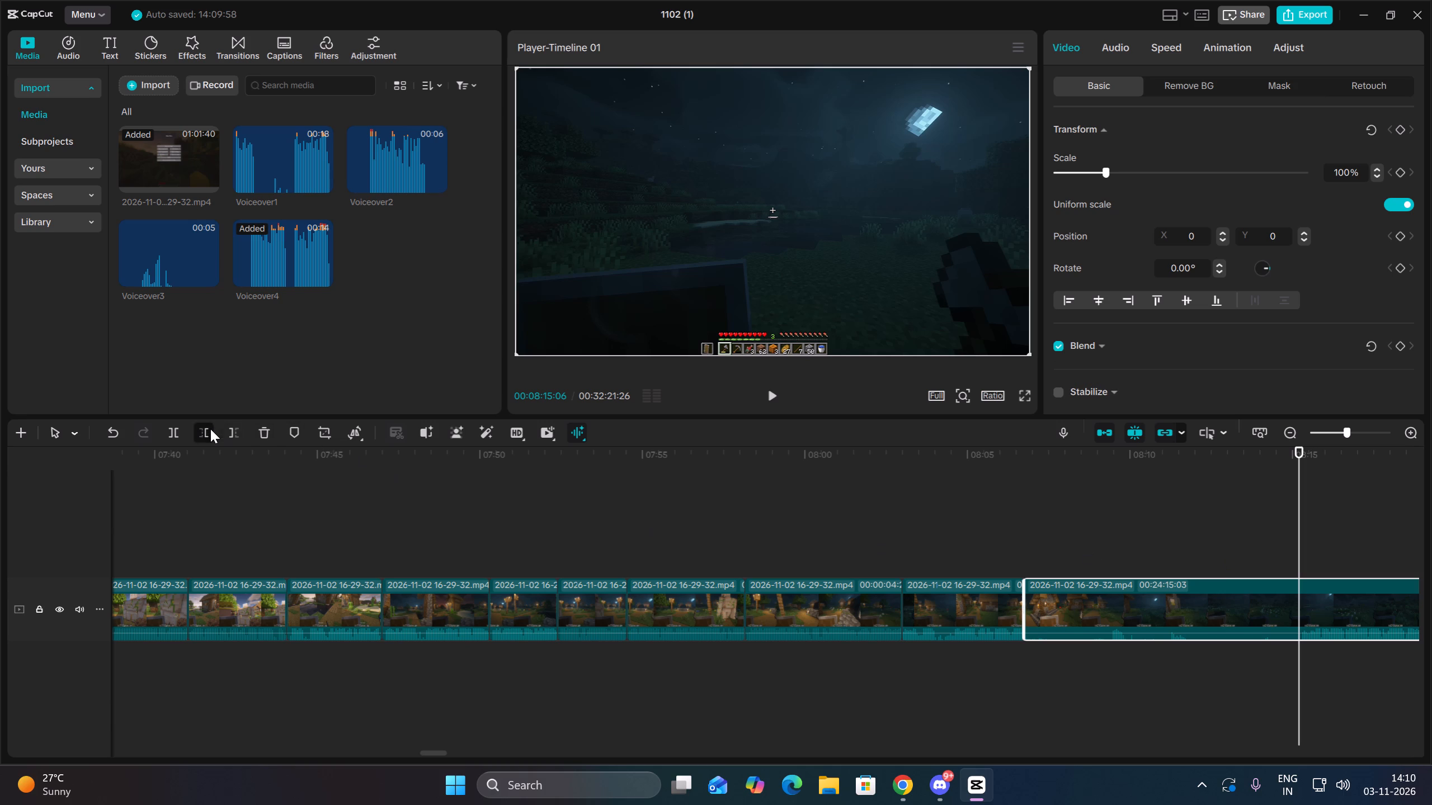
# Split the long clip at about 00:08:11:02 and remove the following second and a half or so of dark grassland footage.
pyautogui.press('space')
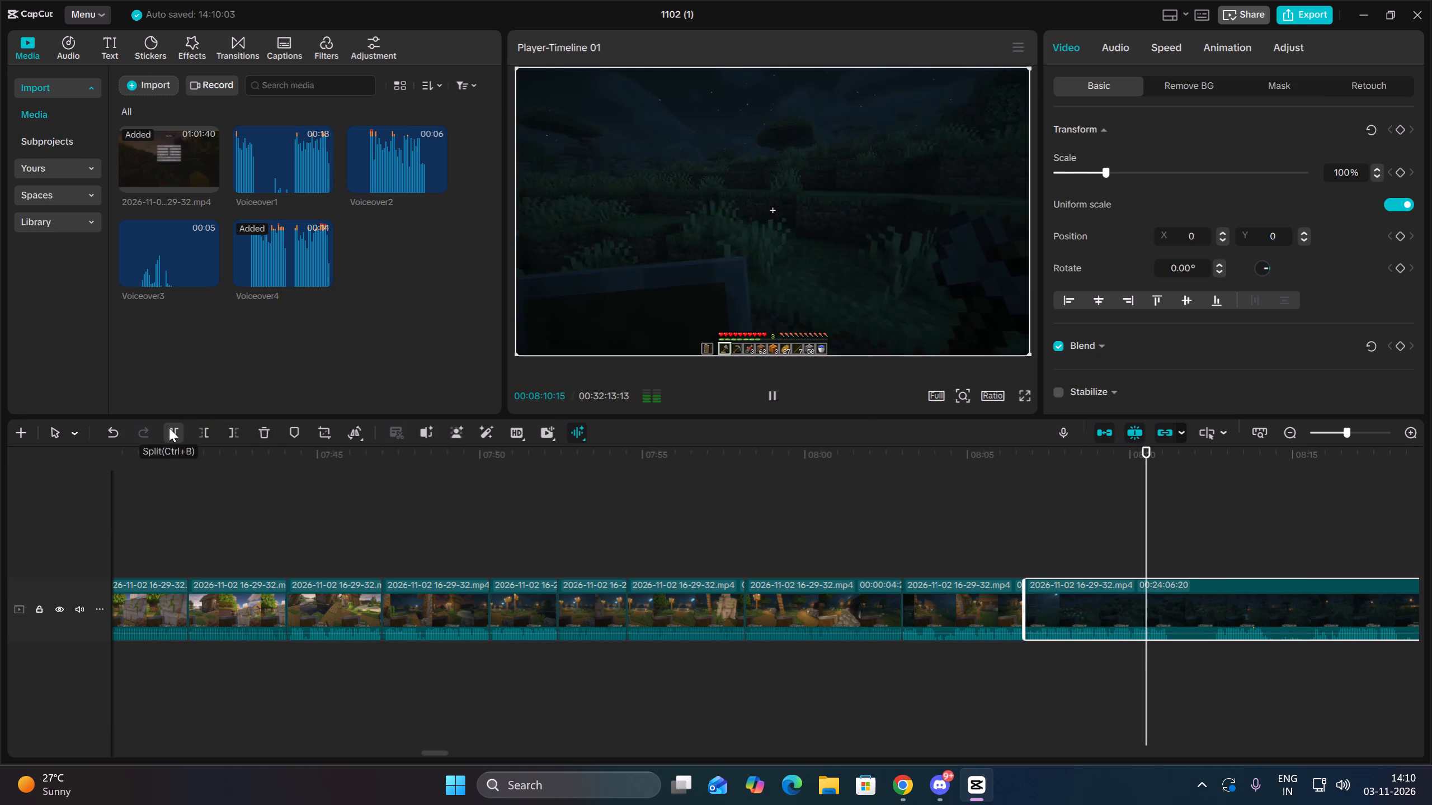
pyautogui.press('space')
pyautogui.click(169, 428)
pyautogui.press('space')
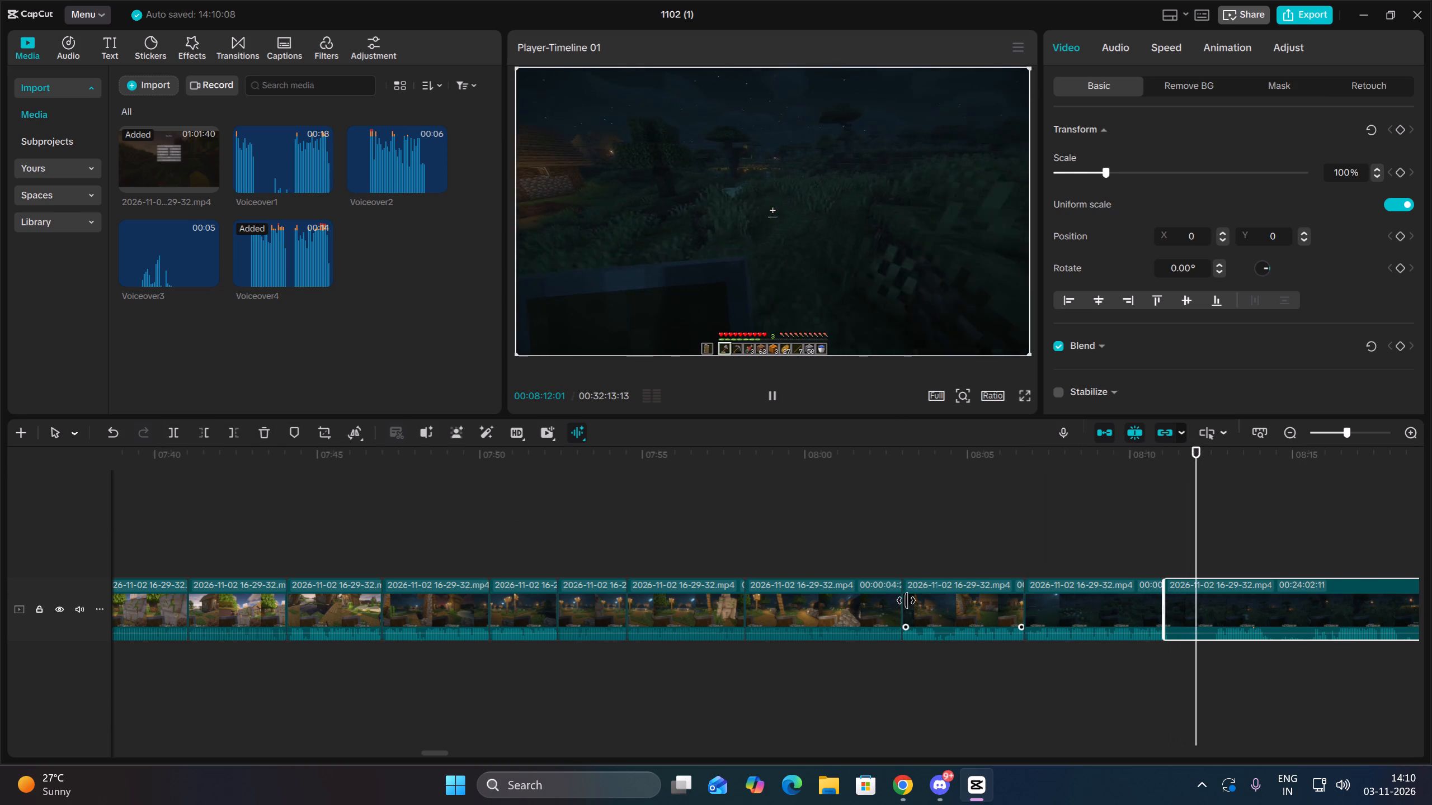
pyautogui.press('space')
pyautogui.click(203, 434)
# Split the long clip at about 00:08:12:21 and remove the following two seconds or so of dark footage.
pyautogui.press('space')
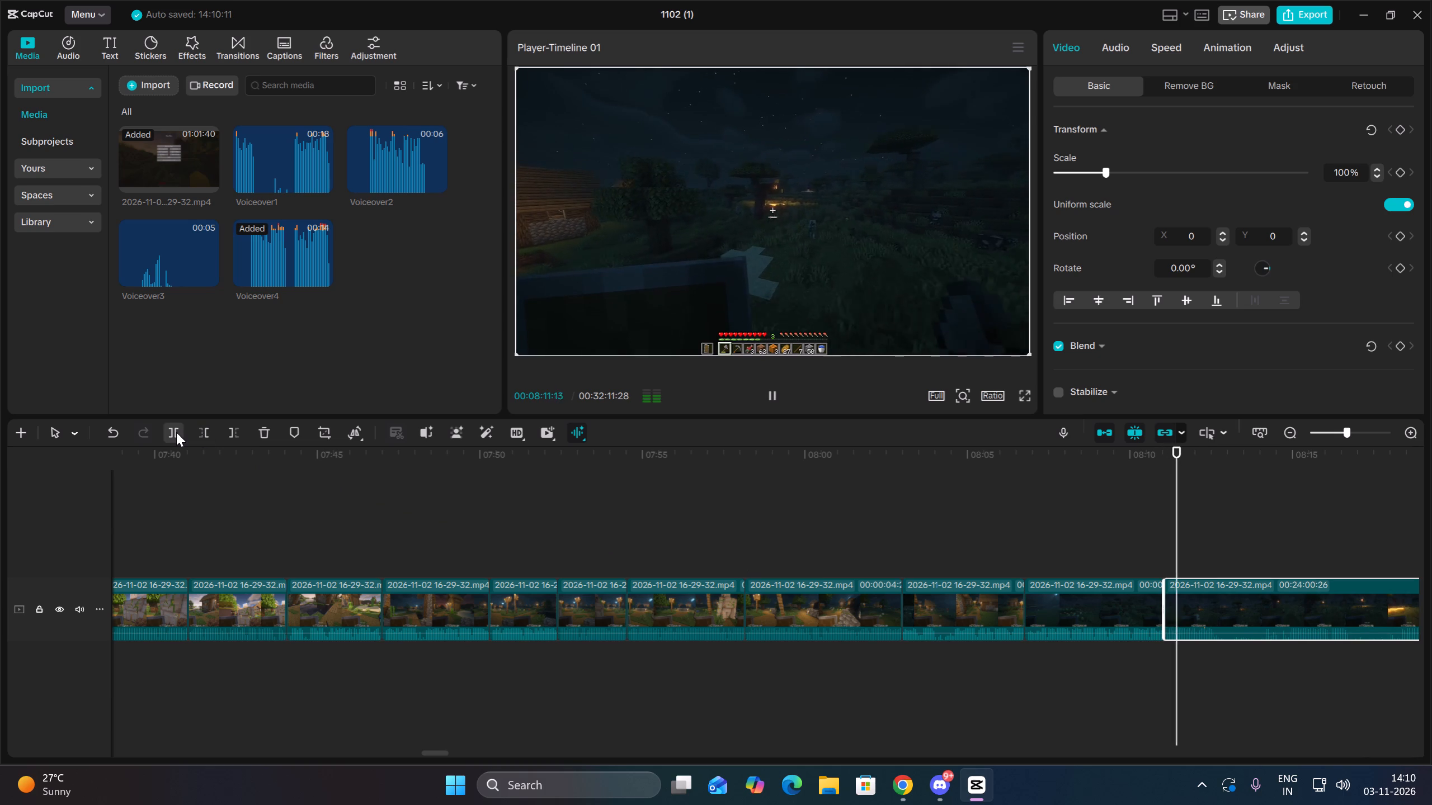
pyautogui.press('space')
pyautogui.click(176, 432)
pyautogui.press('space')
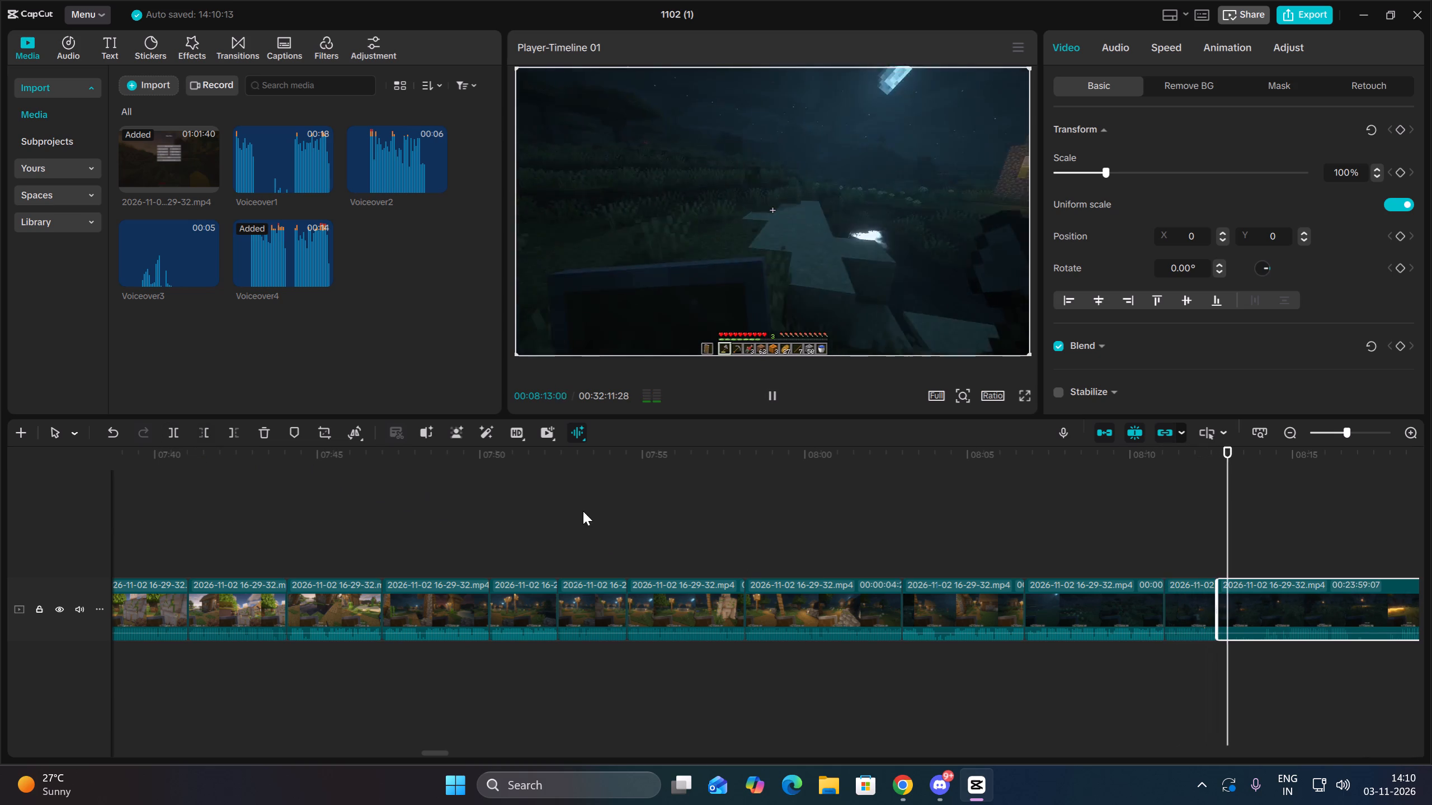
pyautogui.press('space')
pyautogui.press('space')
pyautogui.click(200, 426)
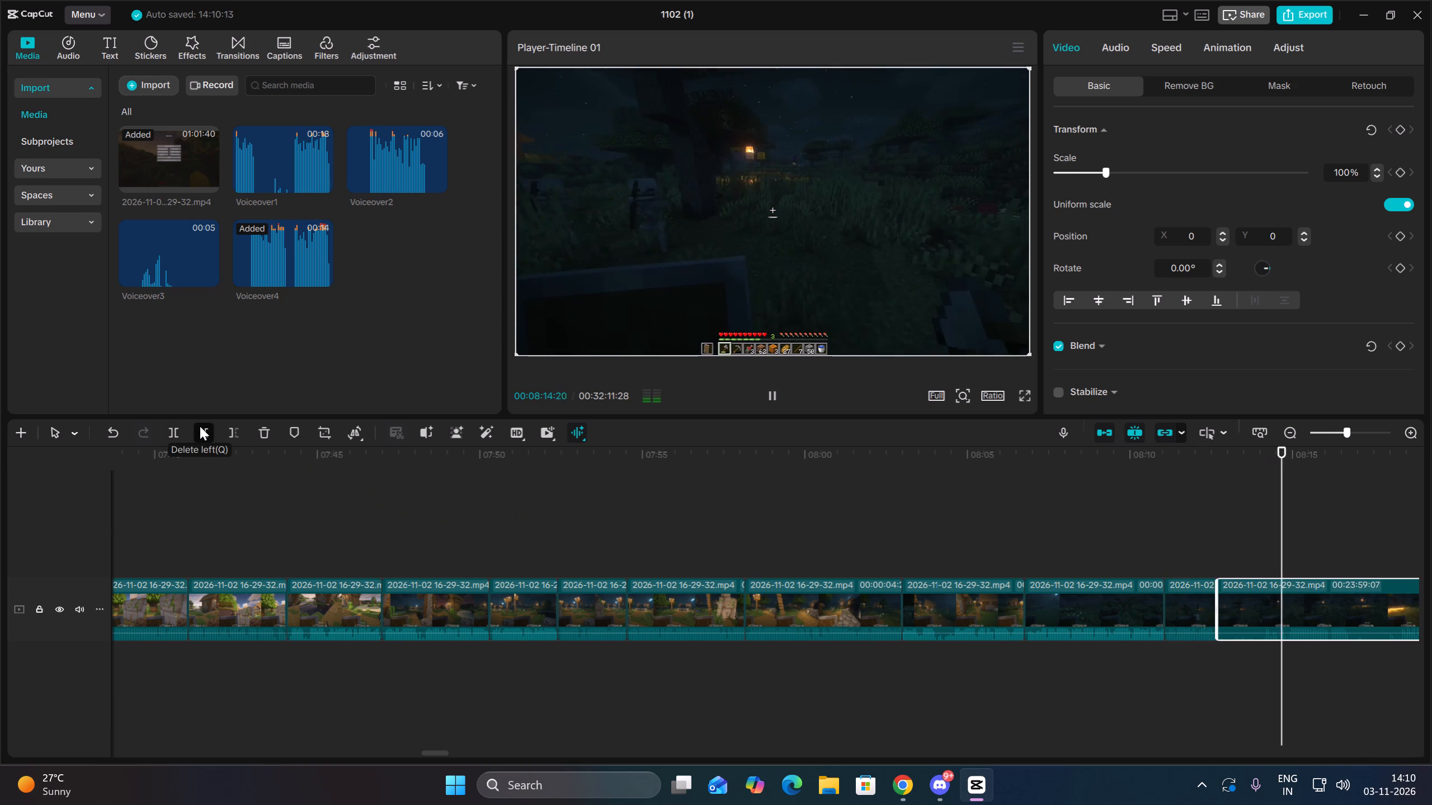
# Split the long clip at about 00:08:14:21 and remove the footage from there up to 00:08:16:07.
pyautogui.press('space')
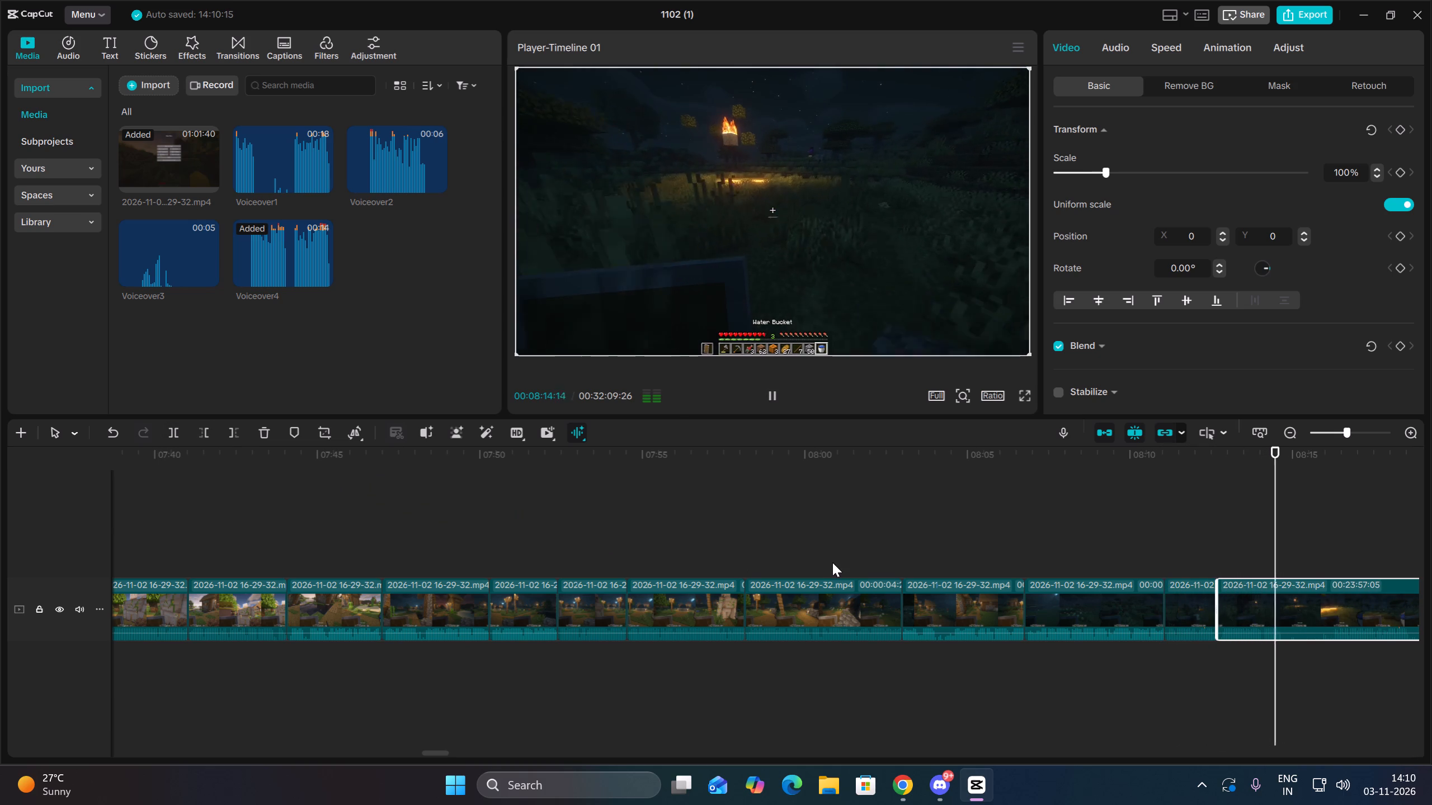
pyautogui.press('space')
pyautogui.click(182, 429)
pyautogui.press('space')
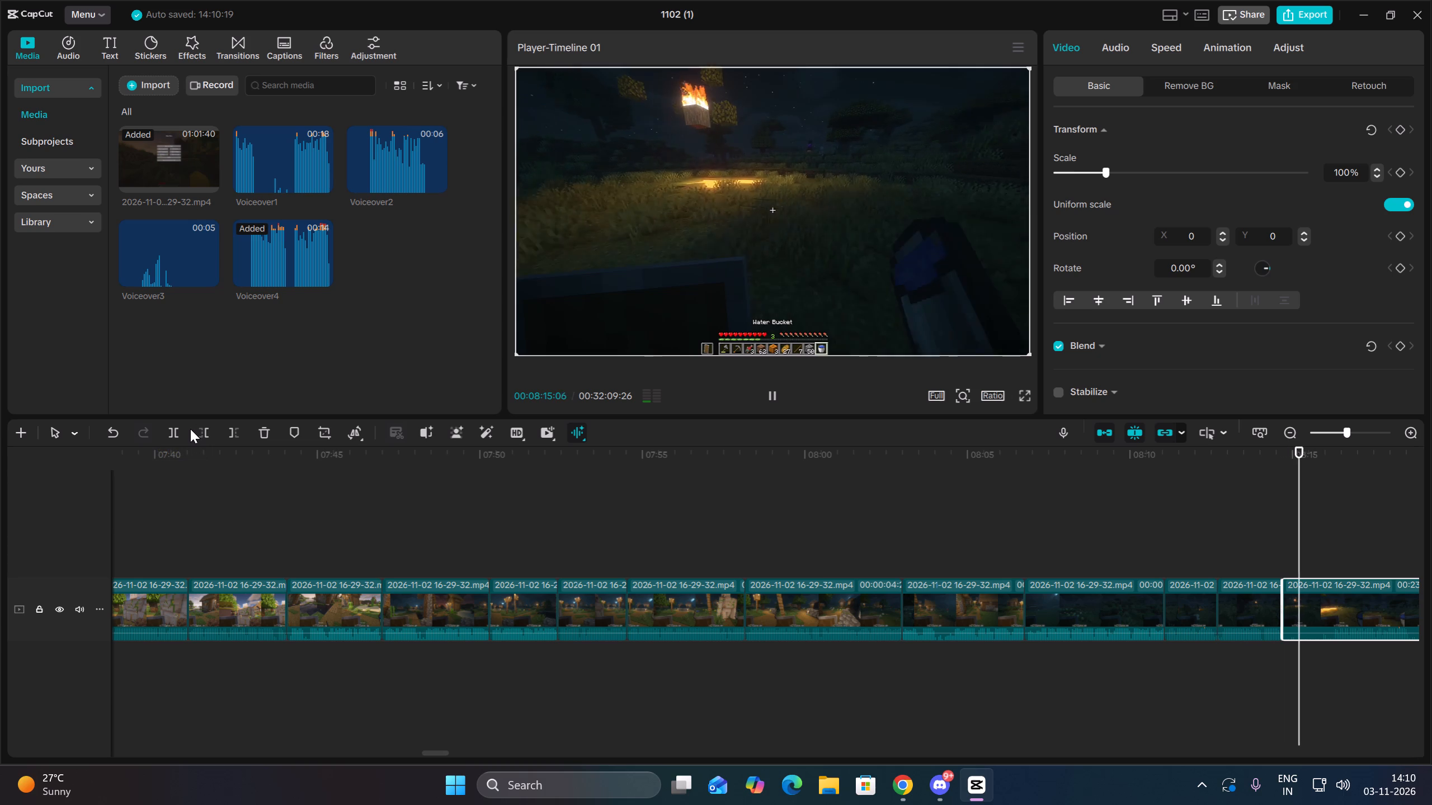
pyautogui.press('space')
pyautogui.press('space')
pyautogui.press('space')
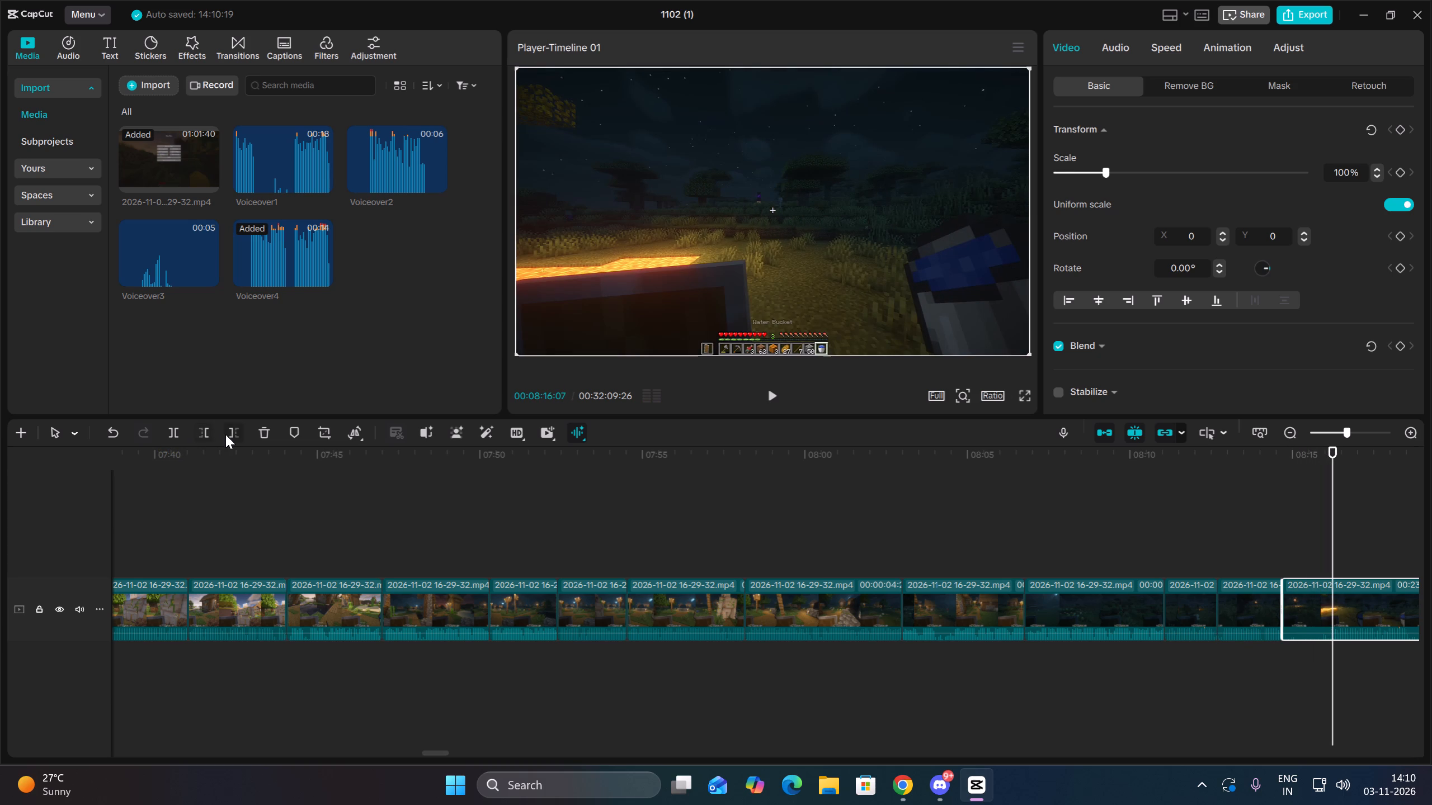
pyautogui.click(208, 431)
# Split the long clip at 00:08:17:00 and remove the following three seconds or so of the walk to the ruined portal.
pyautogui.press('space')
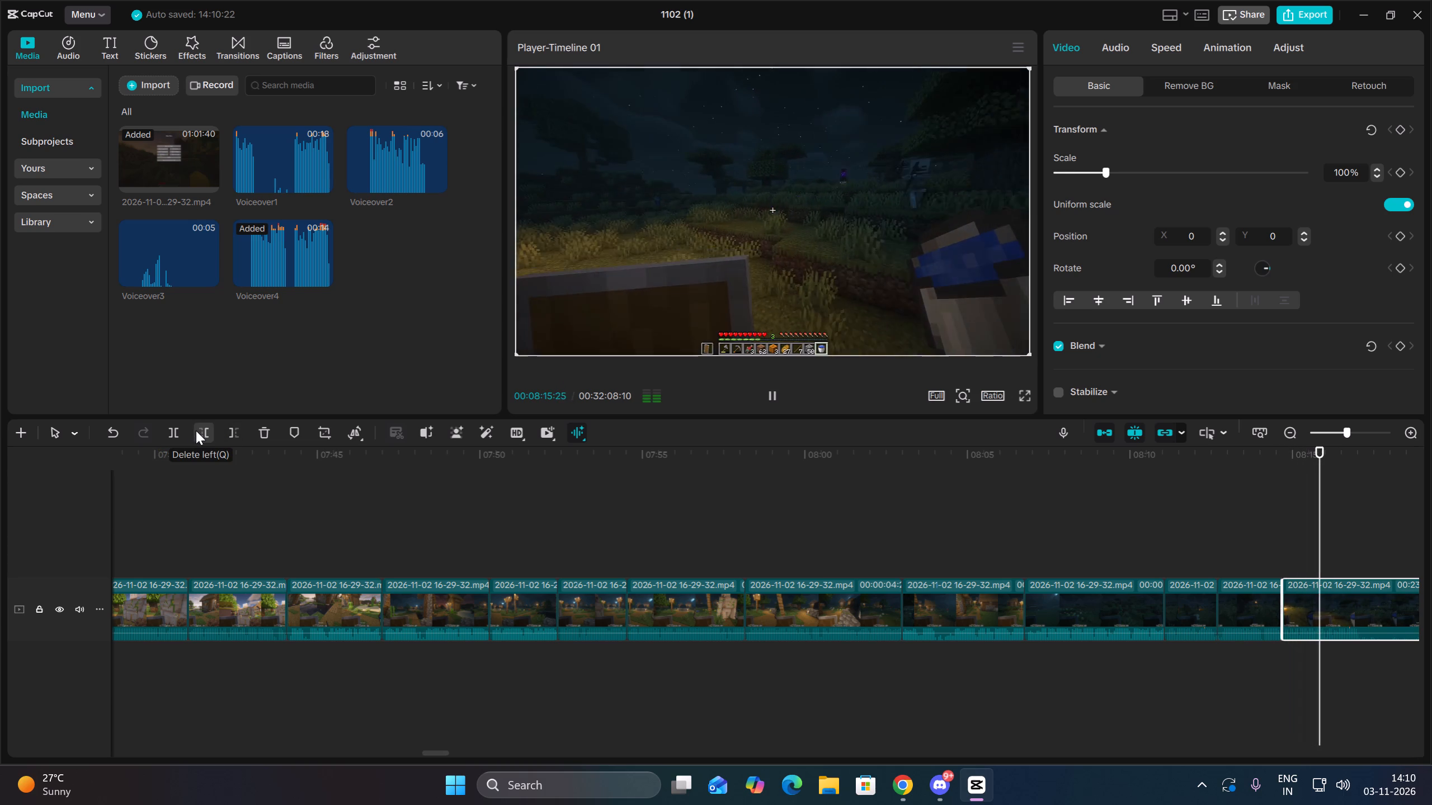
pyautogui.press('space')
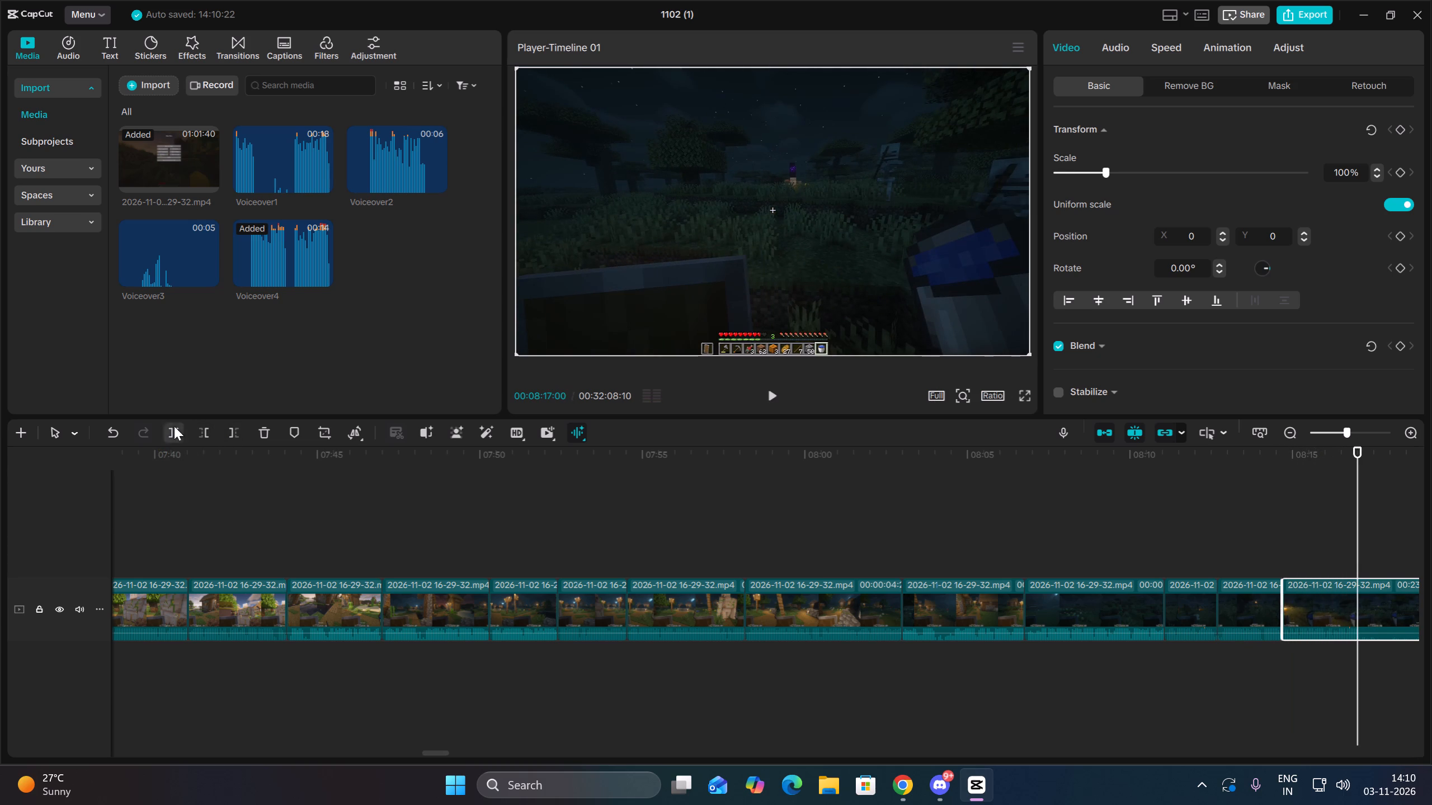
pyautogui.click(174, 426)
pyautogui.press('space')
pyautogui.moveTo(1355, 702); pyautogui.dragTo(1431, 697)
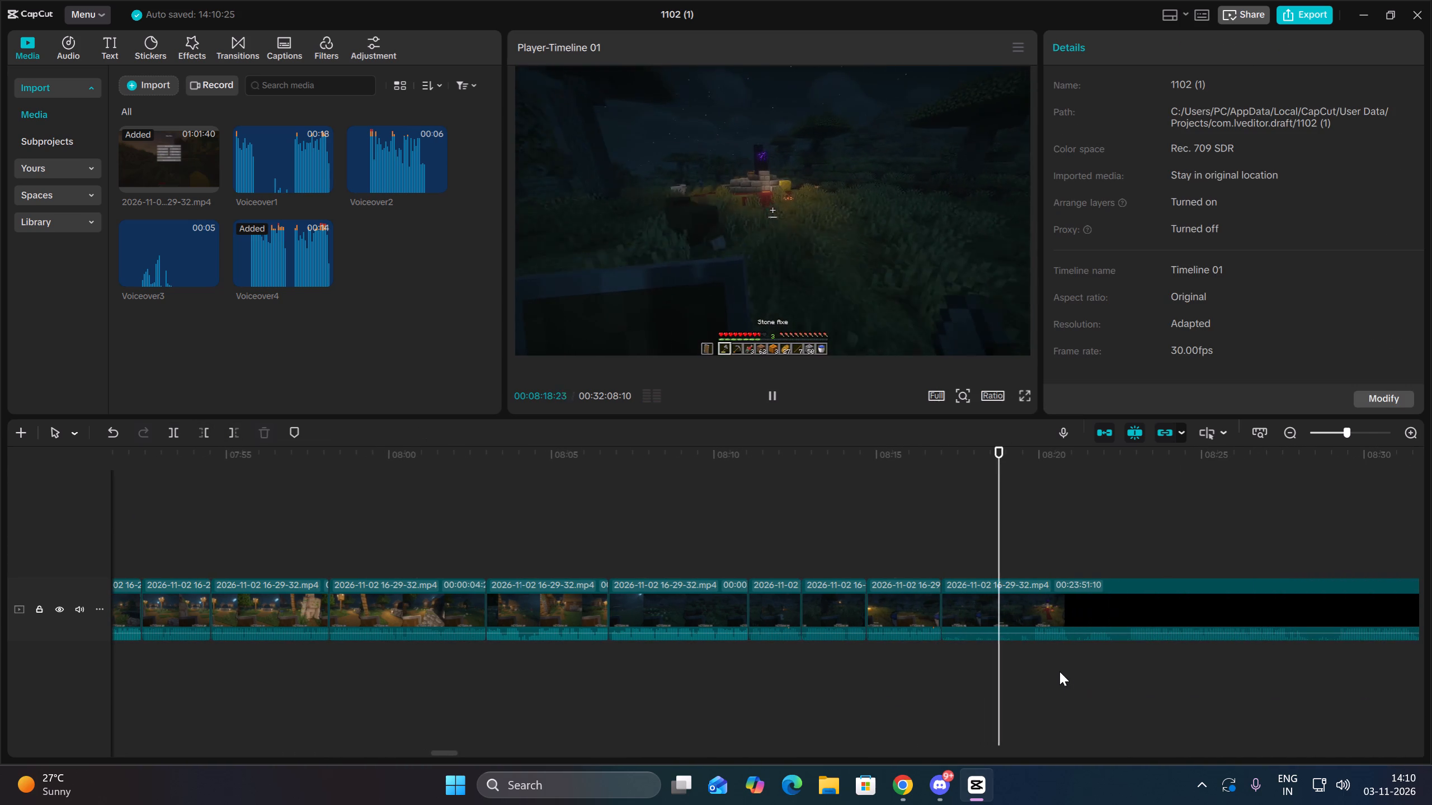
pyautogui.moveTo(1066, 675); pyautogui.dragTo(1091, 607)
pyautogui.press('space')
pyautogui.click(206, 427)
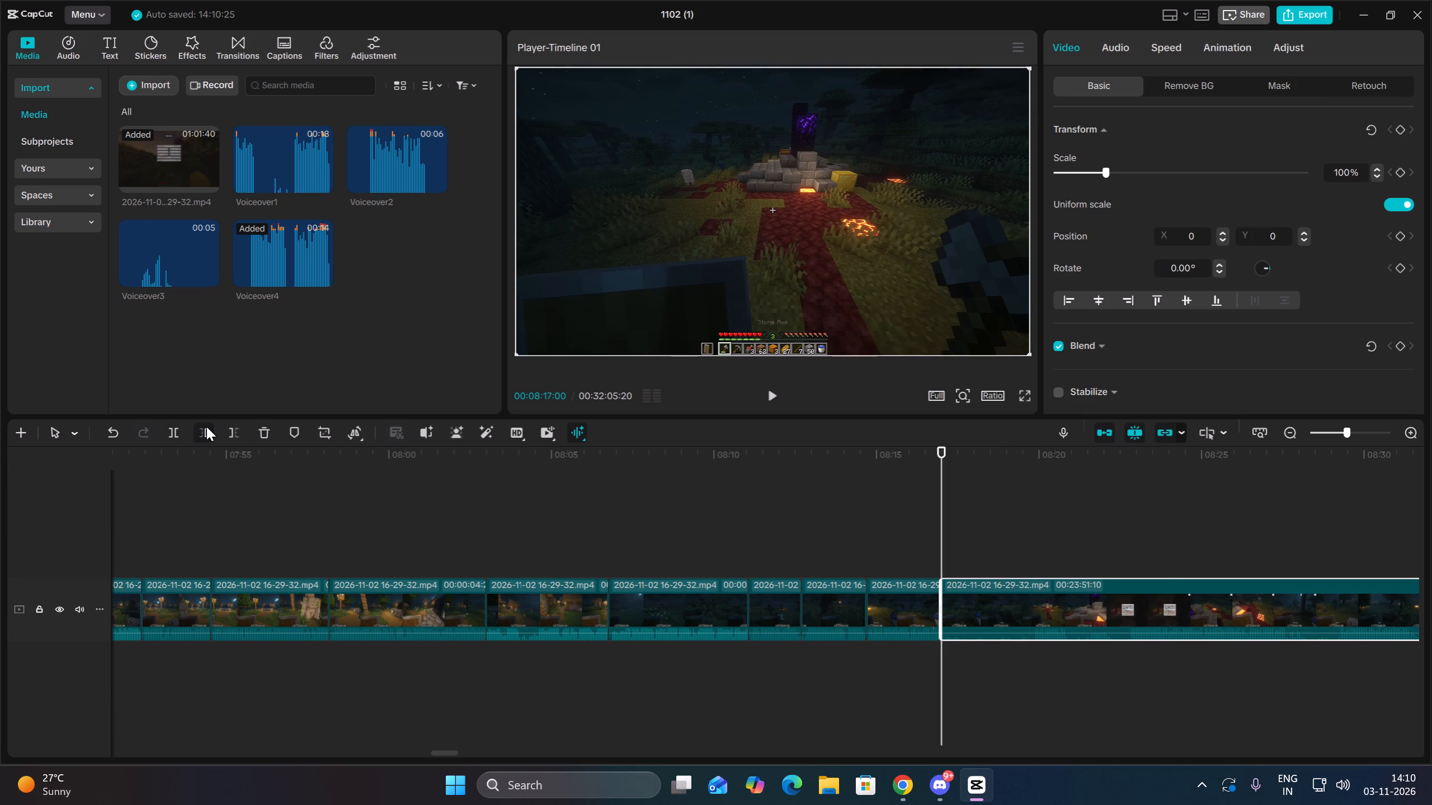
pyautogui.press('space')
pyautogui.click(206, 427)
# Split the long clip at 00:08:17:27 and remove the following two seconds or so of footage beside the portal.
pyautogui.press('space')
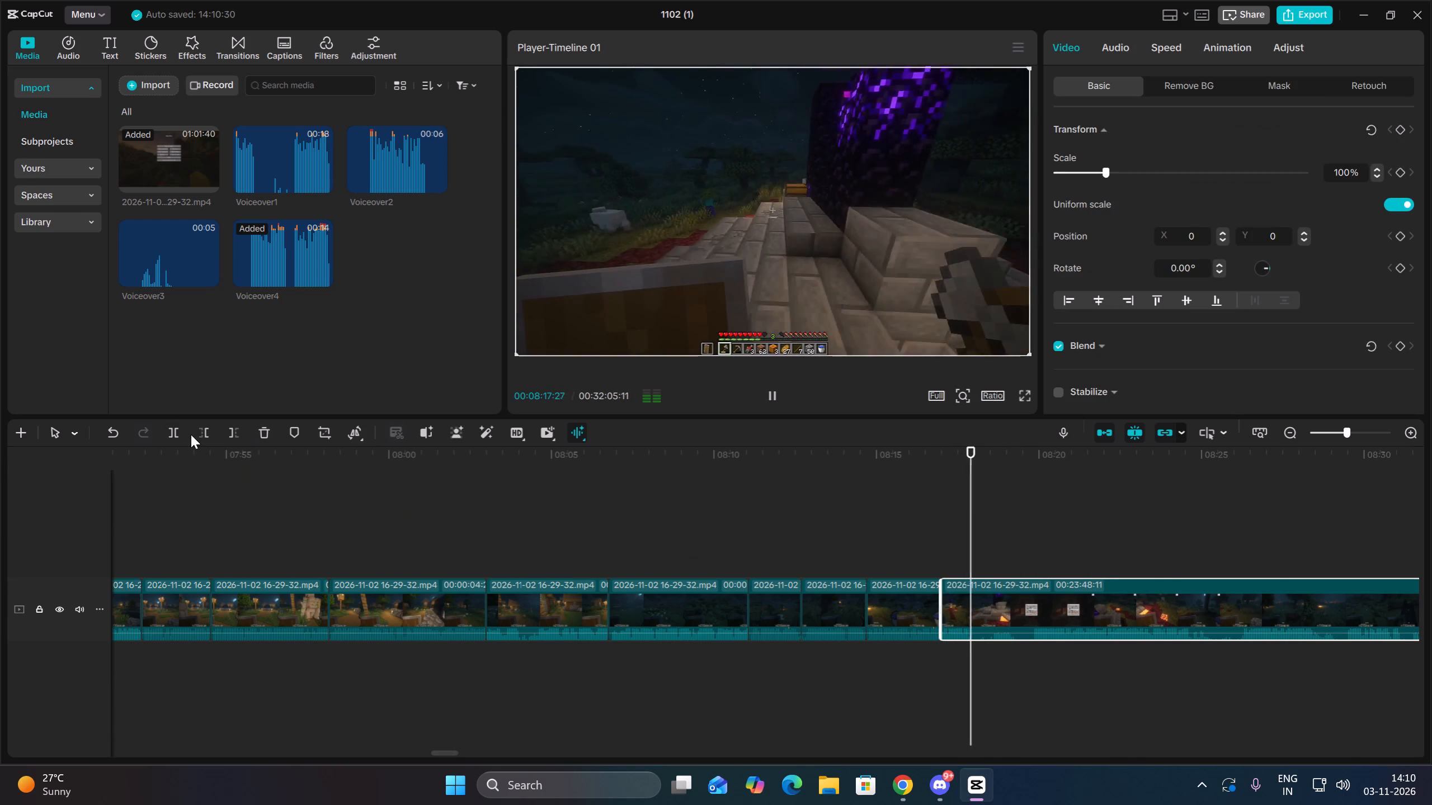
pyautogui.press('space')
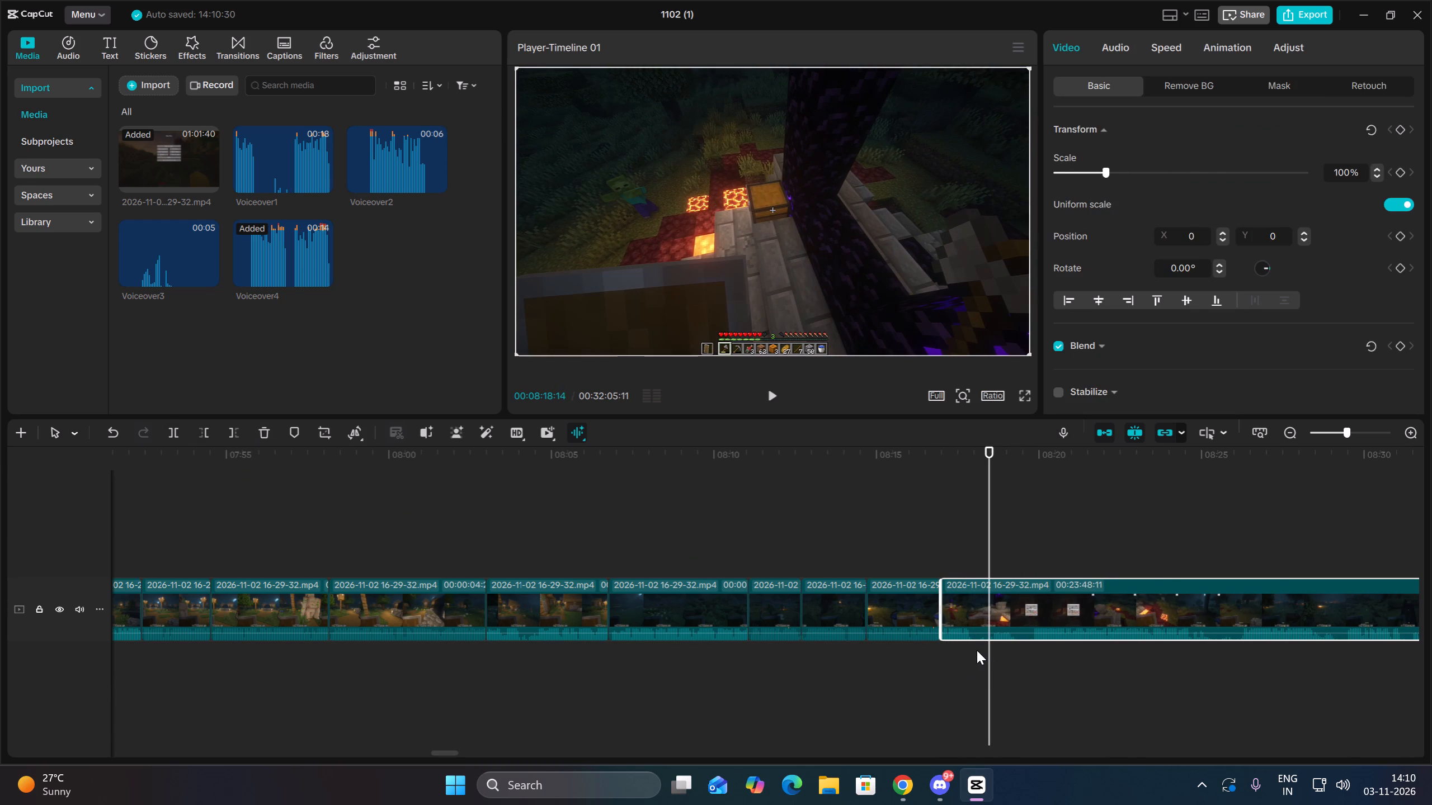
pyautogui.click(969, 648)
pyautogui.moveTo(1003, 667); pyautogui.dragTo(1007, 610)
pyautogui.click(173, 429)
pyautogui.press('space')
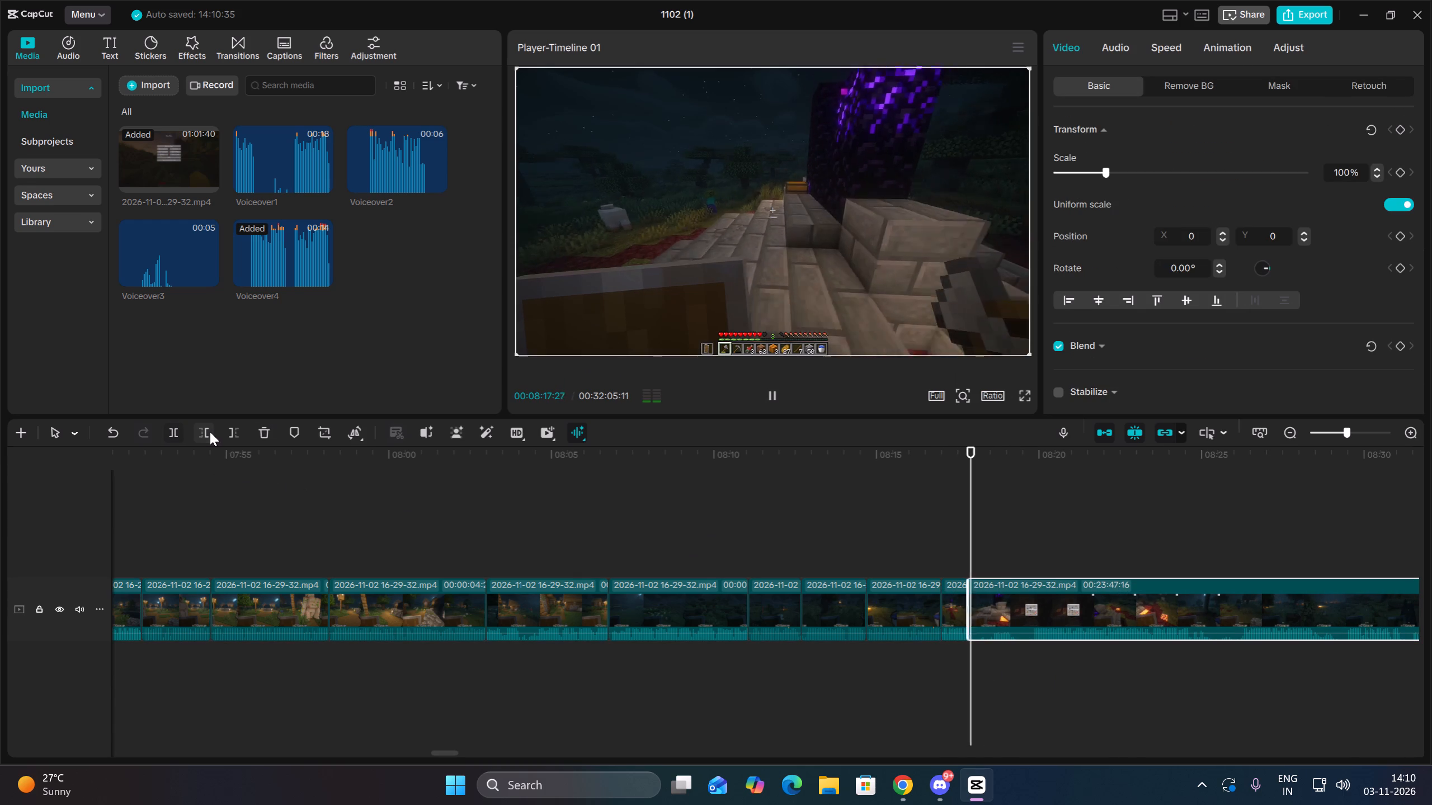
pyautogui.click(210, 432)
# Split the long clip at 00:08:22:25 and remove the footage from there up to 00:08:24:10.
pyautogui.press('space')
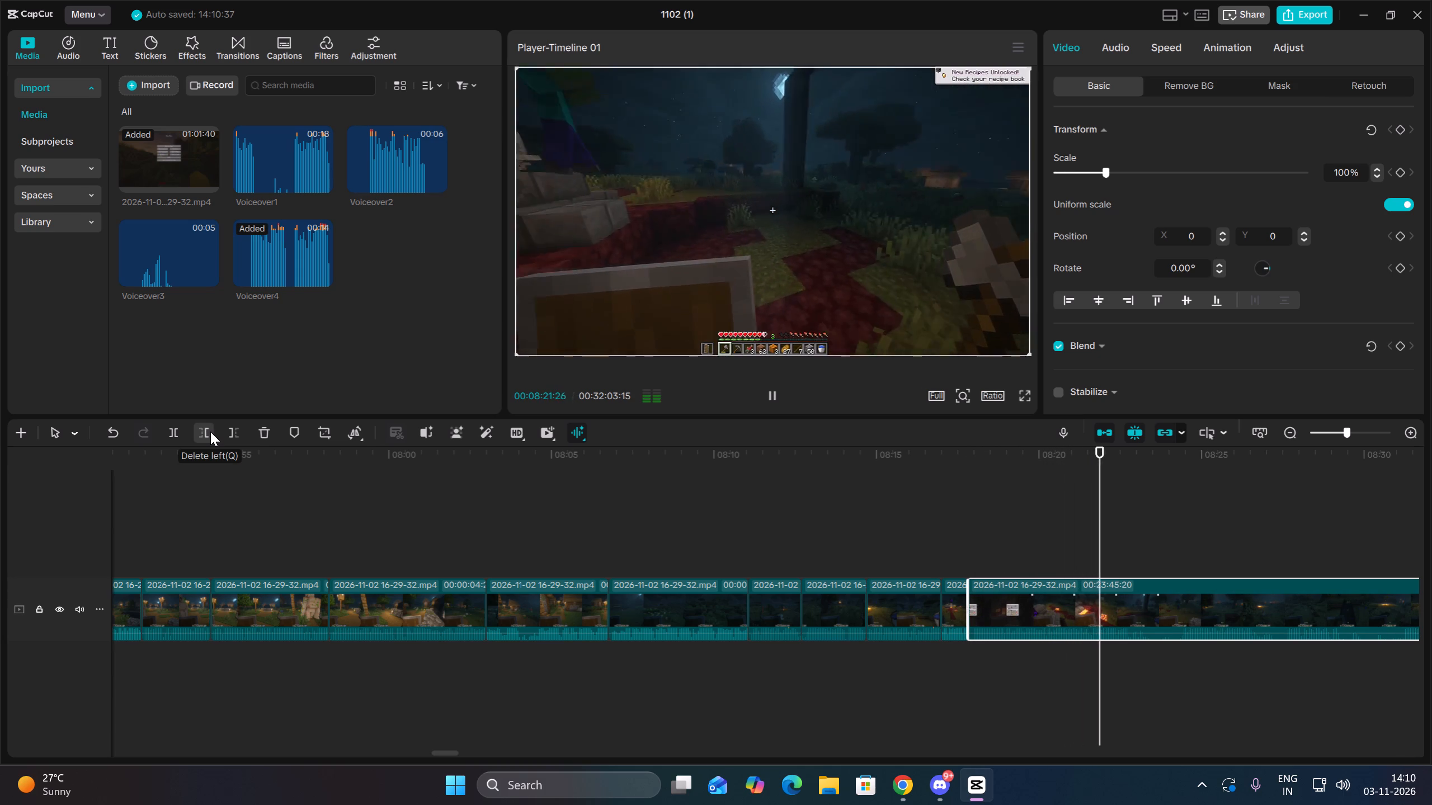
pyautogui.press('space')
pyautogui.click(170, 430)
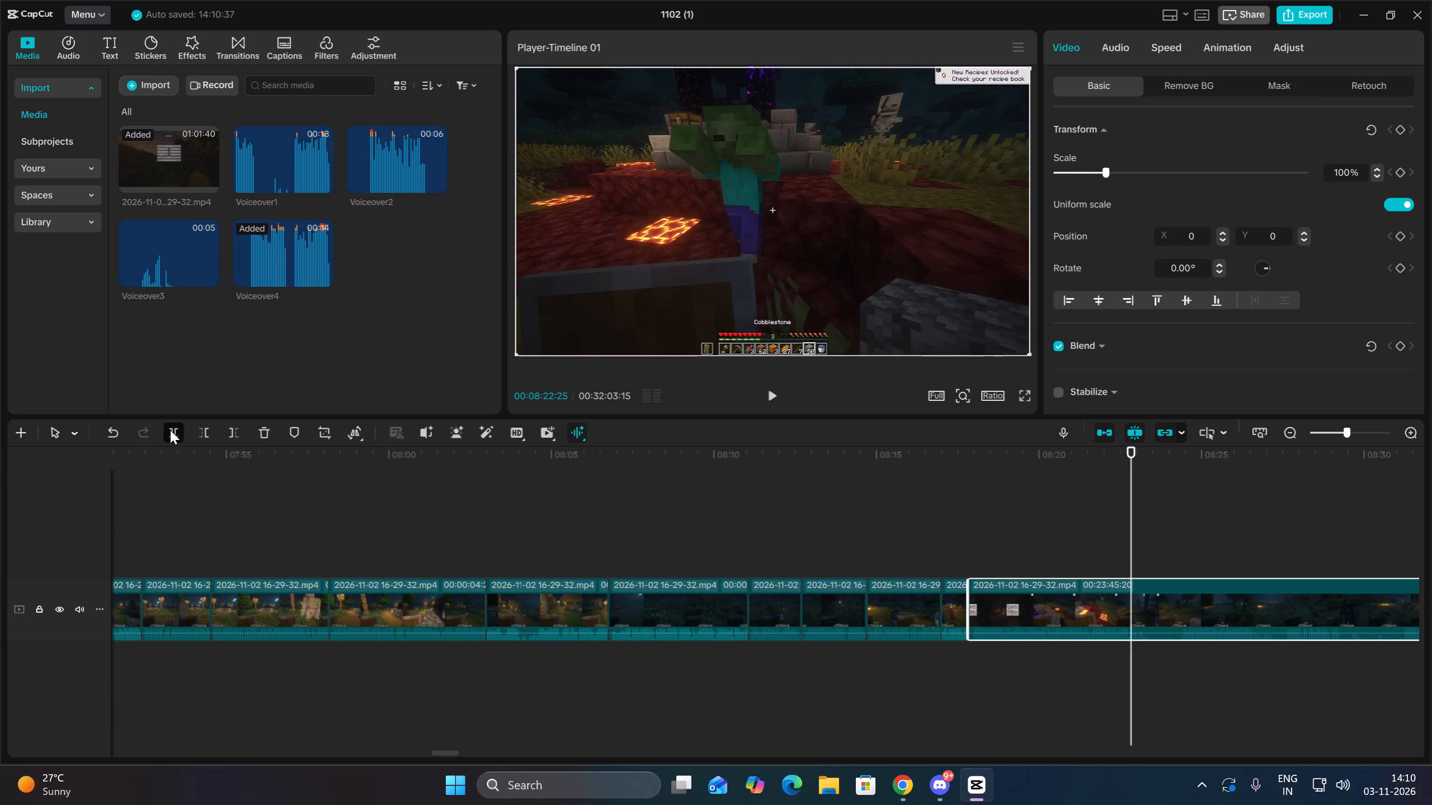
pyautogui.press('space')
pyautogui.click(1181, 646)
pyautogui.moveTo(1206, 655); pyautogui.dragTo(1209, 581)
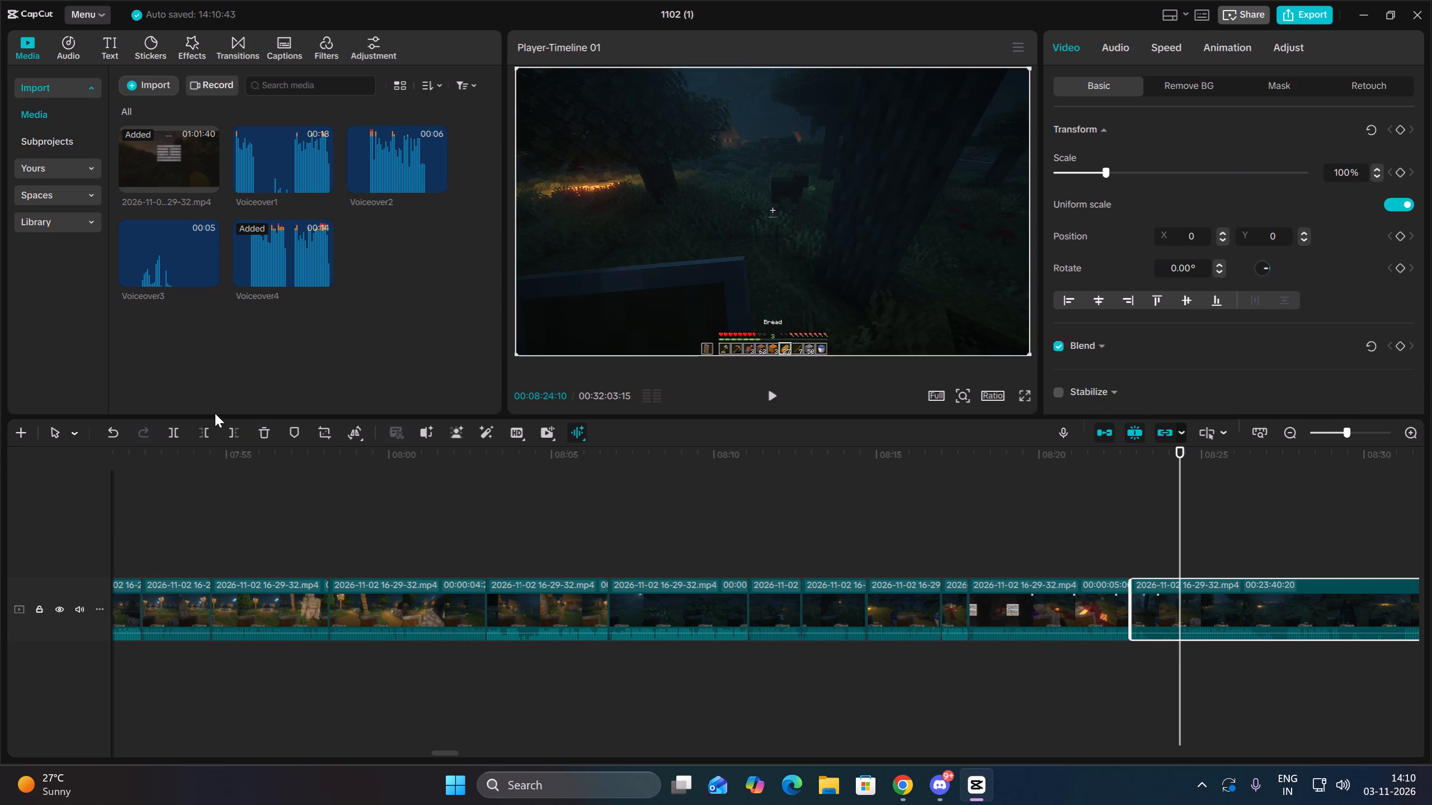
pyautogui.click(202, 429)
# Split the long clip at about 00:08:25:04 and remove the following second or so of footage.
pyautogui.press('space')
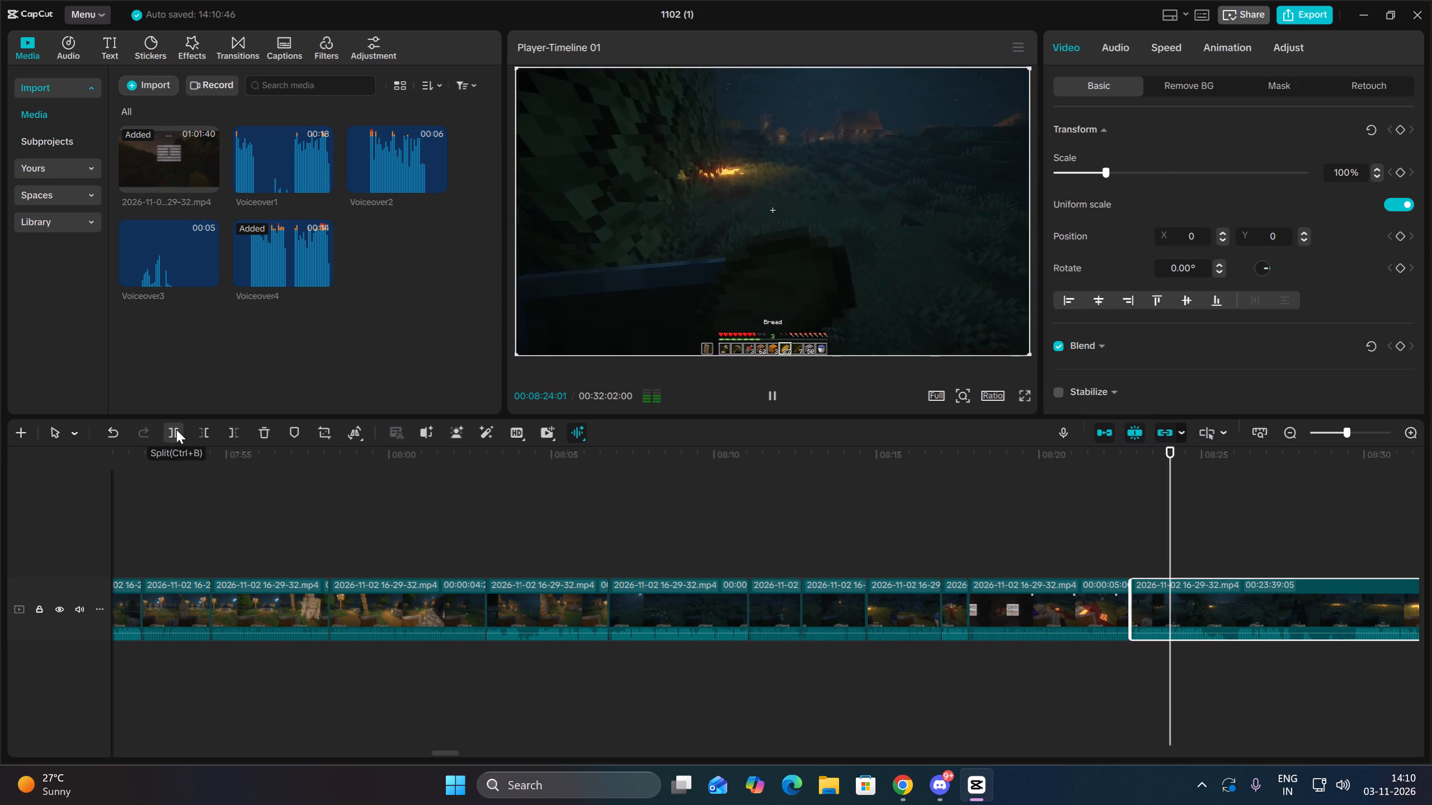
pyautogui.press('space')
pyautogui.click(176, 429)
pyautogui.press('space')
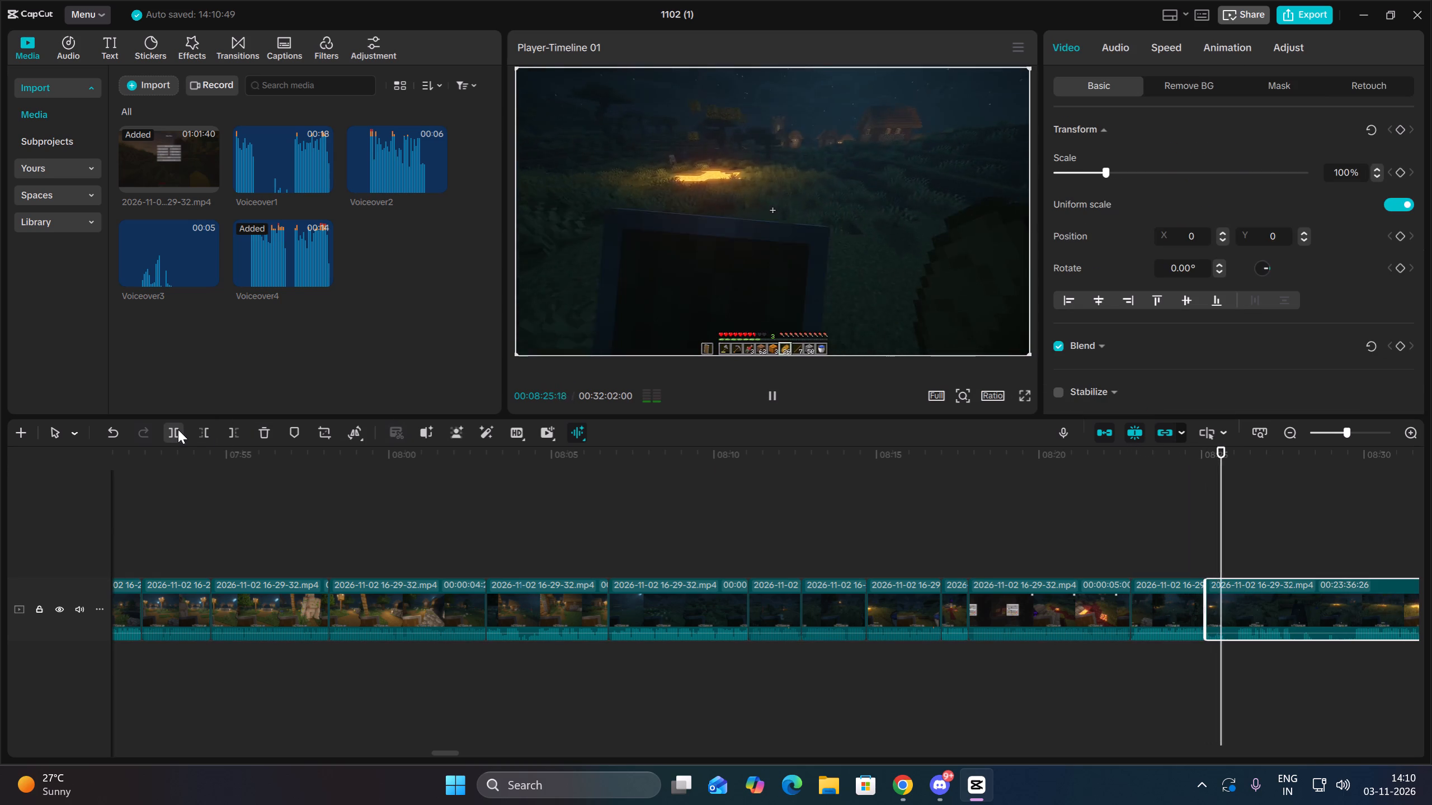
pyautogui.press('space')
pyautogui.click(208, 432)
# Split the long clip at about 00:08:26:28 and remove the following two seconds or so of footage.
pyautogui.press('space')
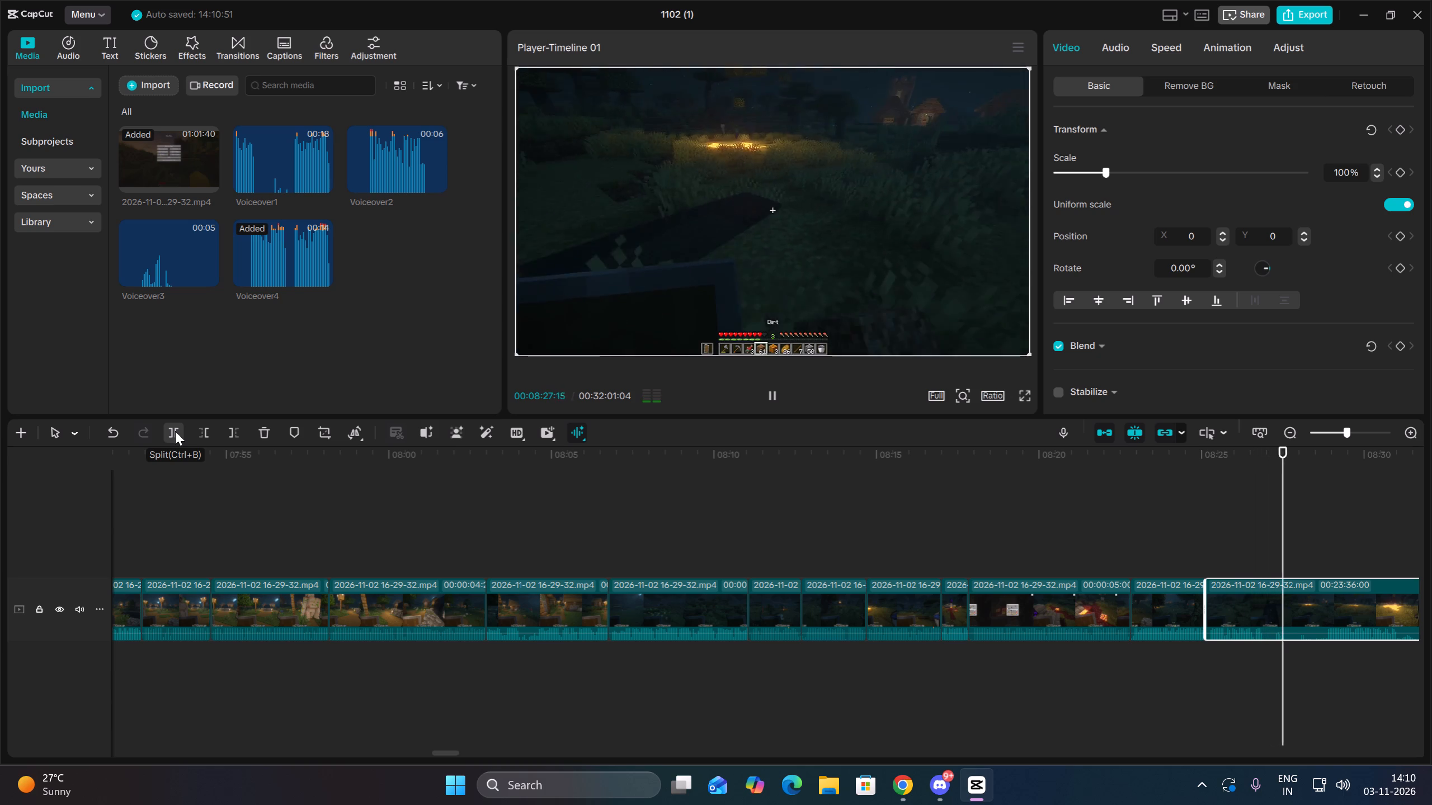
pyautogui.press('Up')
pyautogui.press('space')
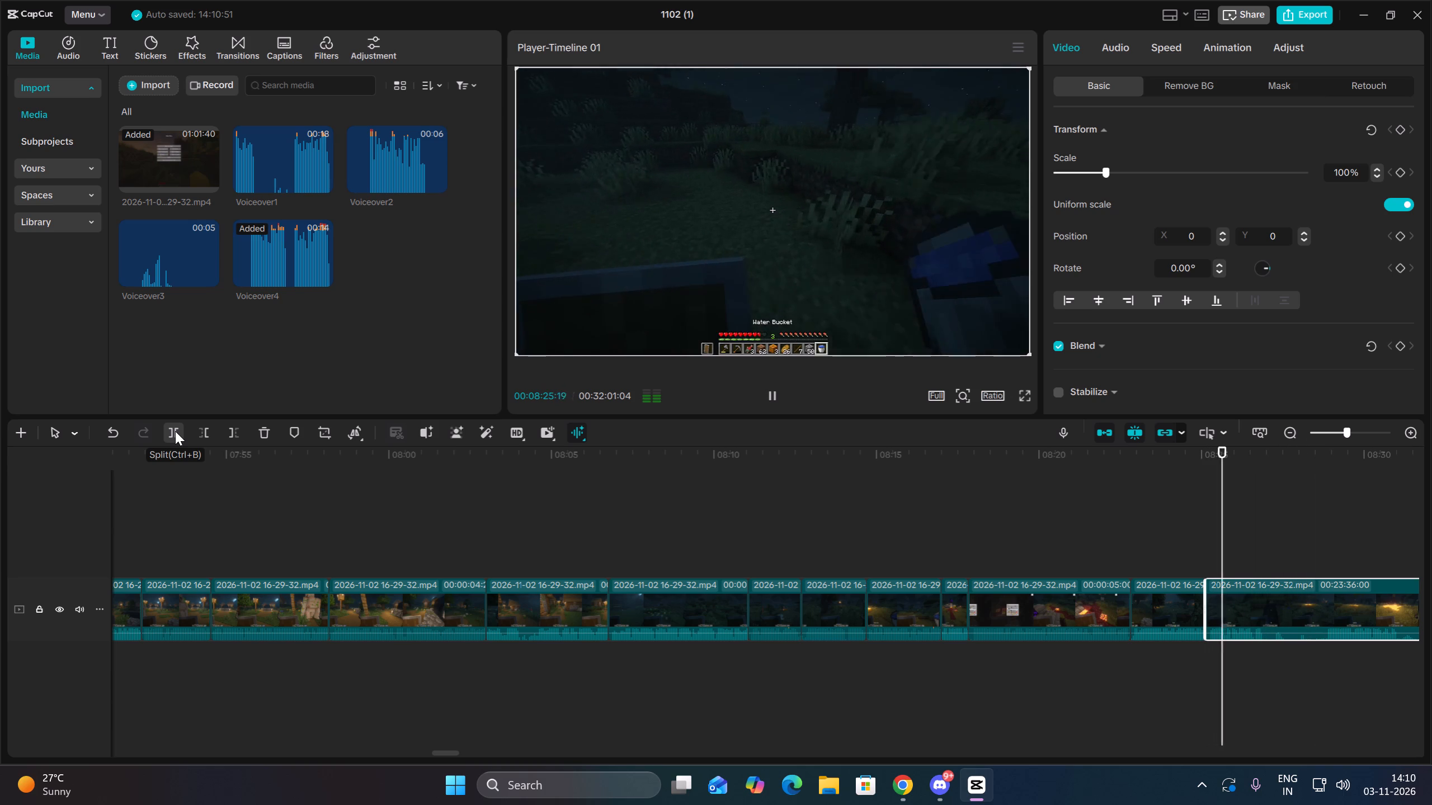
pyautogui.press('space')
pyautogui.click(175, 431)
pyautogui.press('space')
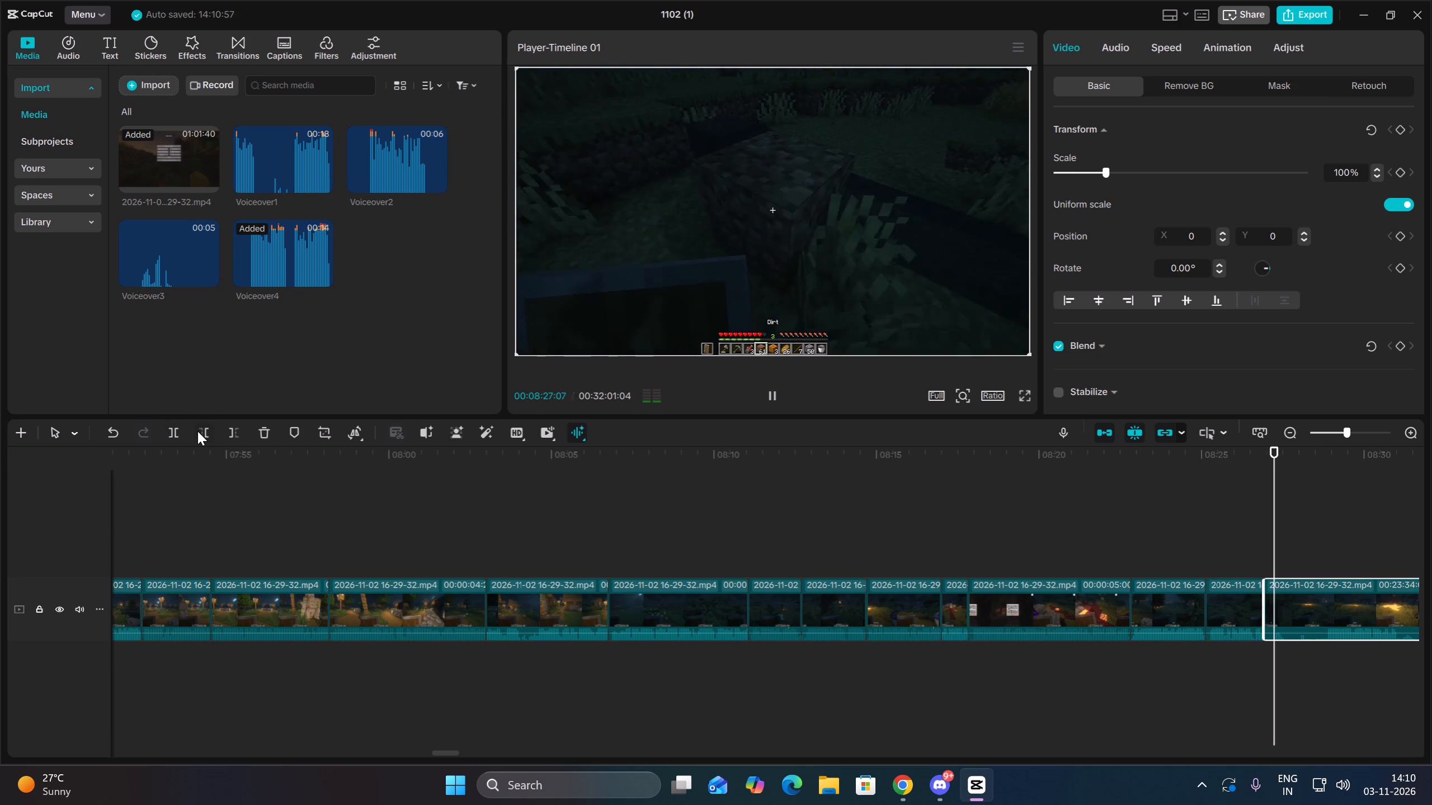
pyautogui.click(197, 431)
# Split the long clip at the lava pool, 00:08:29:06, and remove the following 14 seconds or so of footage.
pyautogui.press('space')
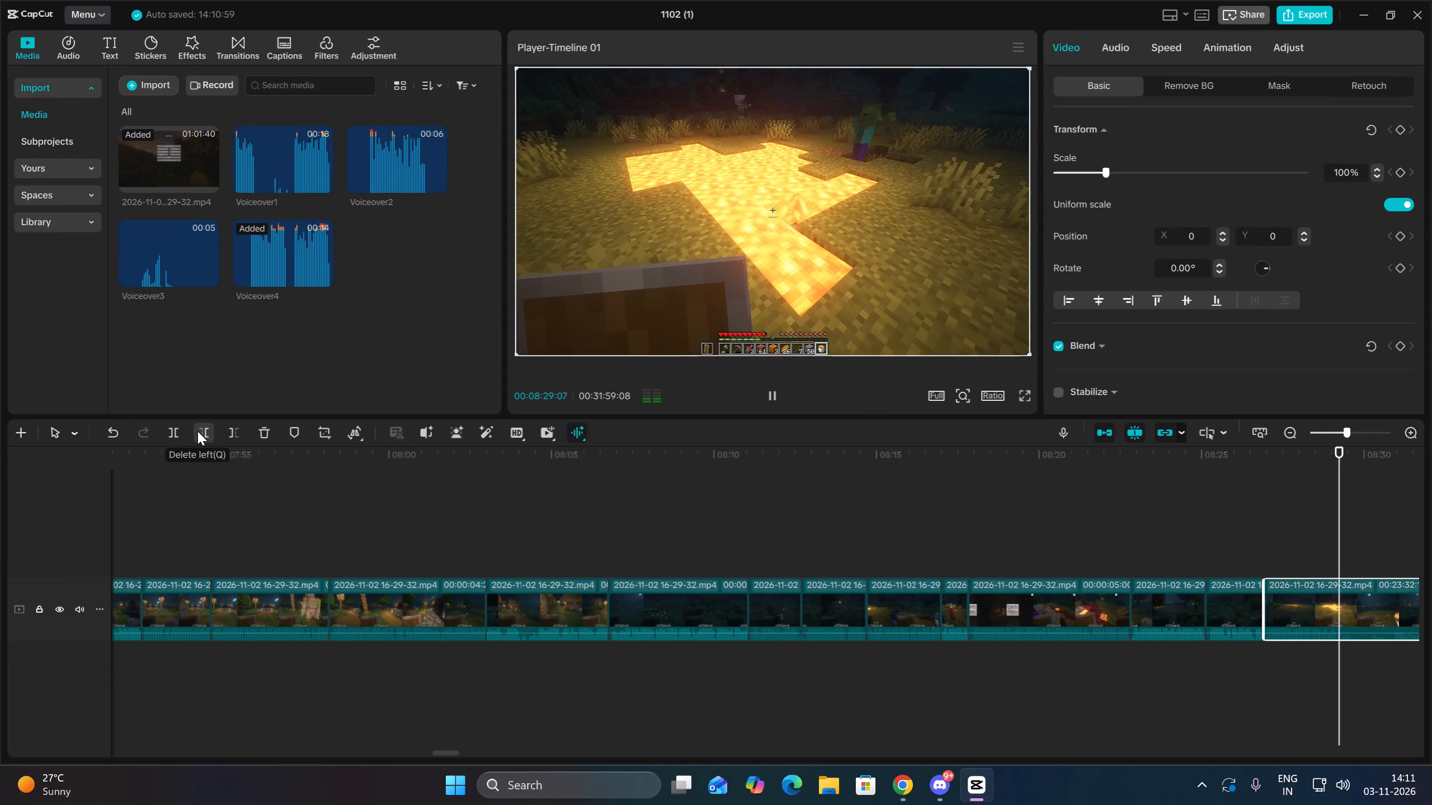
pyautogui.press('space')
pyautogui.click(1341, 646)
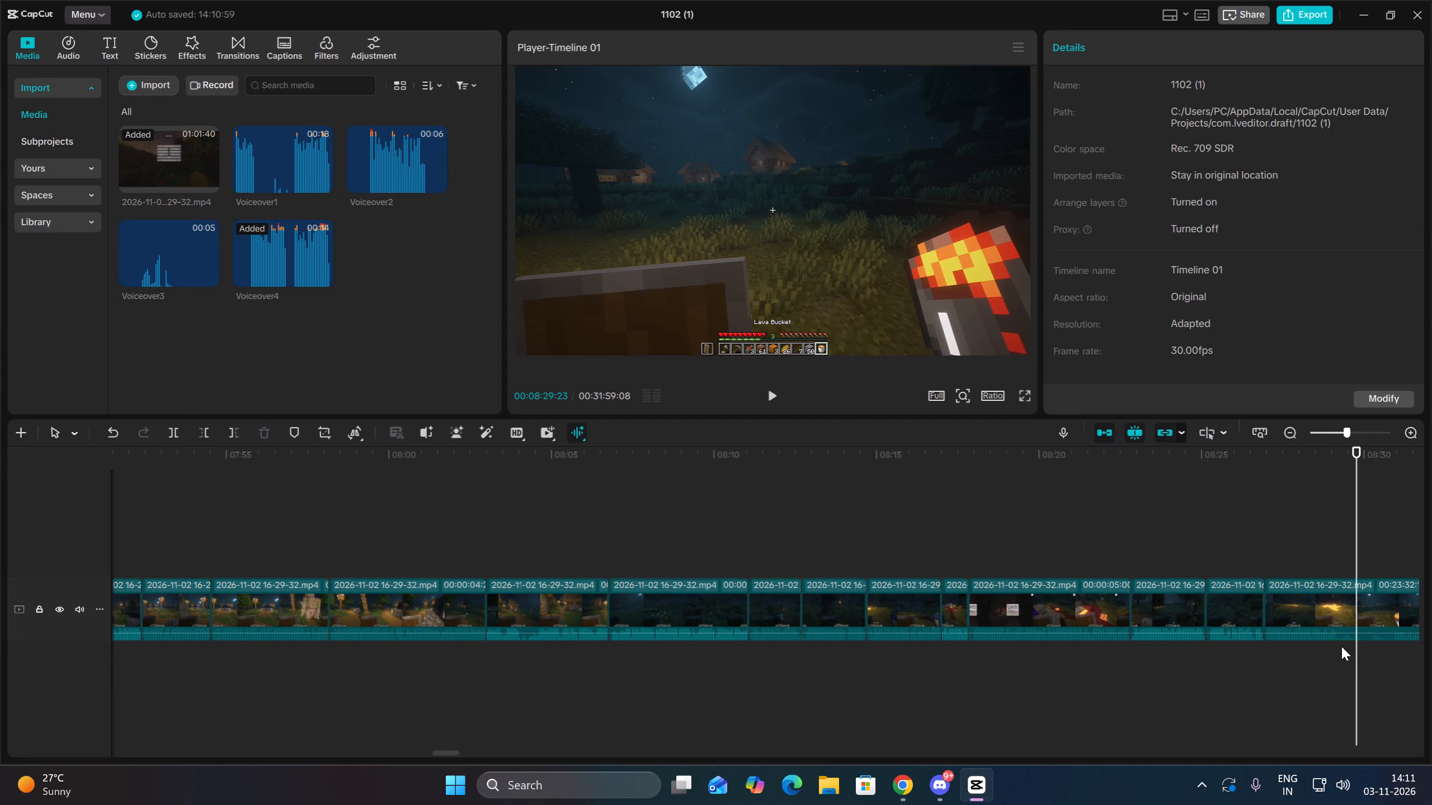
pyautogui.press('space')
pyautogui.press('space')
pyautogui.moveTo(1384, 662); pyautogui.dragTo(1384, 599)
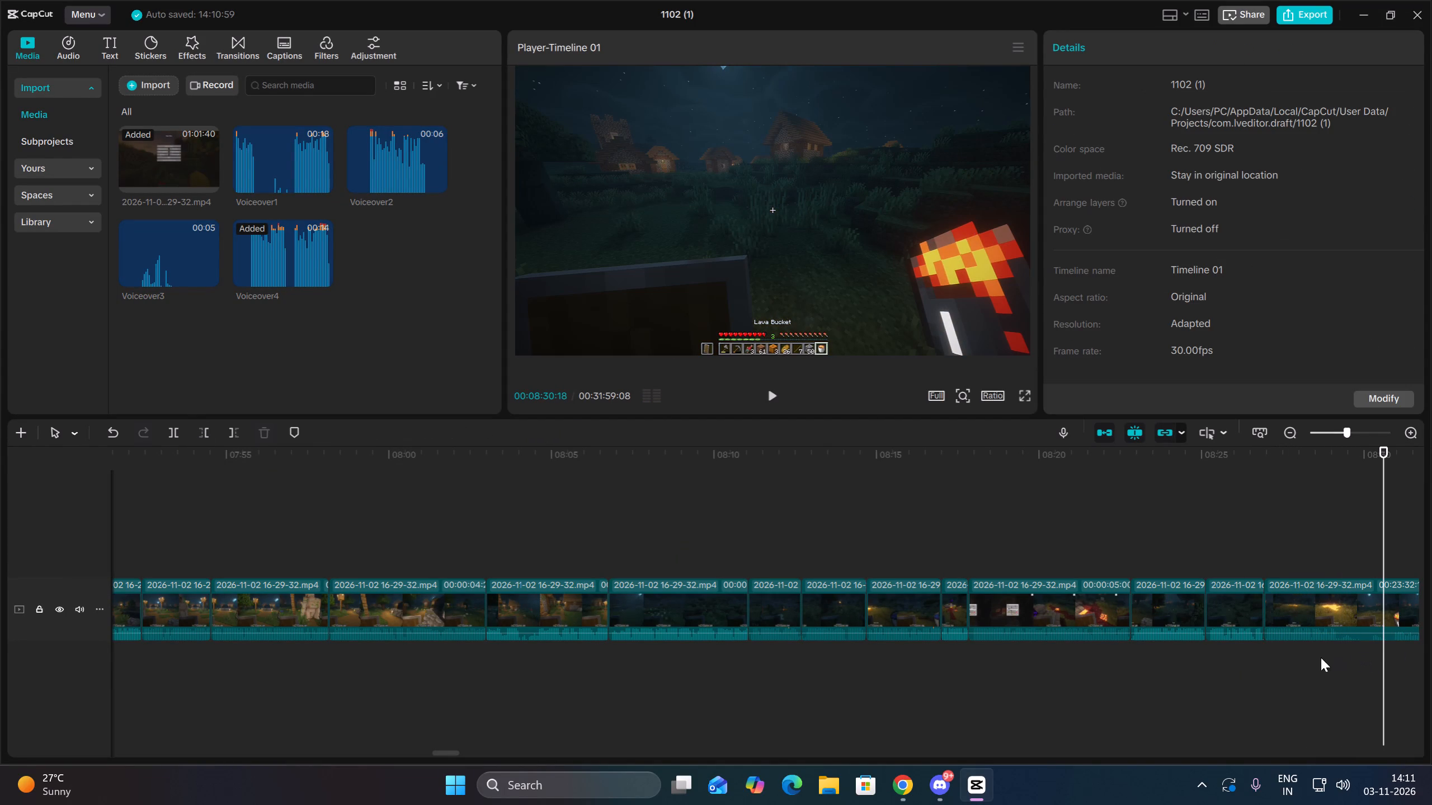
pyautogui.click(1278, 666)
pyautogui.click(771, 396)
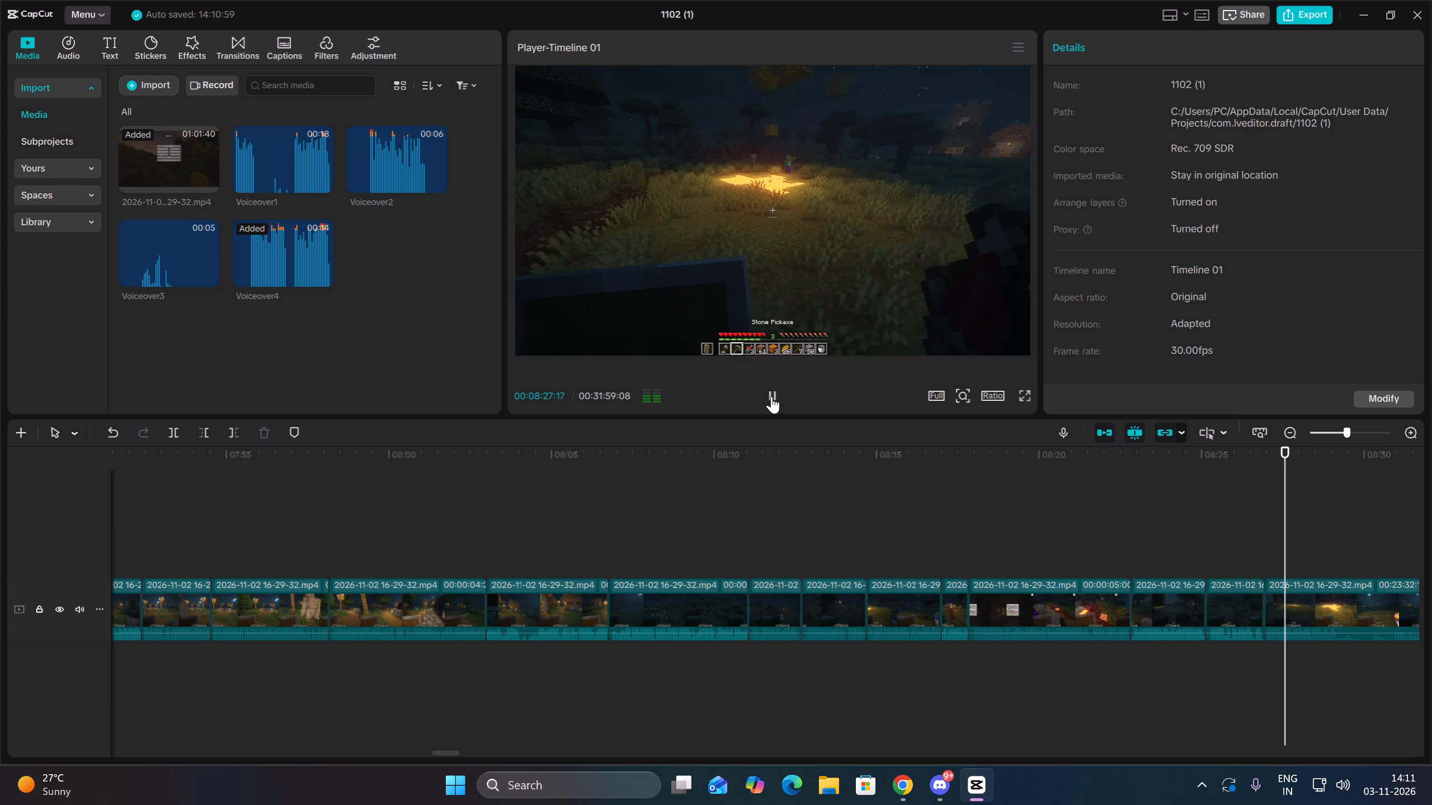
pyautogui.click(771, 396)
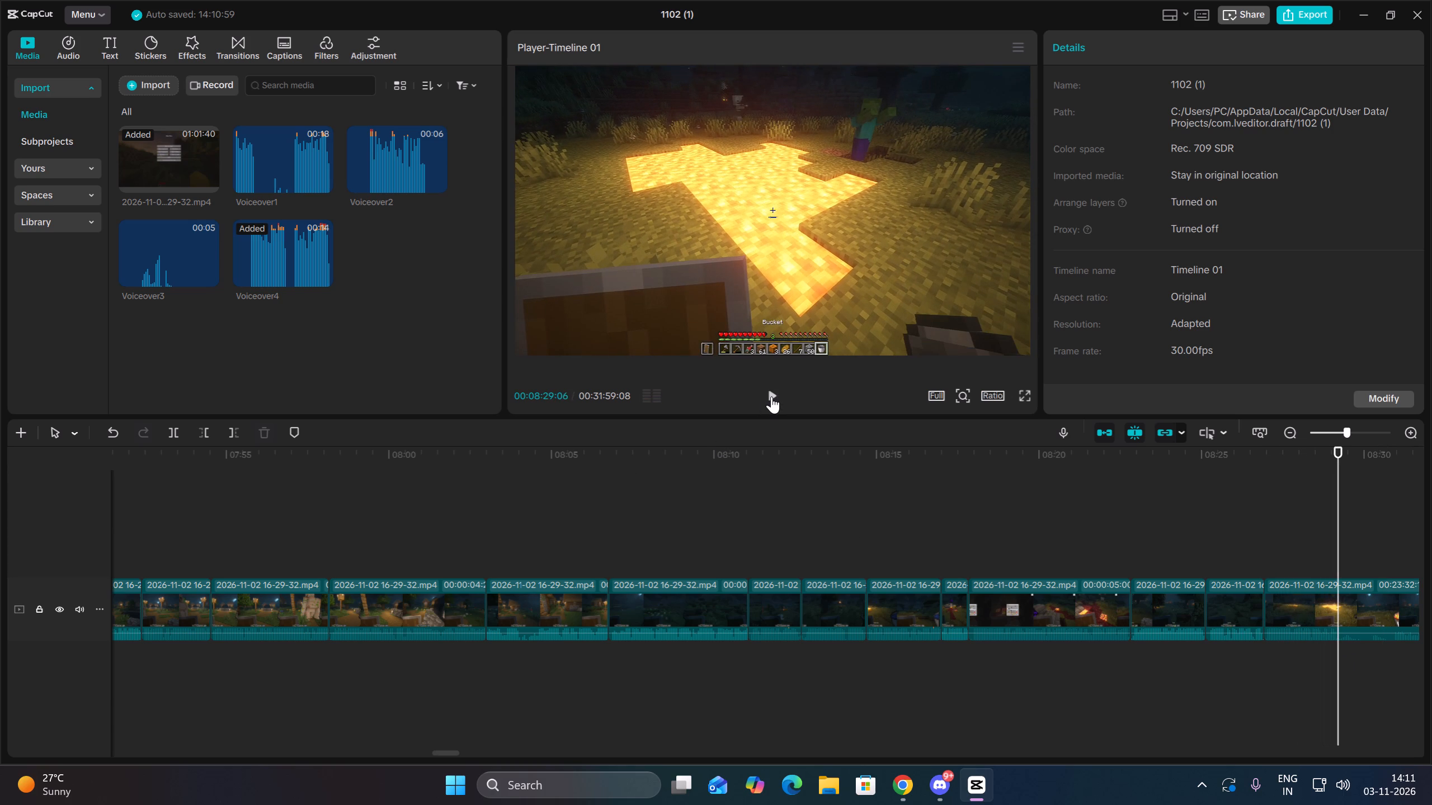
pyautogui.moveTo(1315, 550); pyautogui.dragTo(1330, 626)
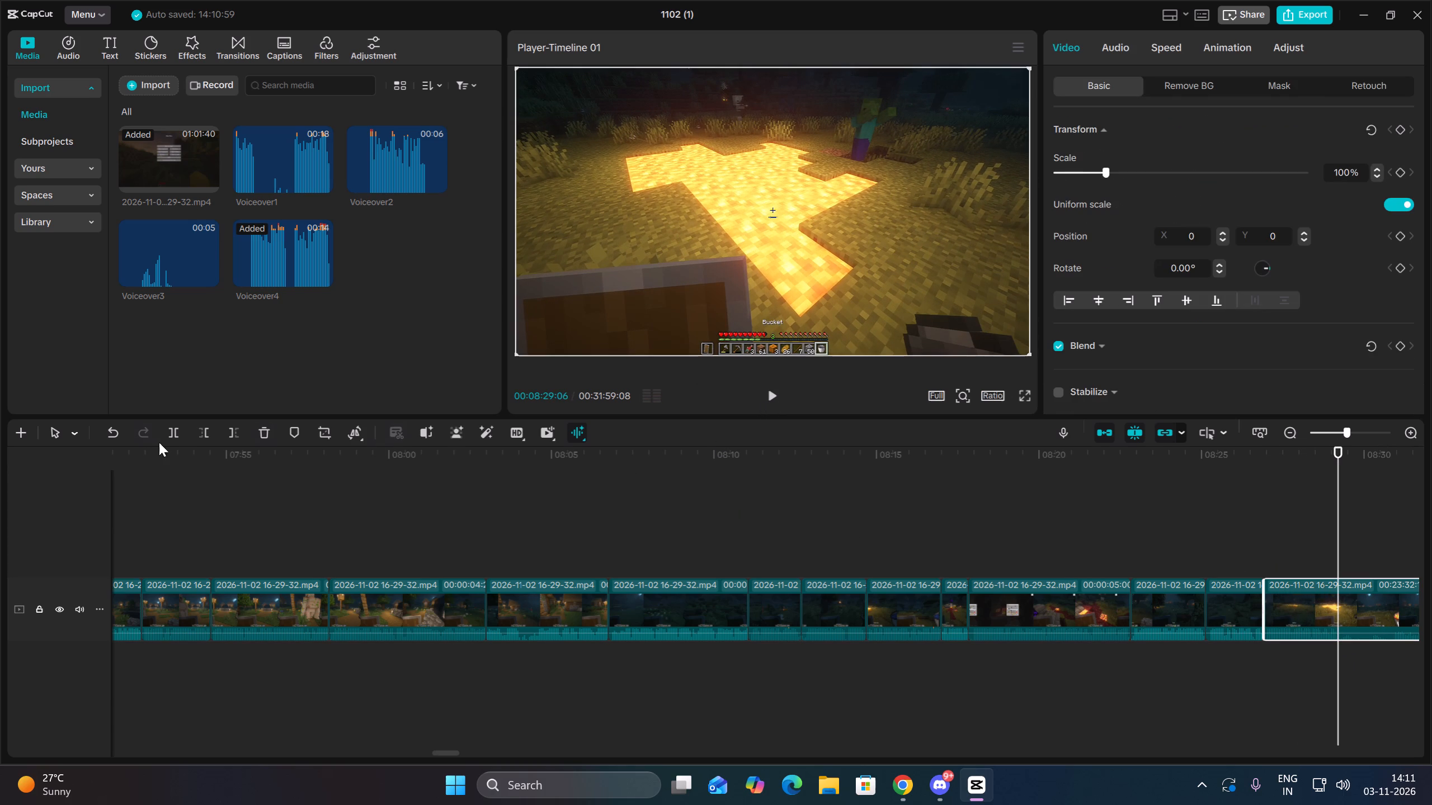
pyautogui.click(176, 423)
pyautogui.press('space')
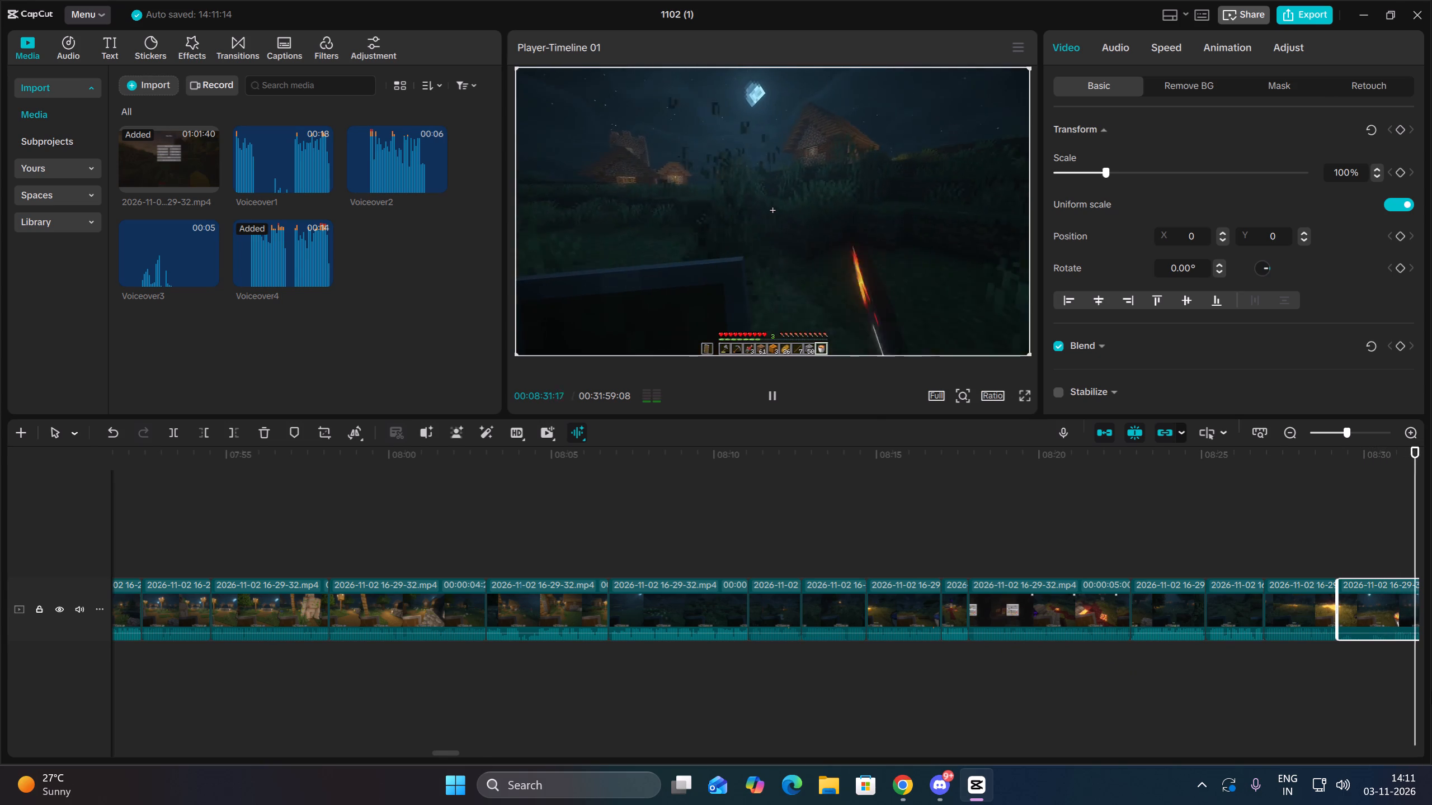
pyautogui.click(621, 650)
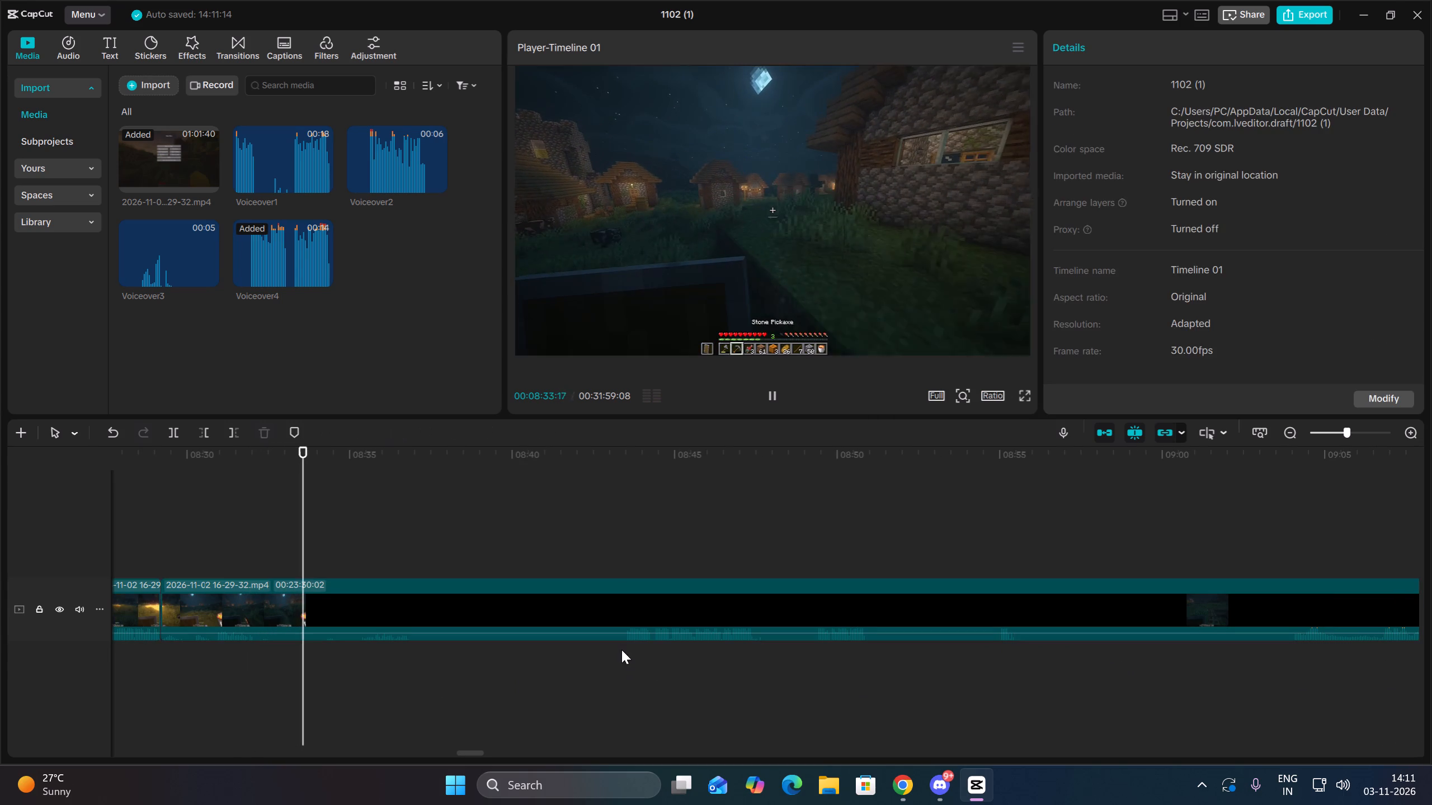
pyautogui.moveTo(659, 665); pyautogui.dragTo(670, 606)
pyautogui.click(210, 432)
# Trim about one more second in total off the start of the long clip after the 00:08:29:06 cut.
pyautogui.press('space')
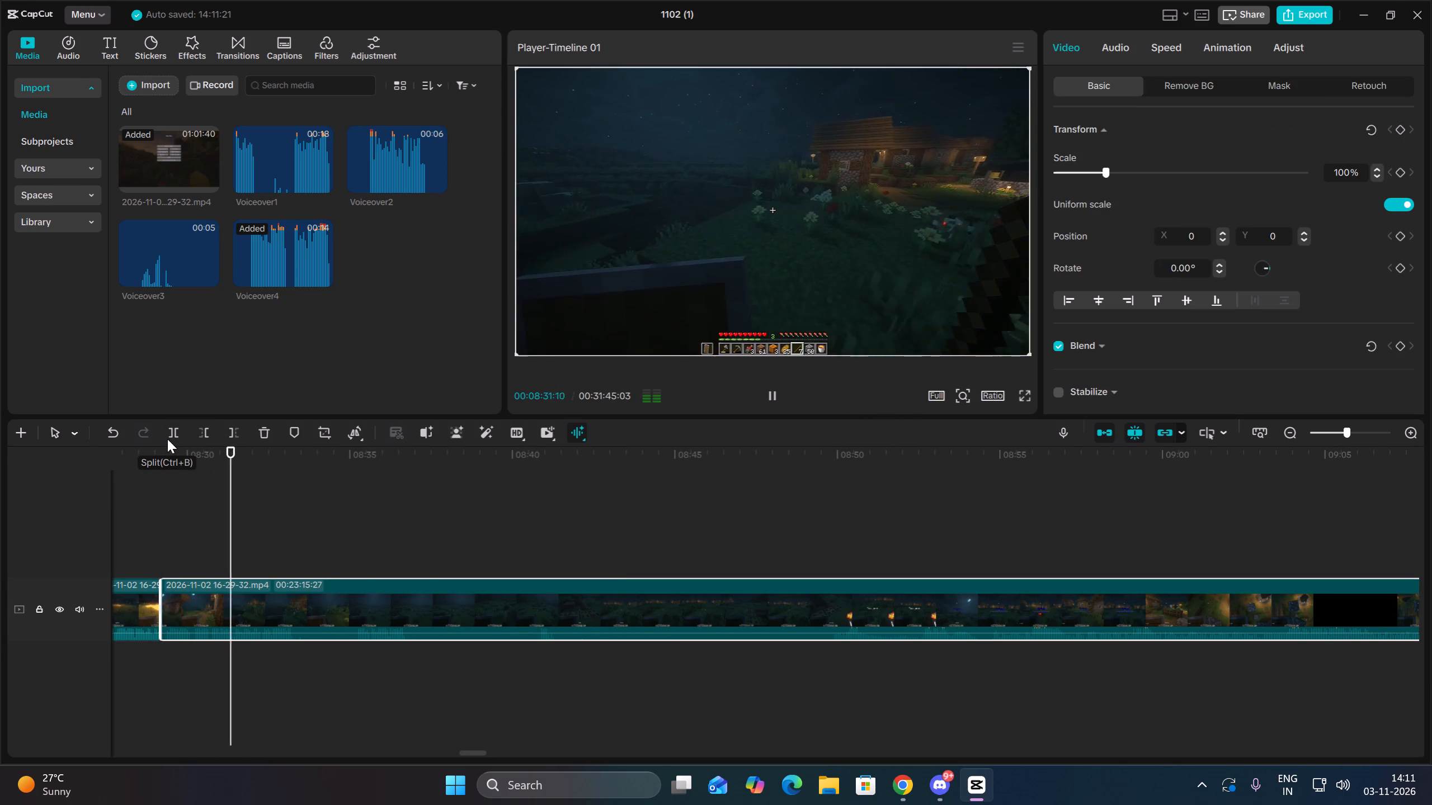
pyautogui.press('Up')
pyautogui.press('space')
pyautogui.press('space')
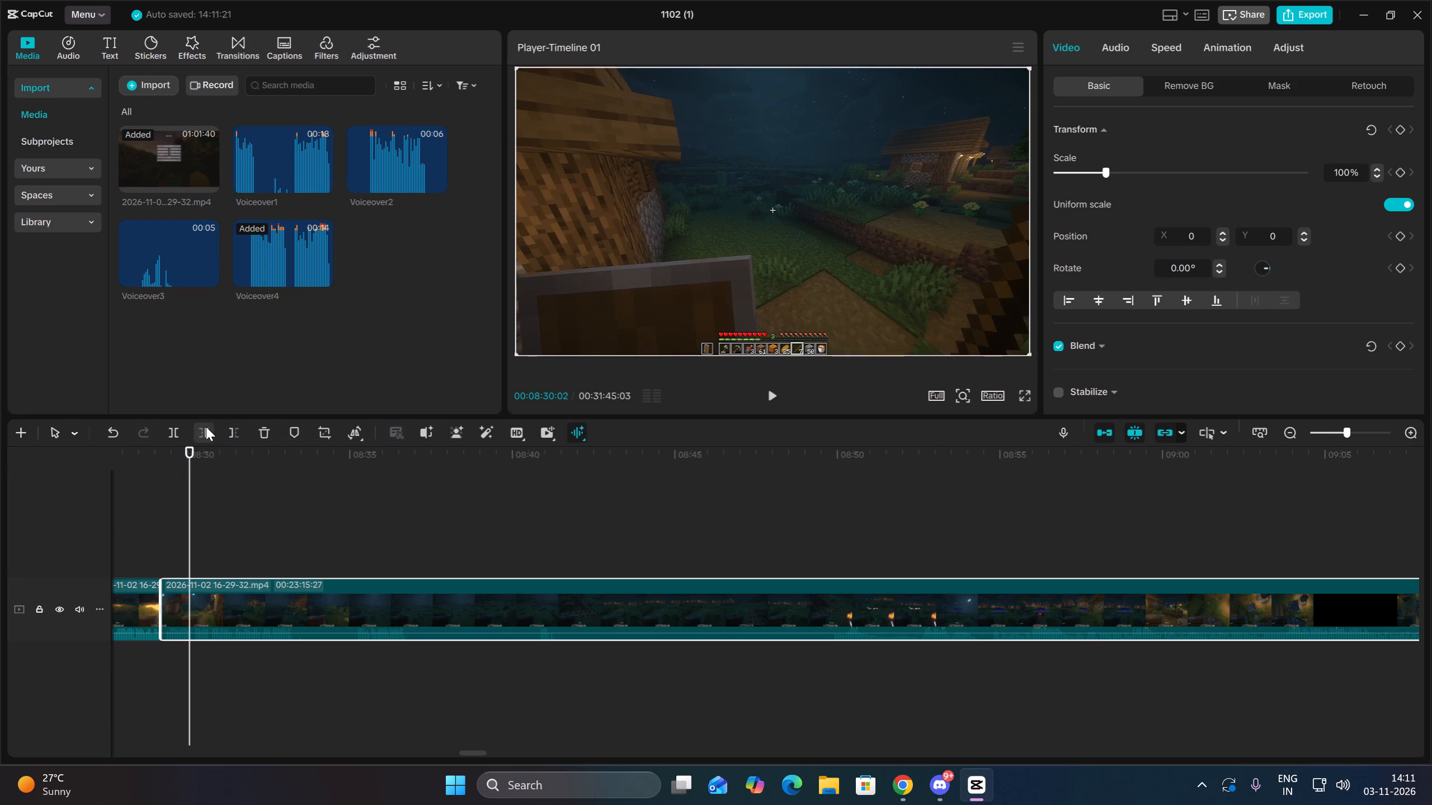
pyautogui.click(206, 427)
pyautogui.press('space')
pyautogui.press('Up')
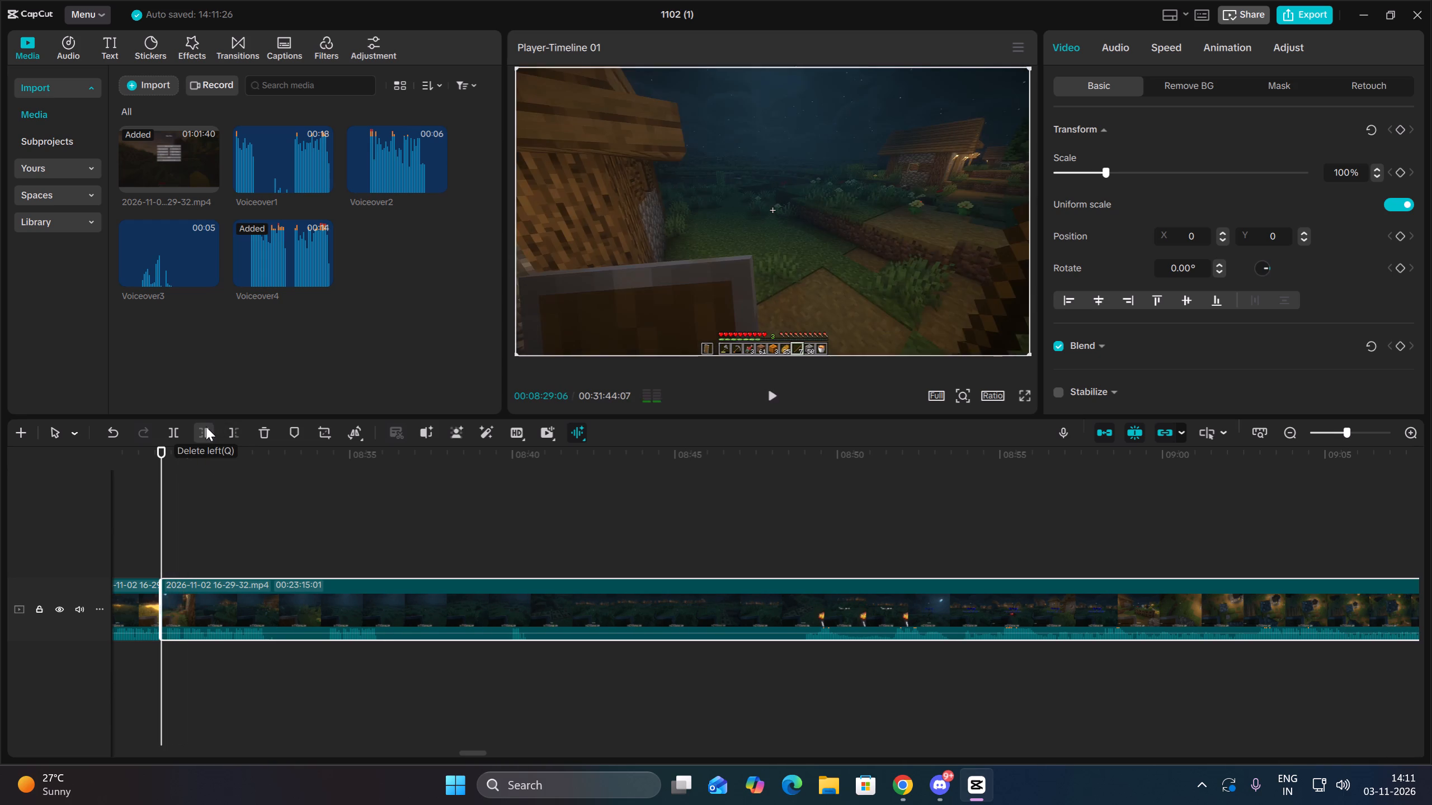
pyautogui.press('space')
pyautogui.press('space')
pyautogui.click(206, 427)
# Split the long clip at 00:08:32:05 and remove the footage from there up to 00:08:34:06.
pyautogui.press('space')
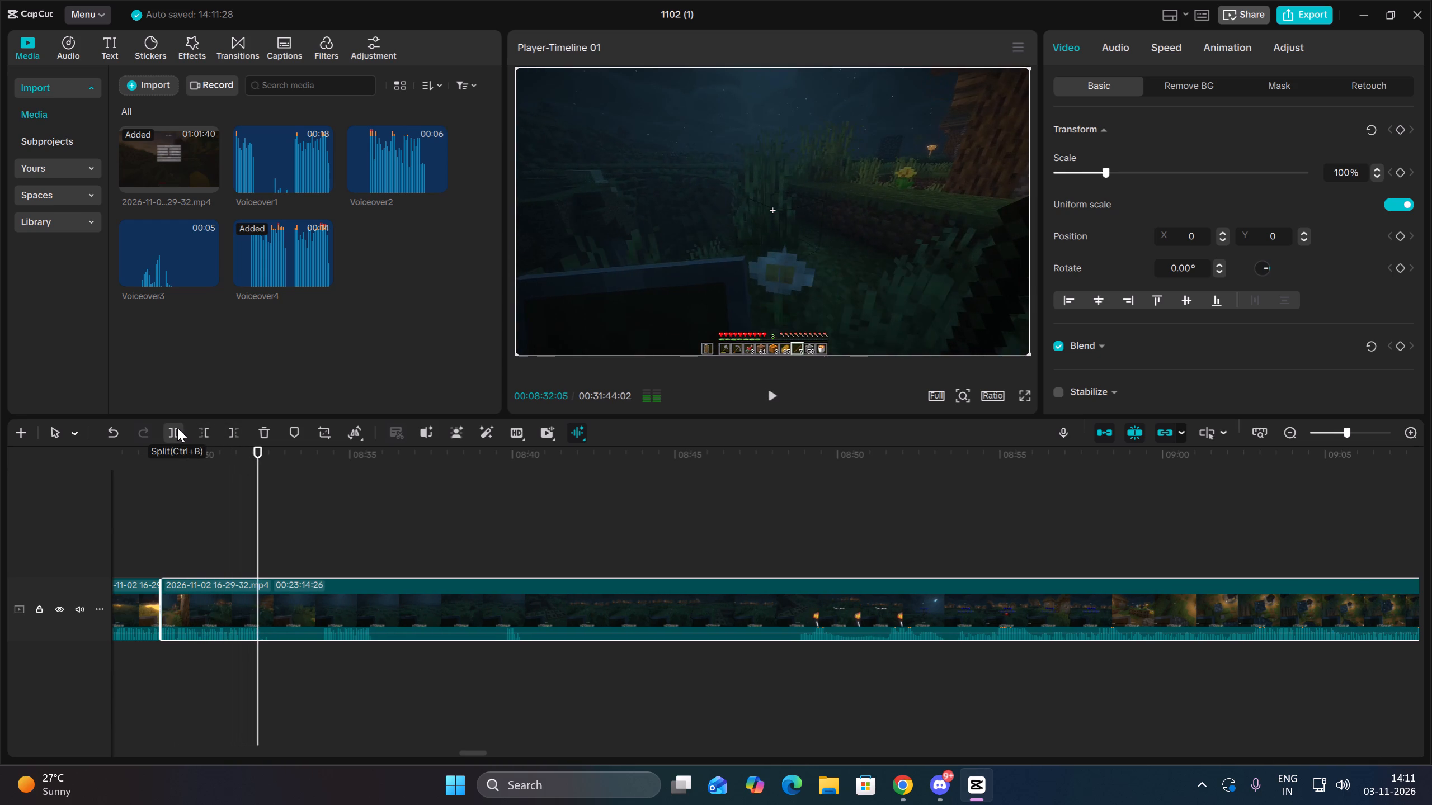
pyautogui.press('space')
pyautogui.click(177, 428)
pyautogui.press('space')
pyautogui.click(324, 657)
pyautogui.click(324, 657)
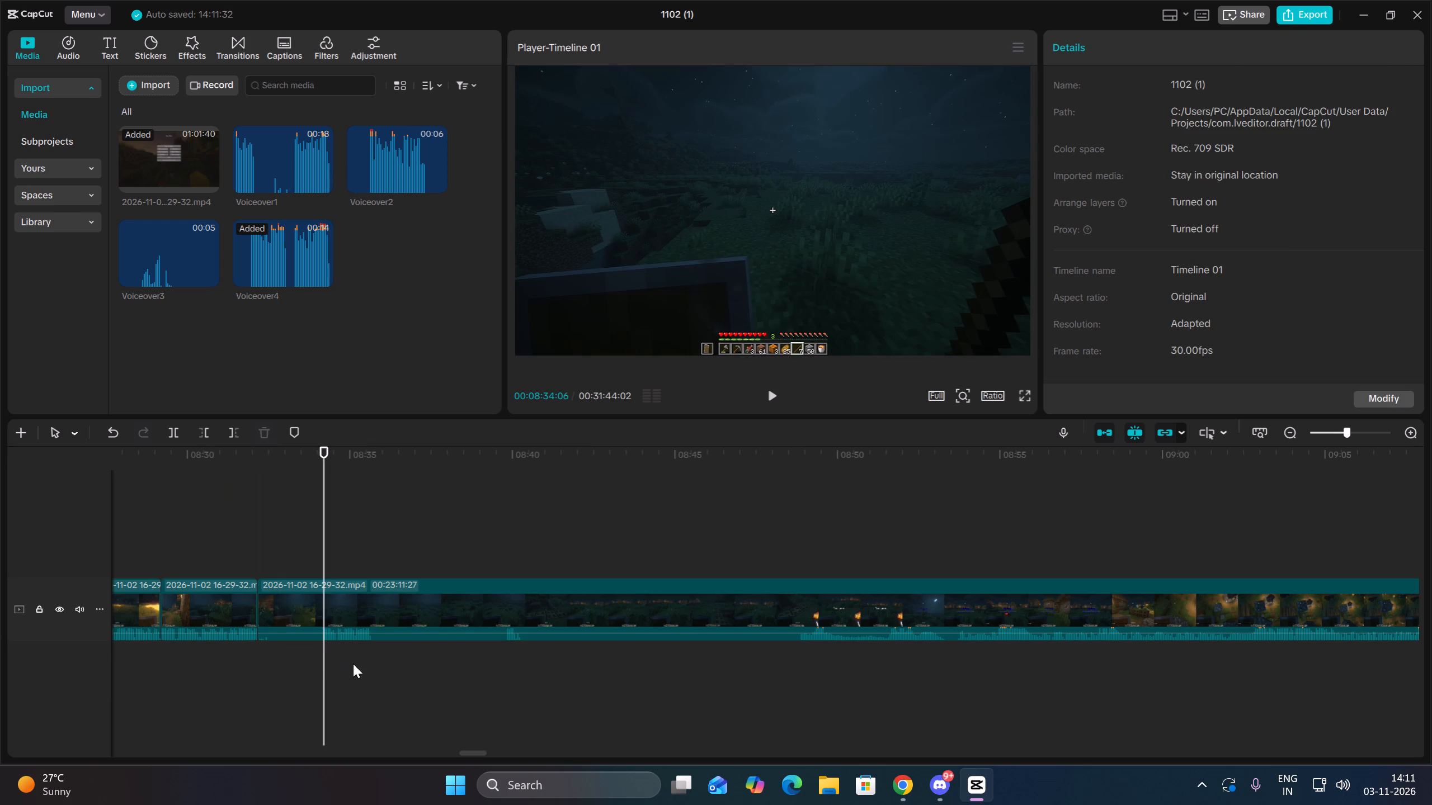
pyautogui.moveTo(364, 665); pyautogui.dragTo(369, 595)
pyautogui.click(214, 430)
# Split the long clip at about 00:08:33:22 and remove the dark grassland footage from there up to 00:08:46:24.
pyautogui.press('space')
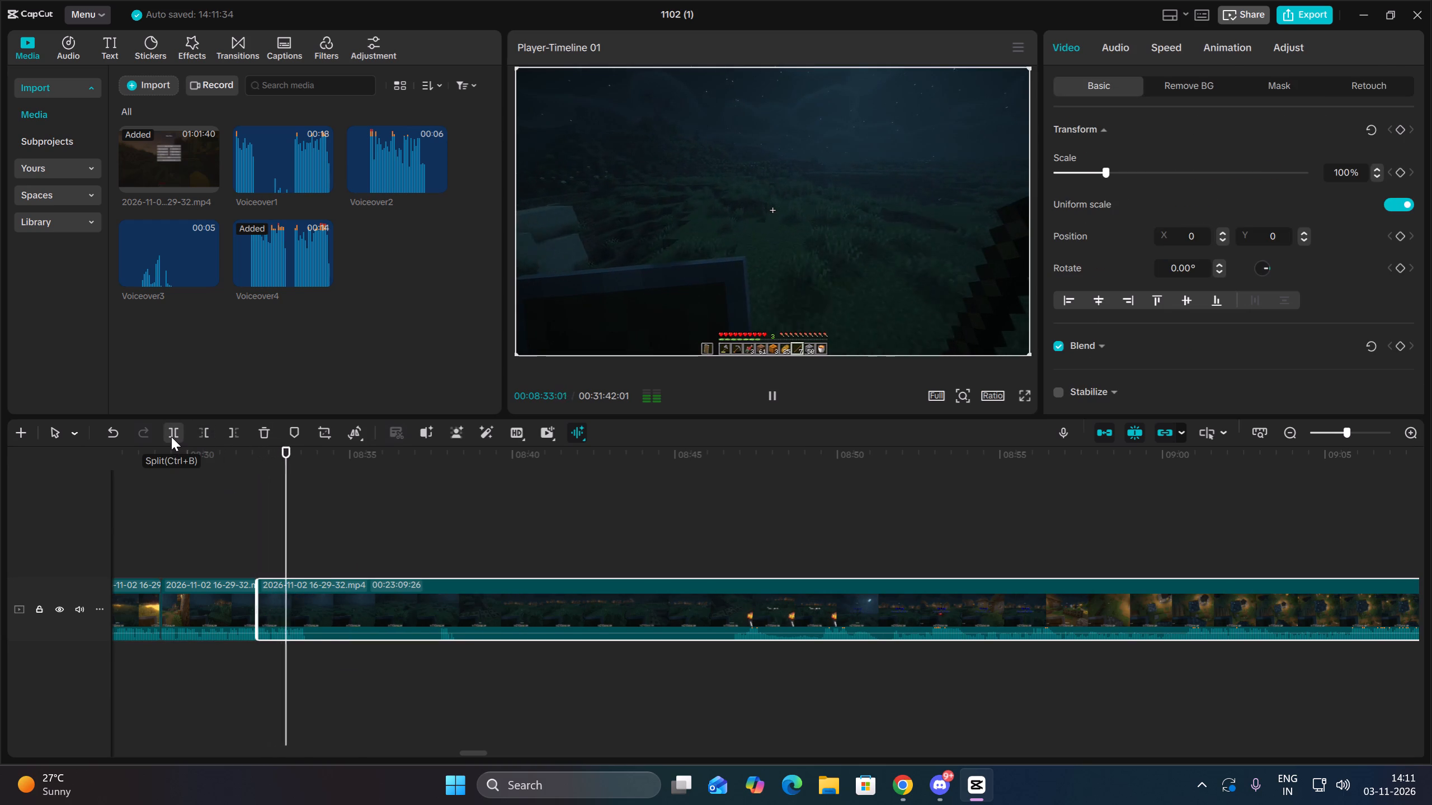
pyautogui.press('space')
pyautogui.click(171, 437)
pyautogui.press('space')
pyautogui.click(435, 647)
pyautogui.press('space')
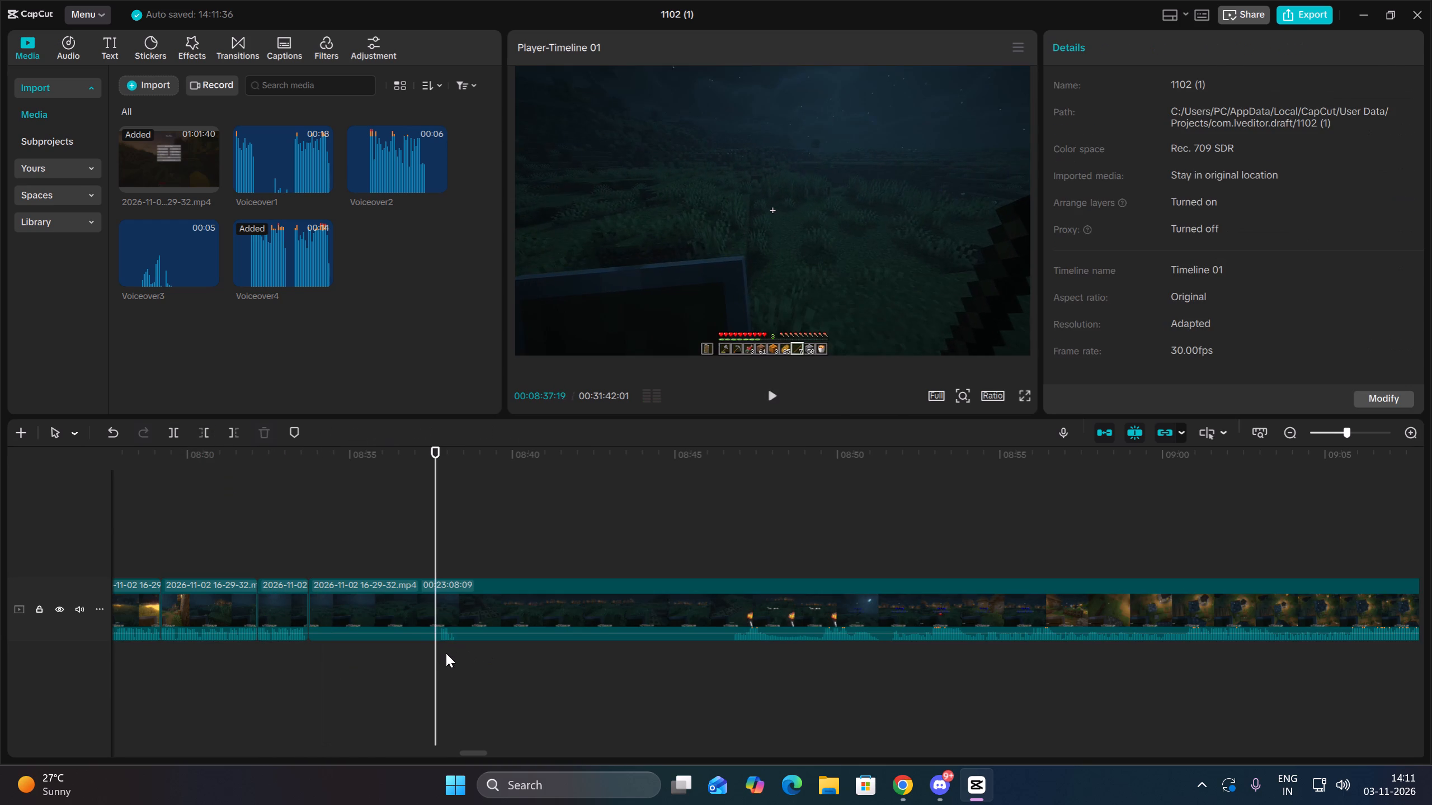
pyautogui.press('space')
pyautogui.click(734, 643)
pyautogui.moveTo(755, 666); pyautogui.dragTo(759, 606)
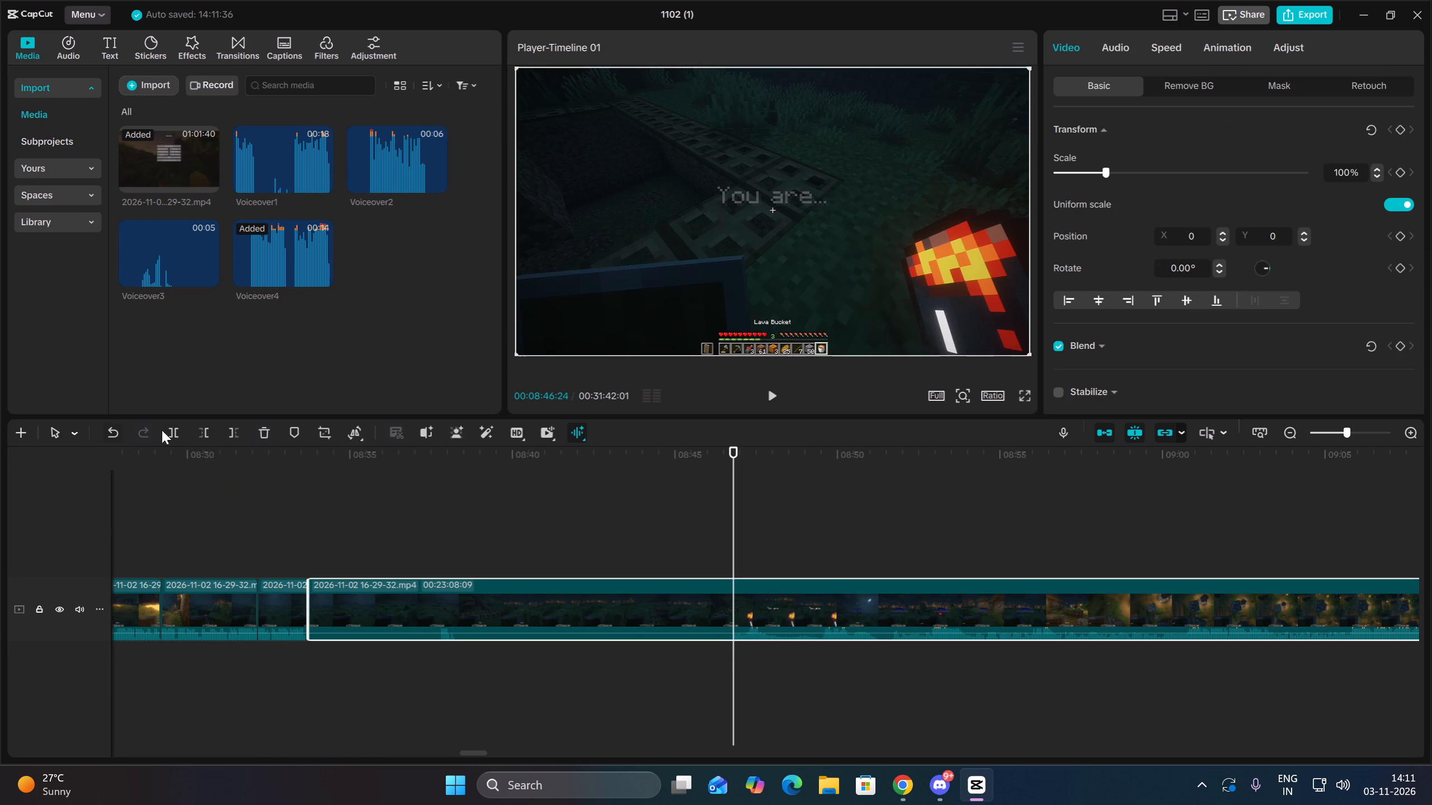
pyautogui.click(211, 436)
pyautogui.press('space')
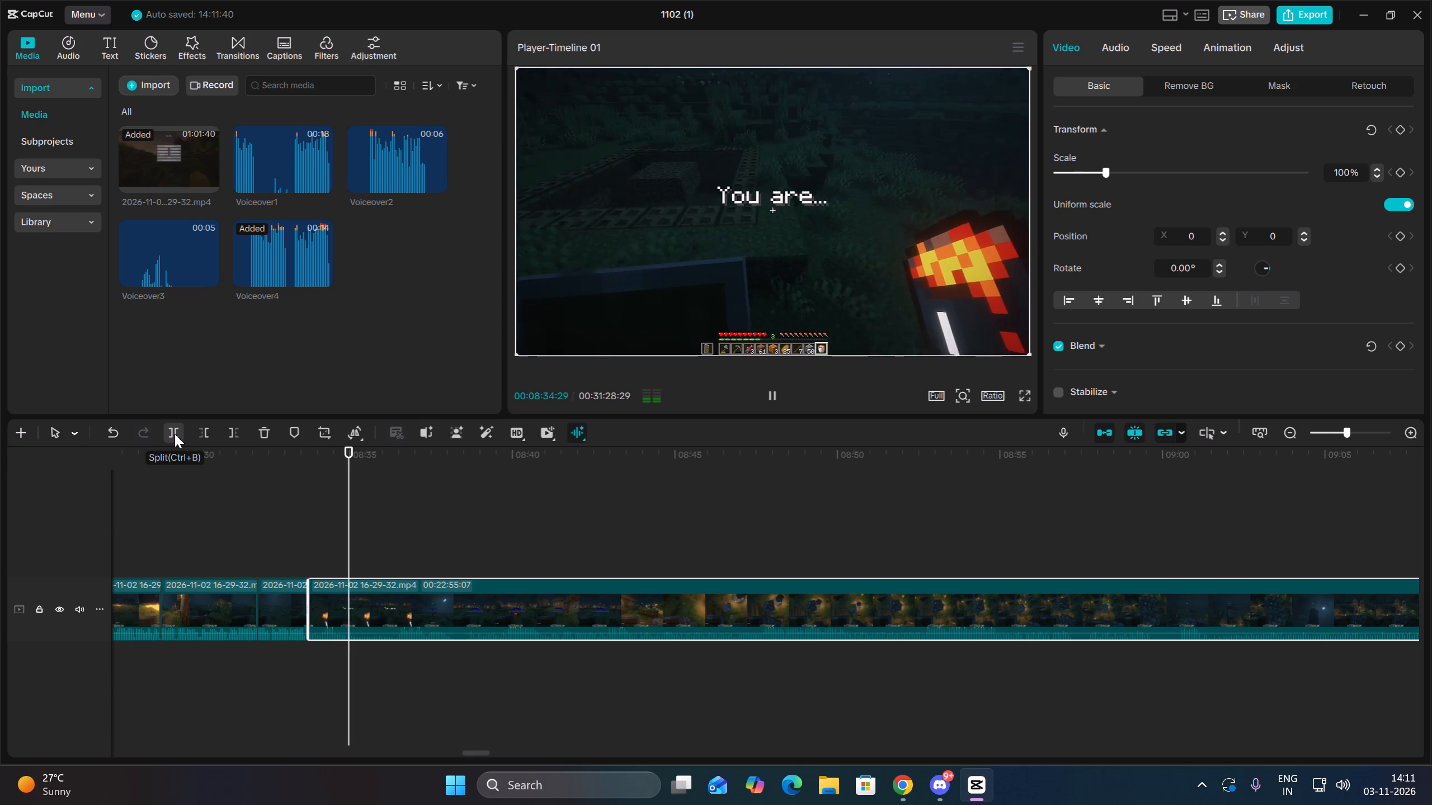
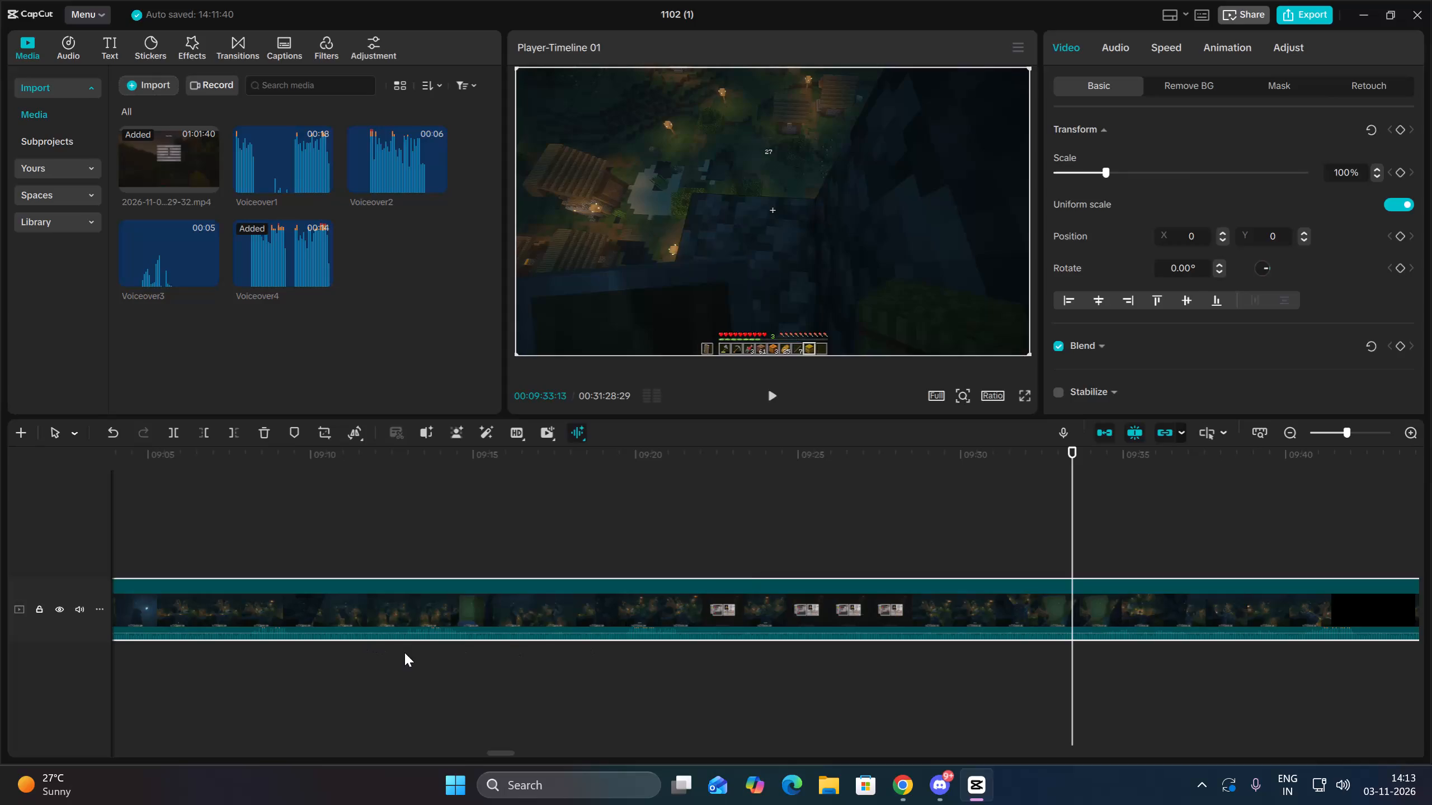
# Play back the gameplay footage from about 00:09:13 to review this section of the timeline.
pyautogui.click(403, 656)
pyautogui.press('space')
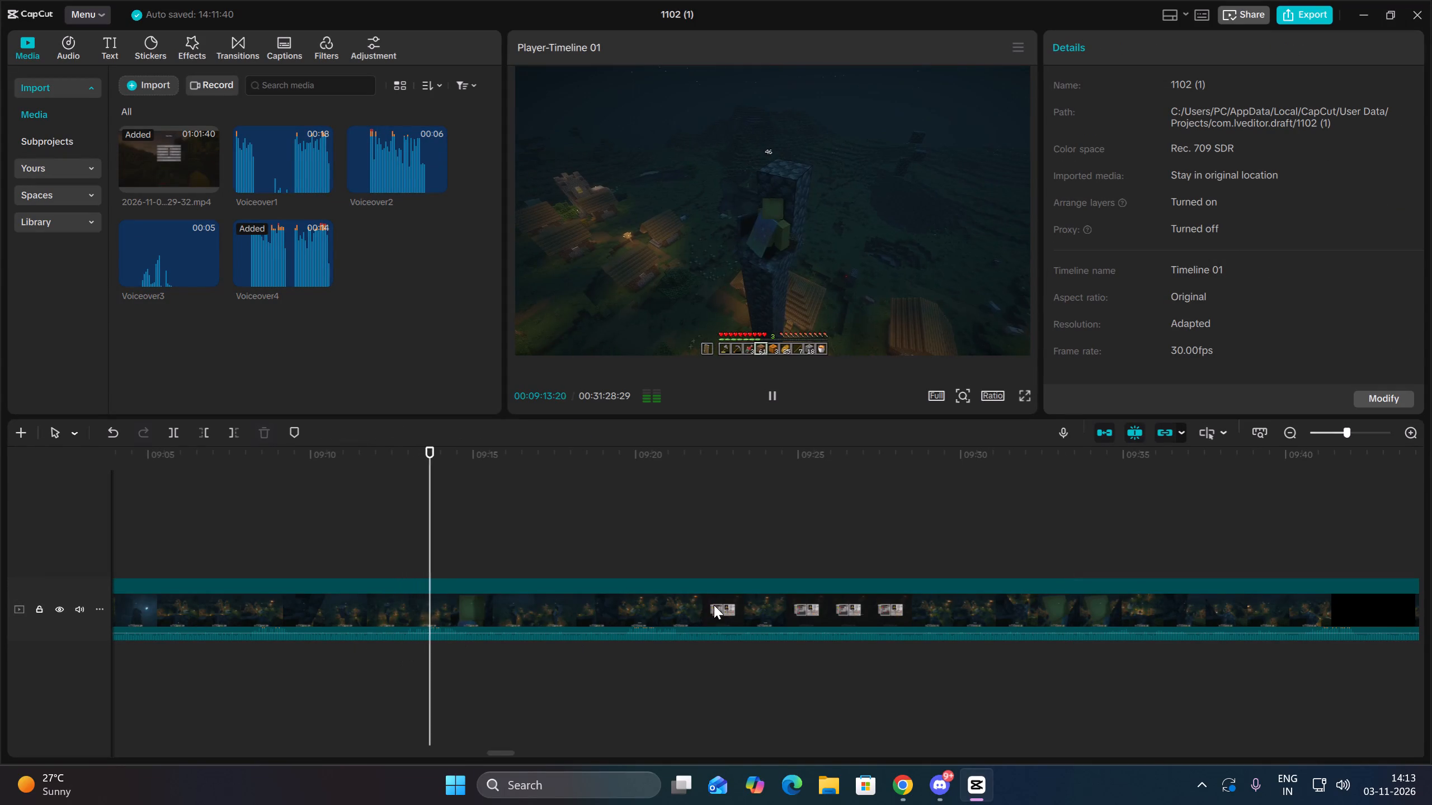
pyautogui.doubleClick(1285, 433)
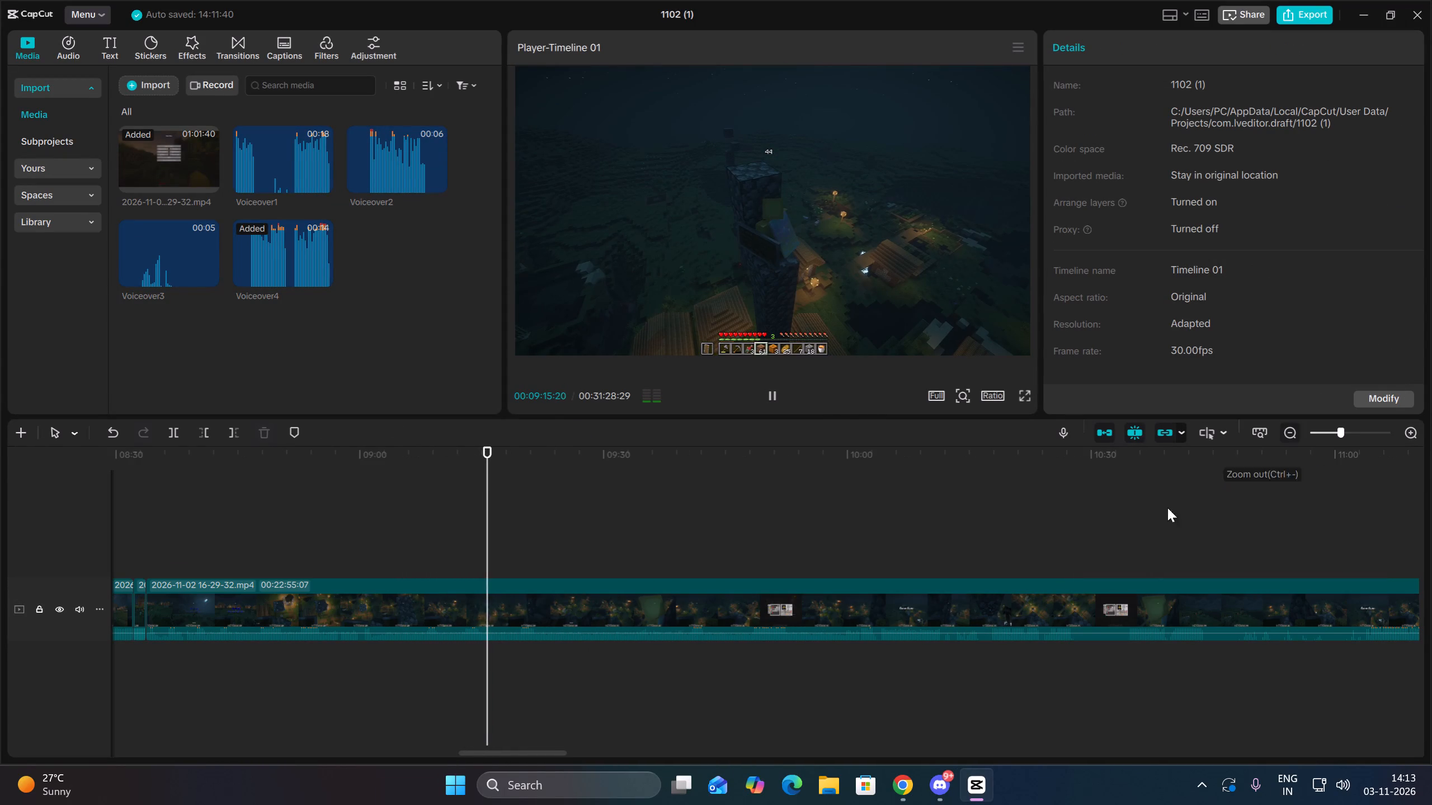
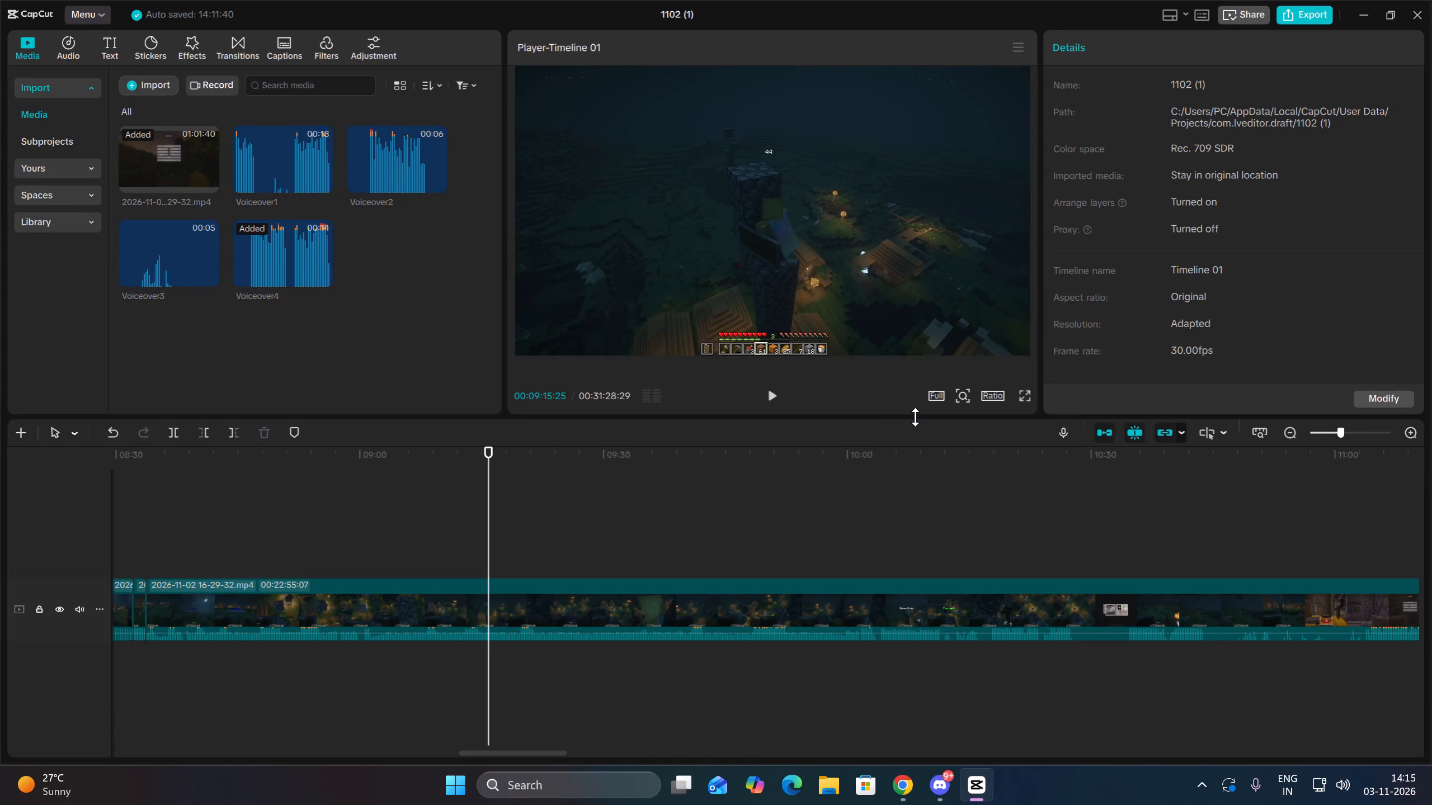
# Play back the 00:22:55:07 gameplay clip from its beginning and review the extent of the whole edit on the timeline.
pyautogui.press('Up')
pyautogui.press('space')
pyautogui.click(1298, 439)
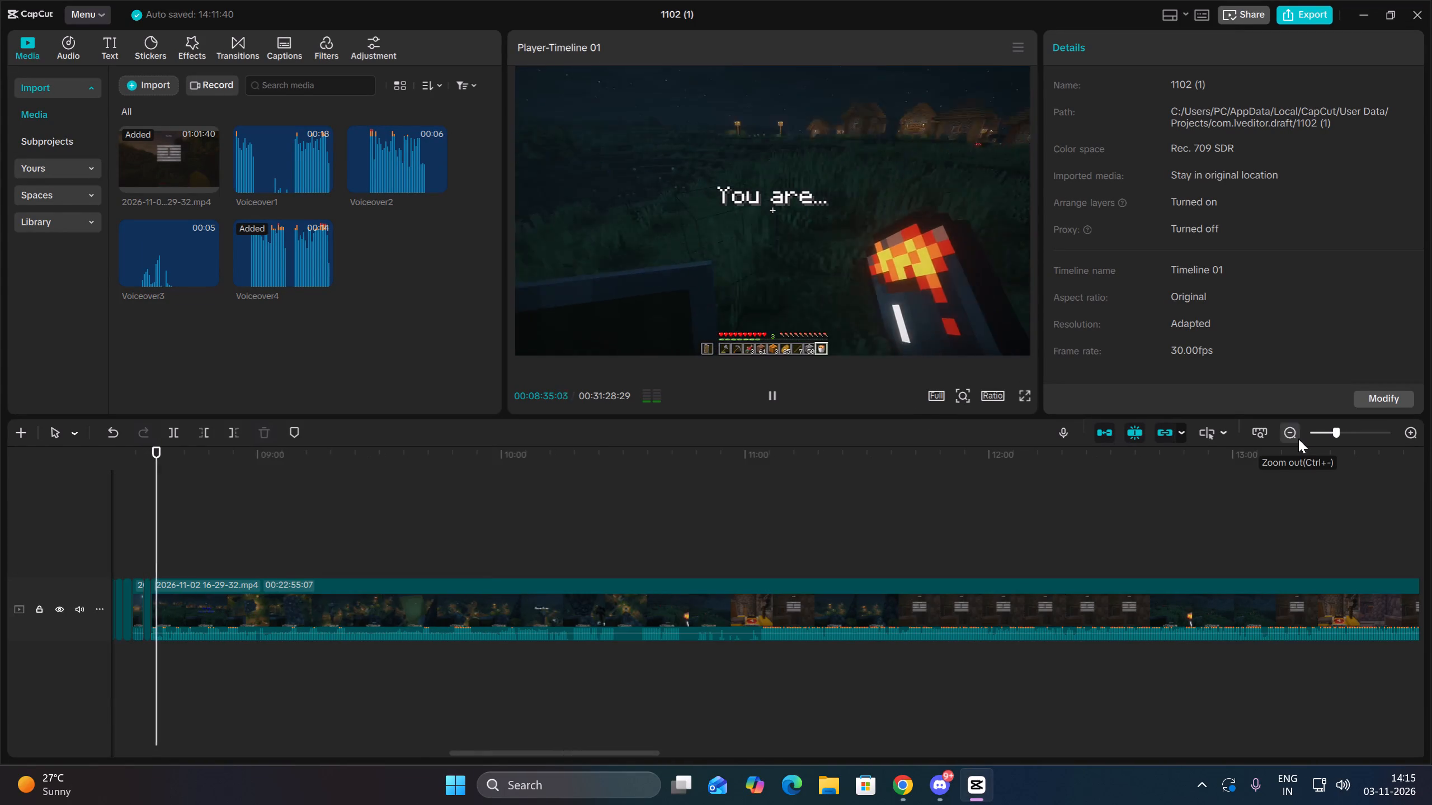
pyautogui.tripleClick(1298, 439)
pyautogui.moveTo(267, 509); pyautogui.dragTo(0, 498)
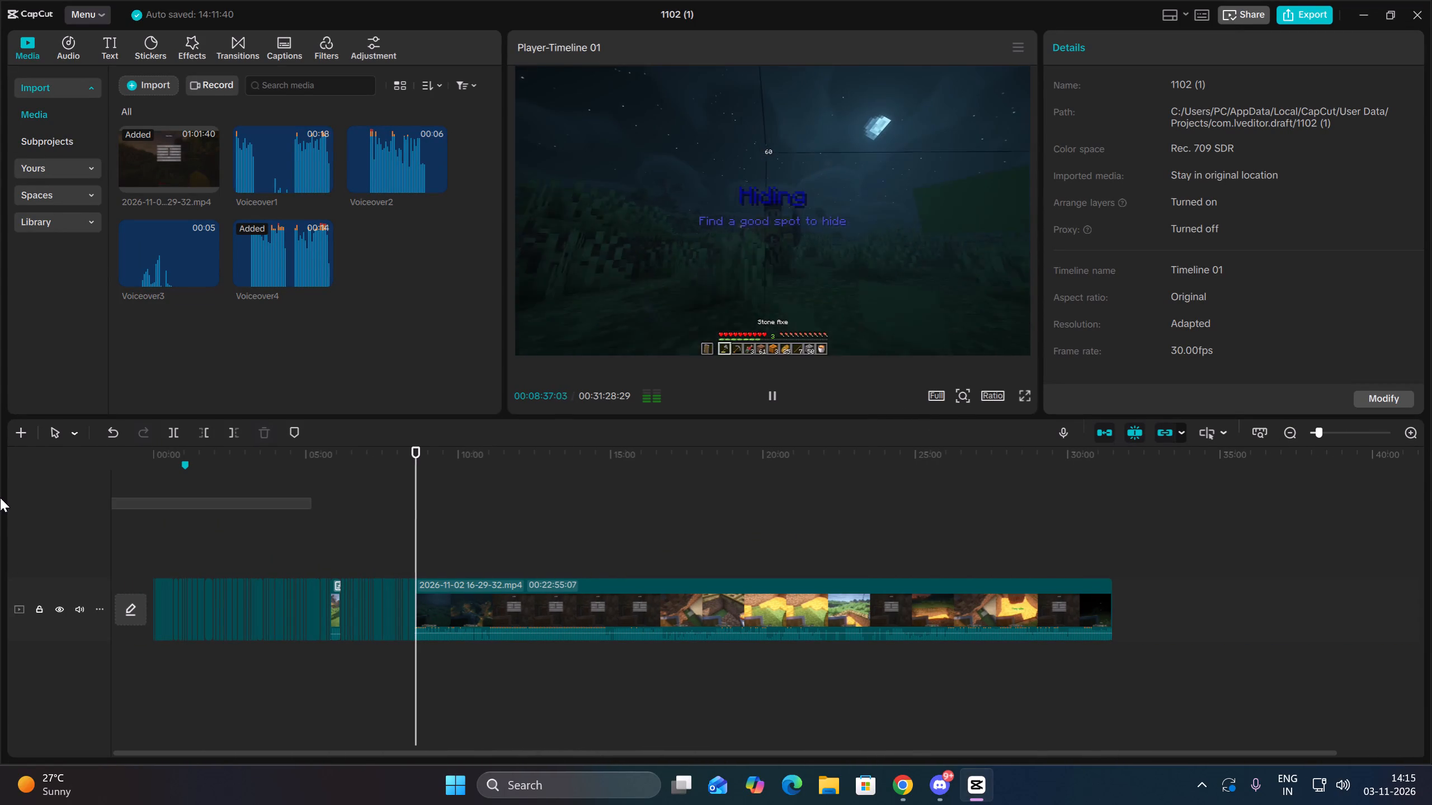
pyautogui.moveTo(0, 498); pyautogui.dragTo(580, 504)
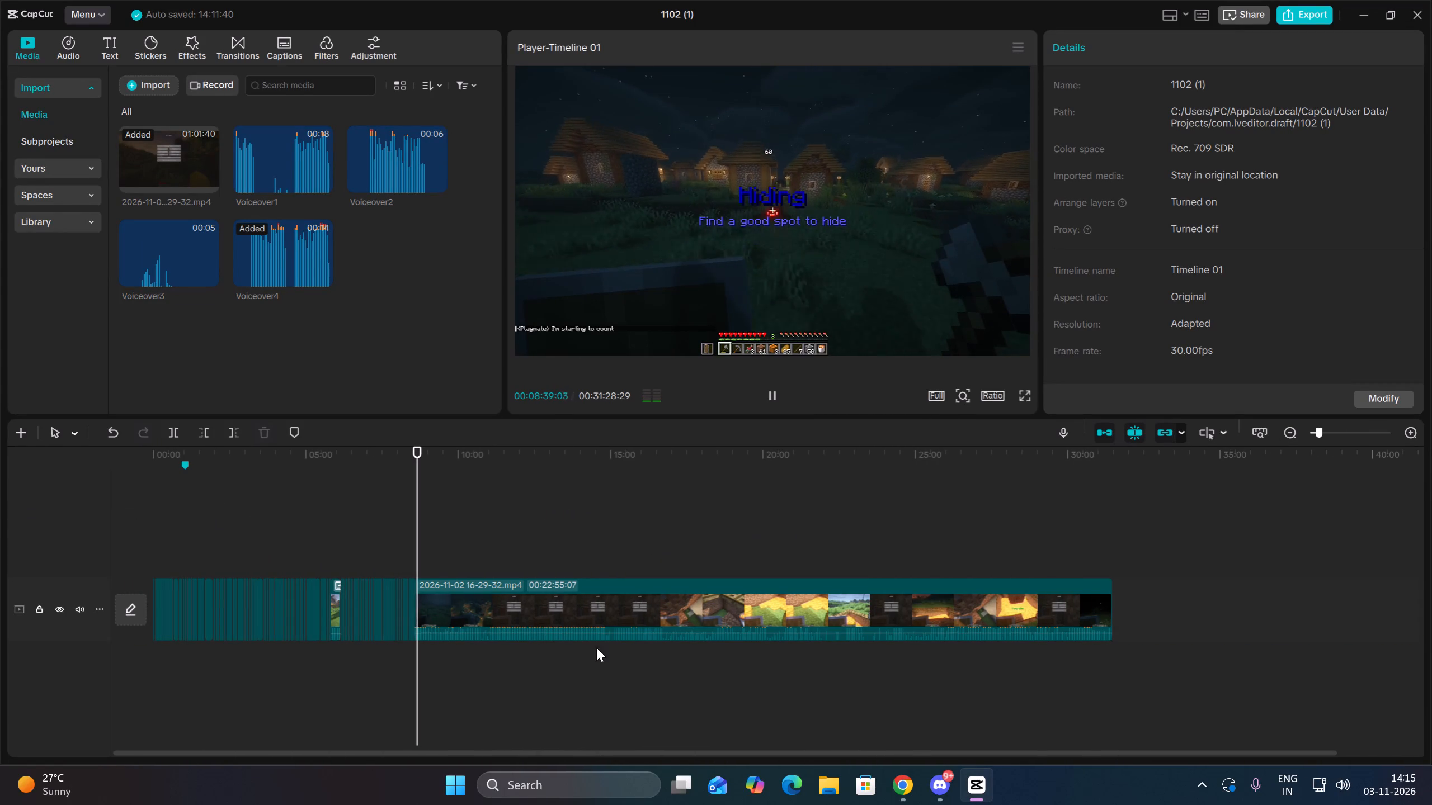
# Show the hidden background app icons in the Windows system tray.
pyautogui.click(1195, 800)
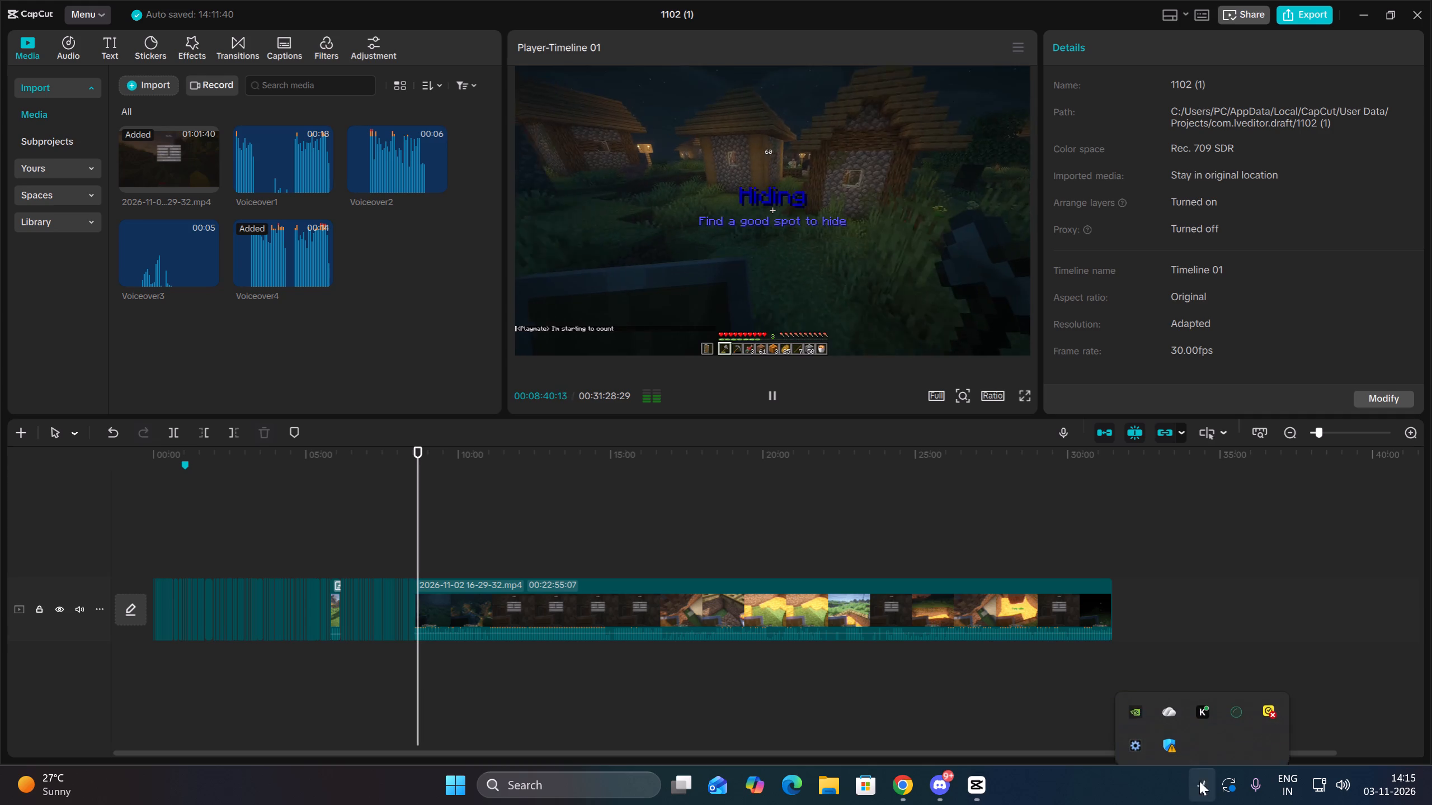